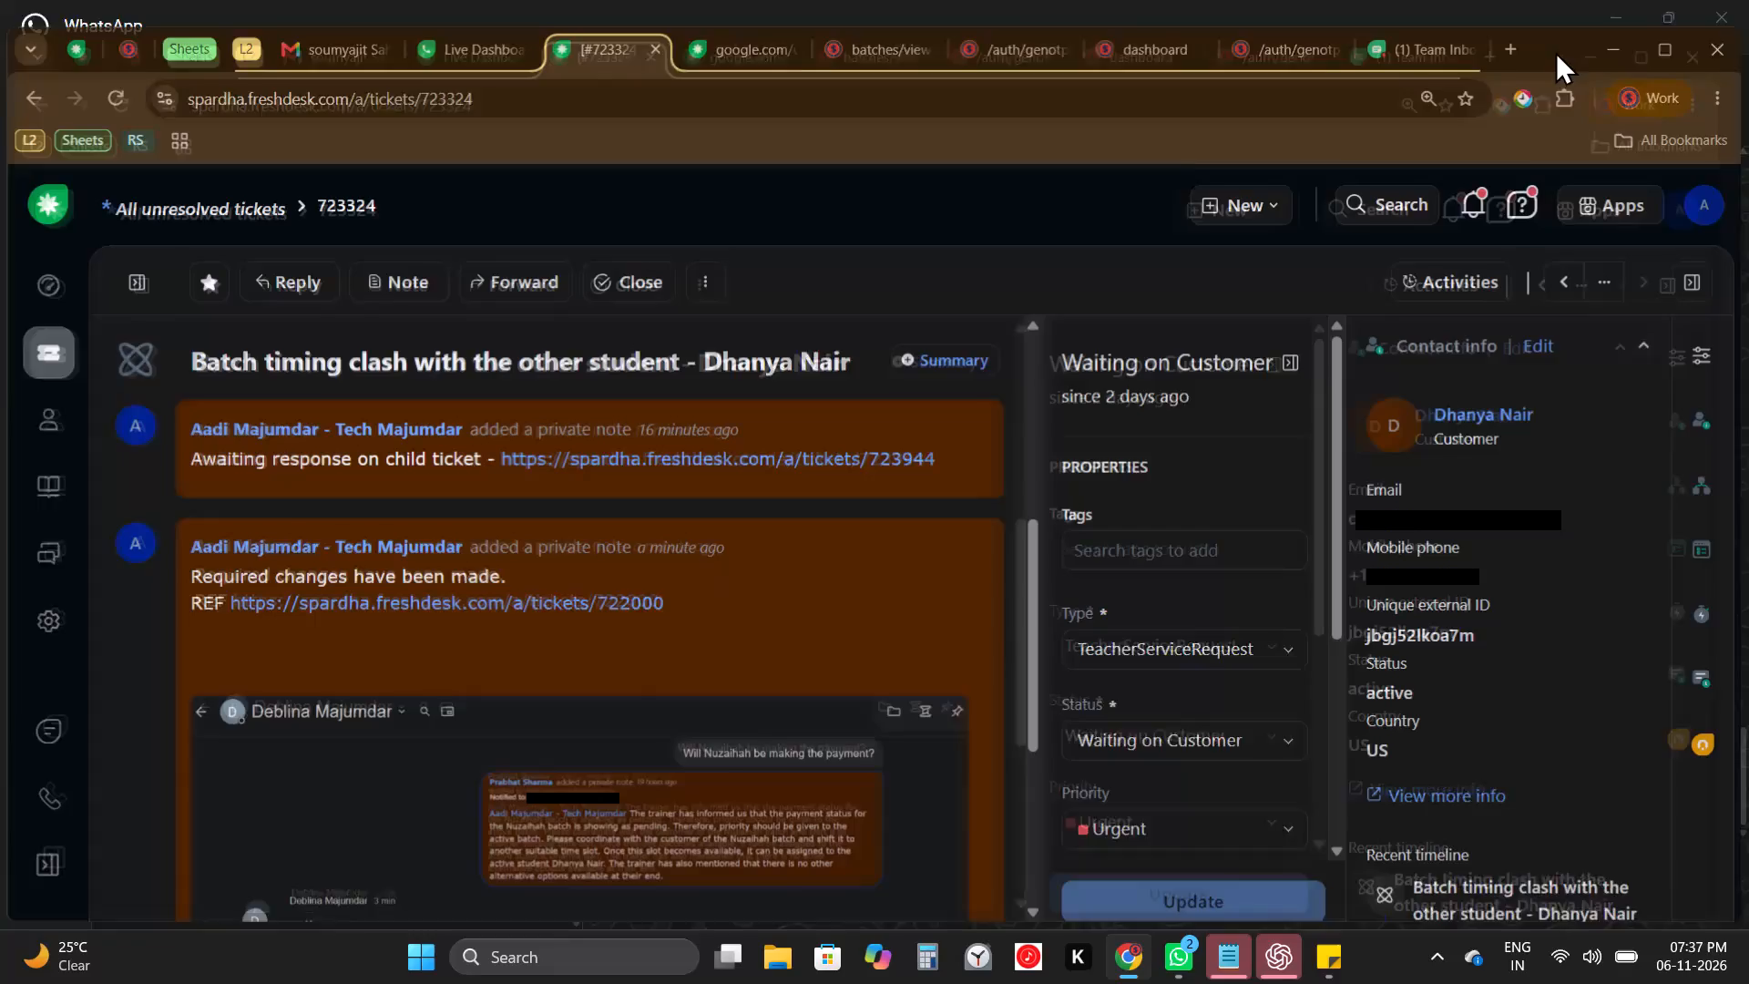
Capture and copy a screenshot of the November 2026 sessions table, from S.N. through Created by, on the batch page.
click(859, 1)
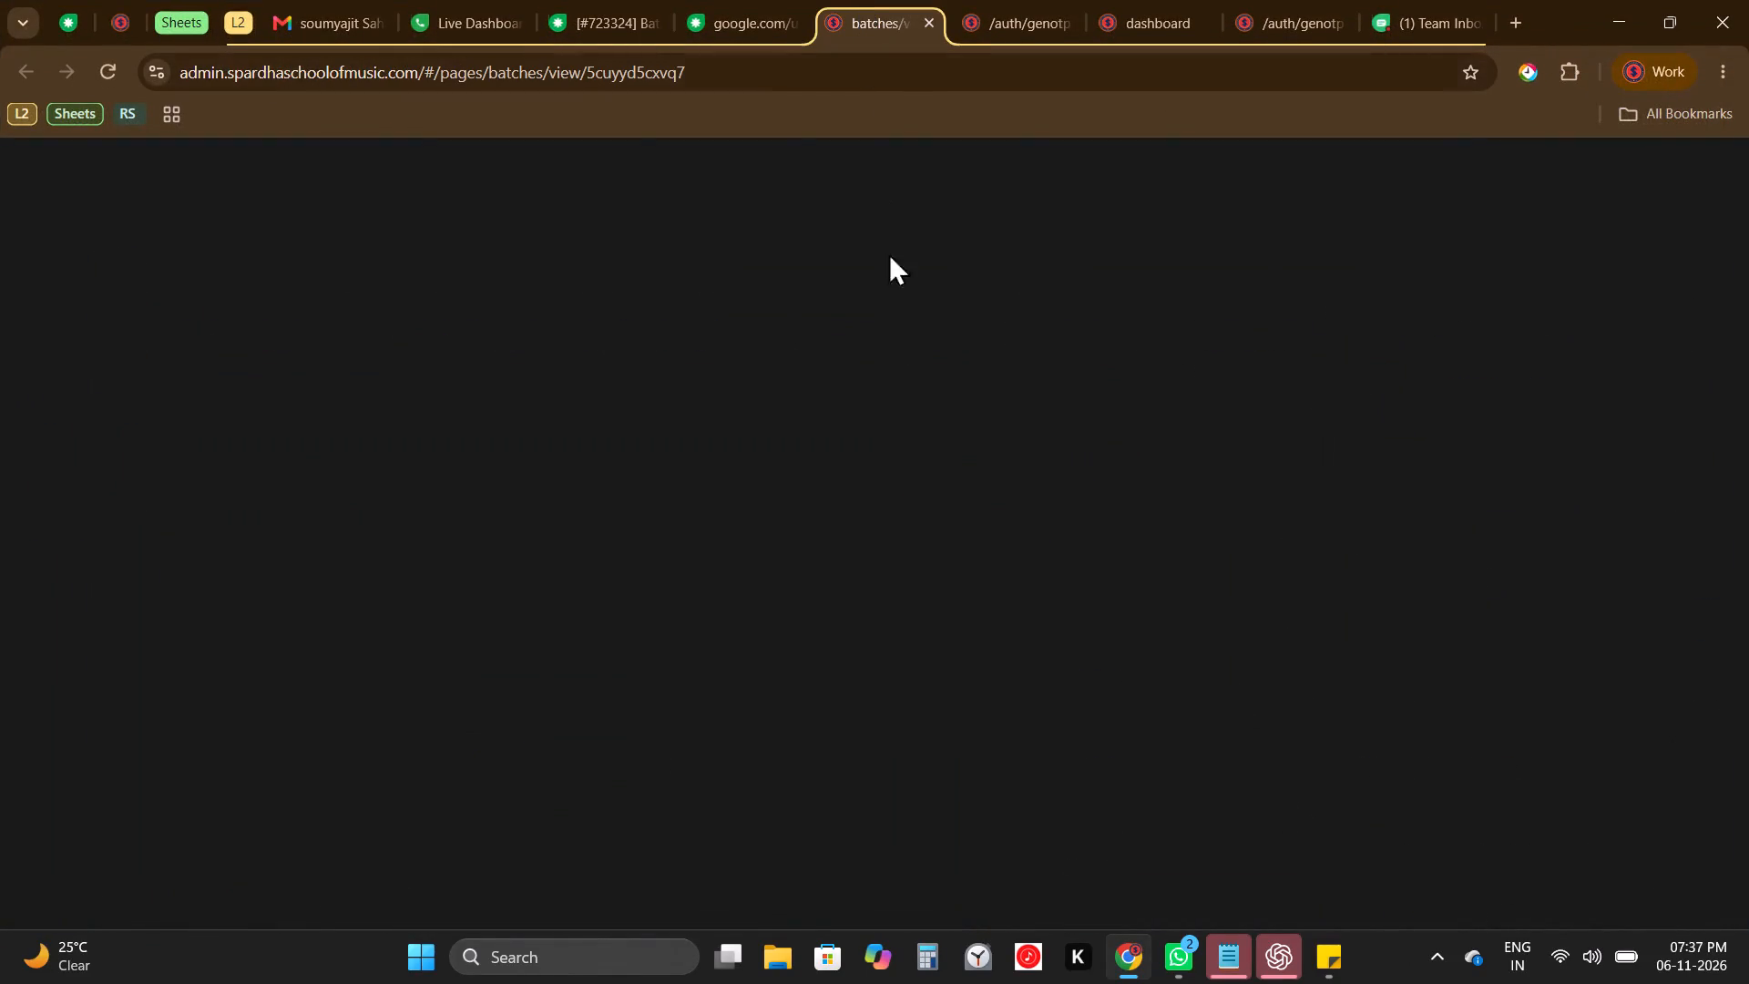
scroll(915, 356, down, 5)
key(Print)
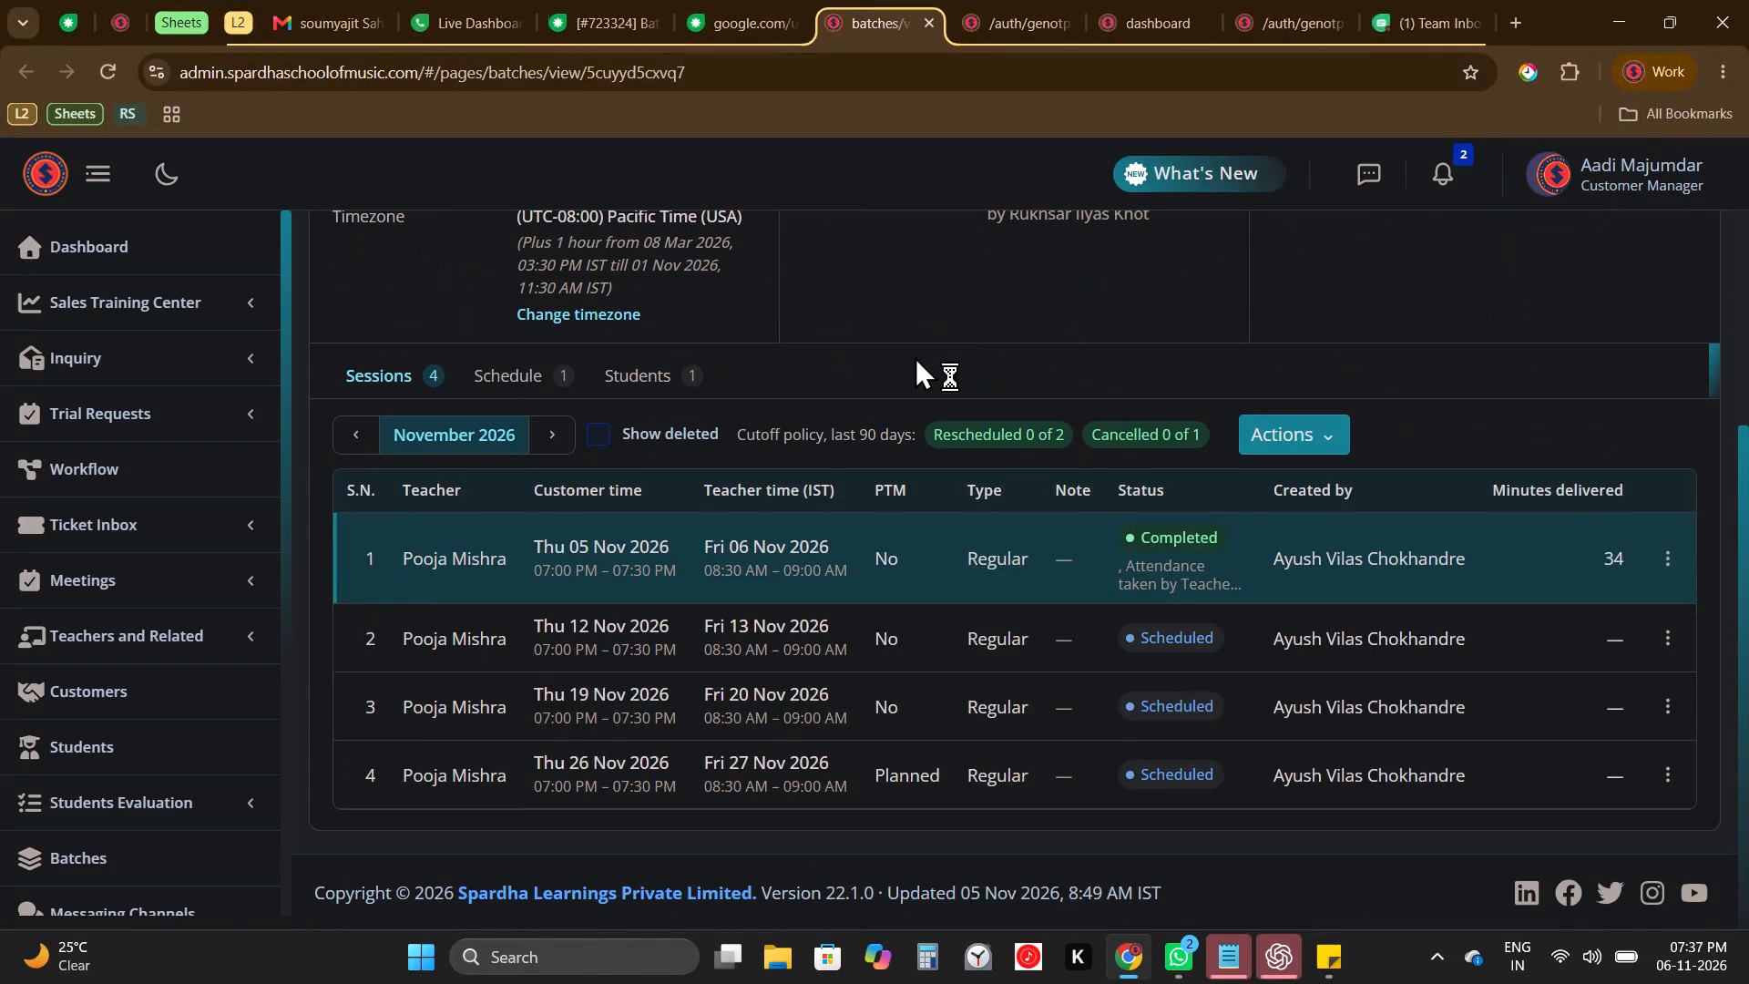
drag(329, 464, 1537, 833)
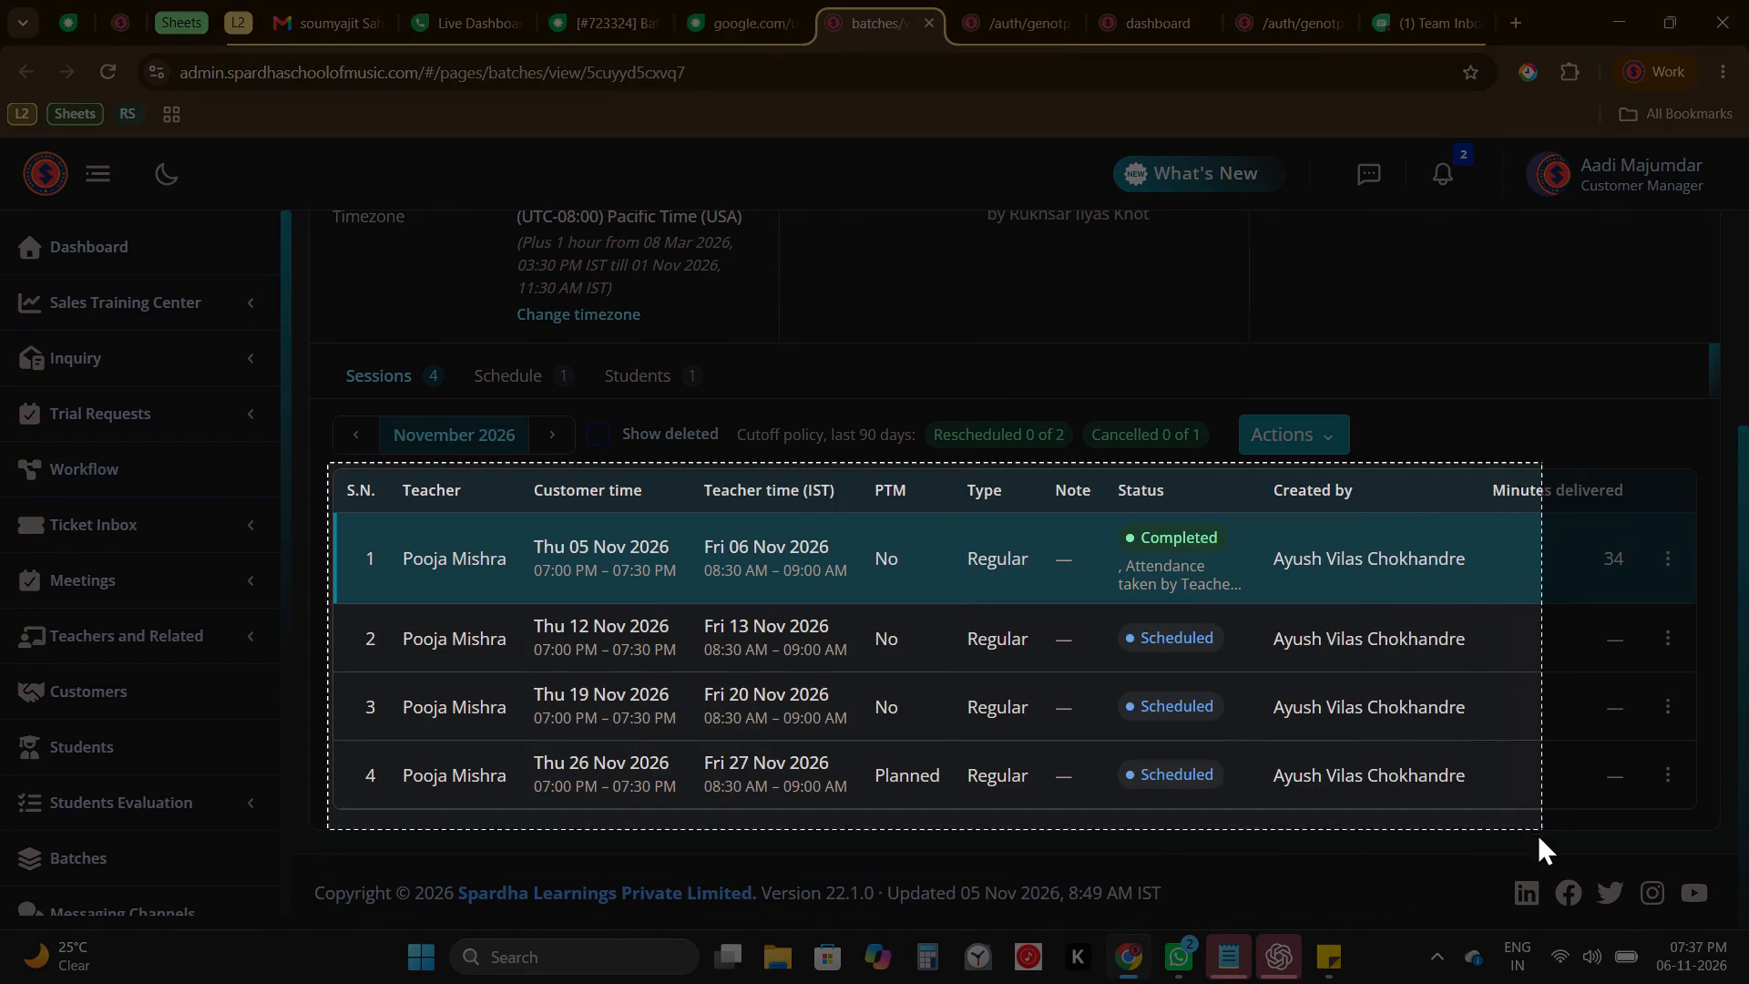
drag(1537, 833, 1484, 815)
key(ctrl+c)
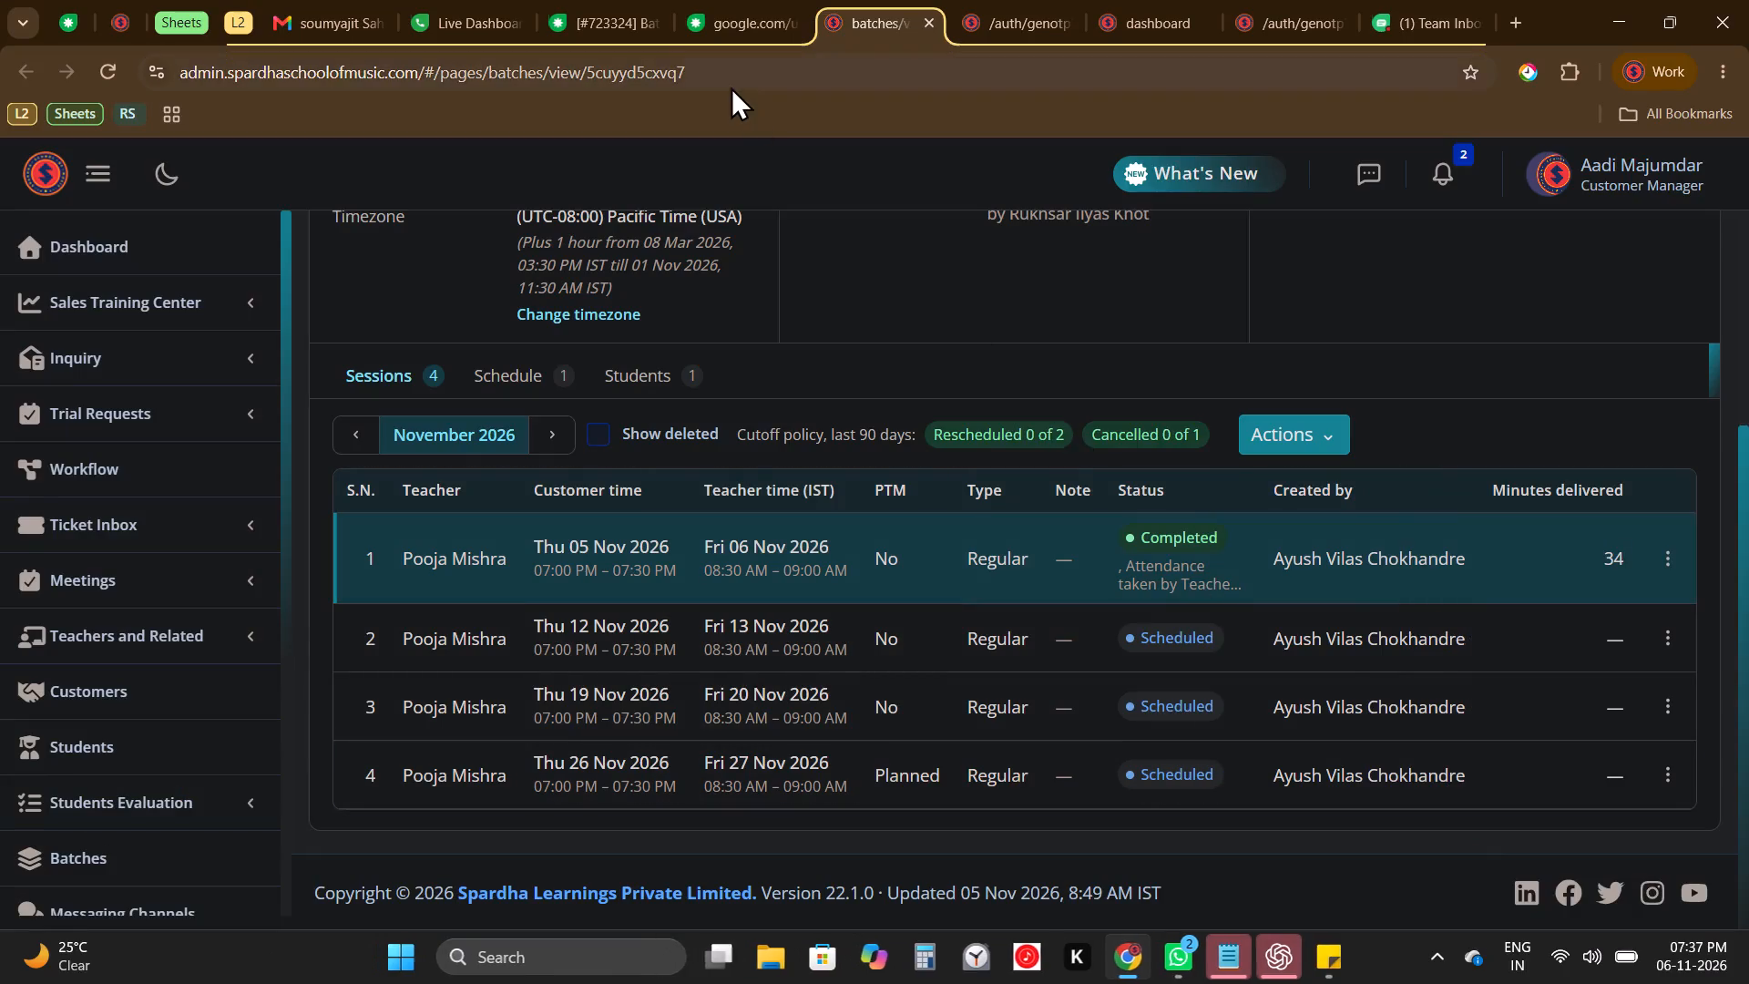
Edit the latest private note in ticket #723324 and insert the sessions table screenshot below the REF link.
click(614, 0)
click(932, 540)
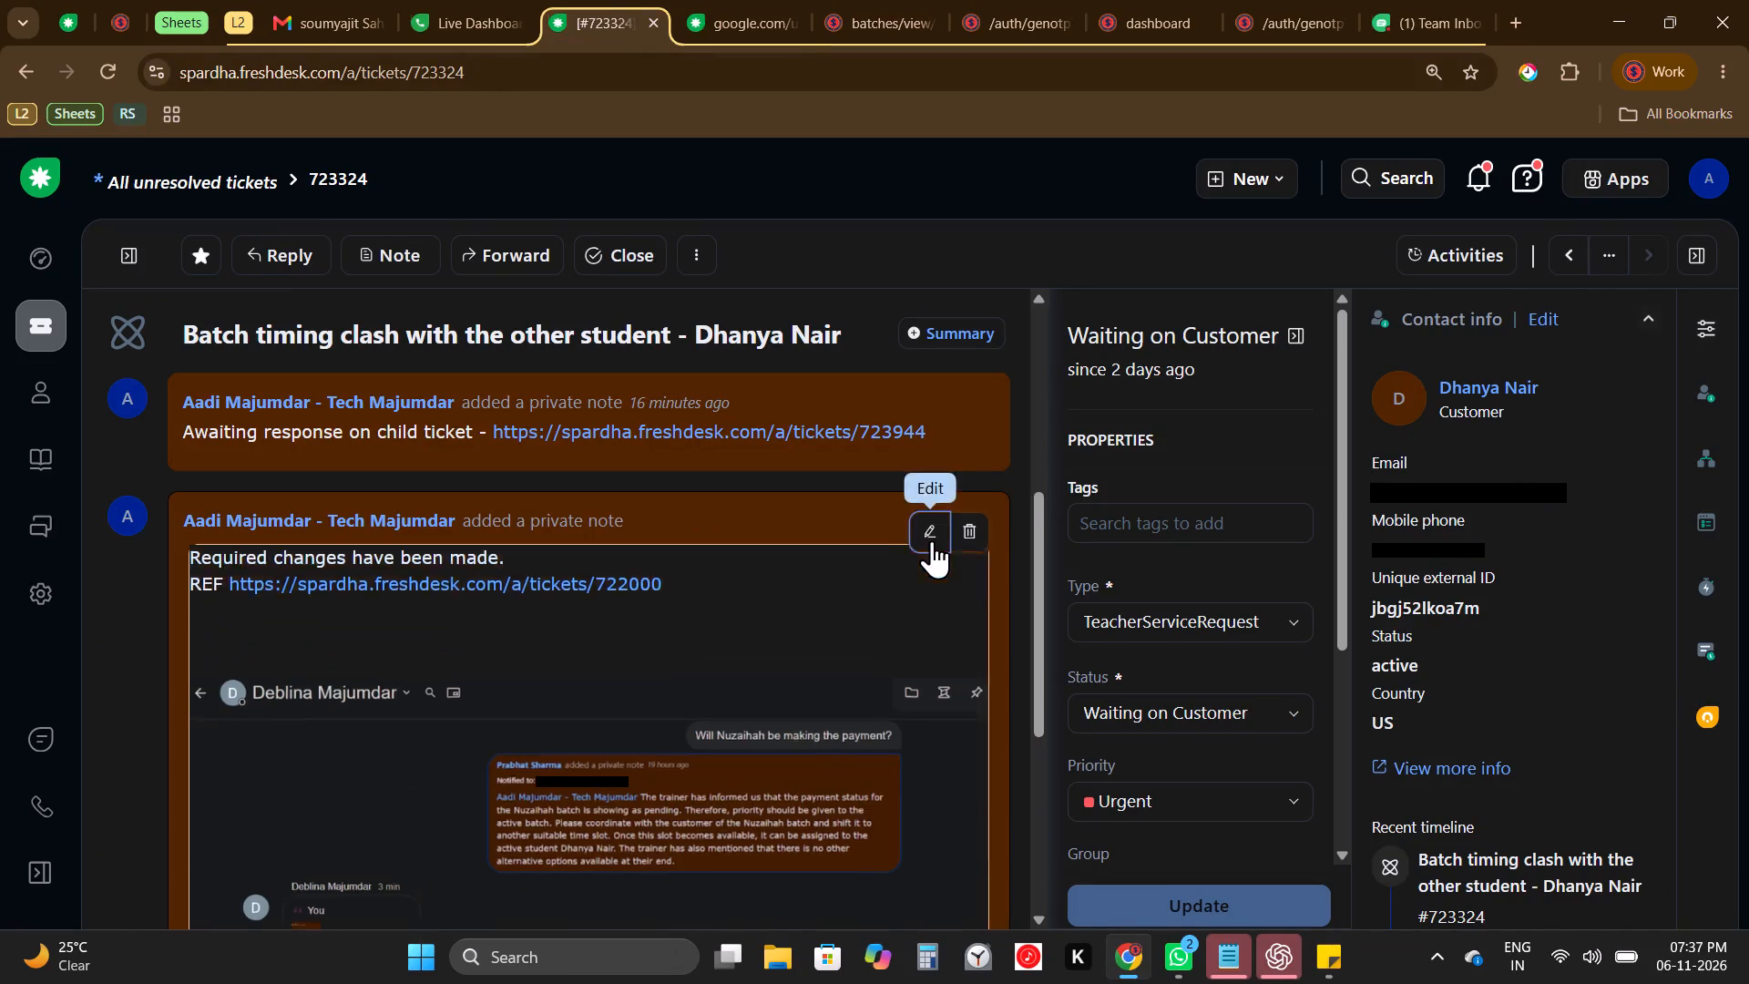
click(670, 645)
key(ctrl+v)
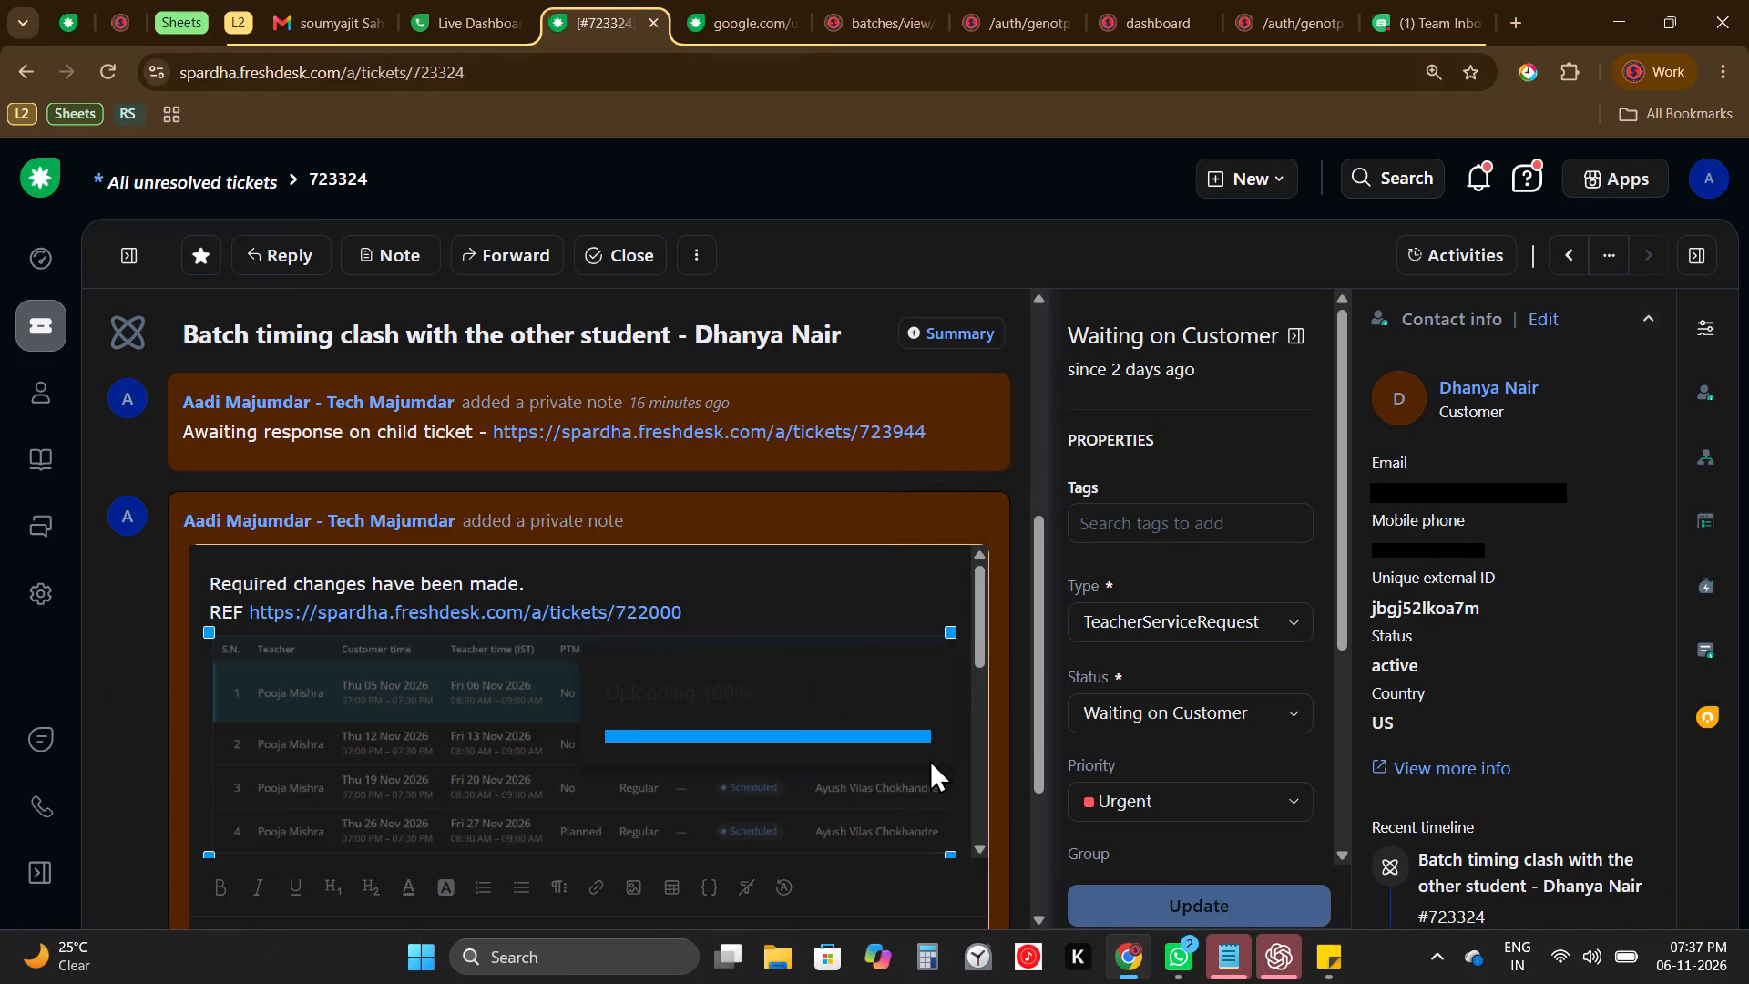
scroll(929, 759, down, 3)
Set the ticket's type to Feature Request and its status to Closed.
click(1172, 601)
click(1164, 618)
text(fea)
key(Return)
key(Tab)
key(Return)
key(Up)
key(Return)
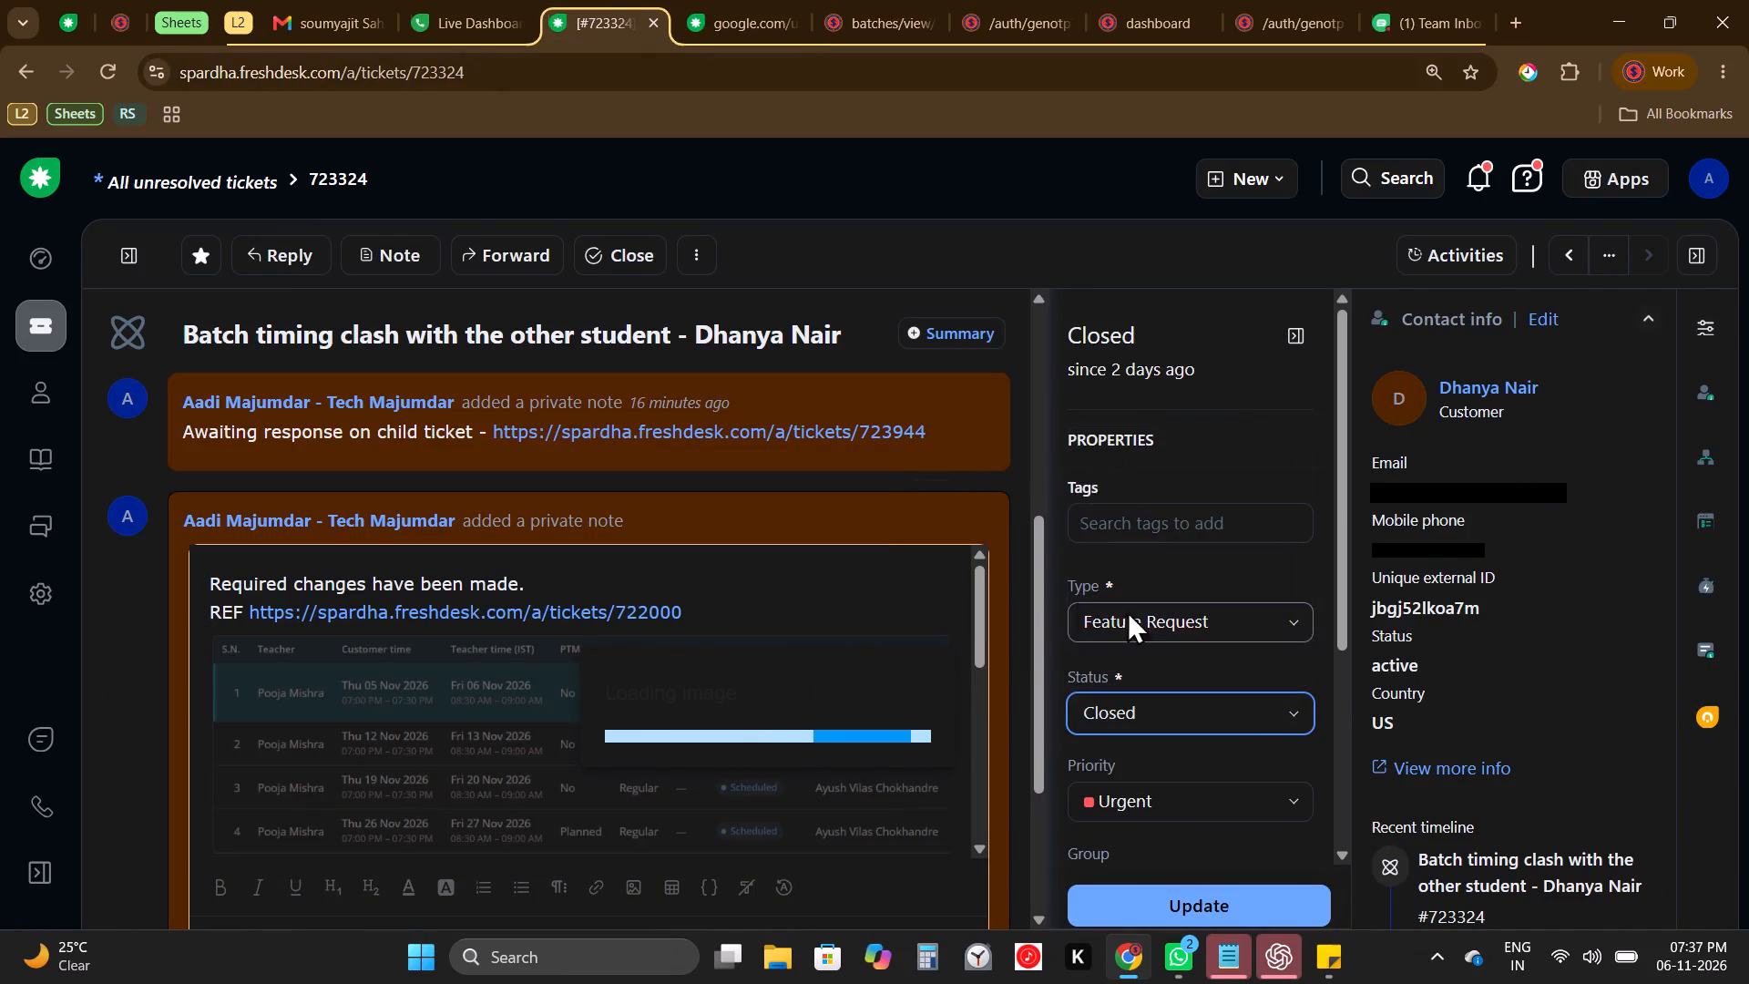
scroll(793, 708, down, 4)
scroll(885, 548, down, 2)
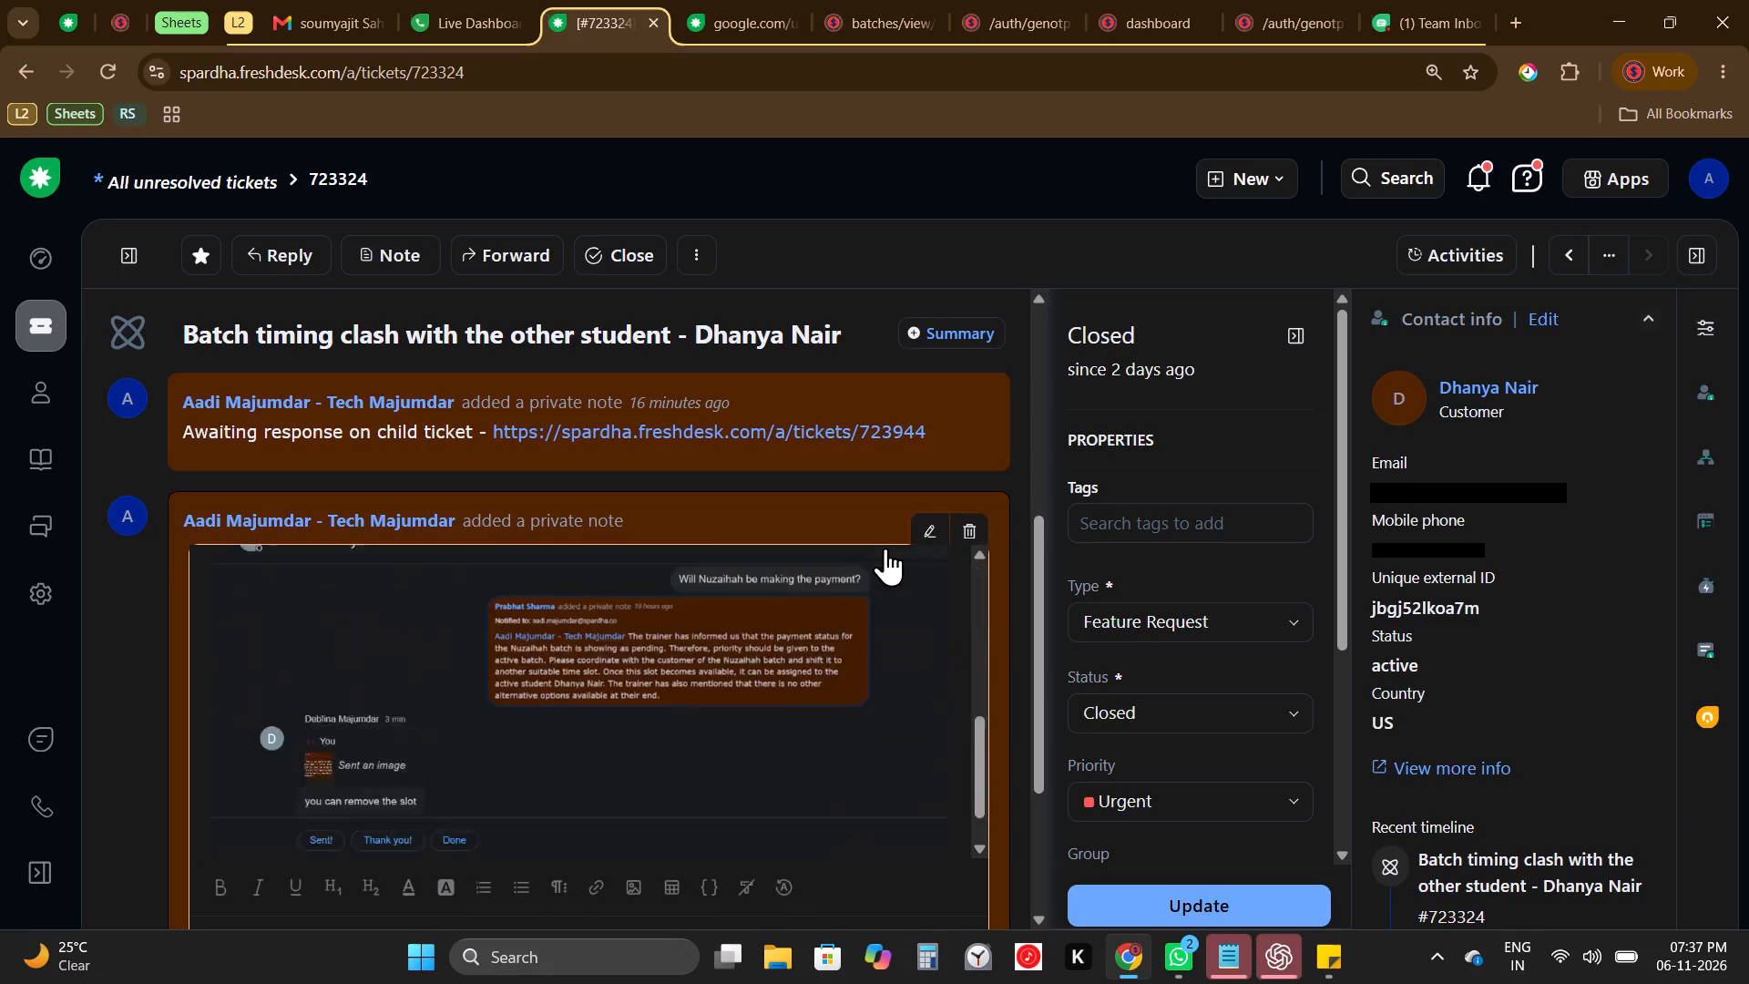
scroll(885, 548, down, 3)
click(915, 695)
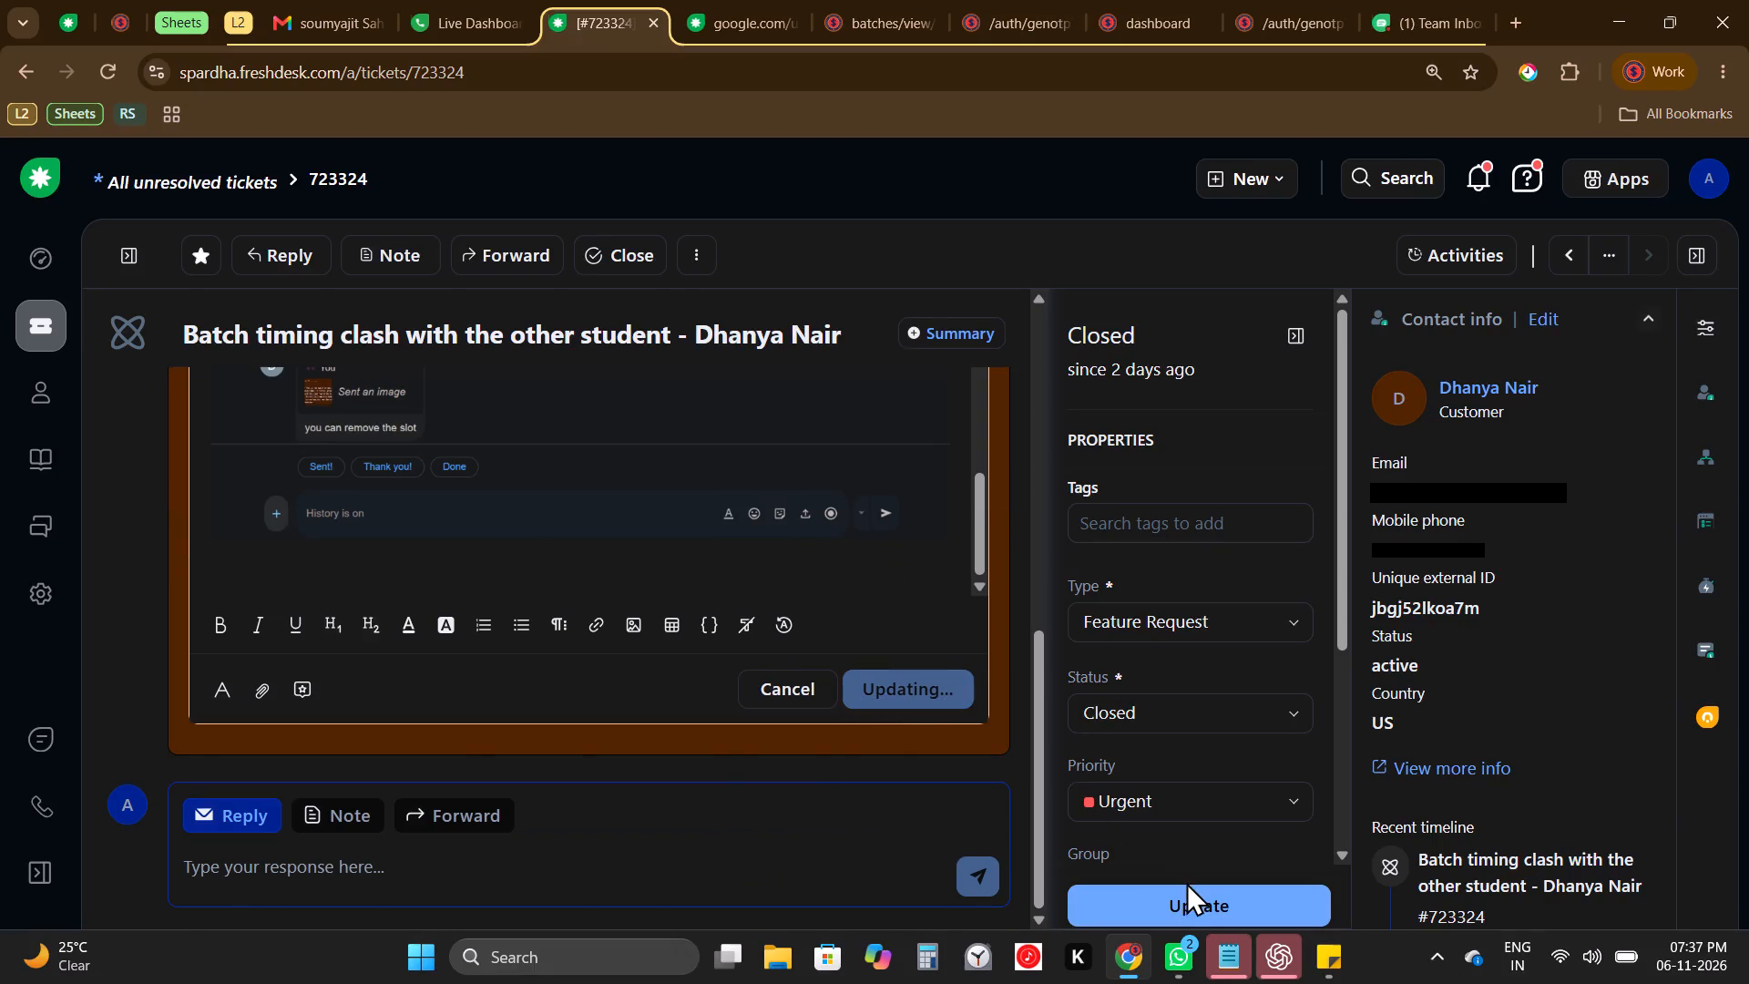
click(1189, 917)
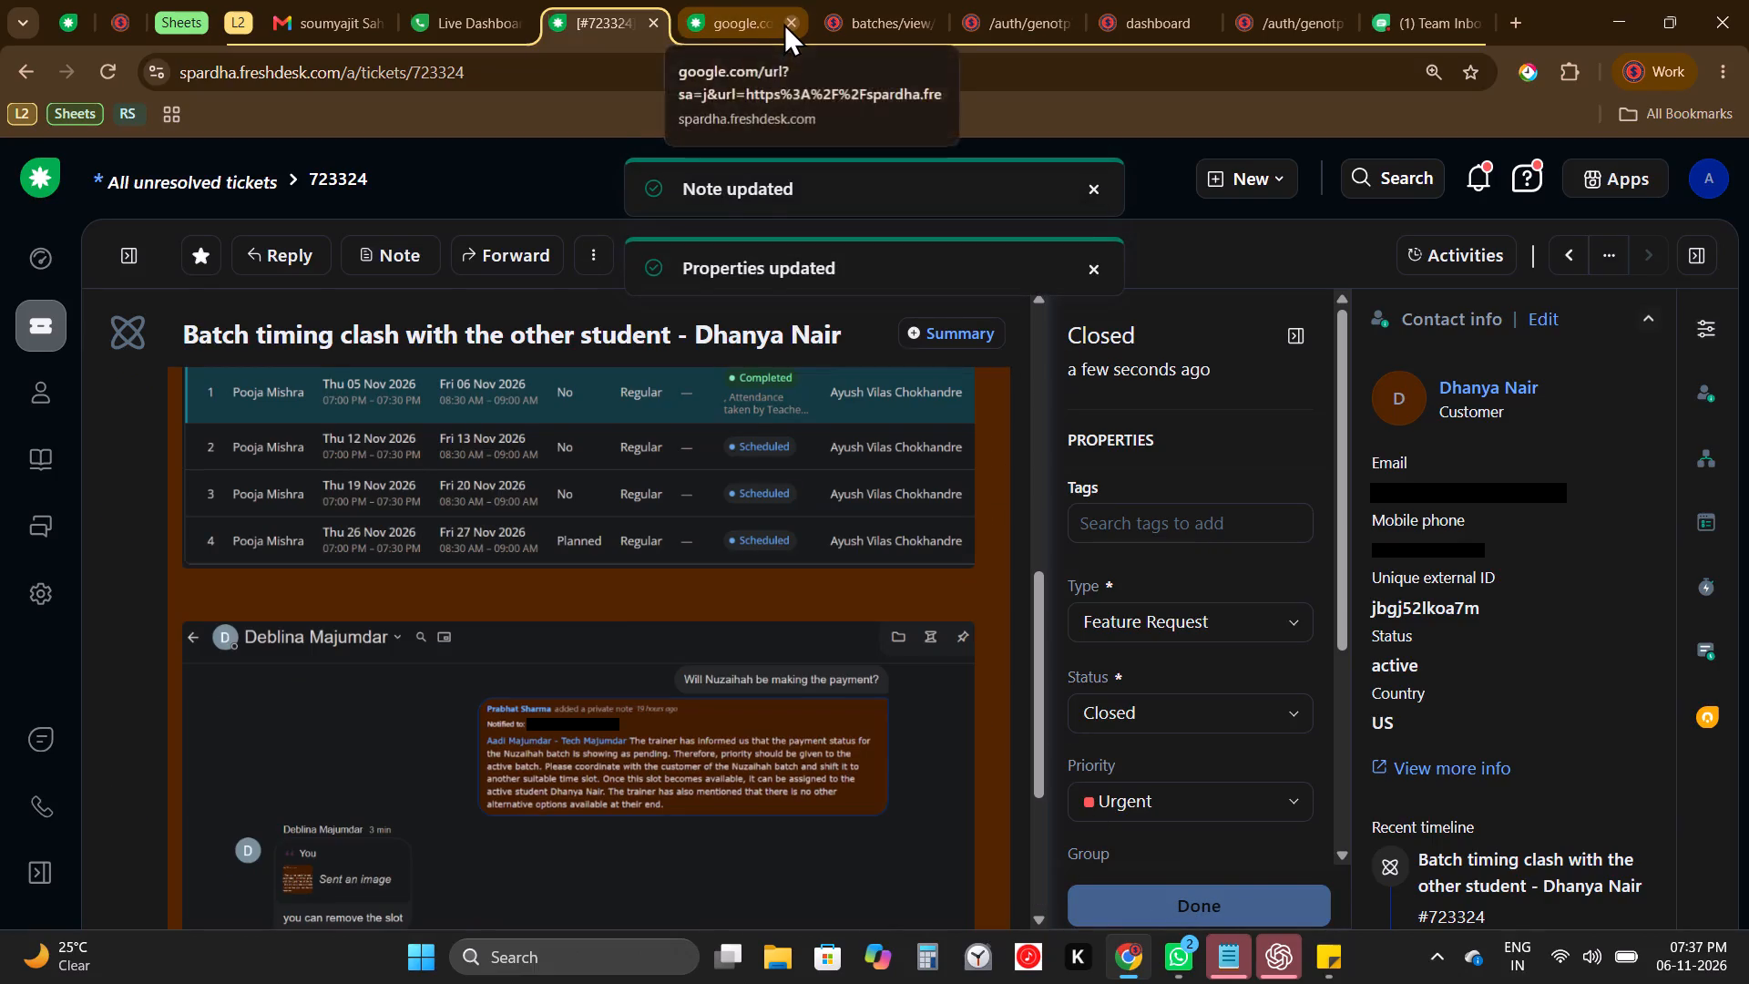
Close the google.com redirect tab beside the ticket.
click(783, 23)
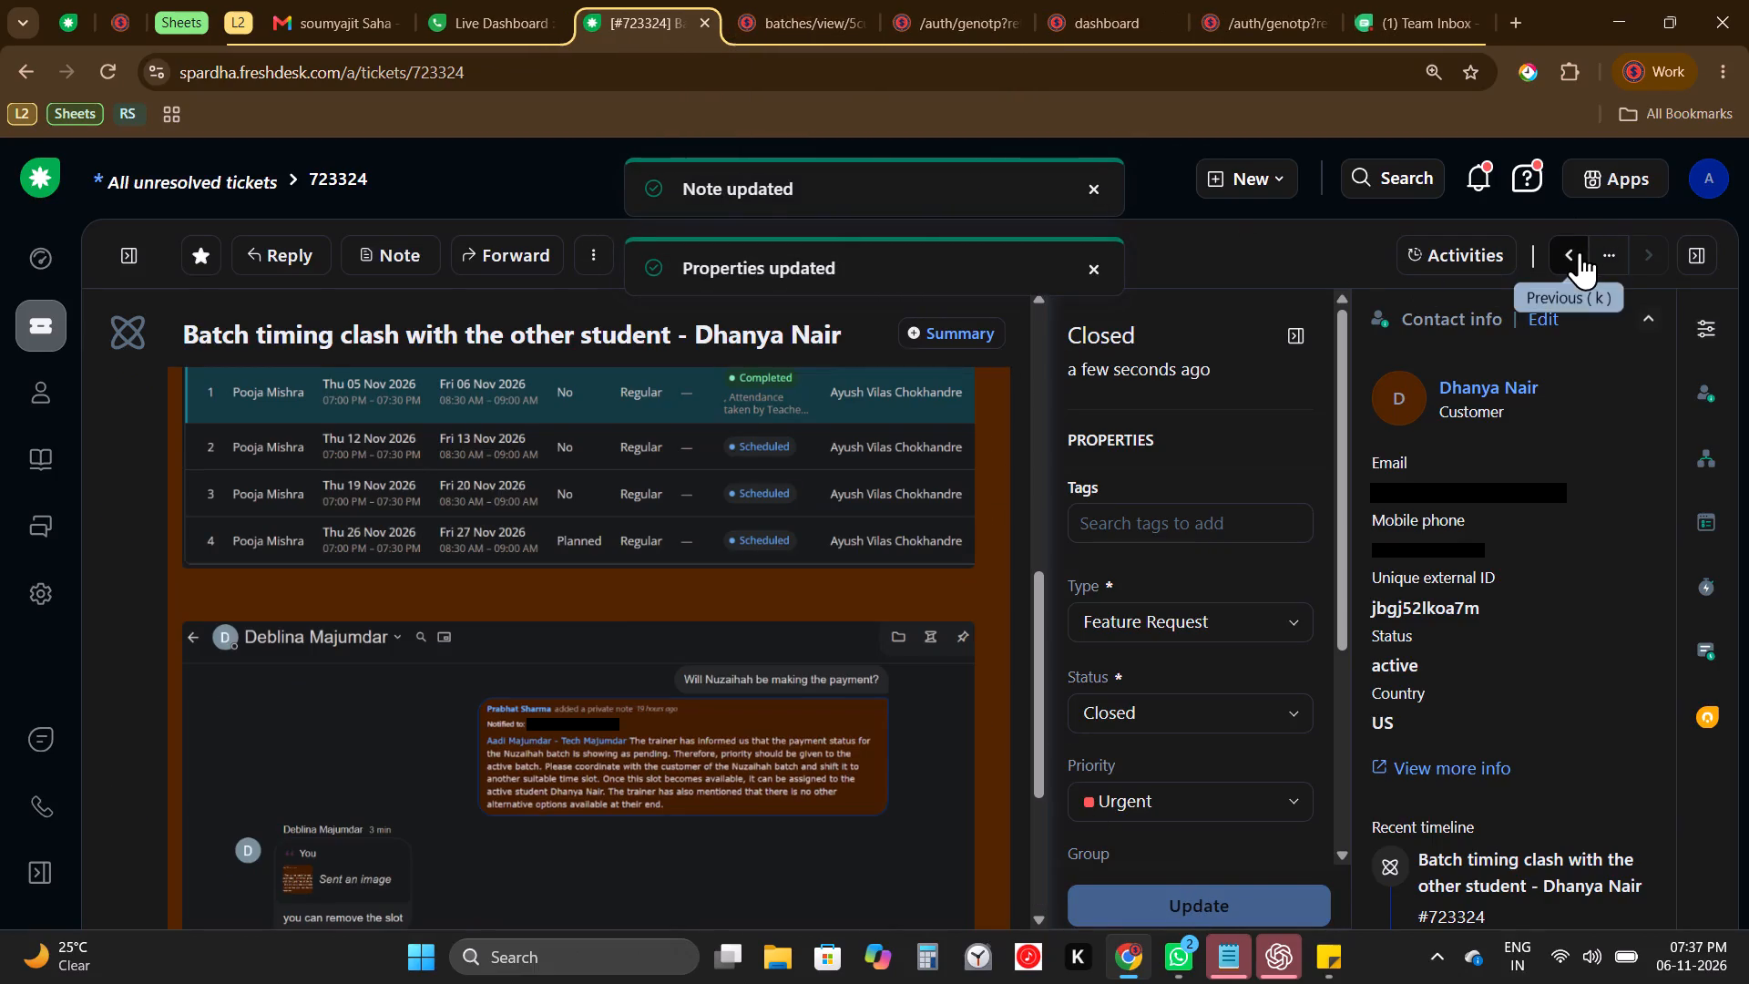
Go to the previous ticket in the queue and look through its callback request, reply and private note.
click(1580, 251)
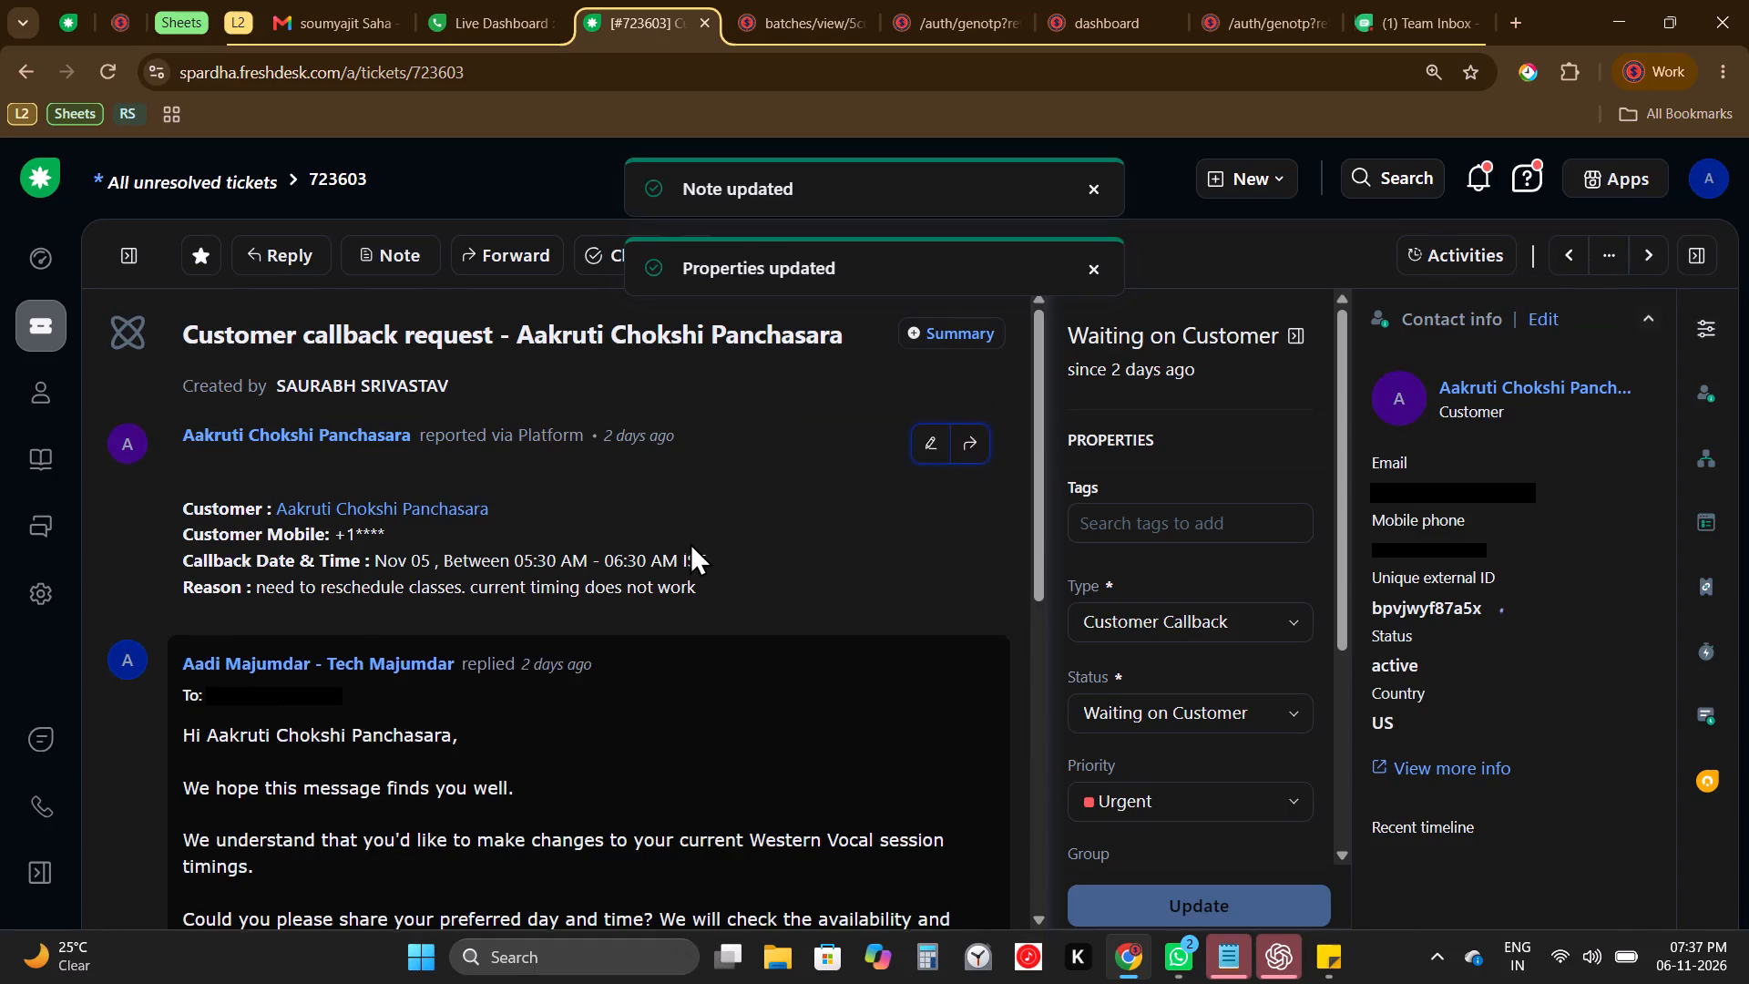
scroll(690, 542, down, 3)
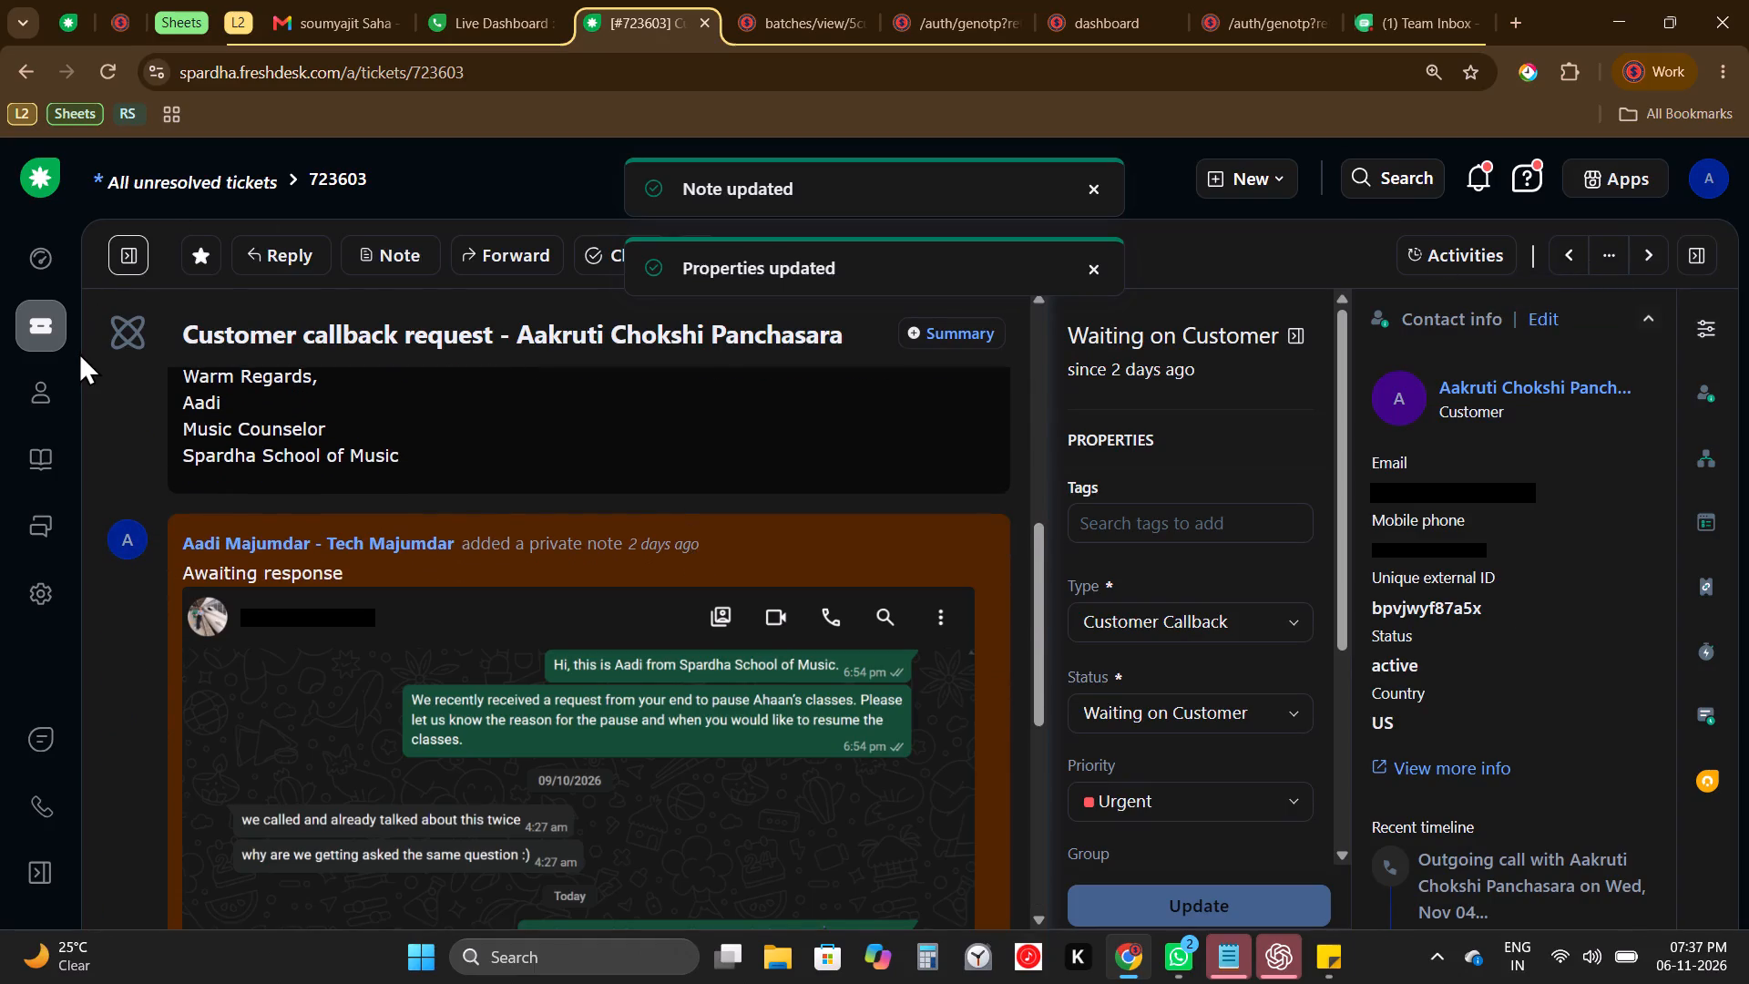
click(36, 331)
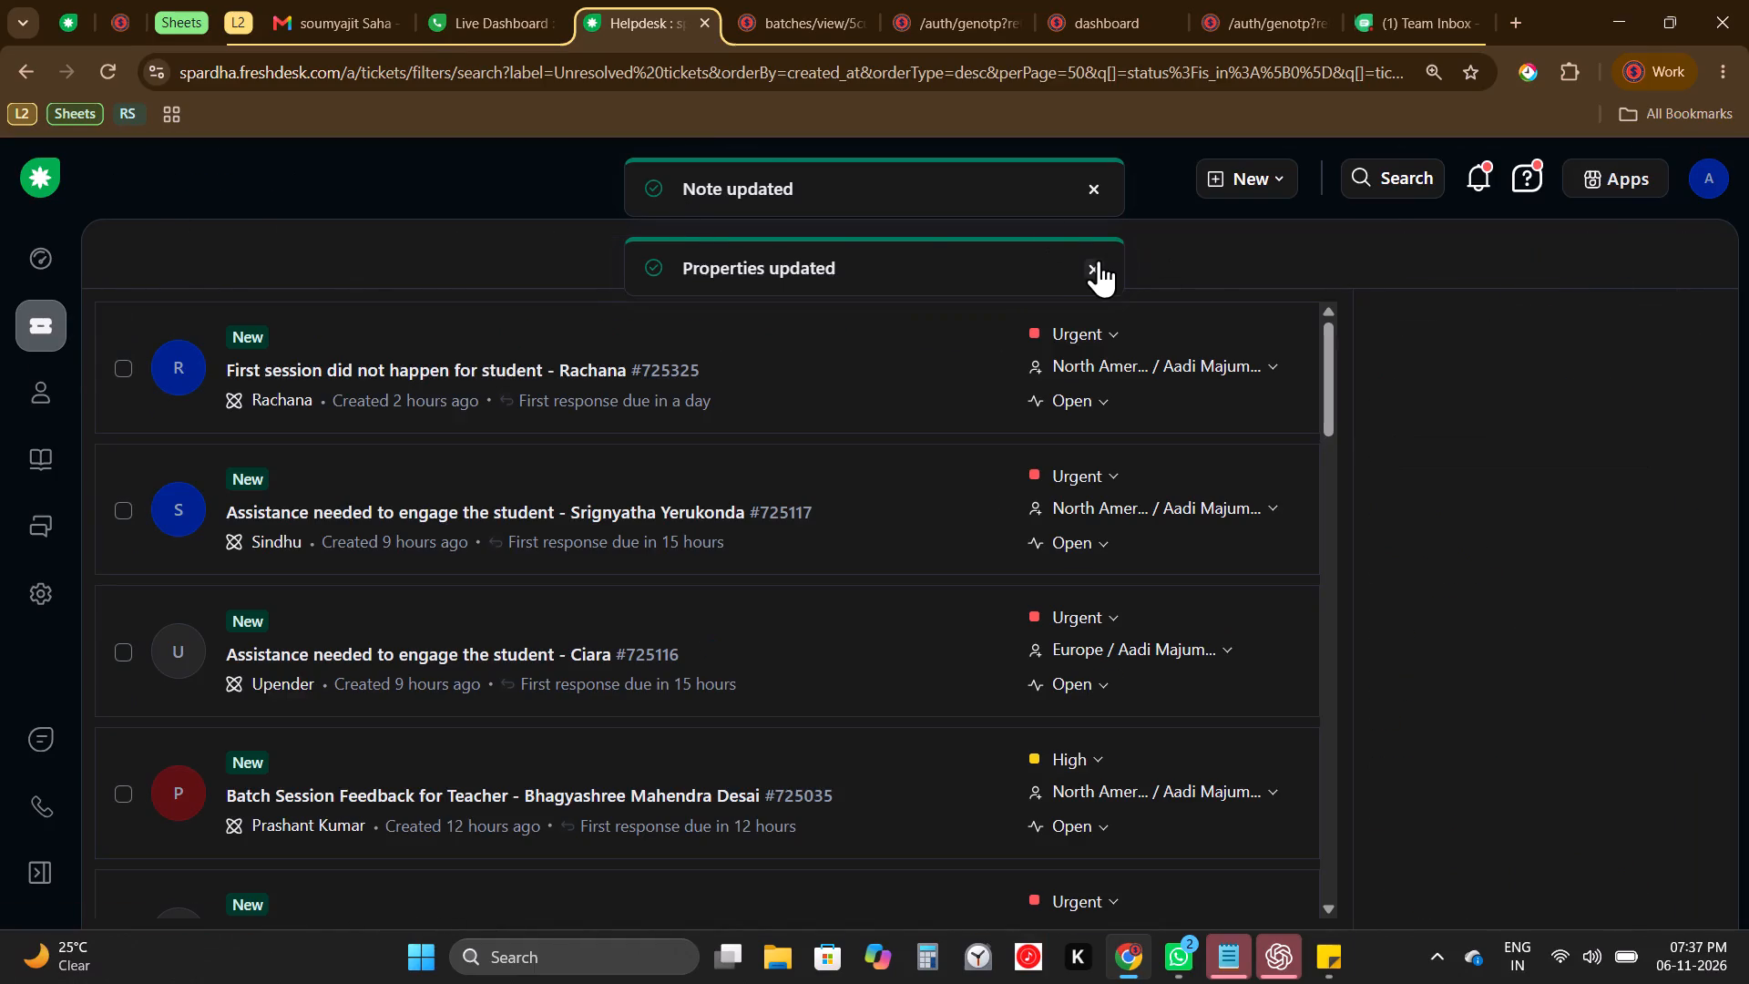
click(1099, 260)
click(1099, 261)
scroll(804, 601, down, 6)
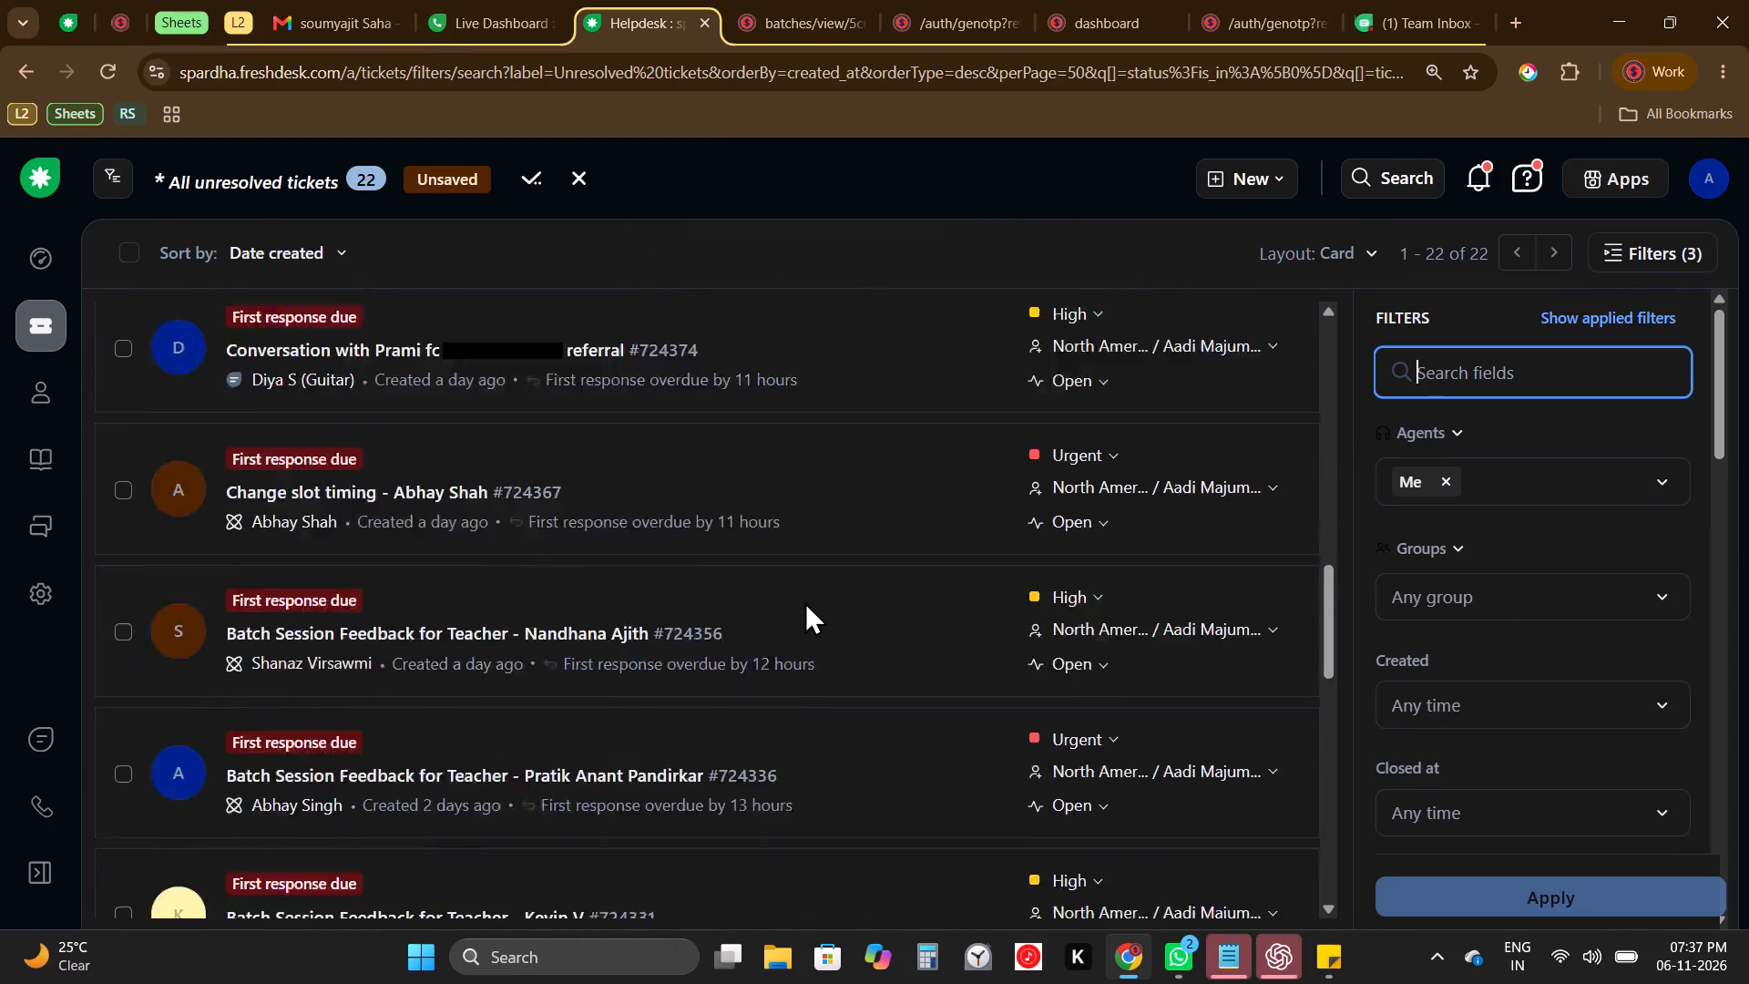
scroll(804, 601, down, 4)
scroll(578, 705, up, 5)
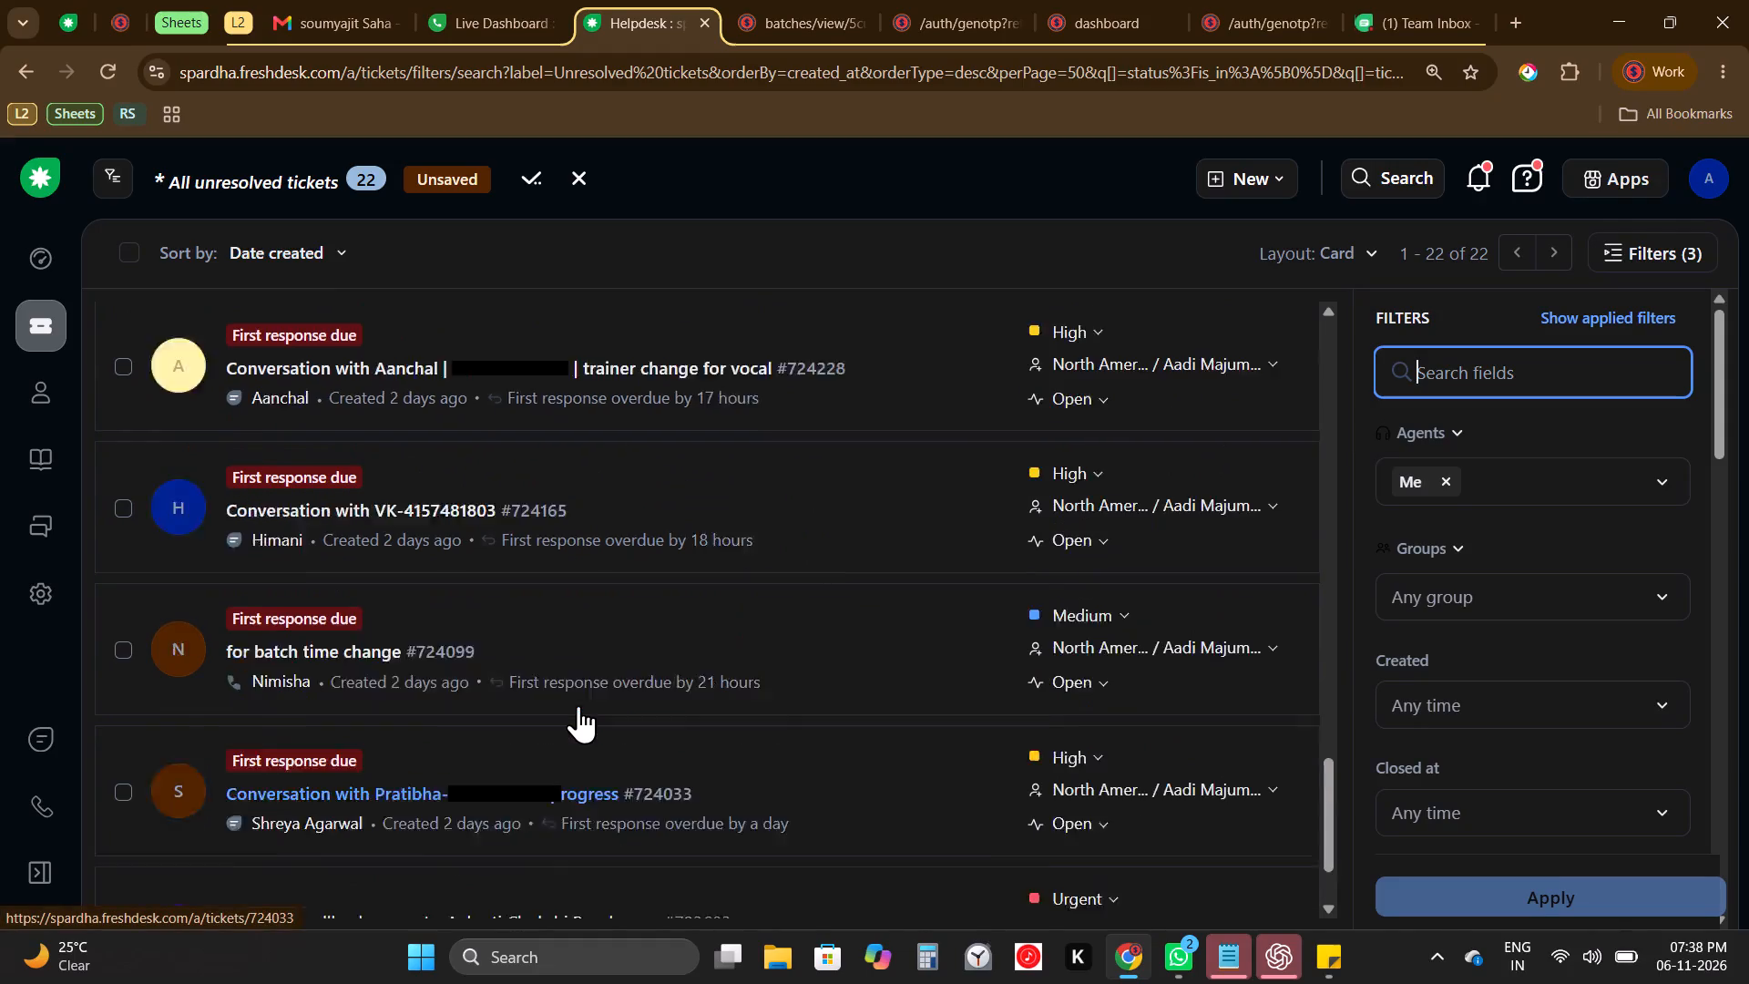
scroll(578, 705, up, 2)
scroll(578, 705, down, 9)
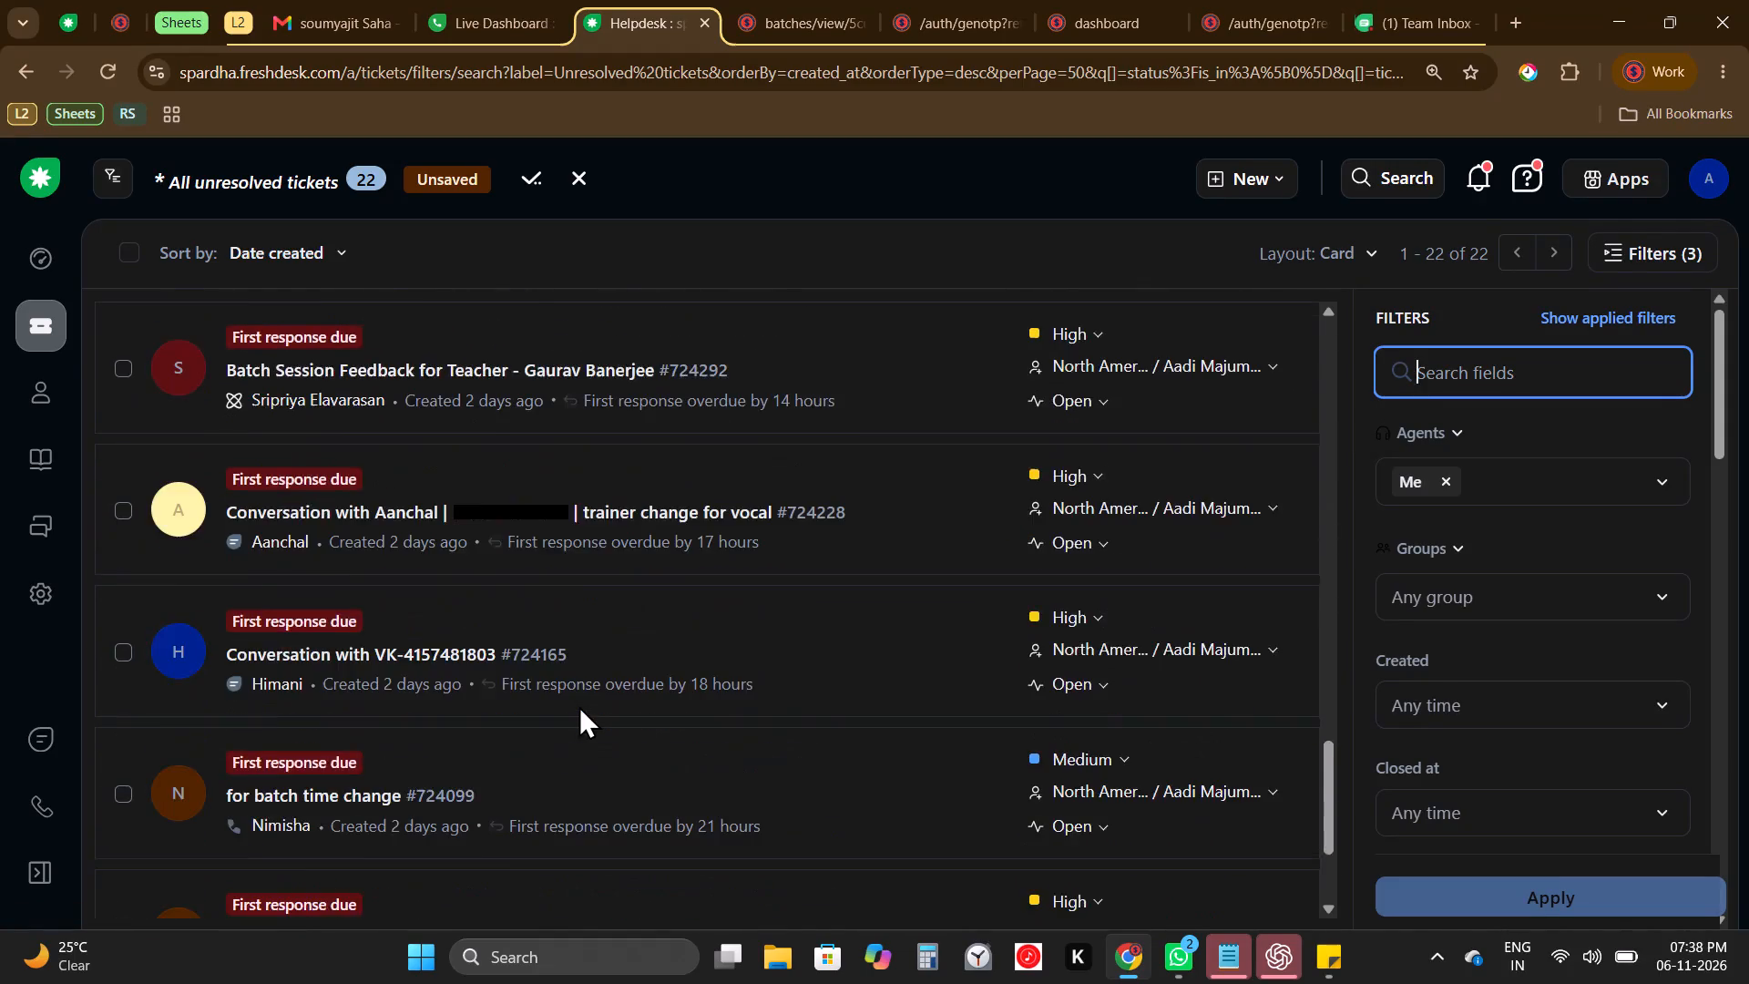
click(645, 709)
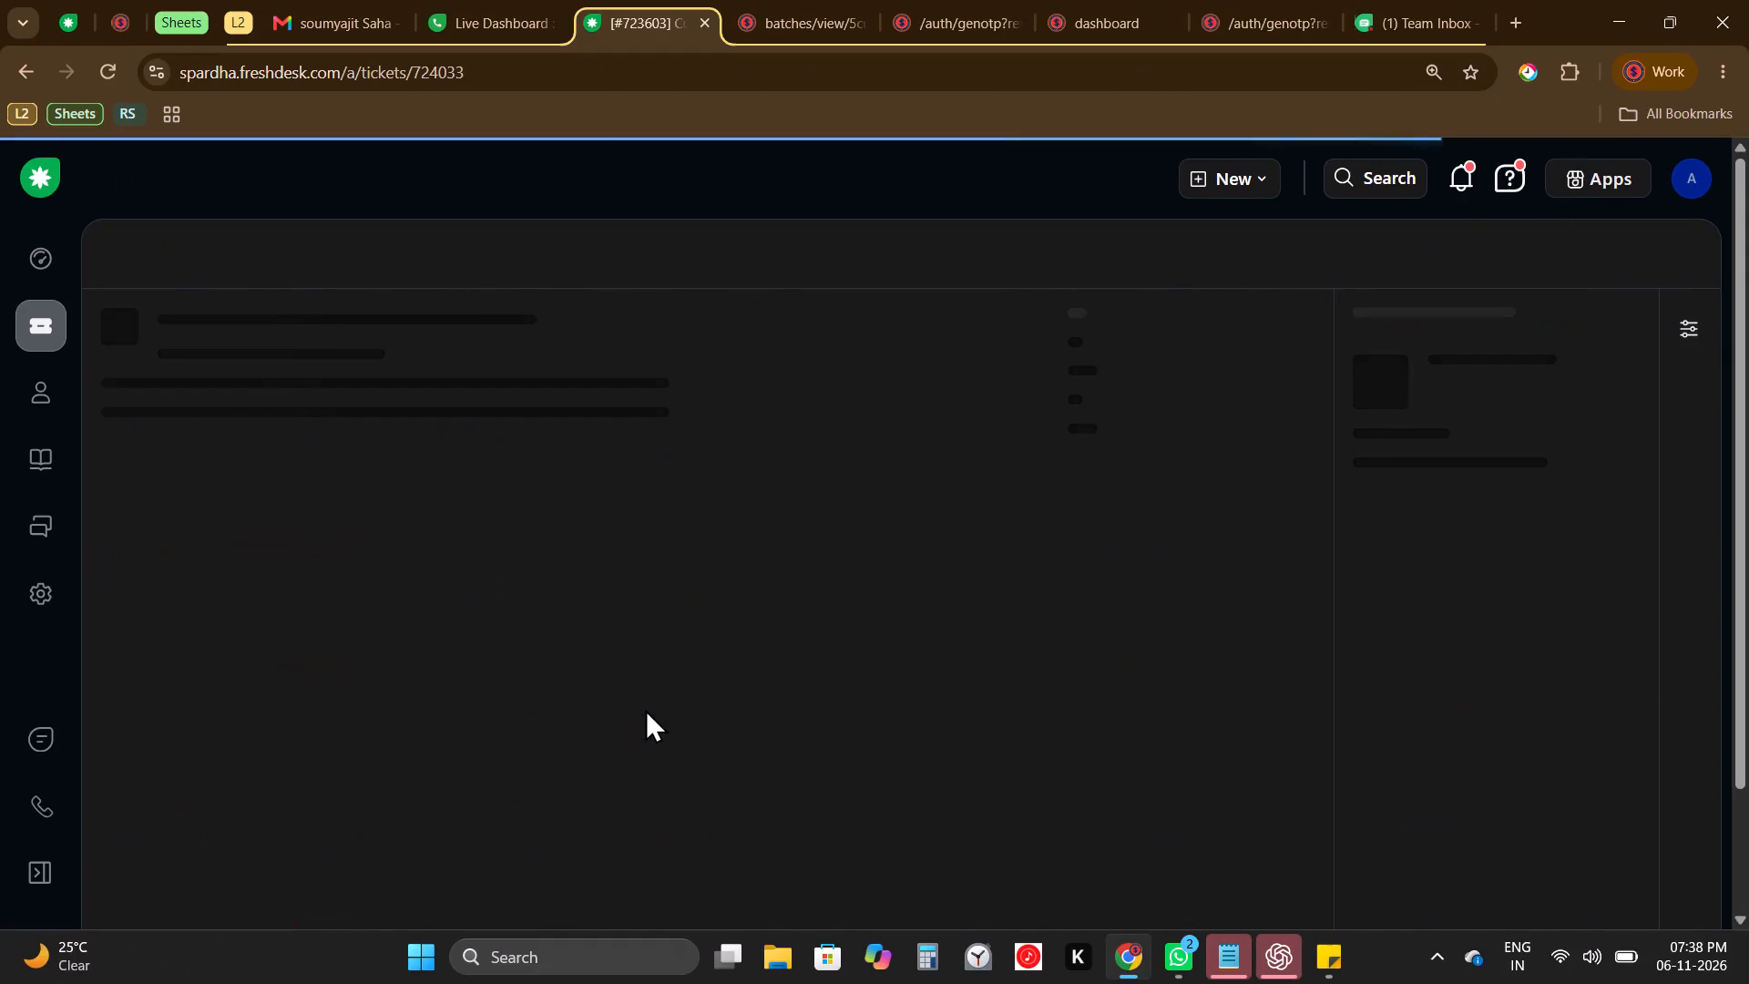
click(536, 675)
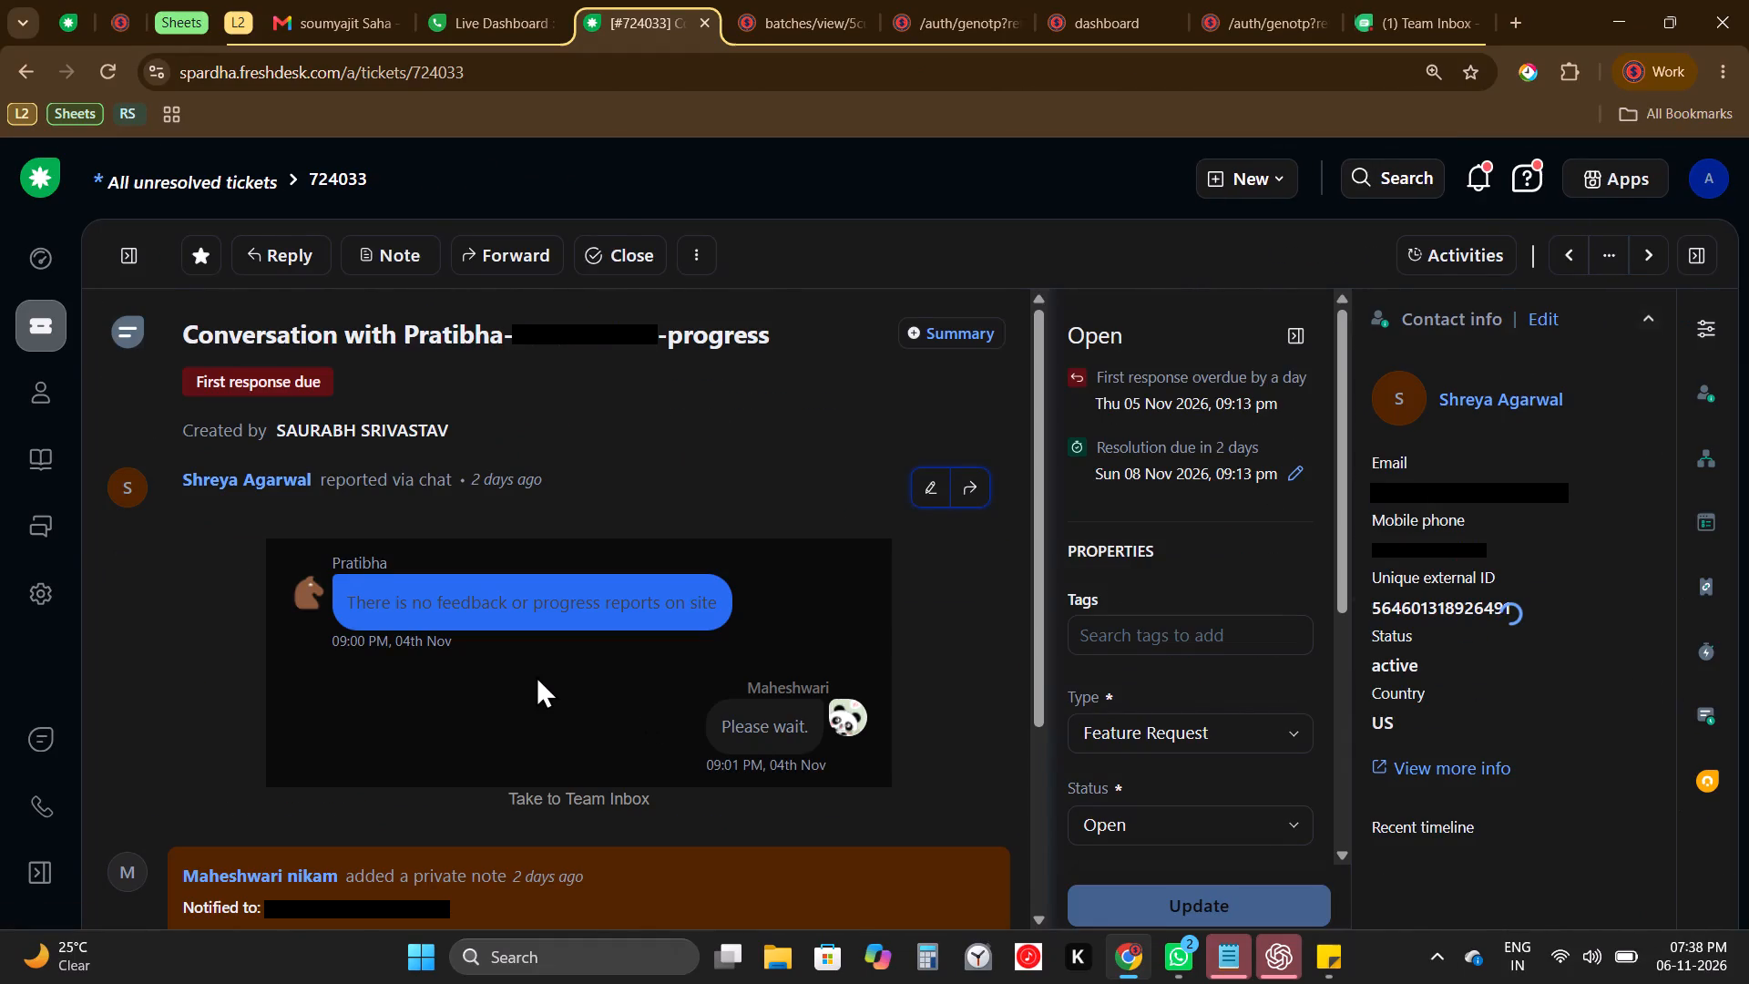
scroll(536, 675, down, 5)
scroll(536, 675, up, 4)
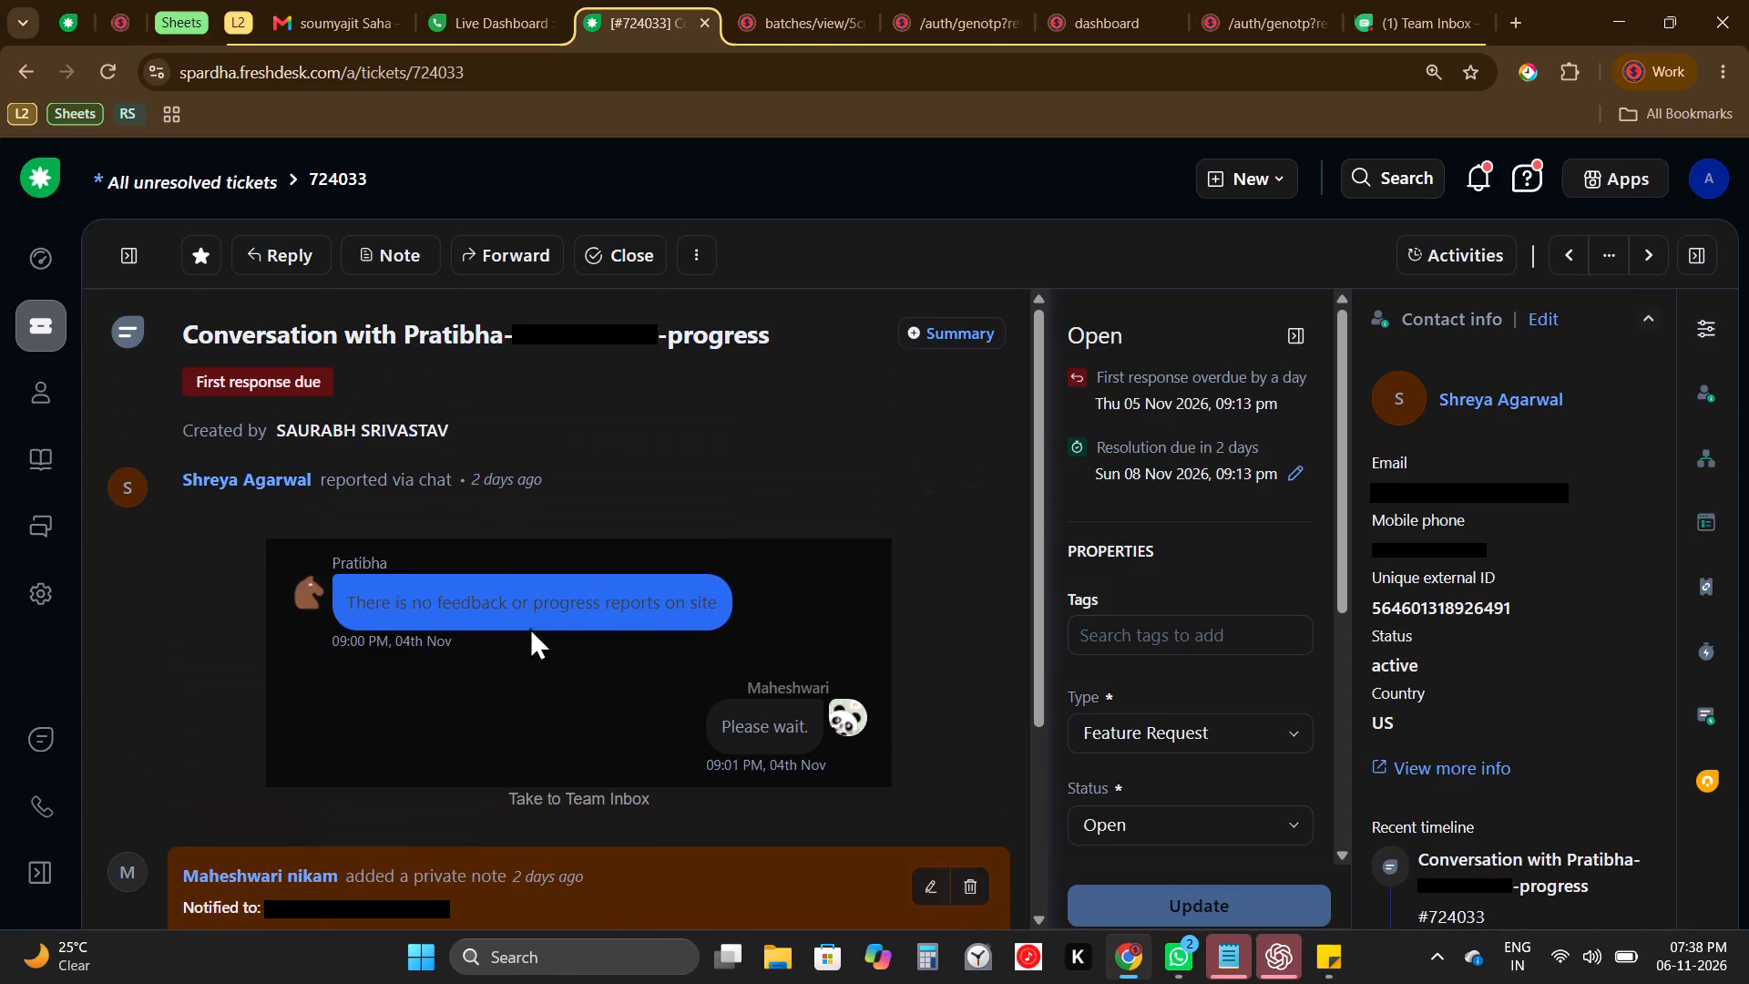
click(1486, 402)
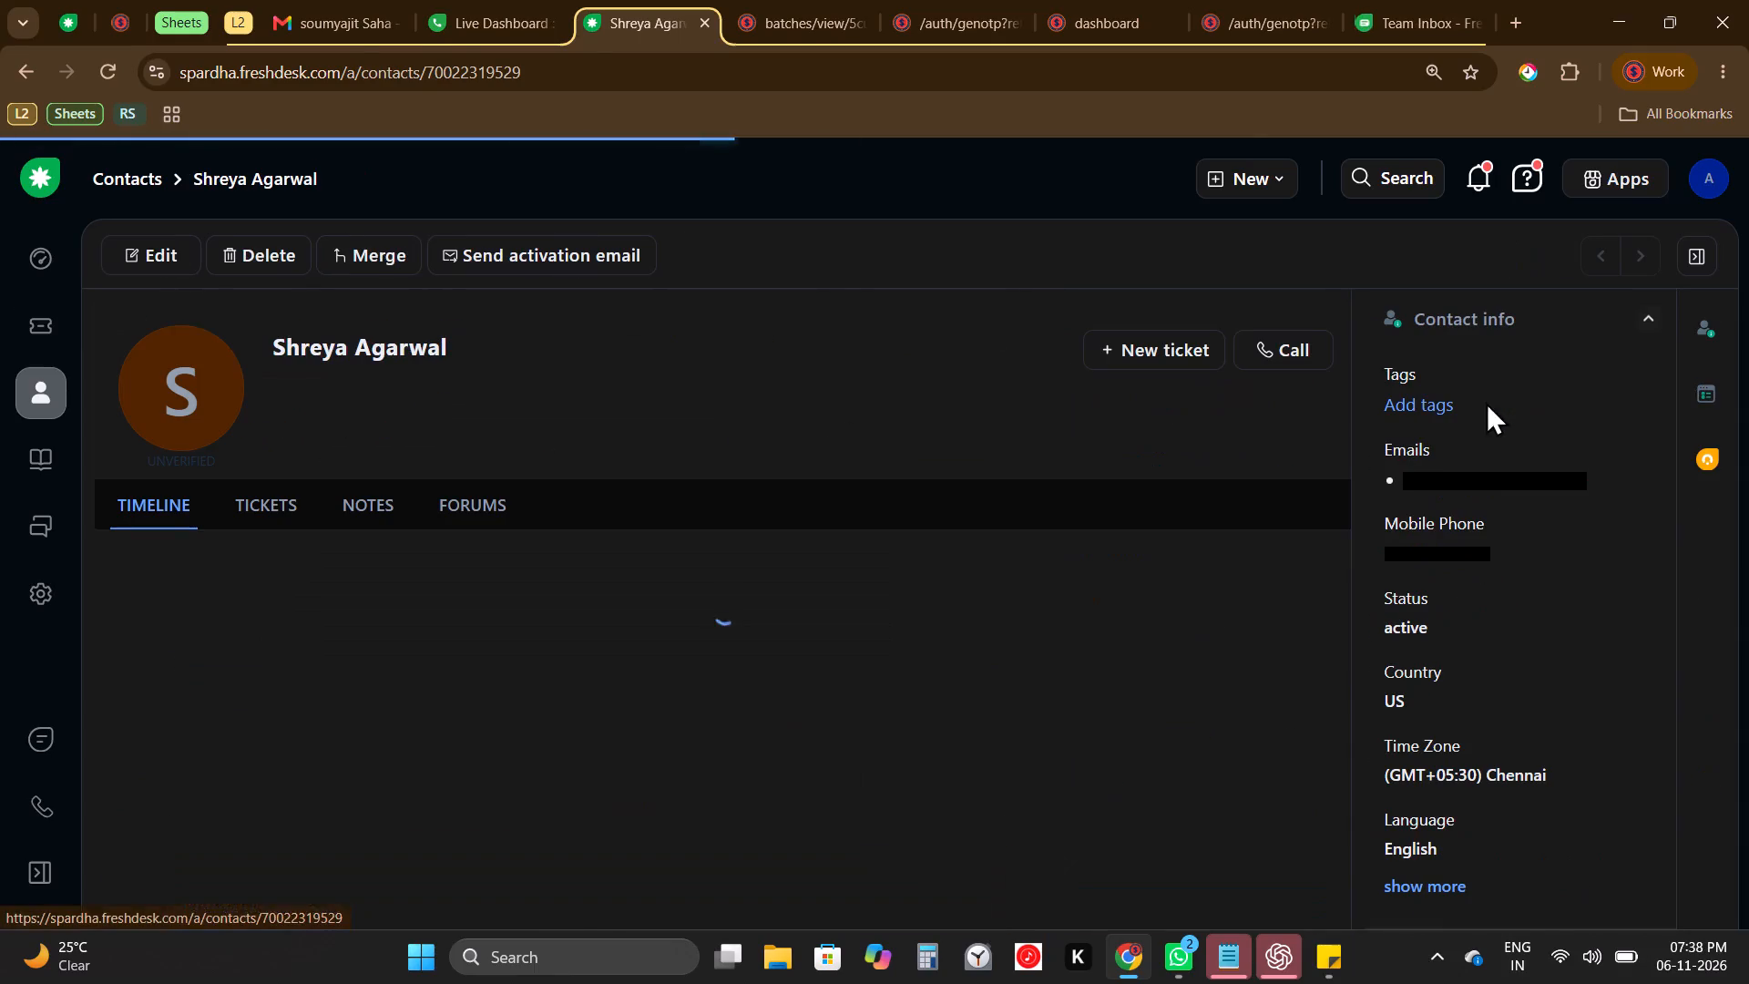
Leave the contact's profile page and go back to ticket #724033.
key(Escape)
key(Escape)
key(Escape)
scroll(739, 501, right, 6)
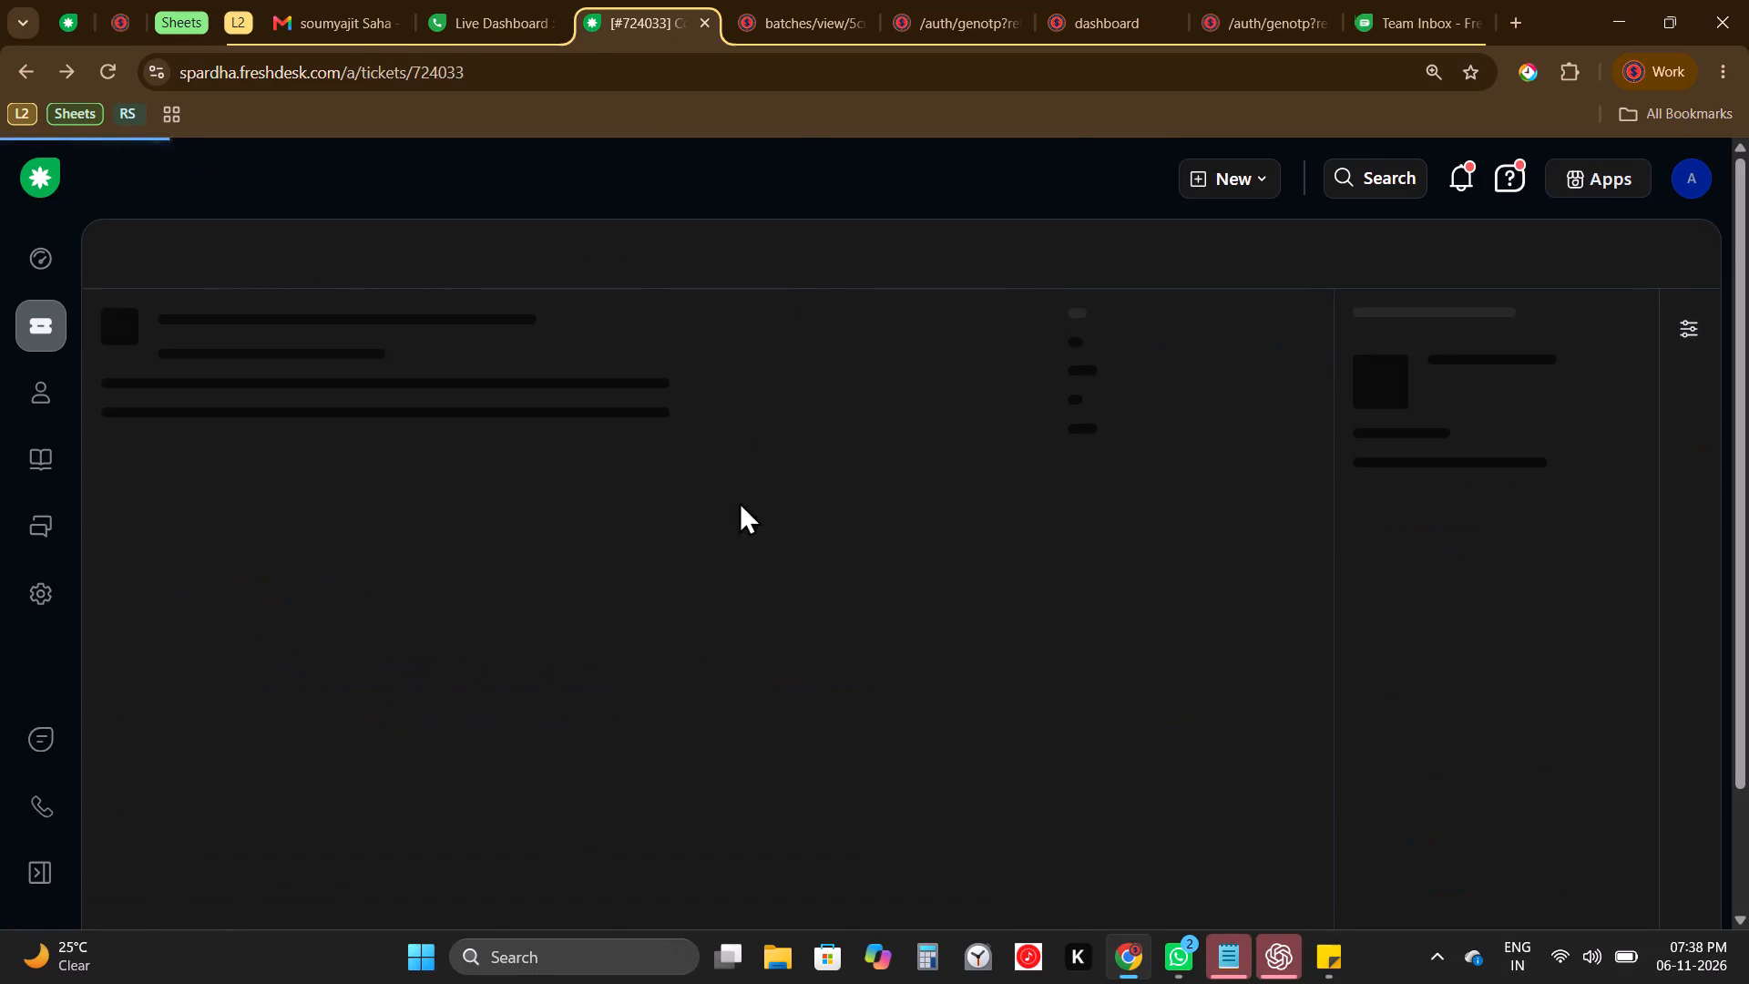
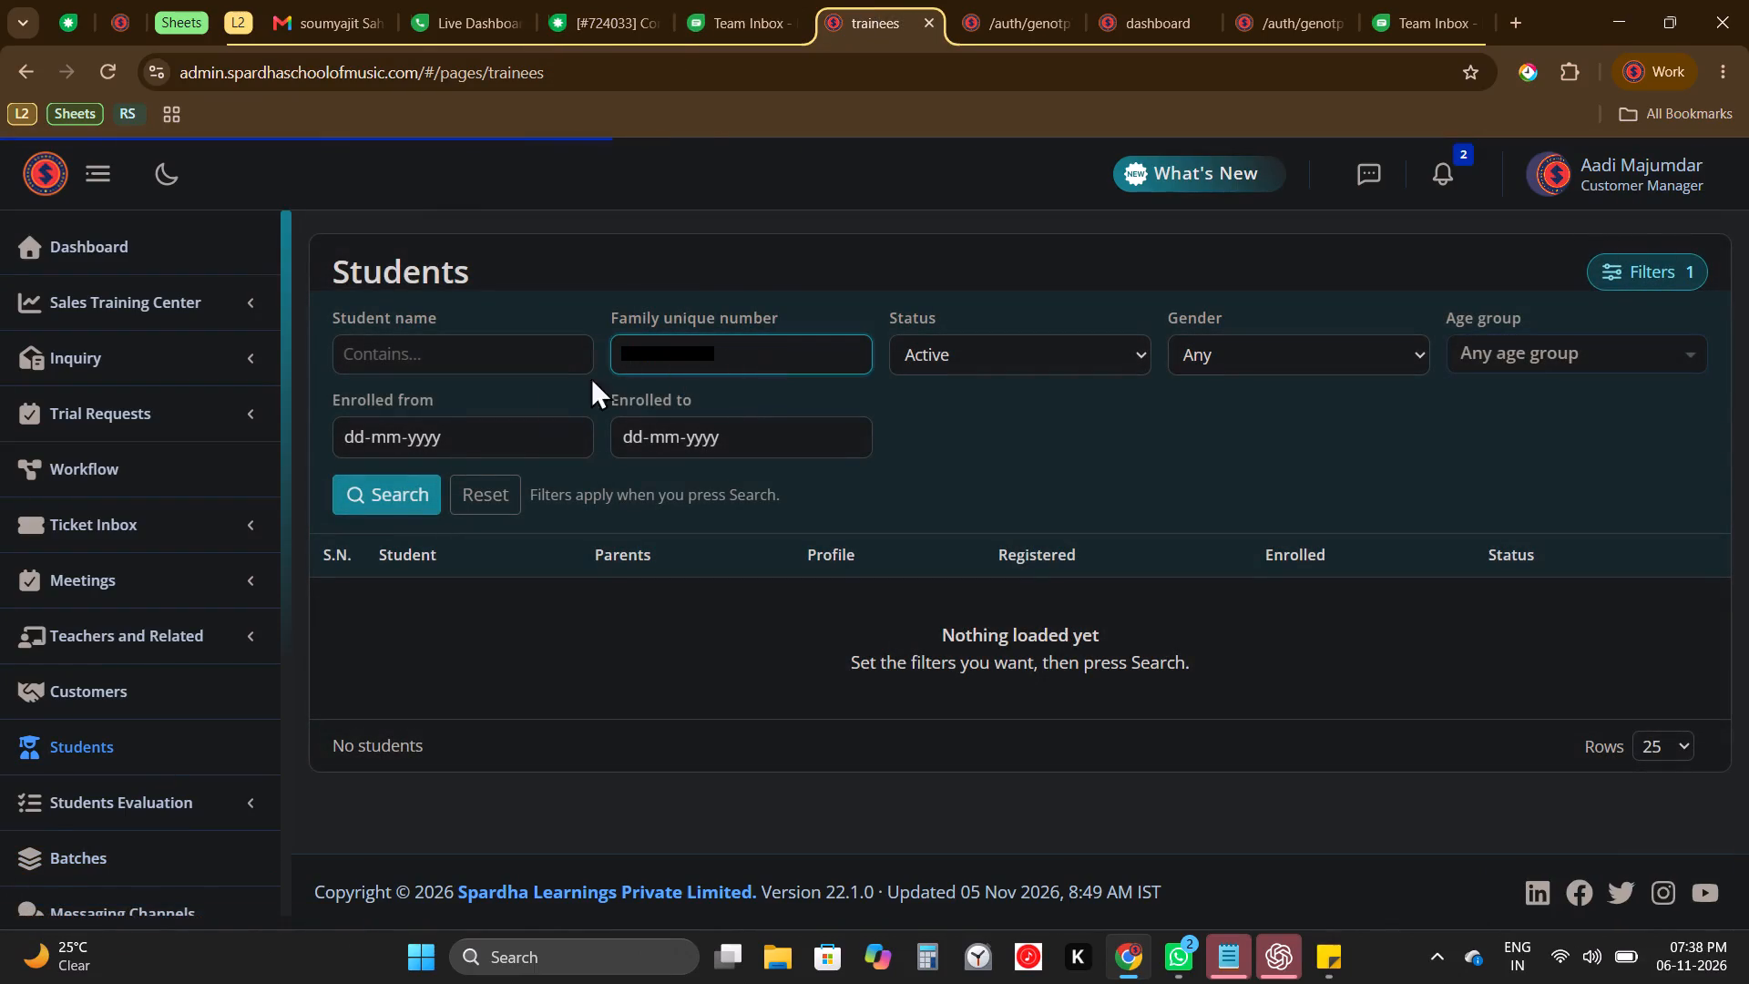
Search the active students by the entered family unique number and open the matching student's record.
click(373, 487)
click(984, 584)
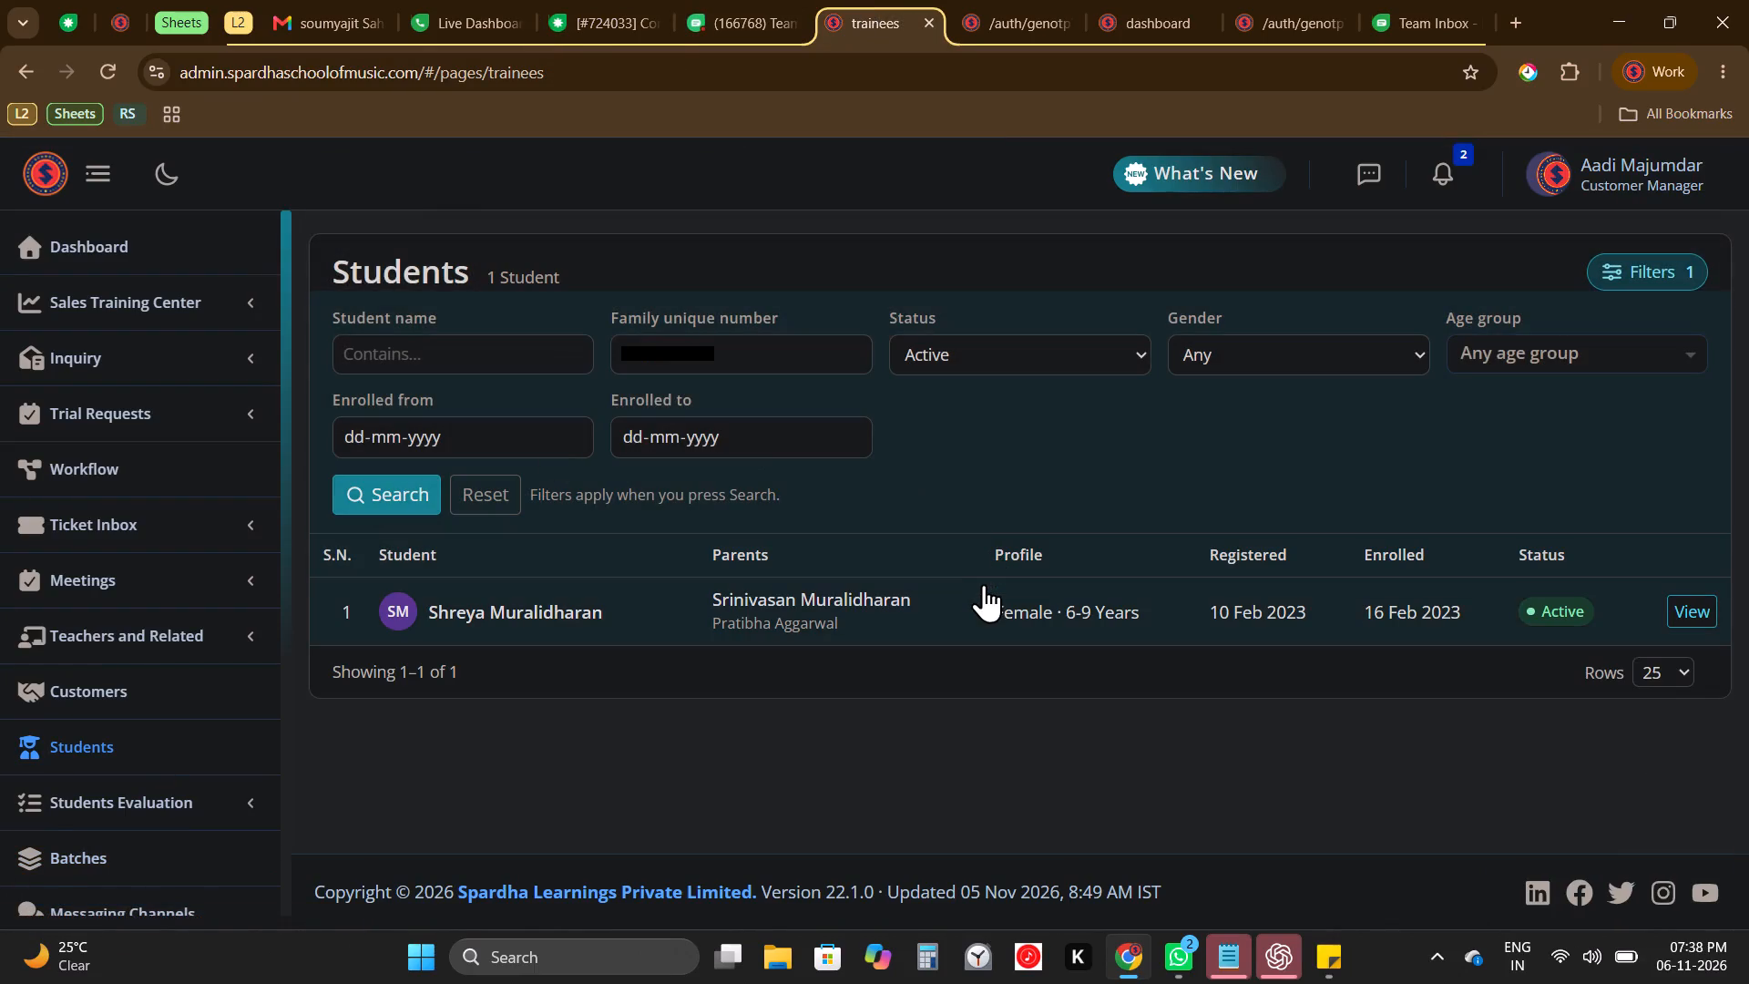
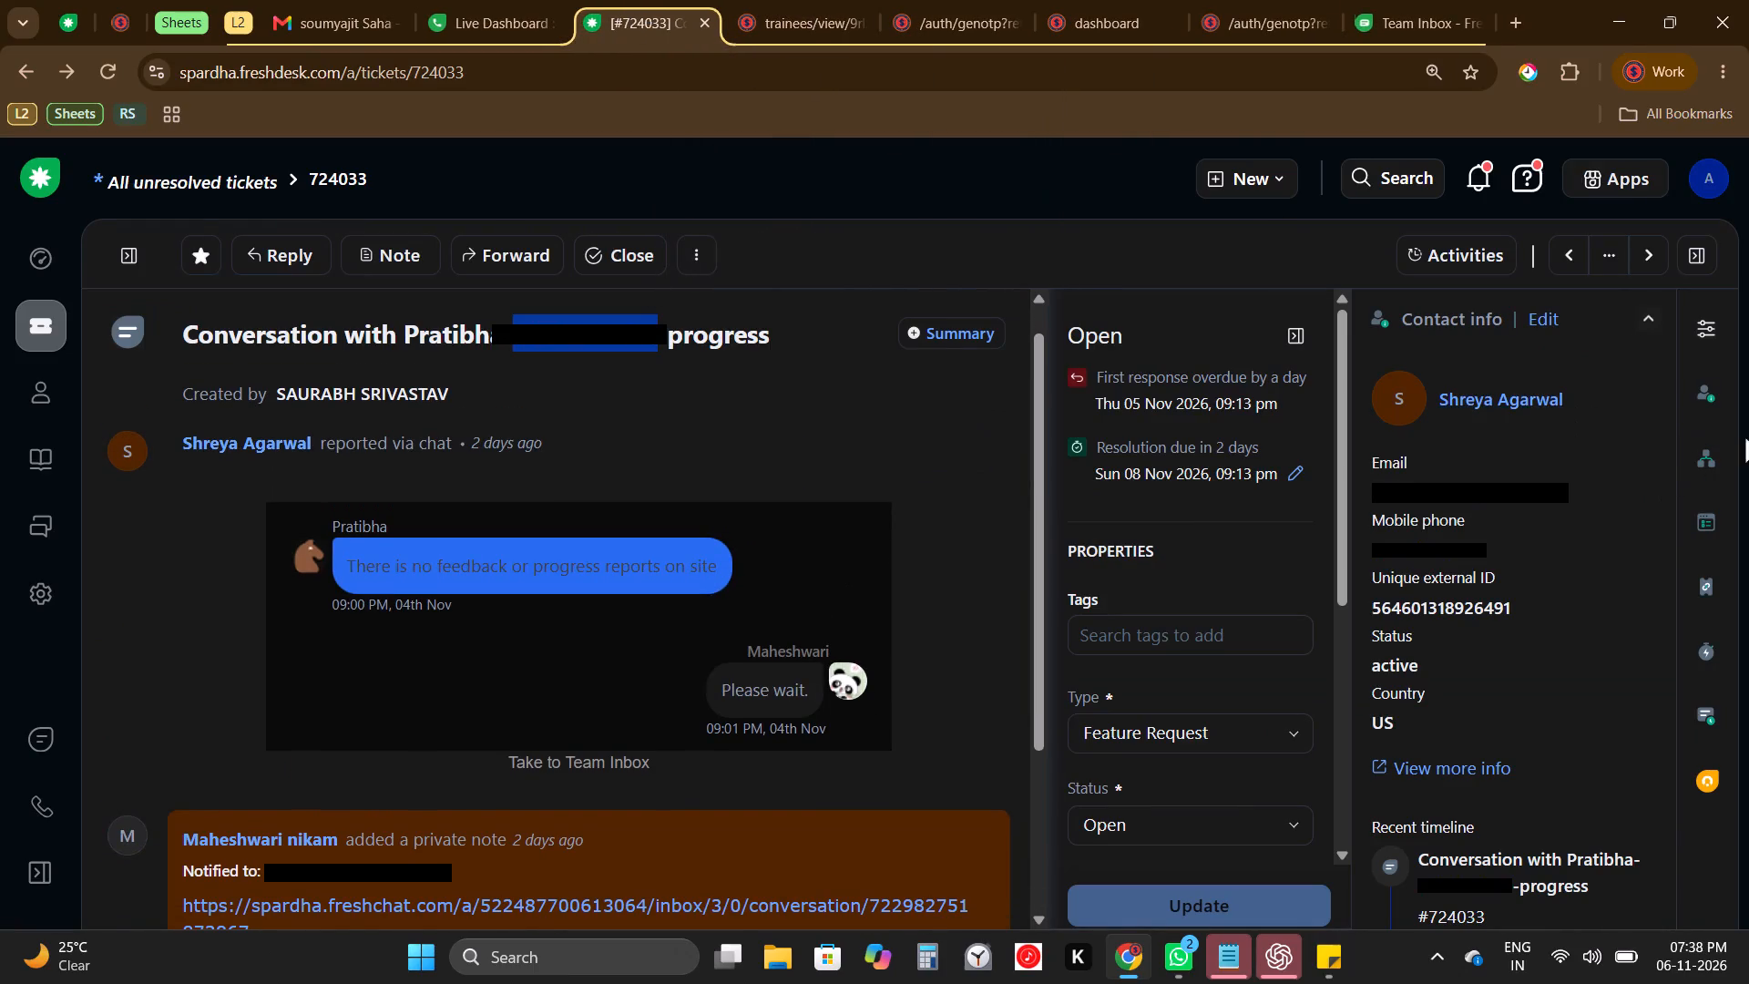
Create a child ticket from ticket #724033 with the group set to TSM Desk.
click(1707, 470)
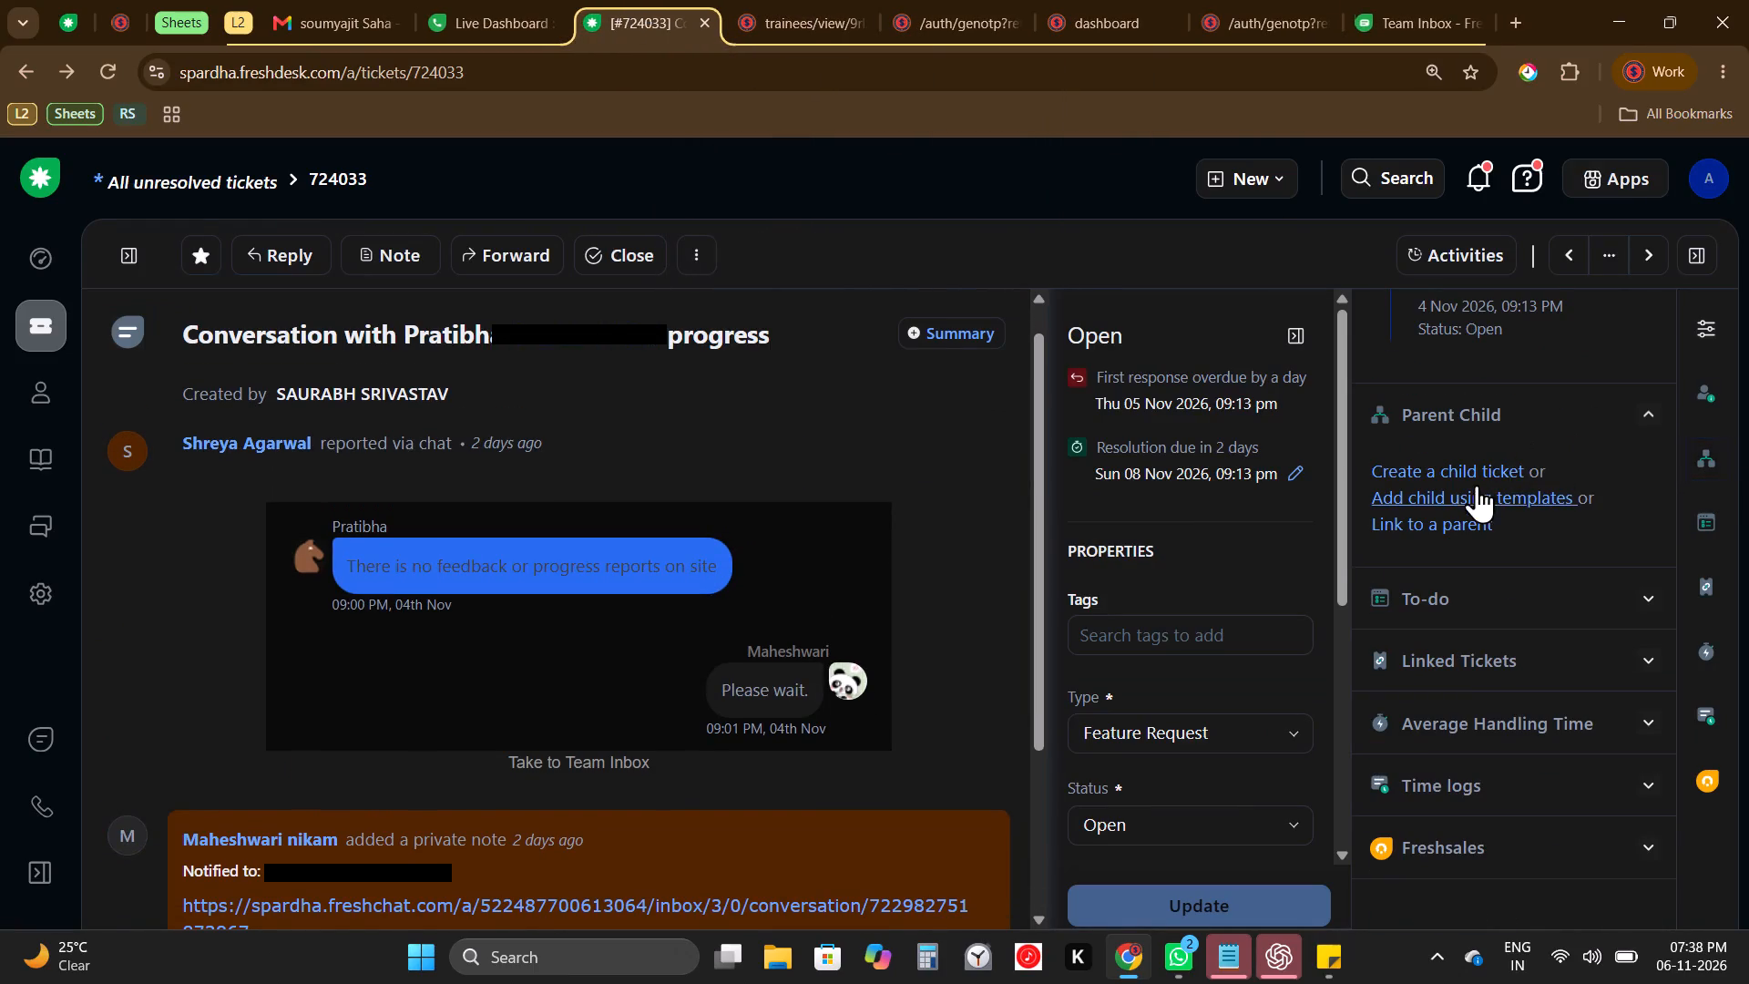
click(1496, 467)
scroll(1428, 640, down, 5)
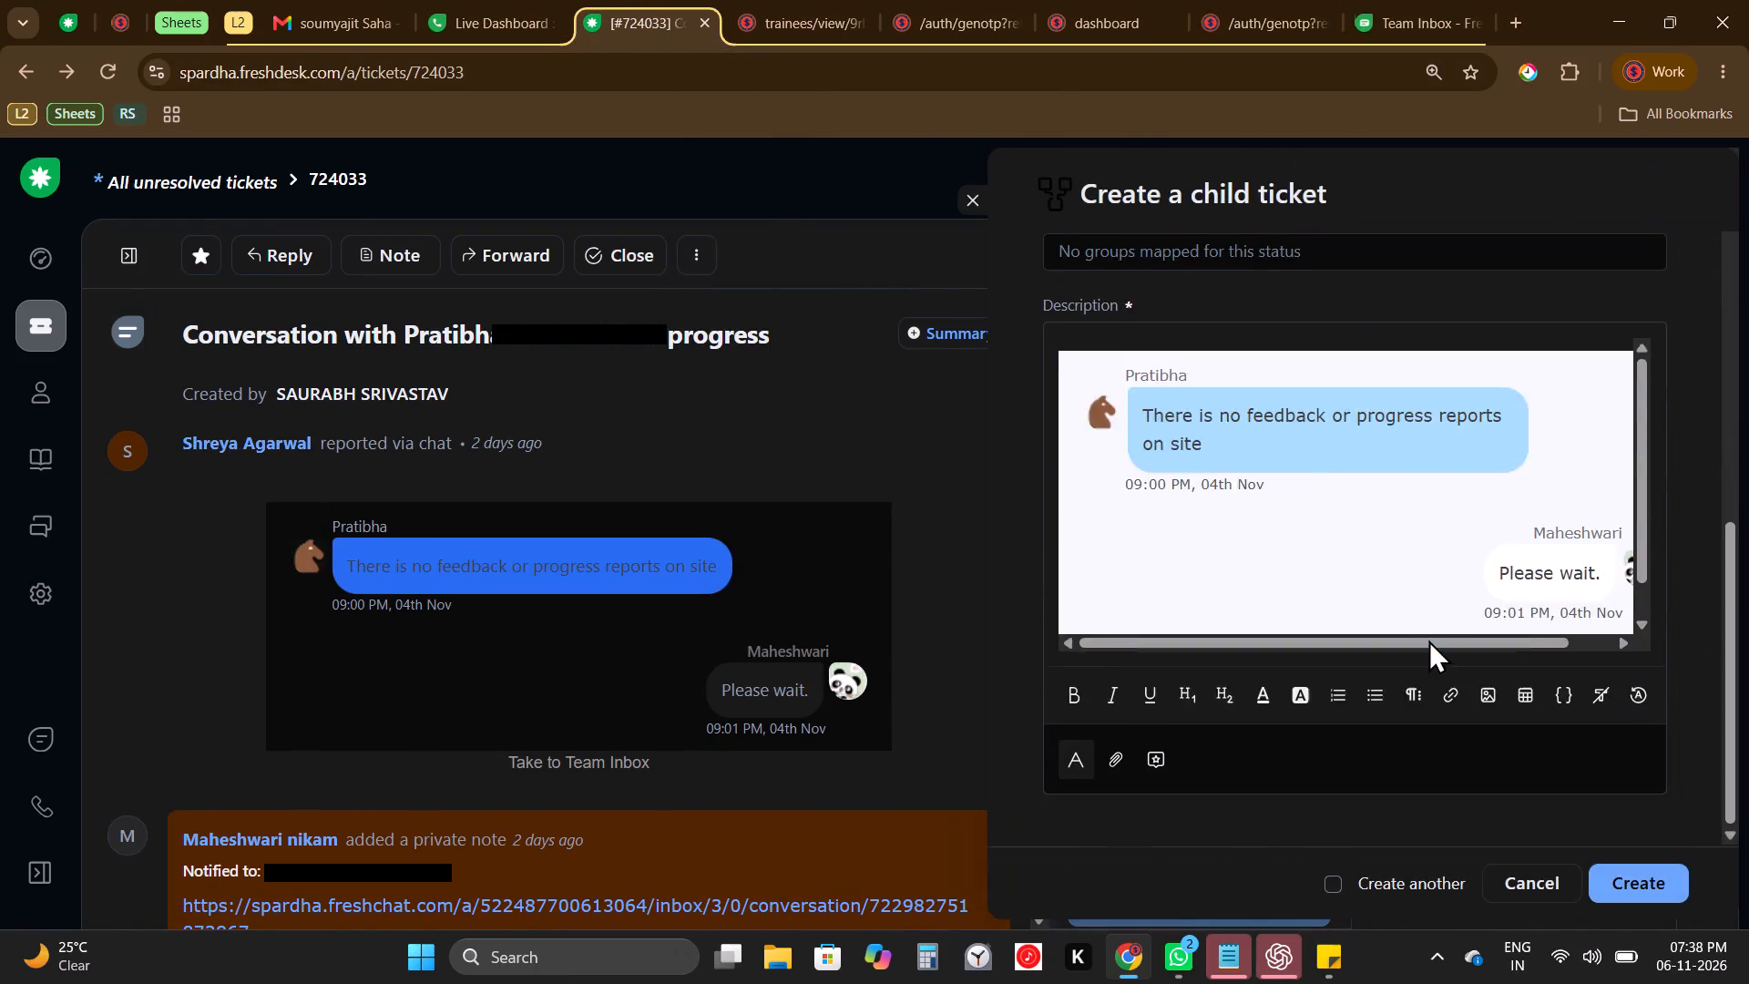
scroll(1332, 428, up, 3)
click(1273, 503)
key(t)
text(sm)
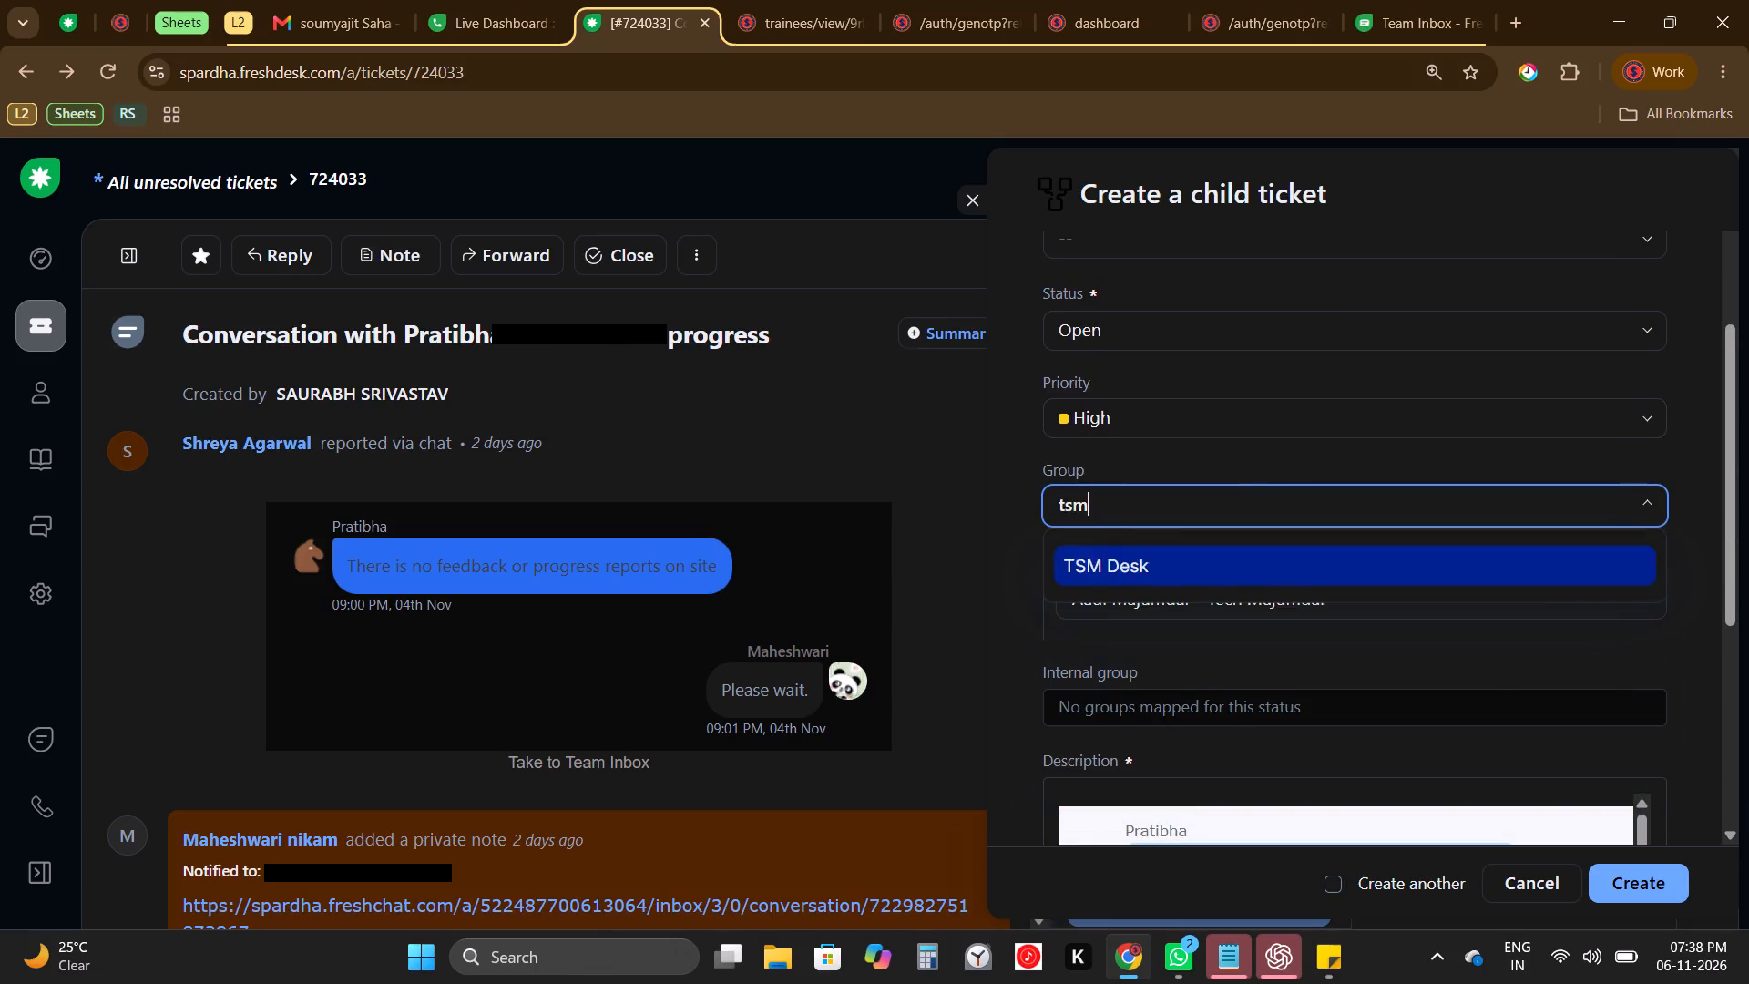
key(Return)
click(1671, 898)
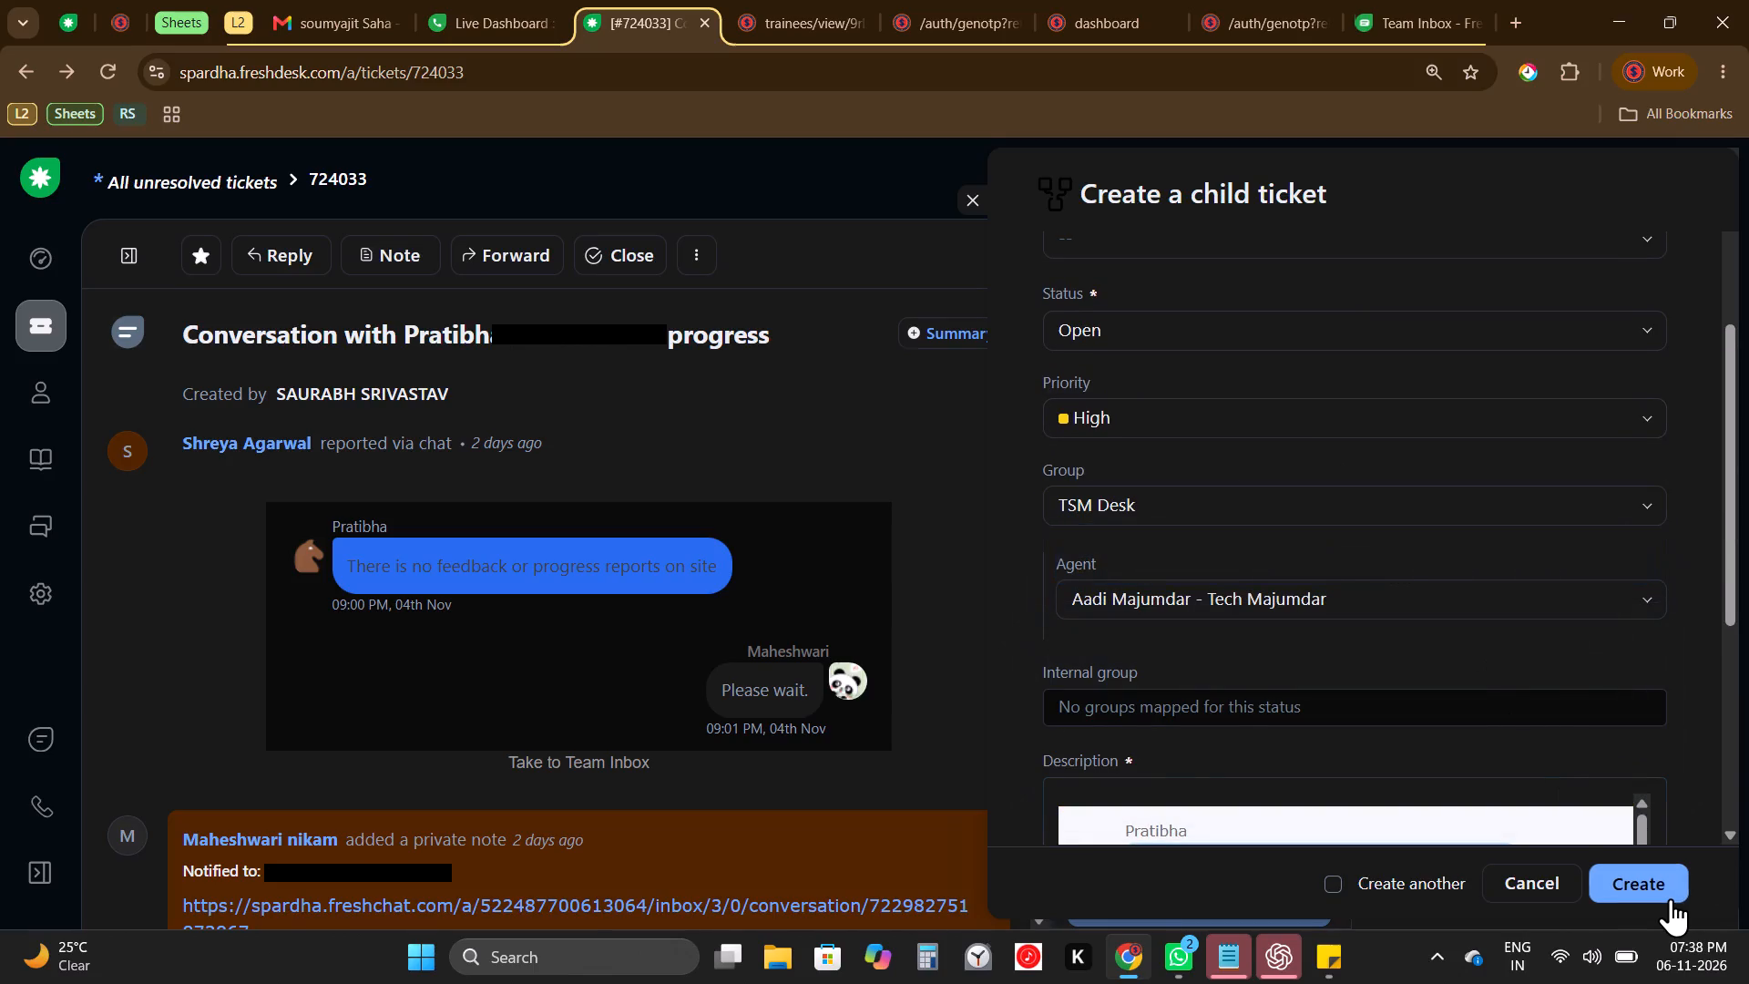
Open the newly created child ticket #725386 from ticket #724033's child ticket list.
click(1418, 467)
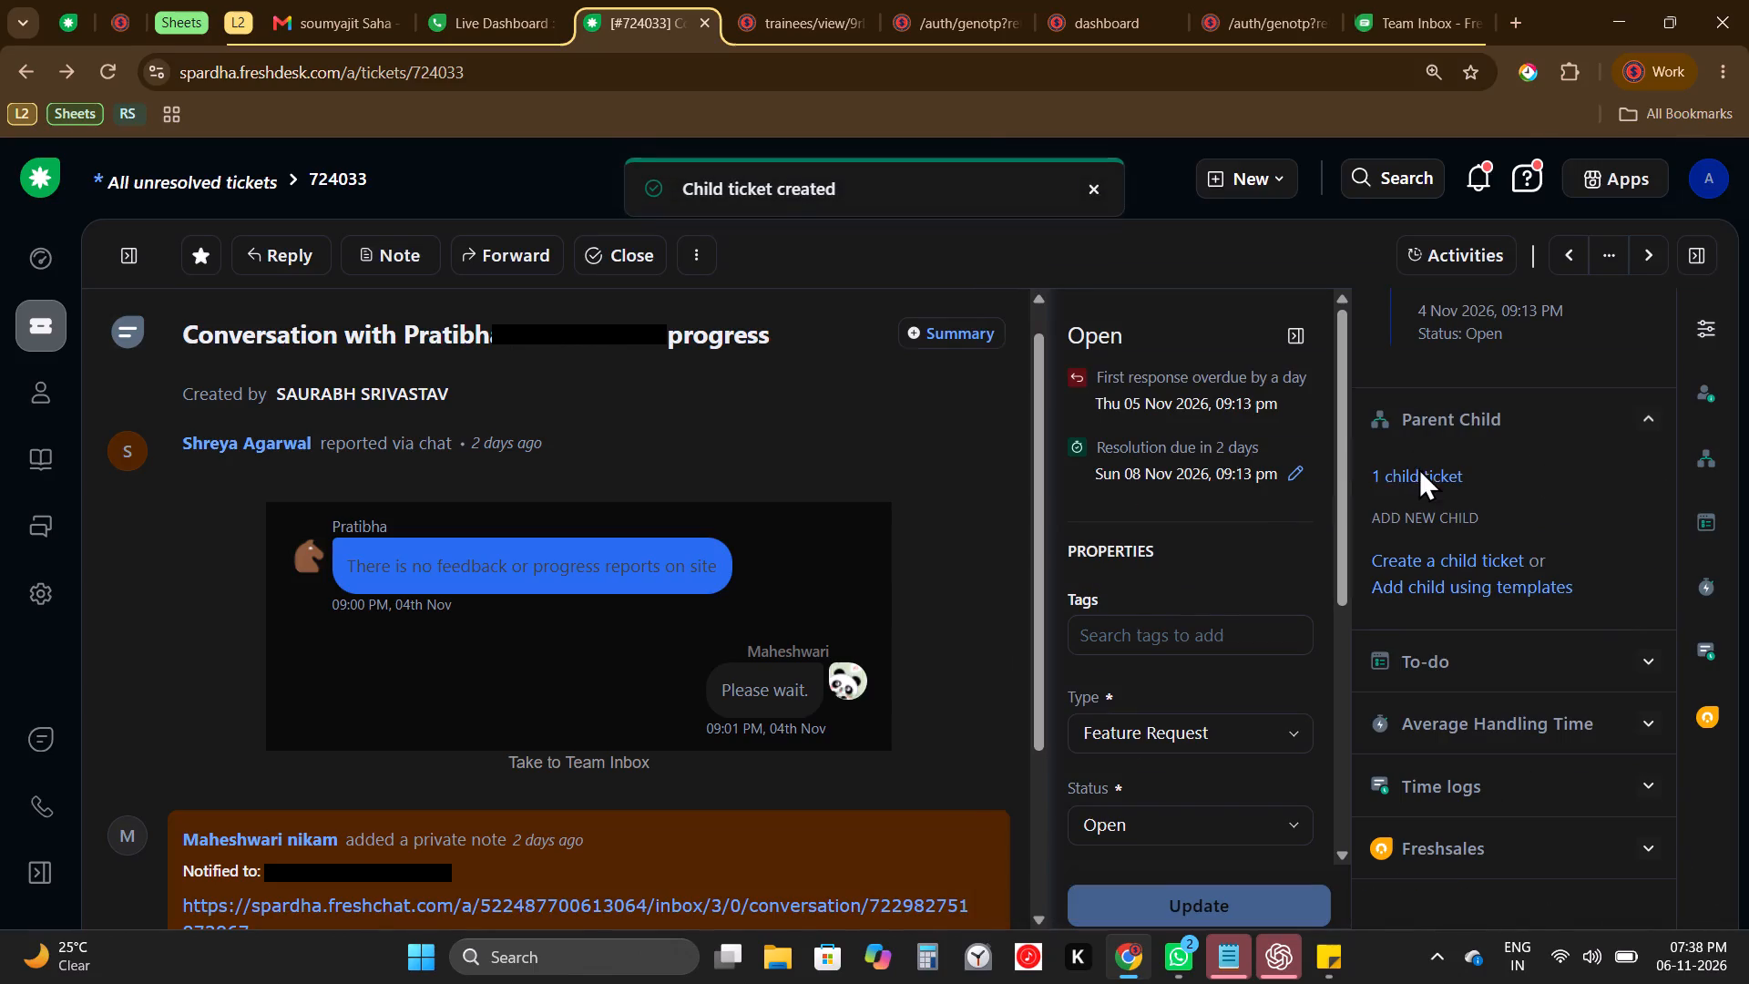
click(1296, 323)
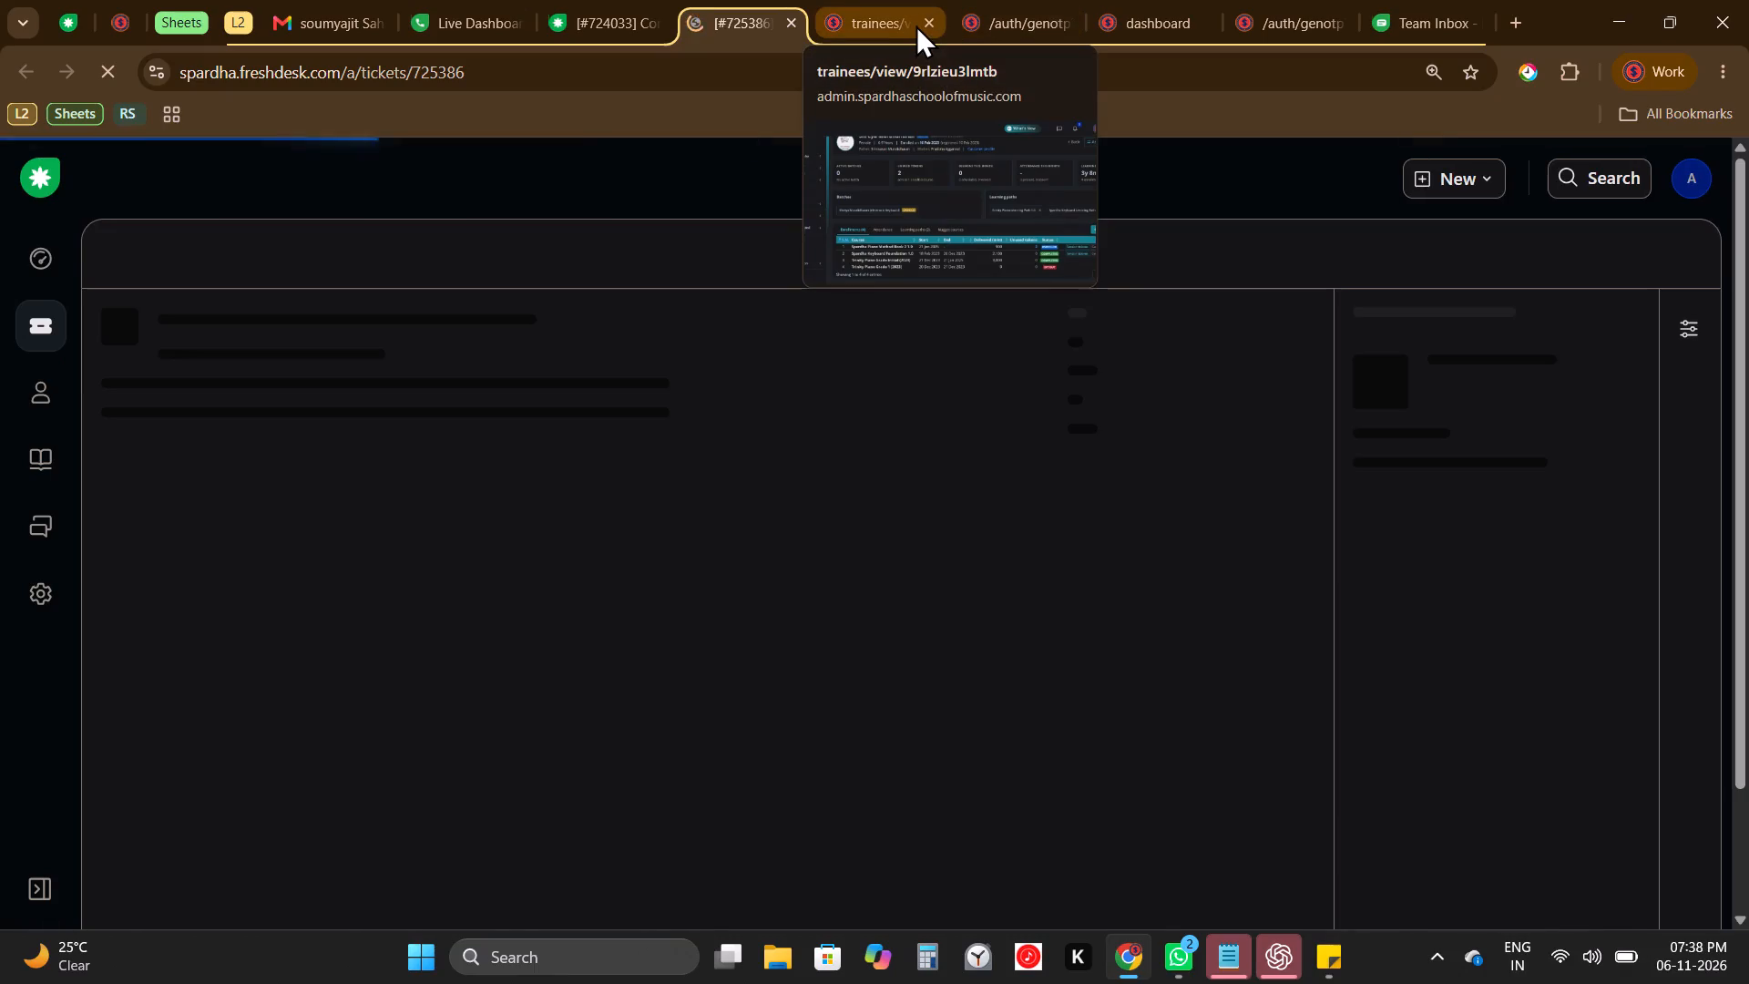
Close the old student record tab, load the neighbouring admin portal tab and return to the child ticket.
click(922, 24)
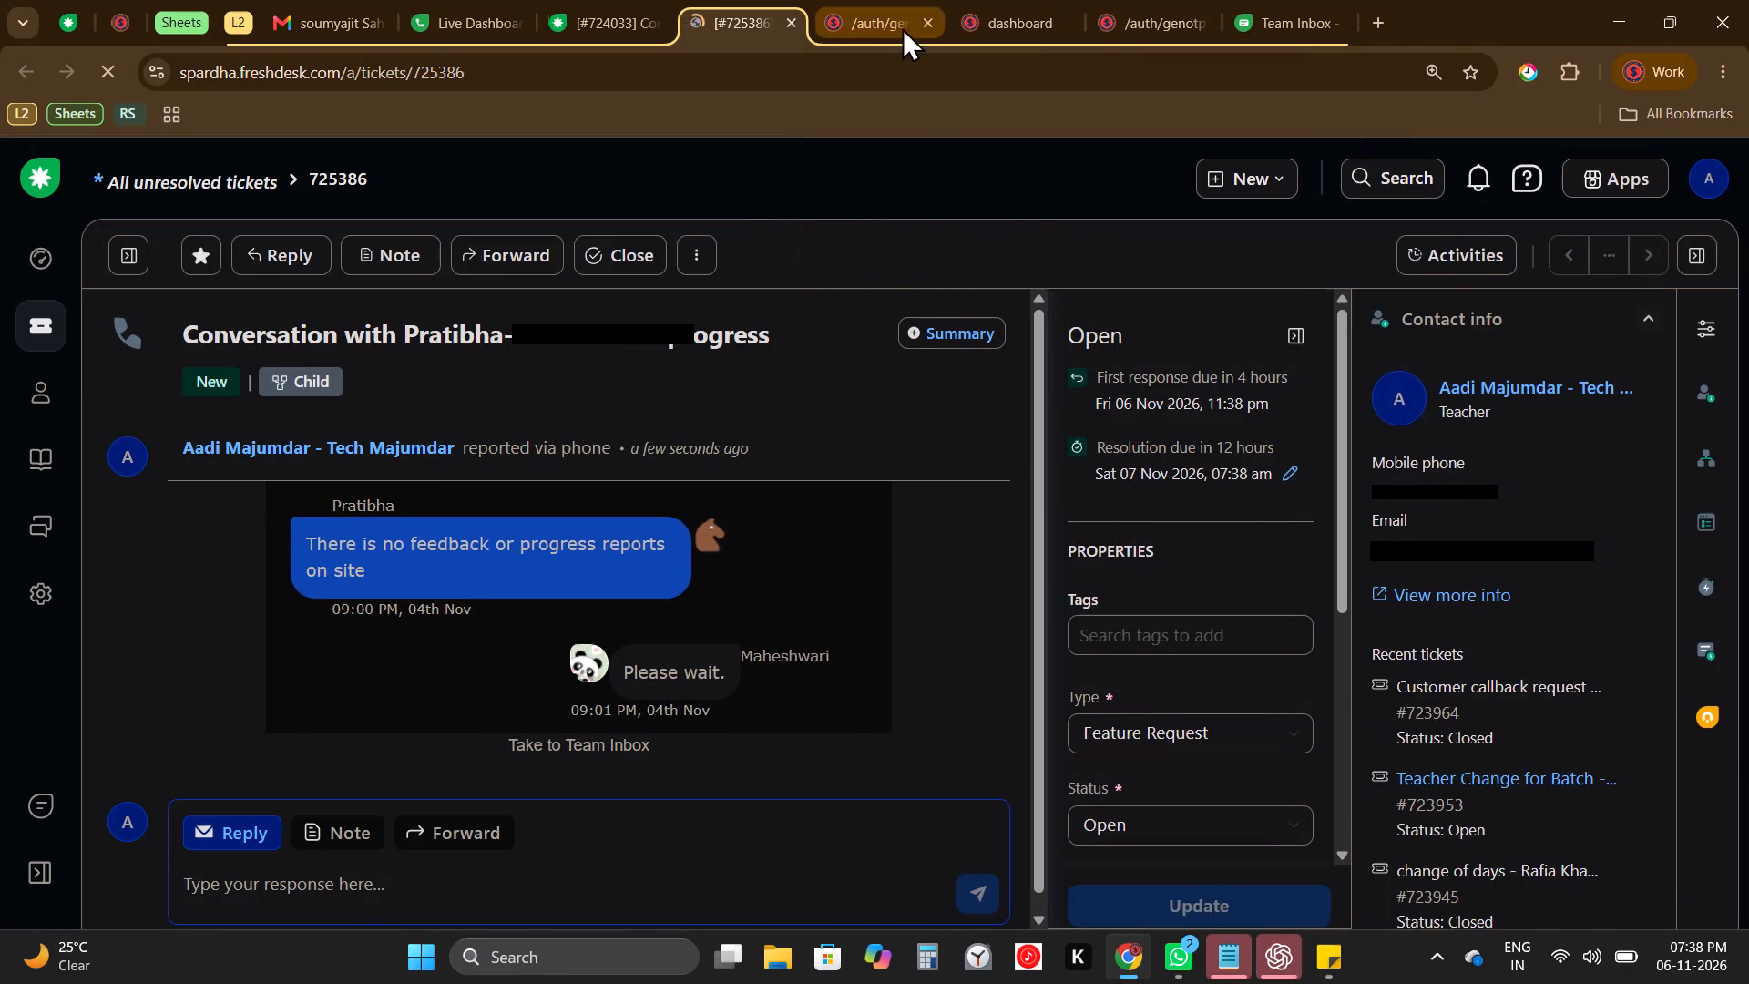
click(902, 27)
click(735, 0)
Draft a note on the child ticket reading "CONCERN: Please inform the trainer to update the studetn's progress on the portal".
scroll(703, 493, down, 8)
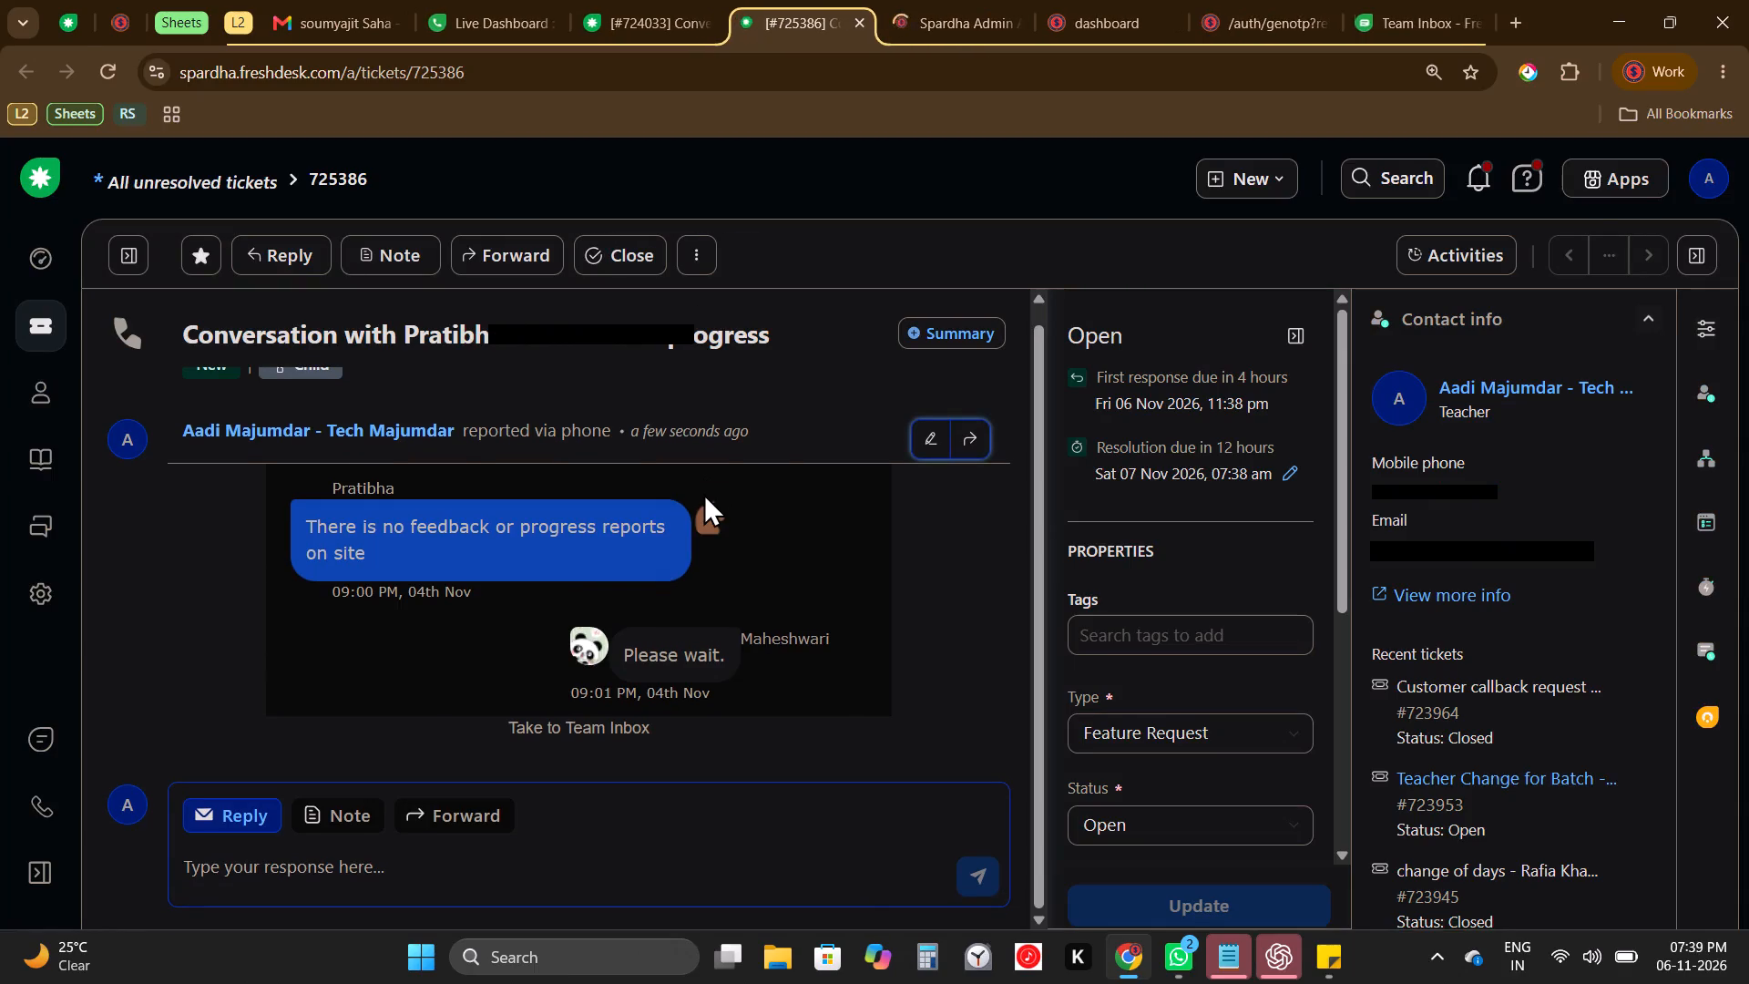
scroll(703, 493, down, 2)
click(347, 802)
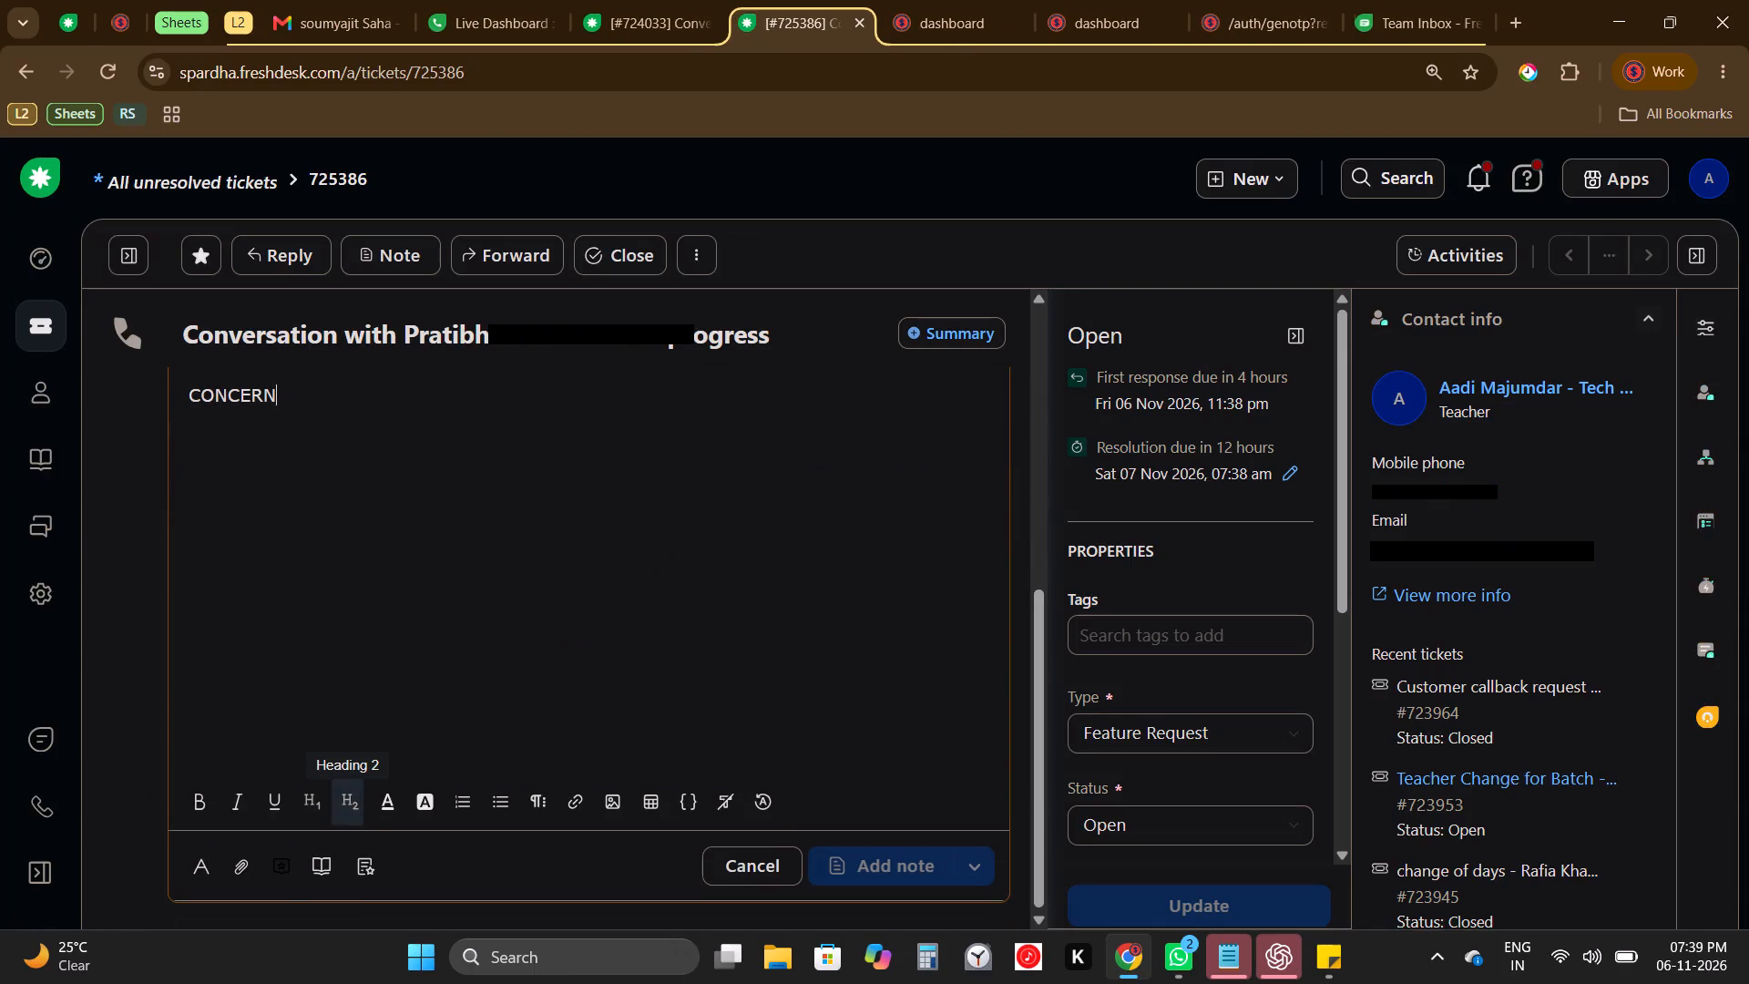
key(BackSpace)
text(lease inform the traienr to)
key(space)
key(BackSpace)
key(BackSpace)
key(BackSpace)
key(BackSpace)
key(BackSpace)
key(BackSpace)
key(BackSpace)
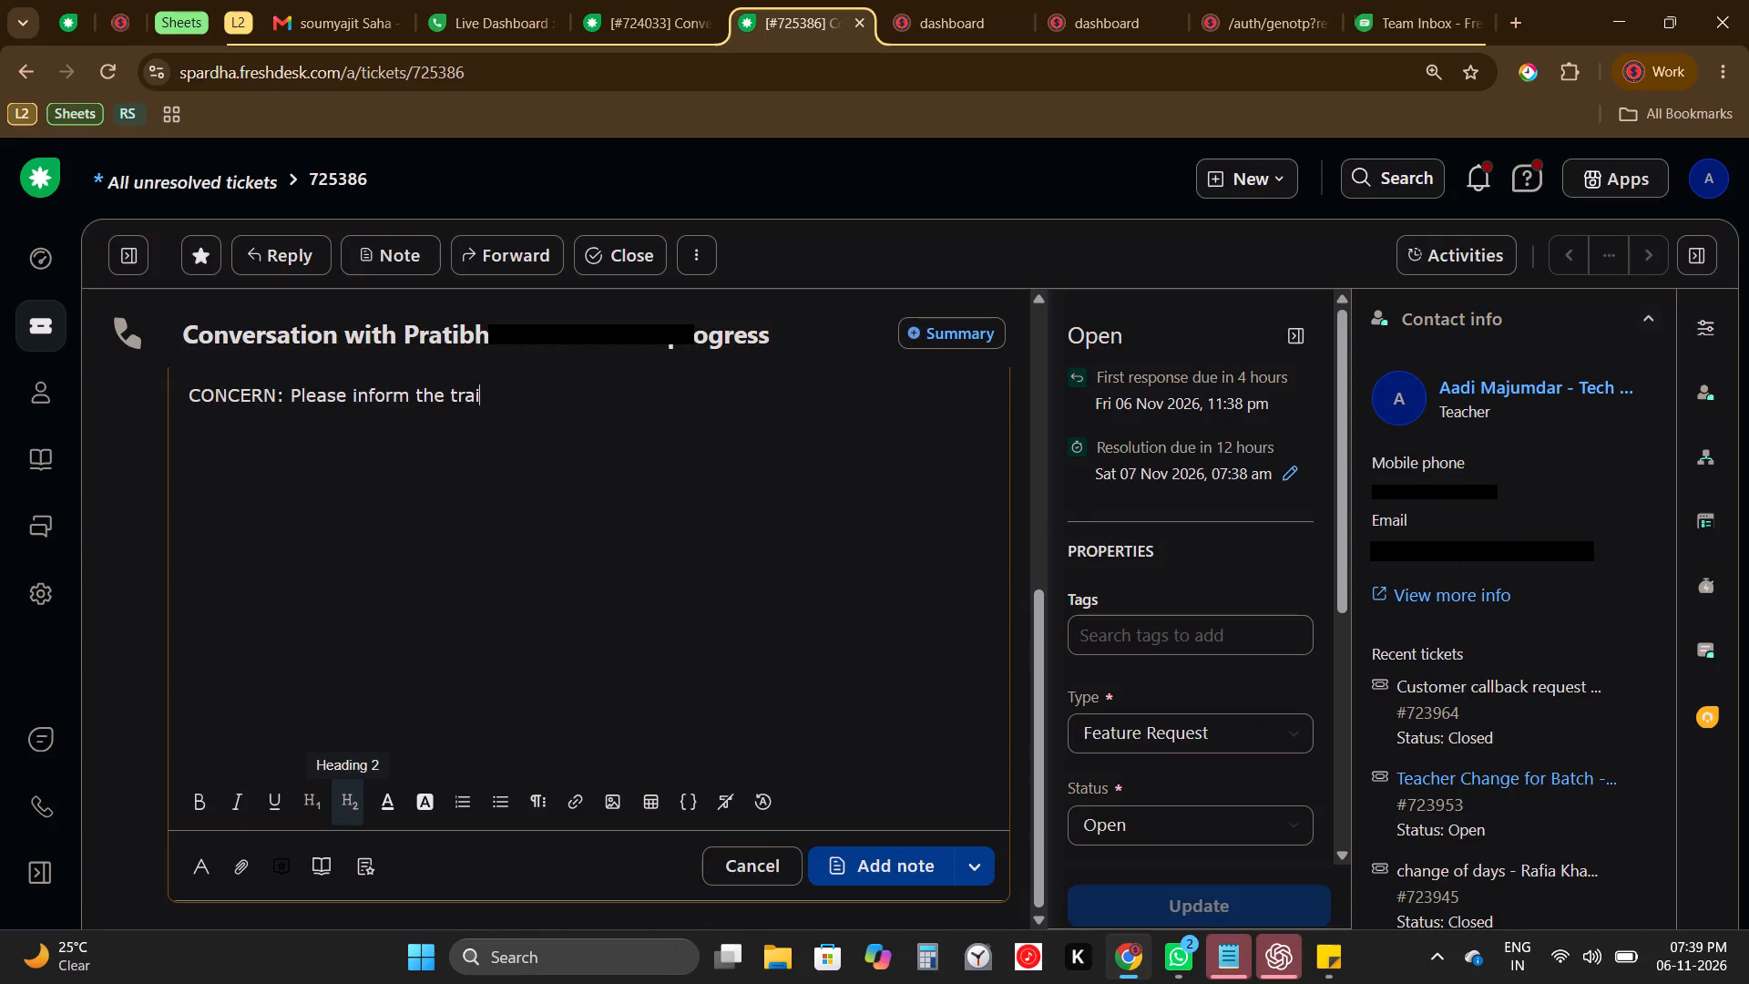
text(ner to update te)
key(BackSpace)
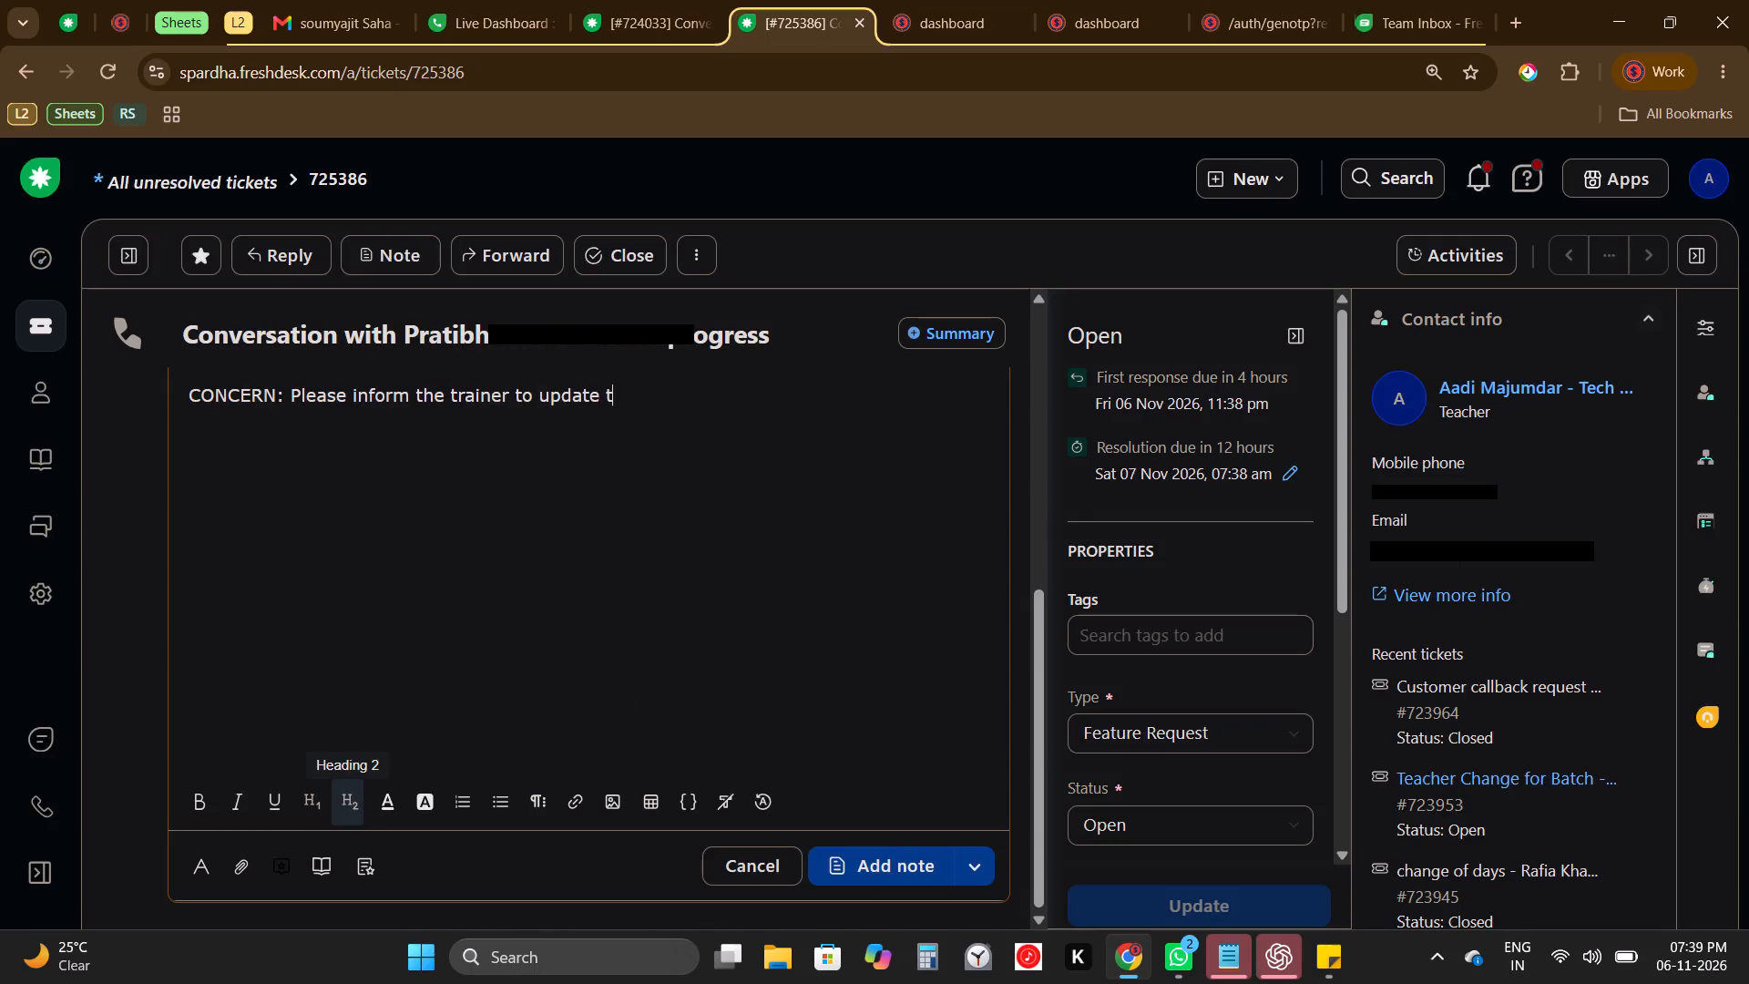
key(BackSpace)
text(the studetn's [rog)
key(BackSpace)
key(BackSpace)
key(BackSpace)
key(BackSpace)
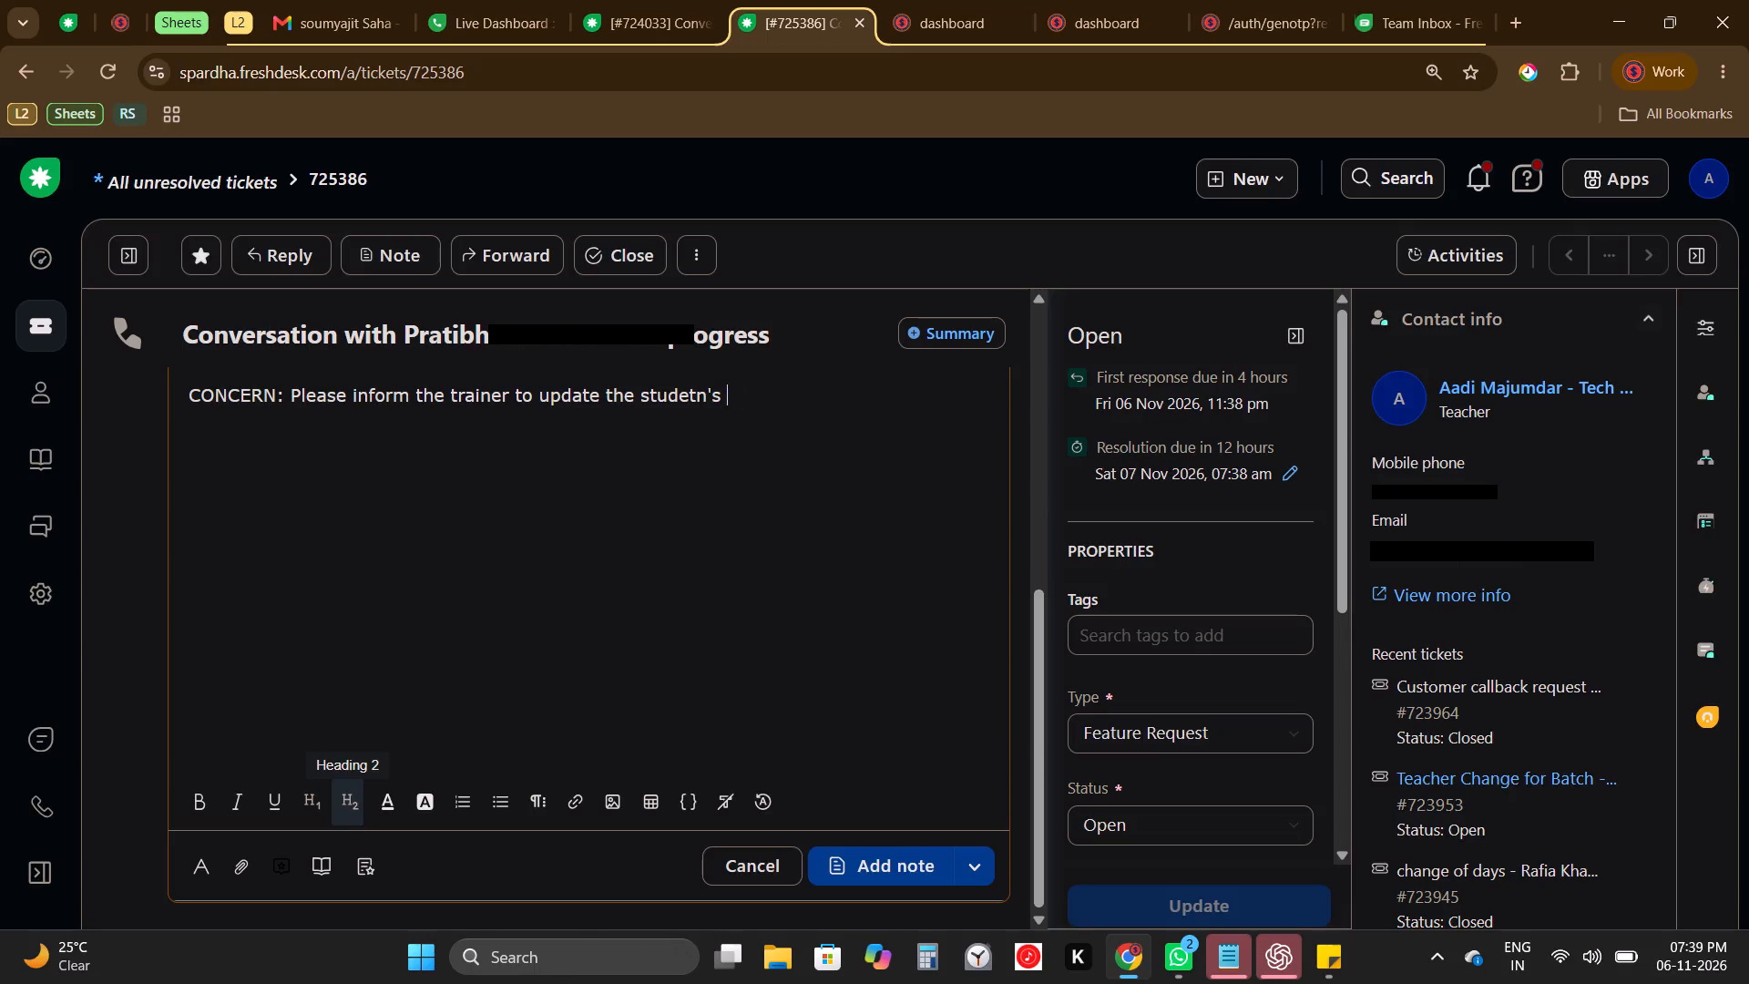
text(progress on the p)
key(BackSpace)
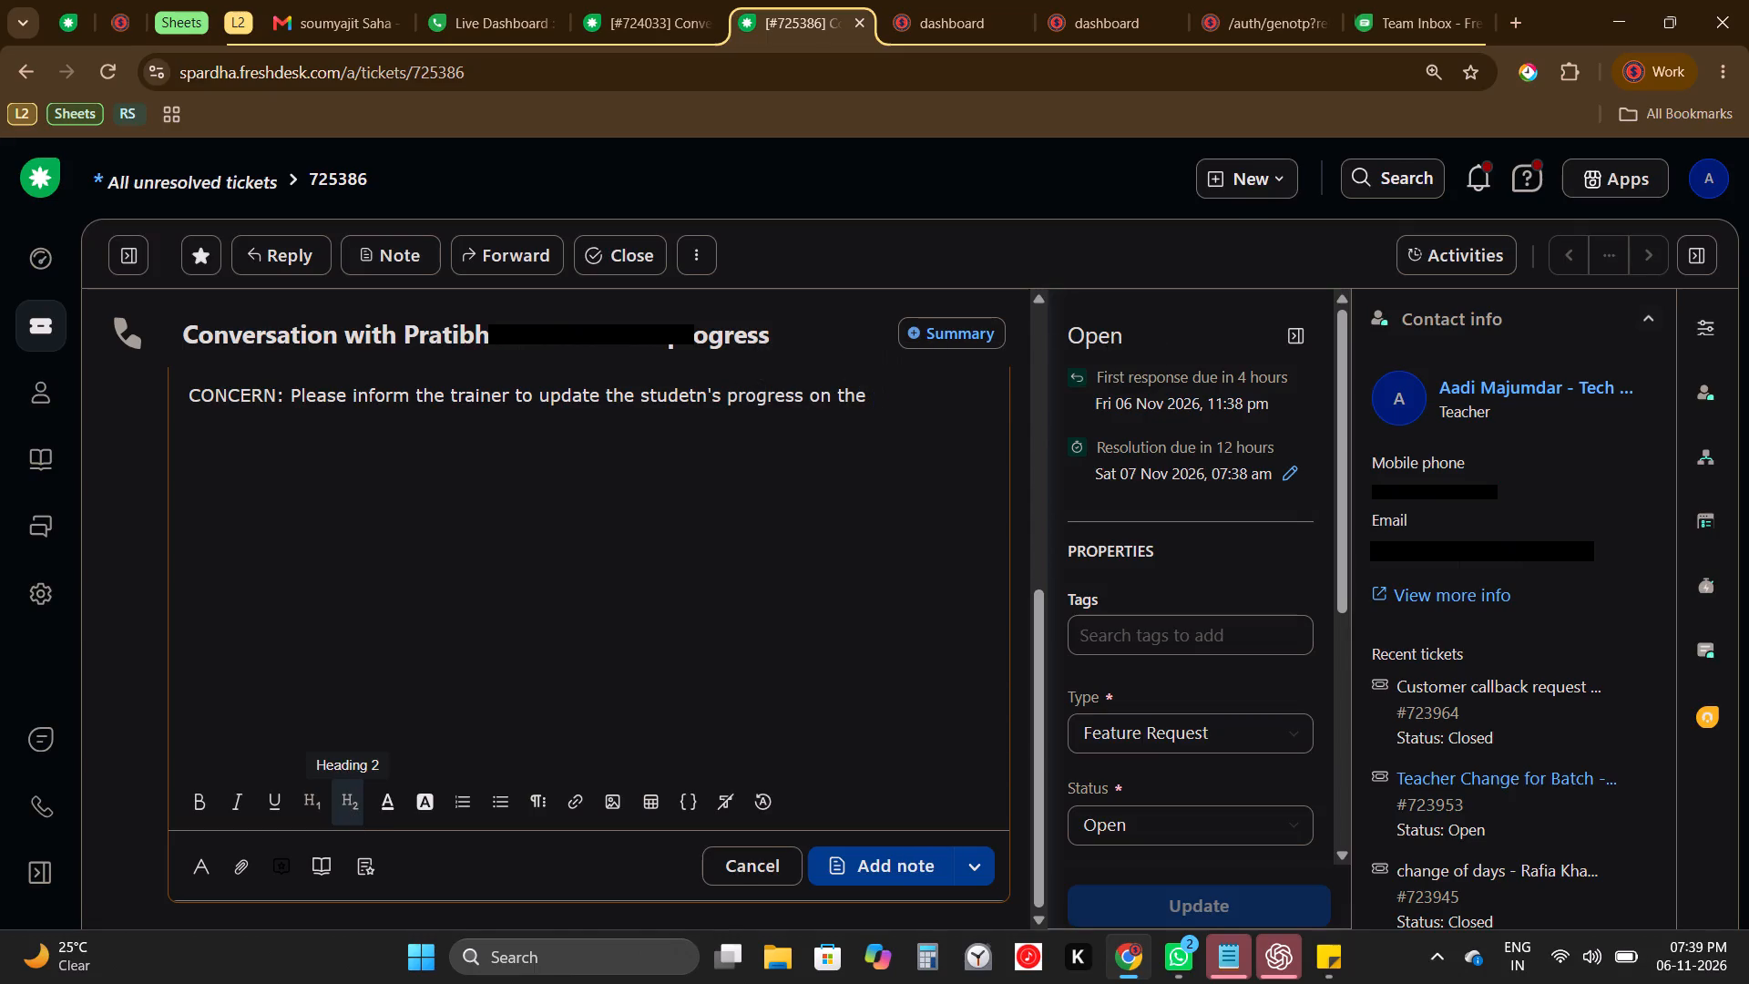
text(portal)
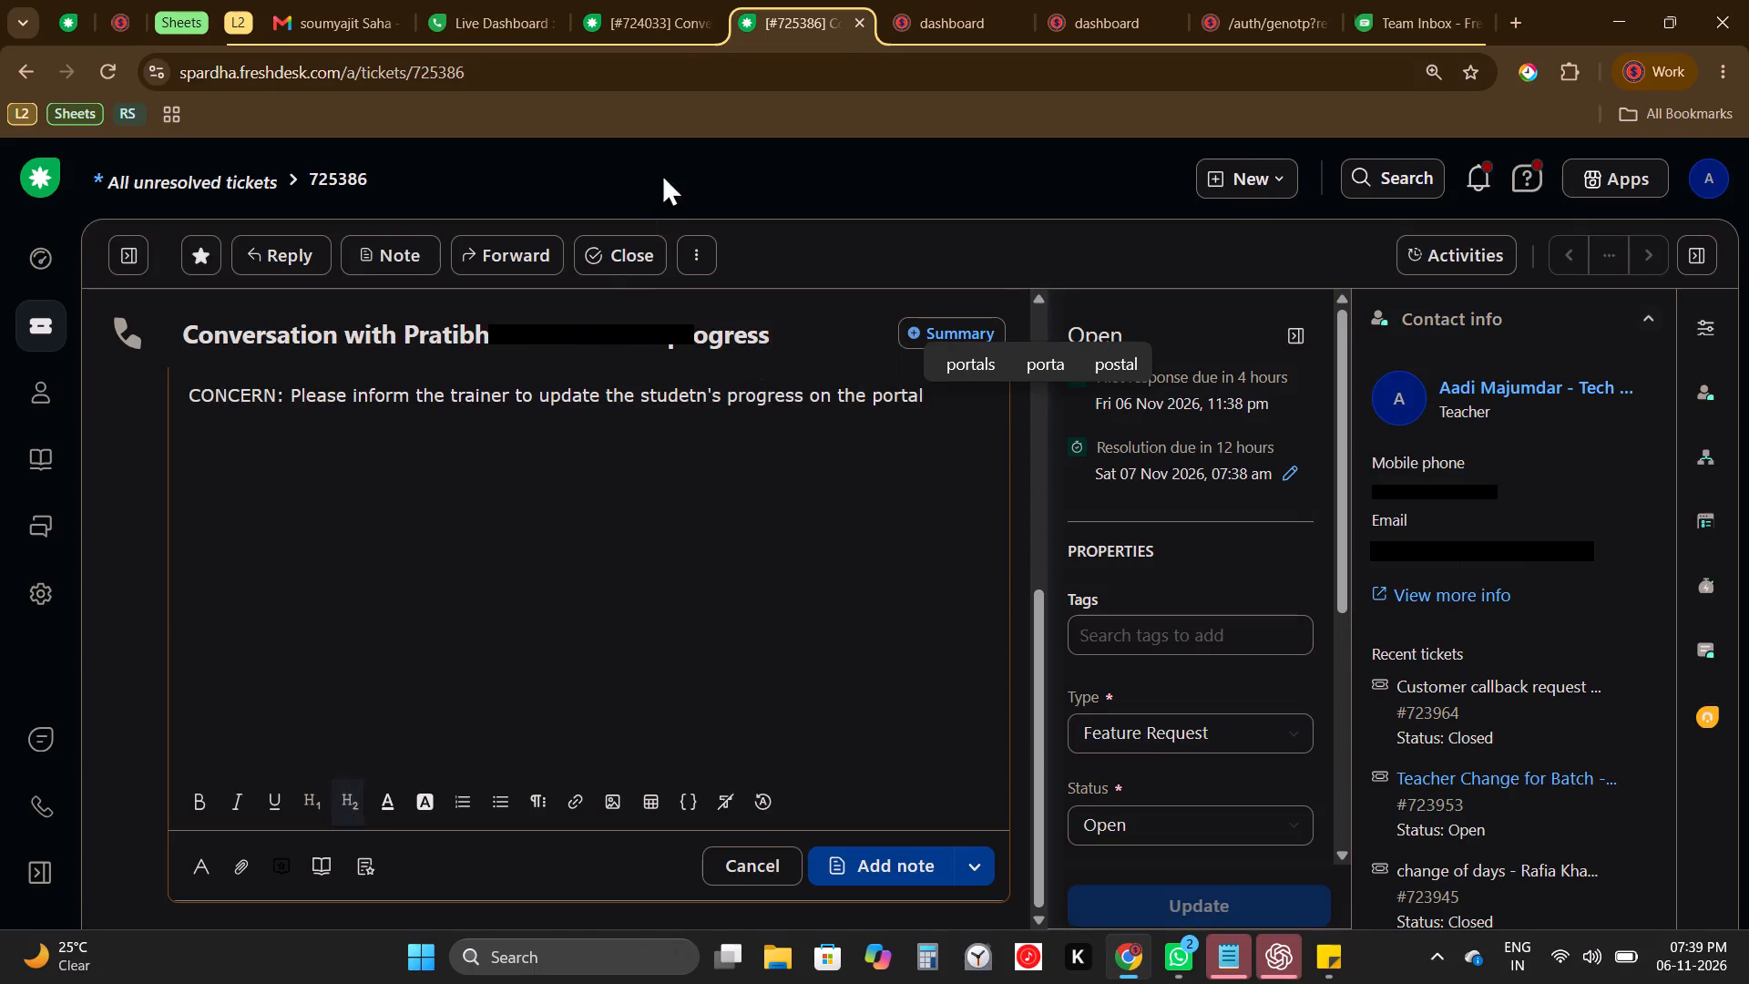
Copy the family number from the child ticket's title and switch to the admin portal dashboard.
double_click(574, 358)
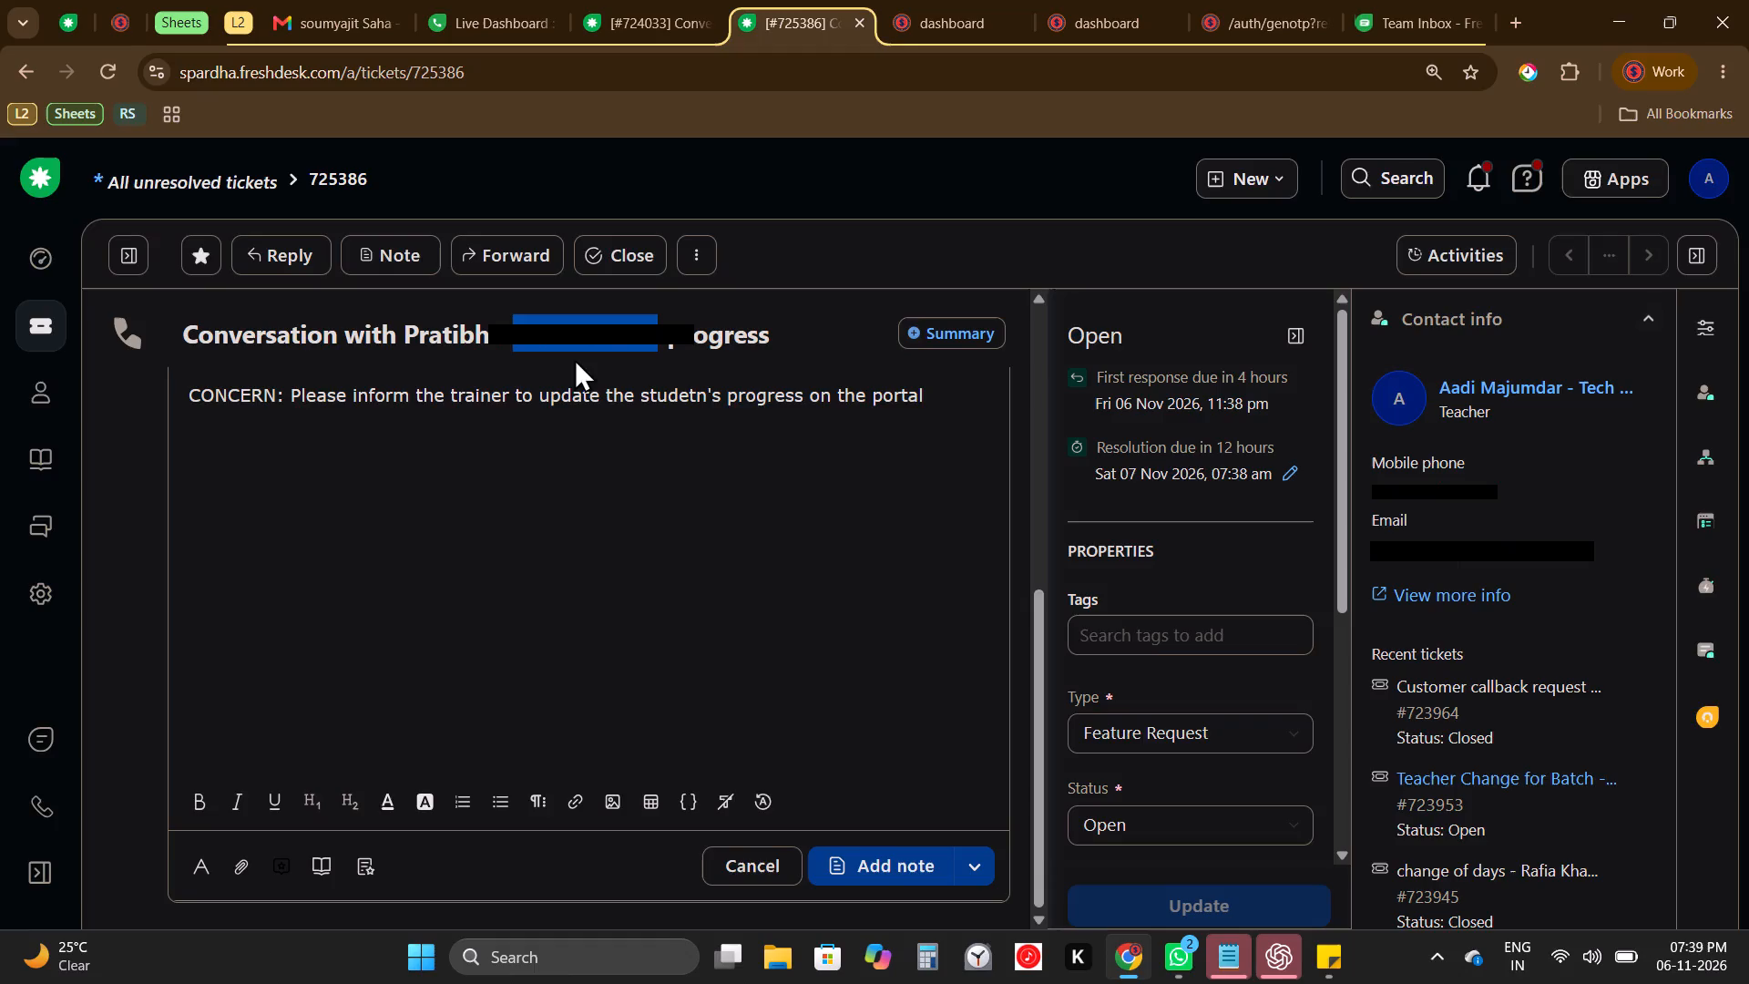
key(ctrl+c)
click(915, 0)
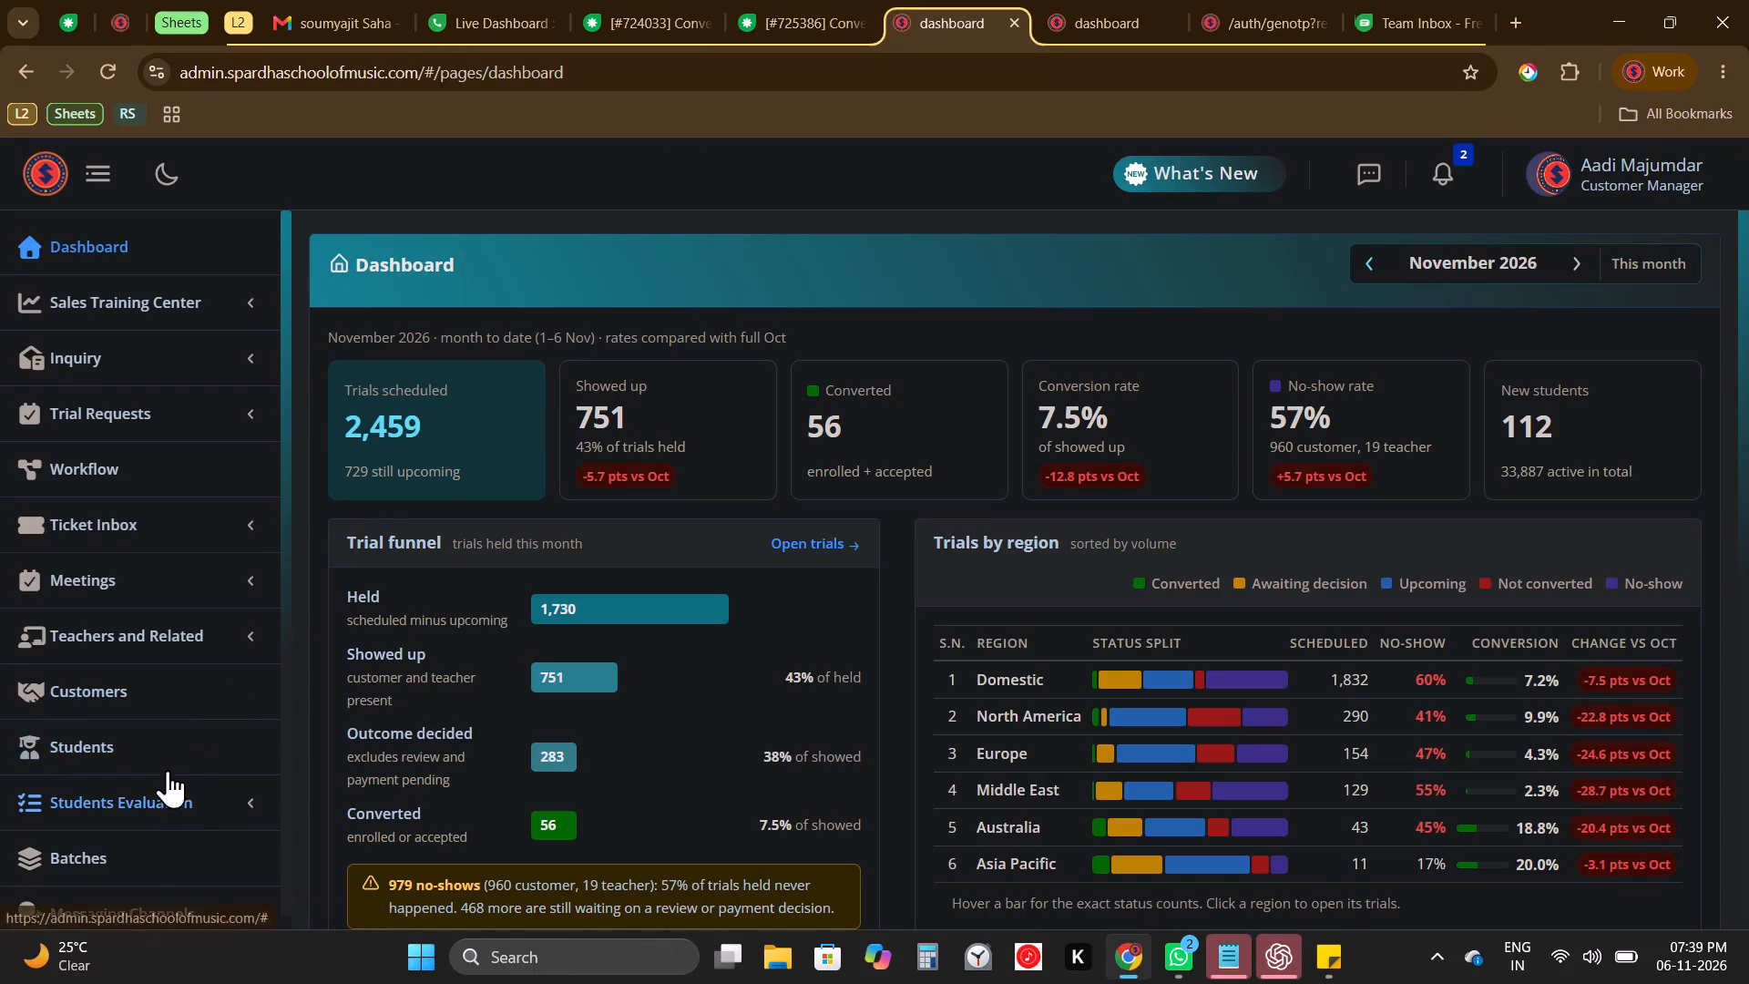
Duplicate the second admin portal dashboard tab.
click(1297, 0)
right_click(1065, 3)
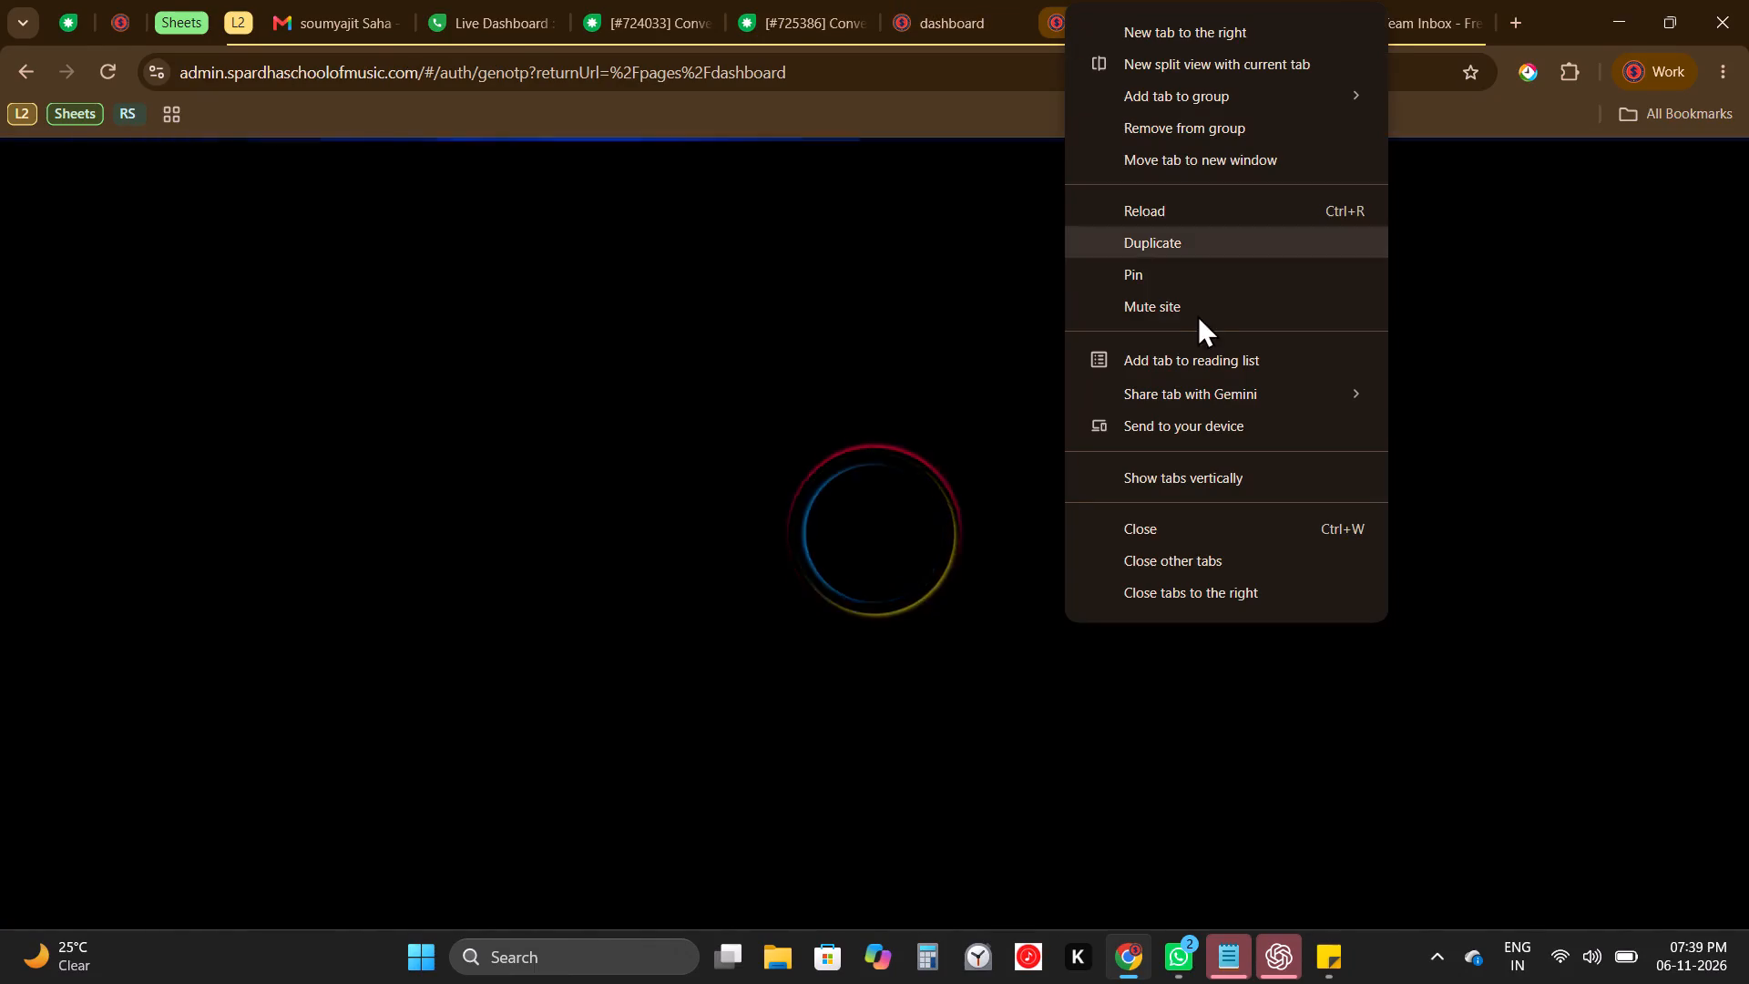
click(1255, 234)
Search the portal's students by the copied family unique number and open the matching student's Electronic Keyboard batch.
click(864, 0)
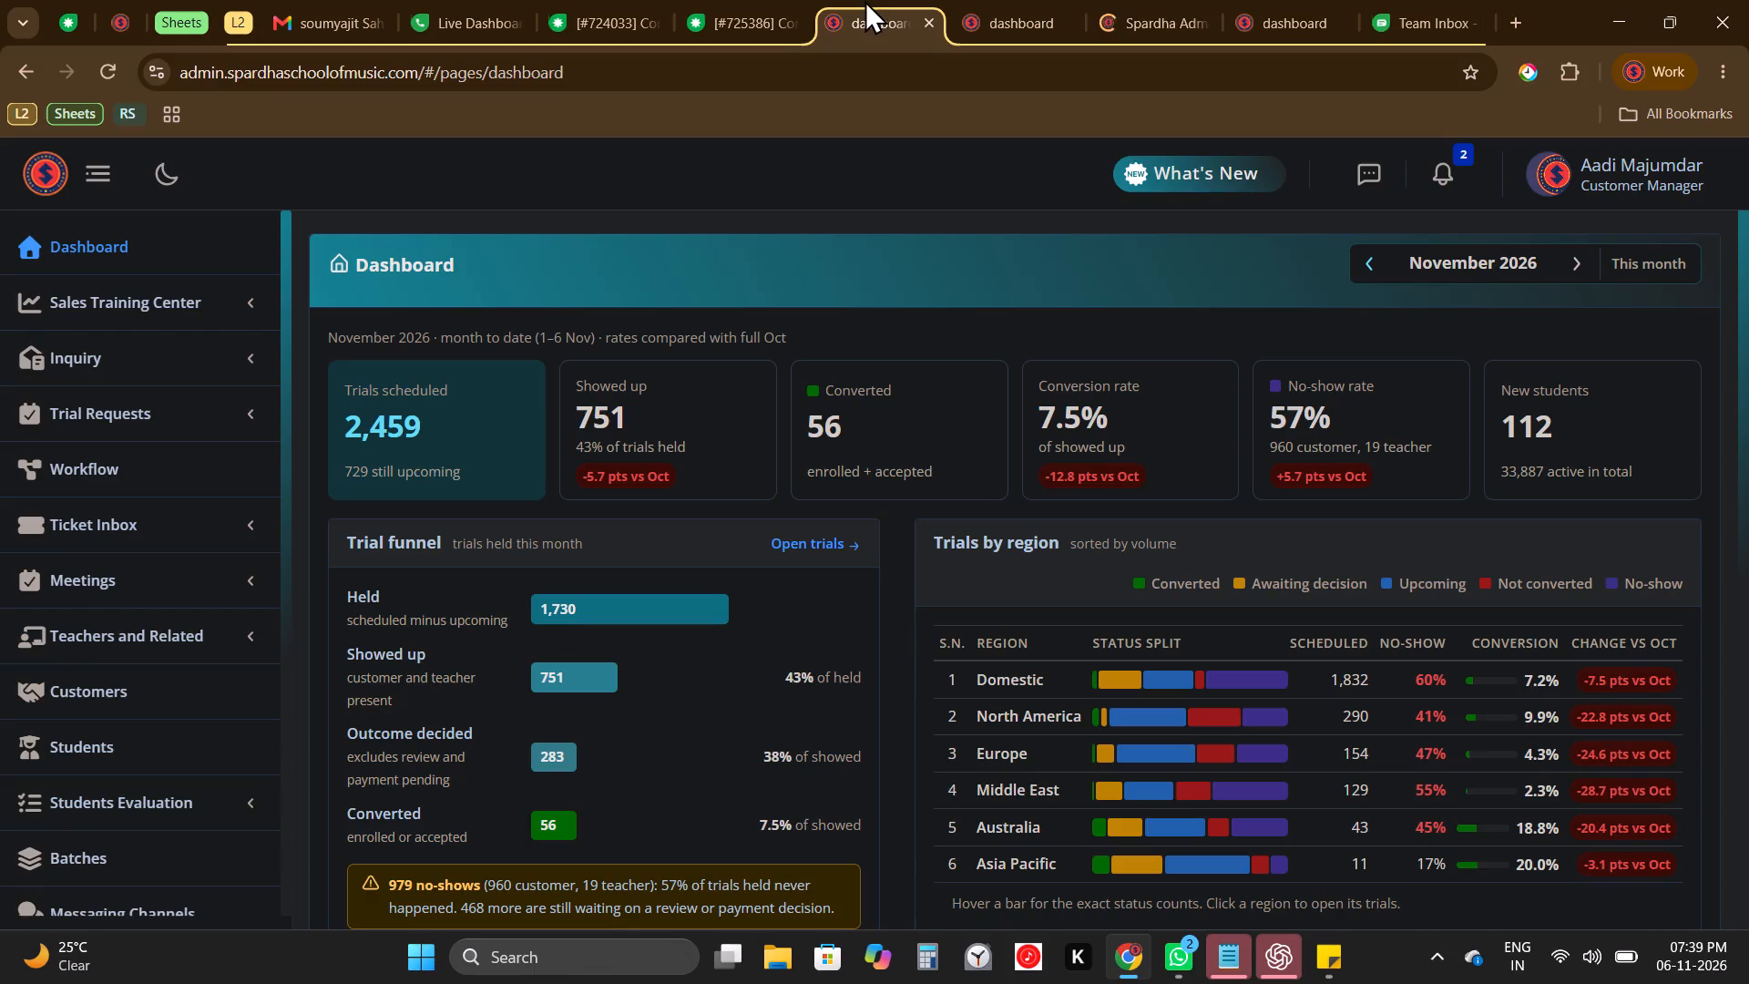
click(233, 753)
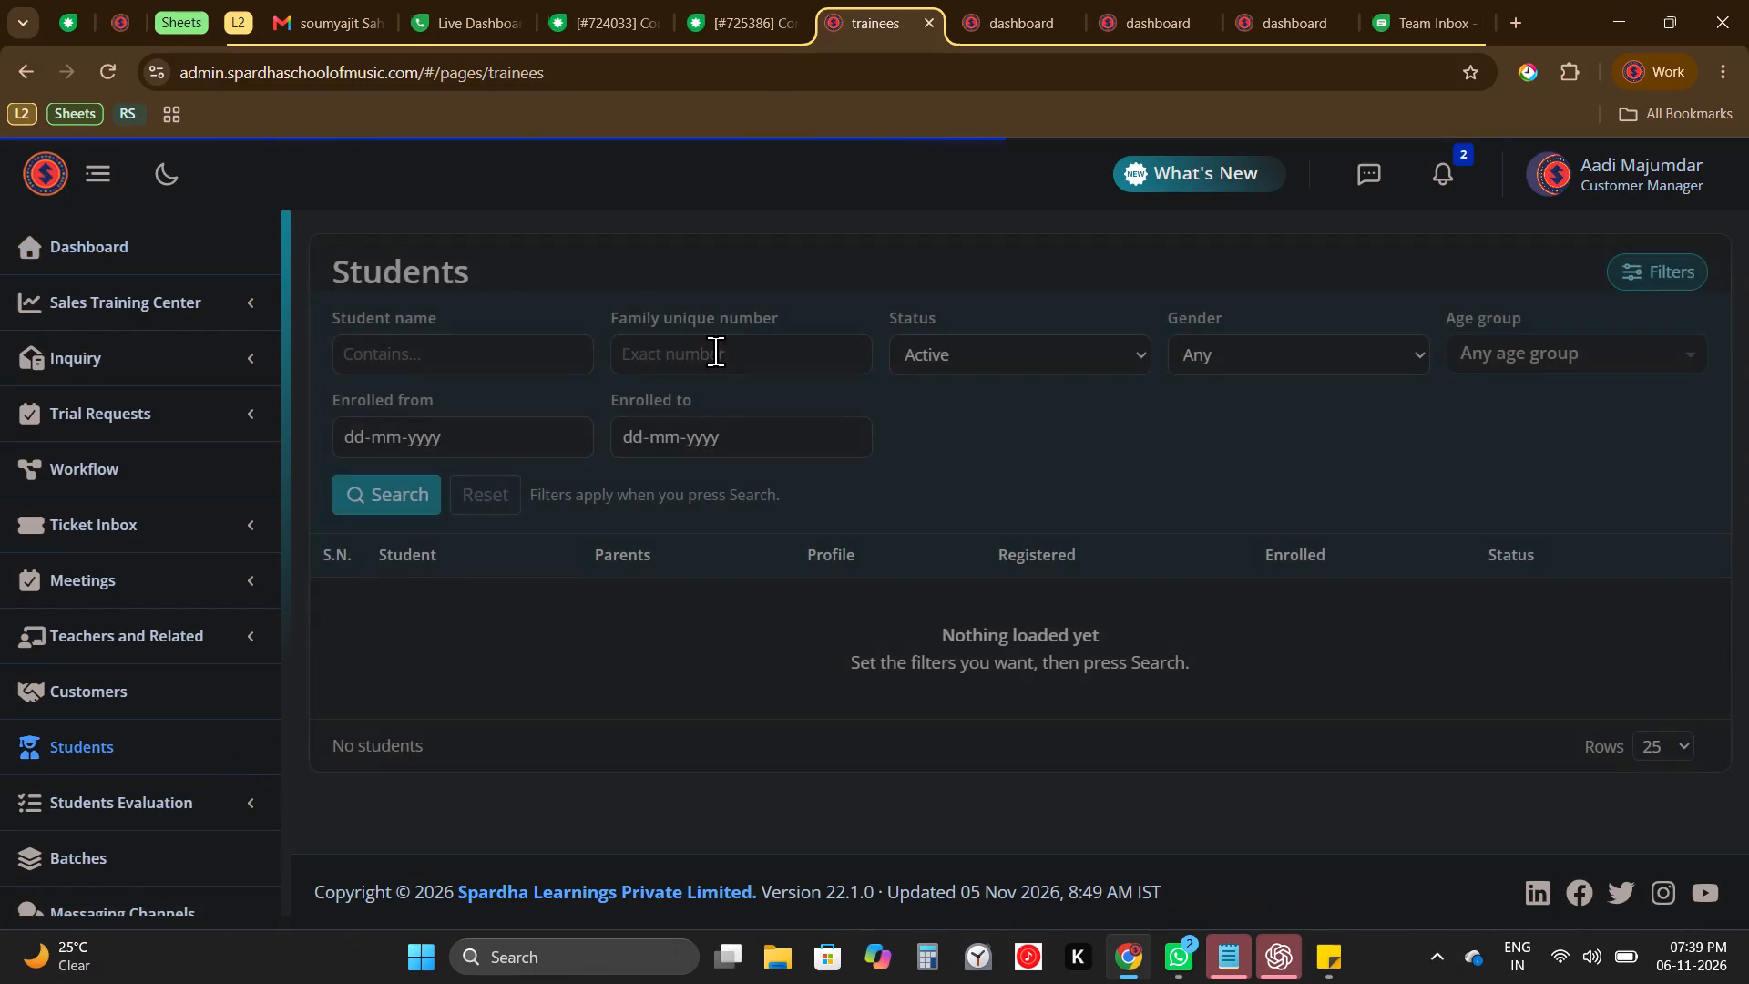
click(714, 356)
key(ctrl+v)
drag(352, 520, 380, 507)
click(380, 507)
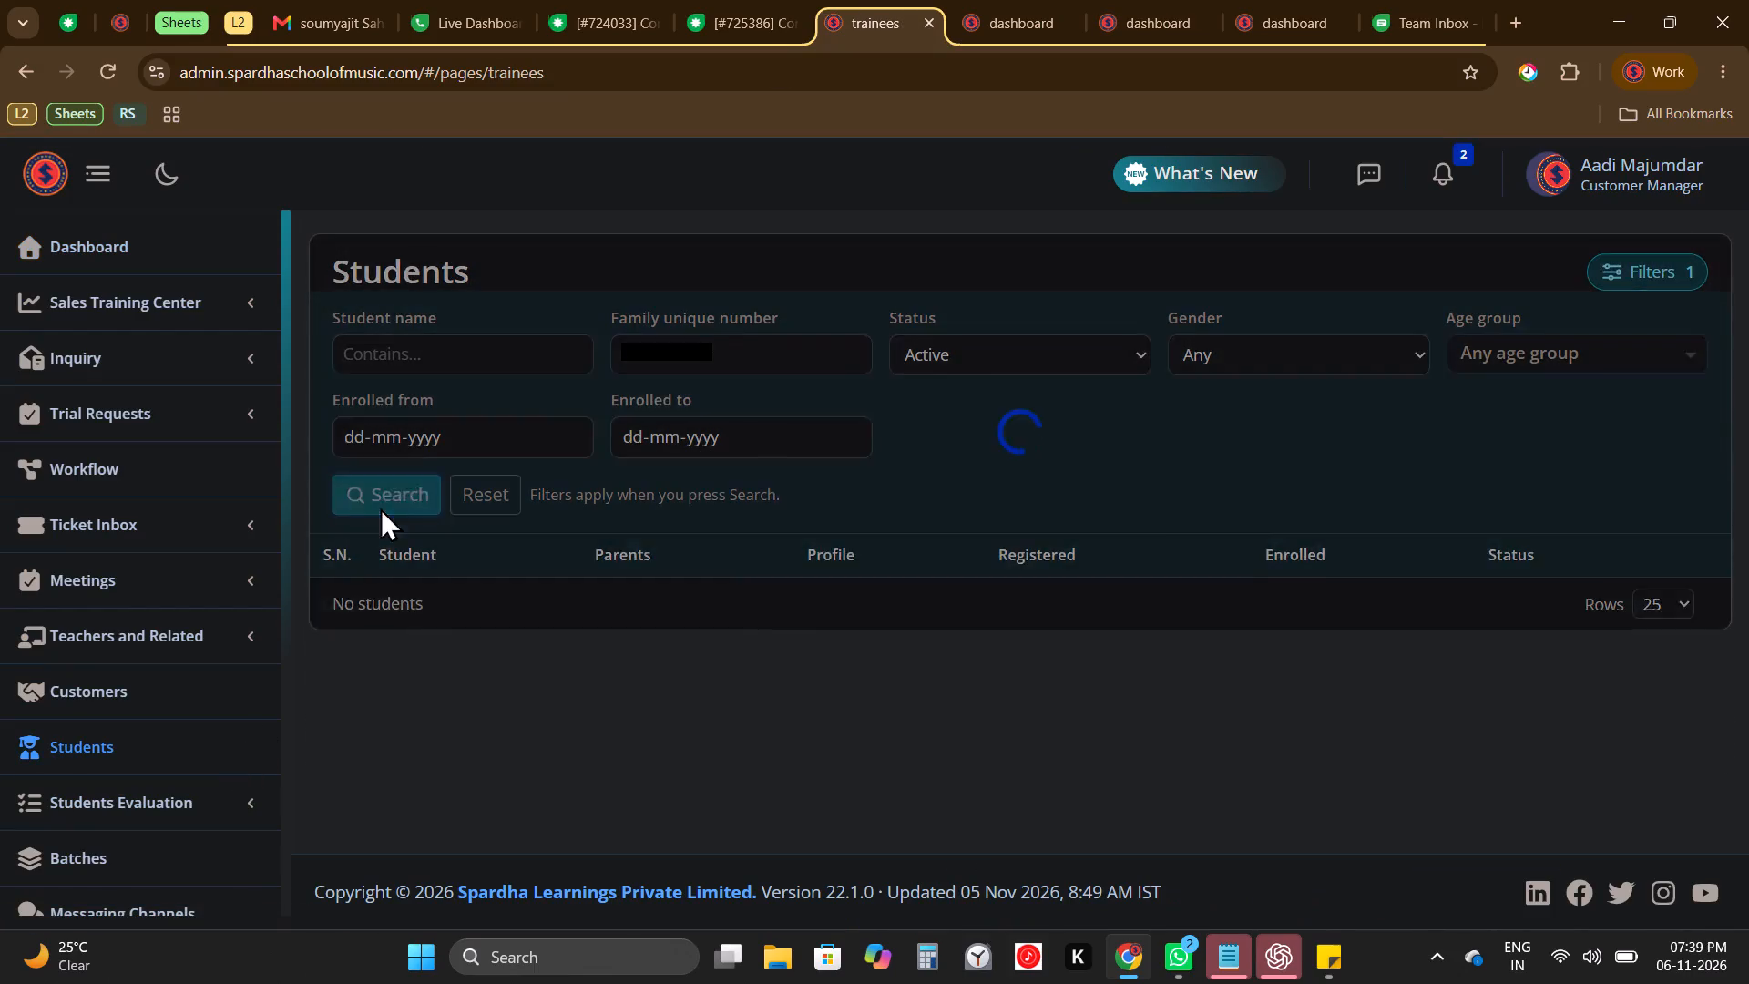
click(582, 634)
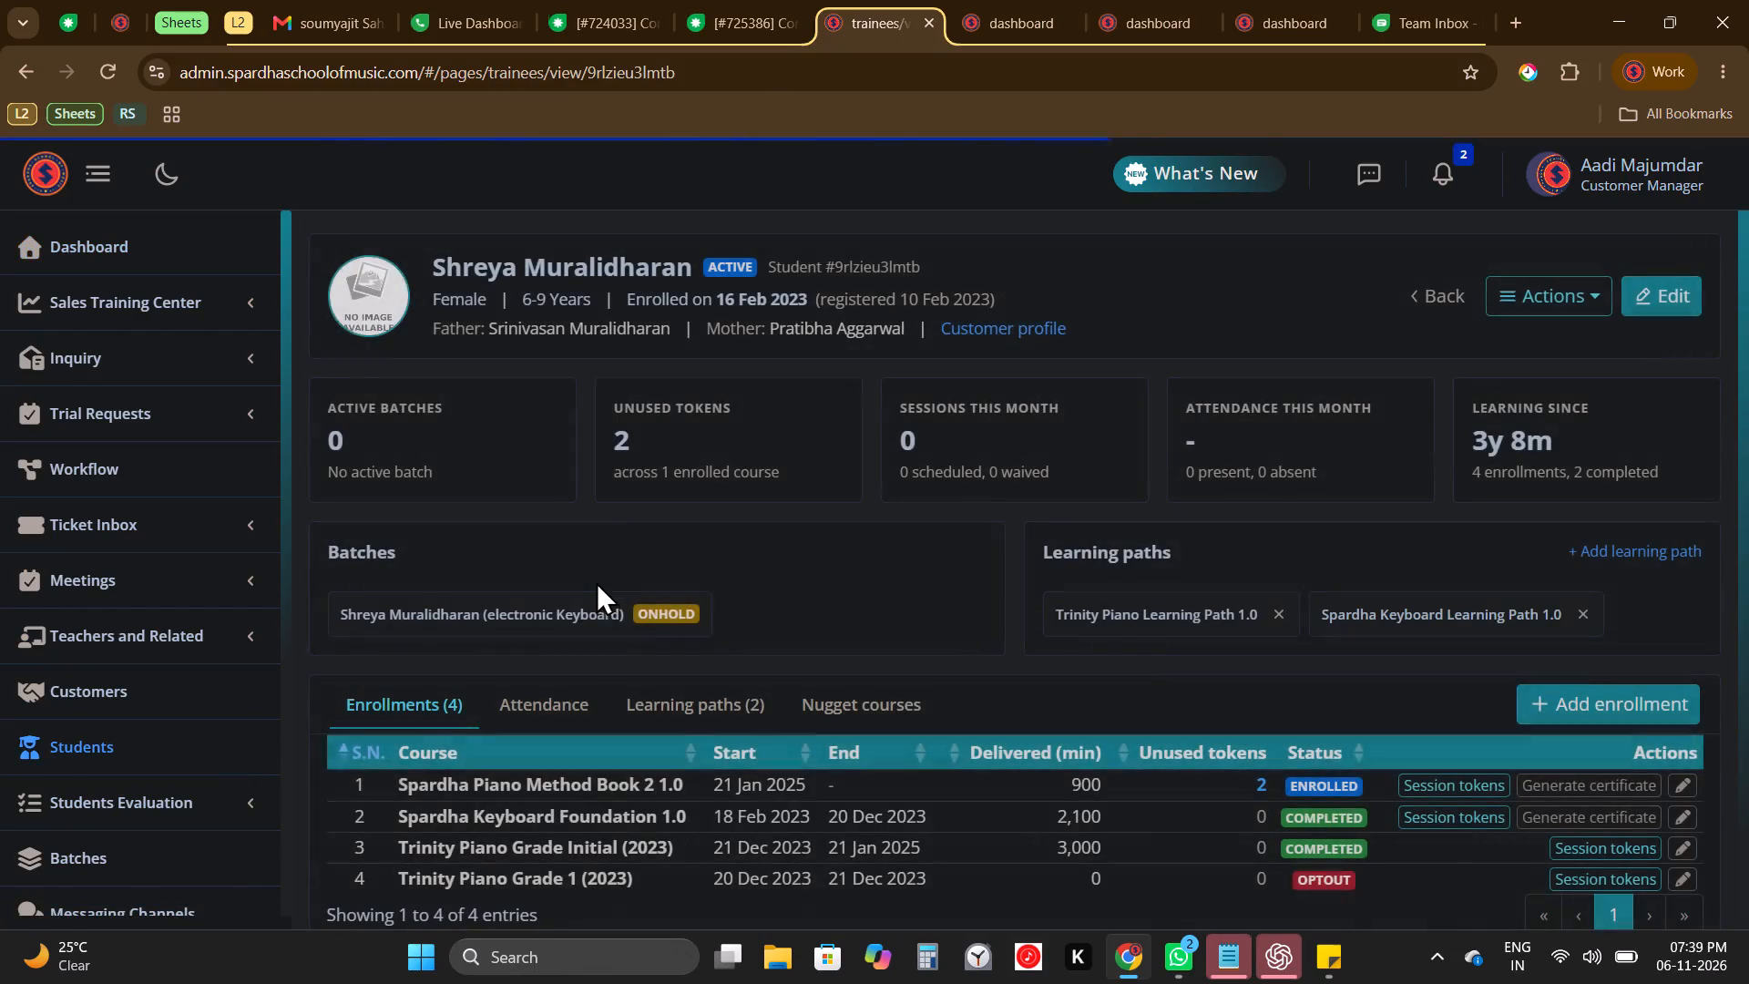
click(592, 603)
Copy the batch name into a "BATCH:" line above the concern in the child ticket's note and add the note.
drag(515, 420, 680, 441)
key(ctrl+c)
click(774, 0)
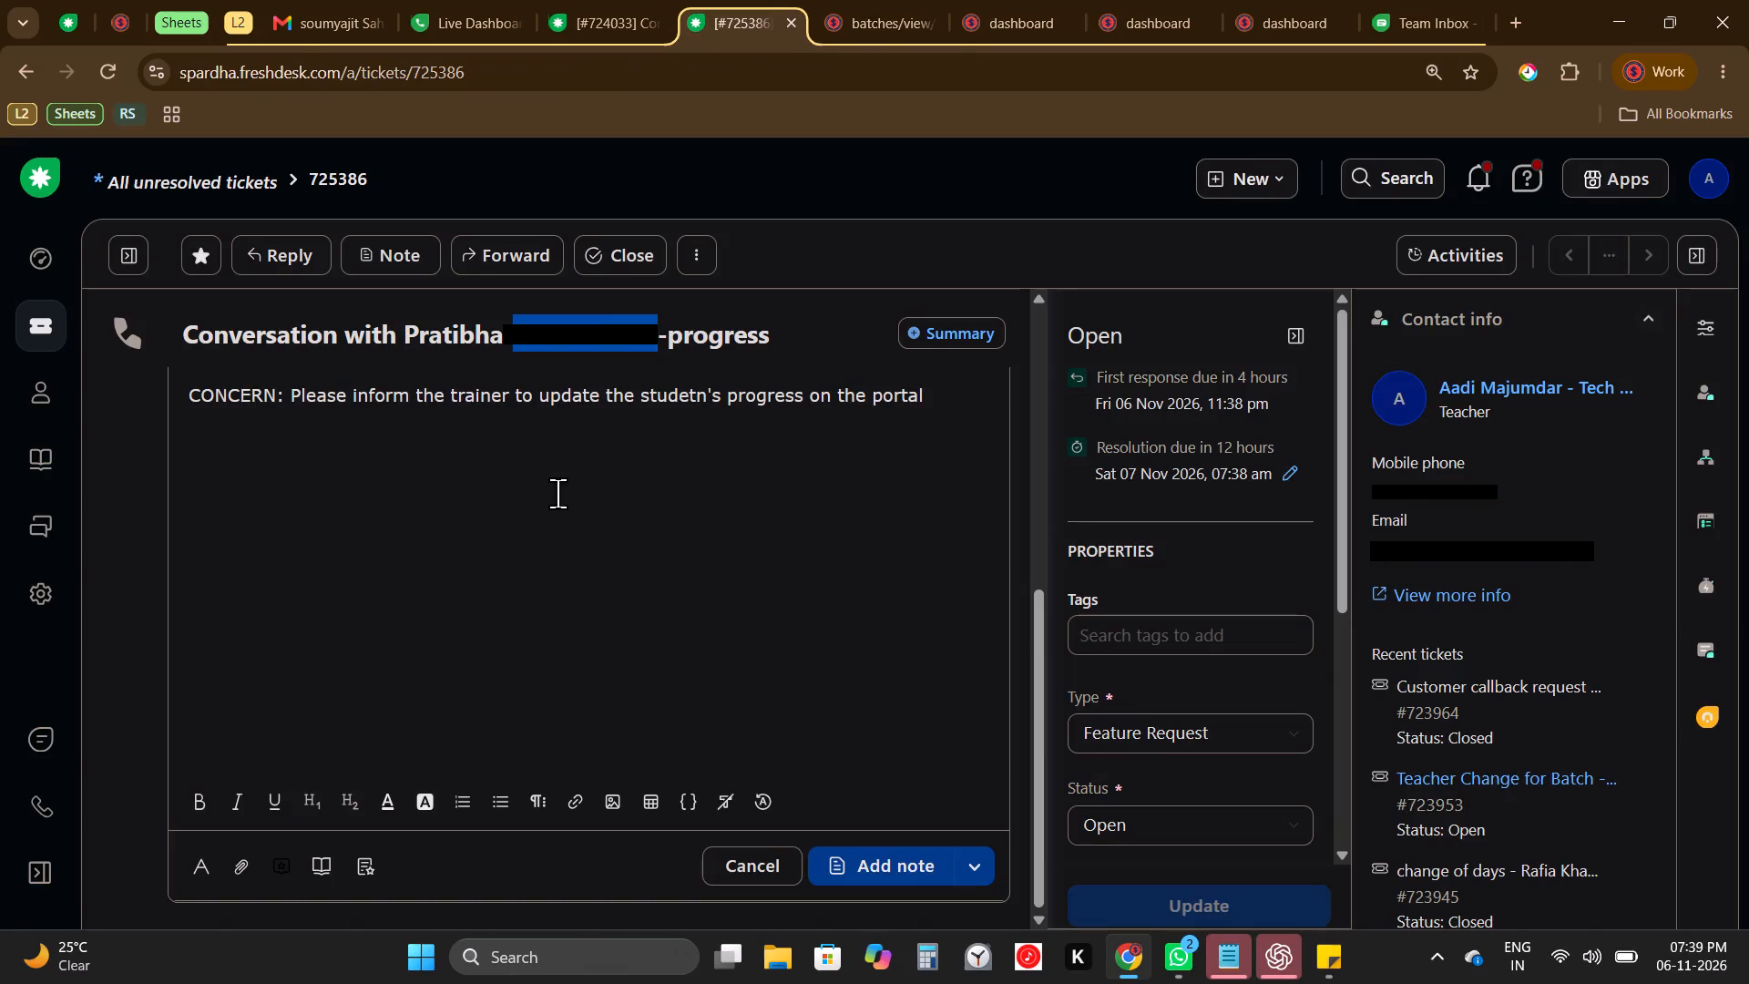
click(820, 491)
key(Down)
key(Down)
key(Down)
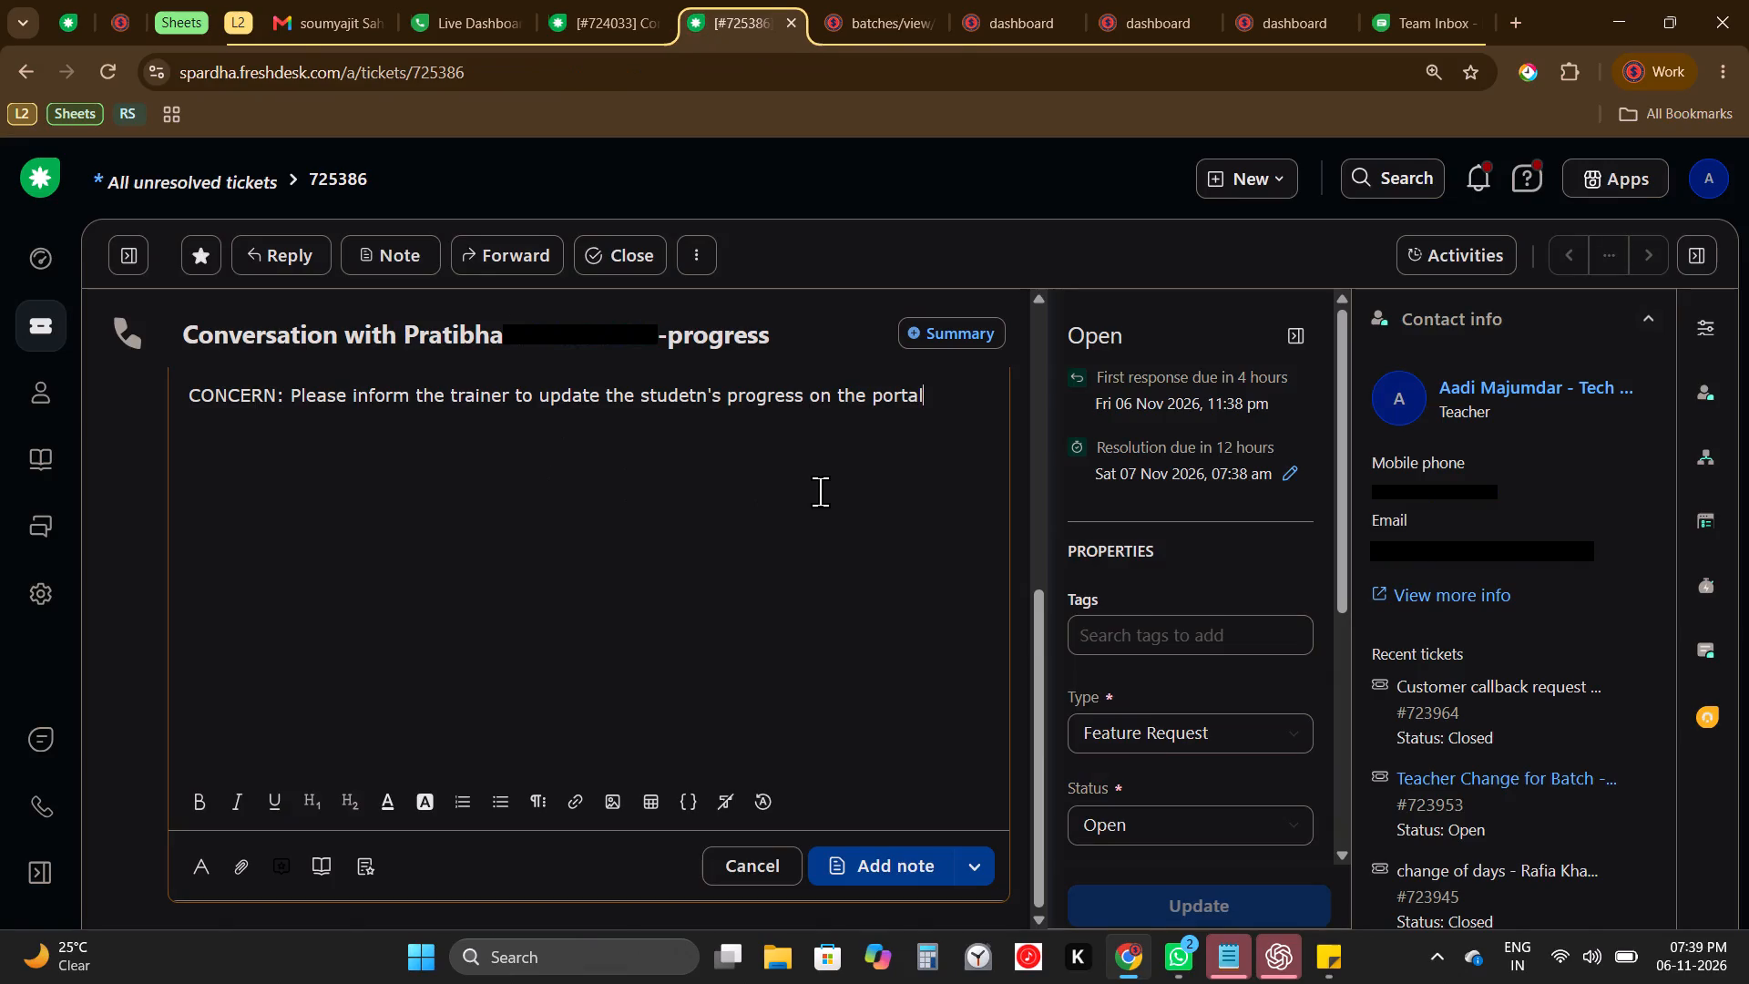
key(Return)
key(Up)
key(Return)
key(Up)
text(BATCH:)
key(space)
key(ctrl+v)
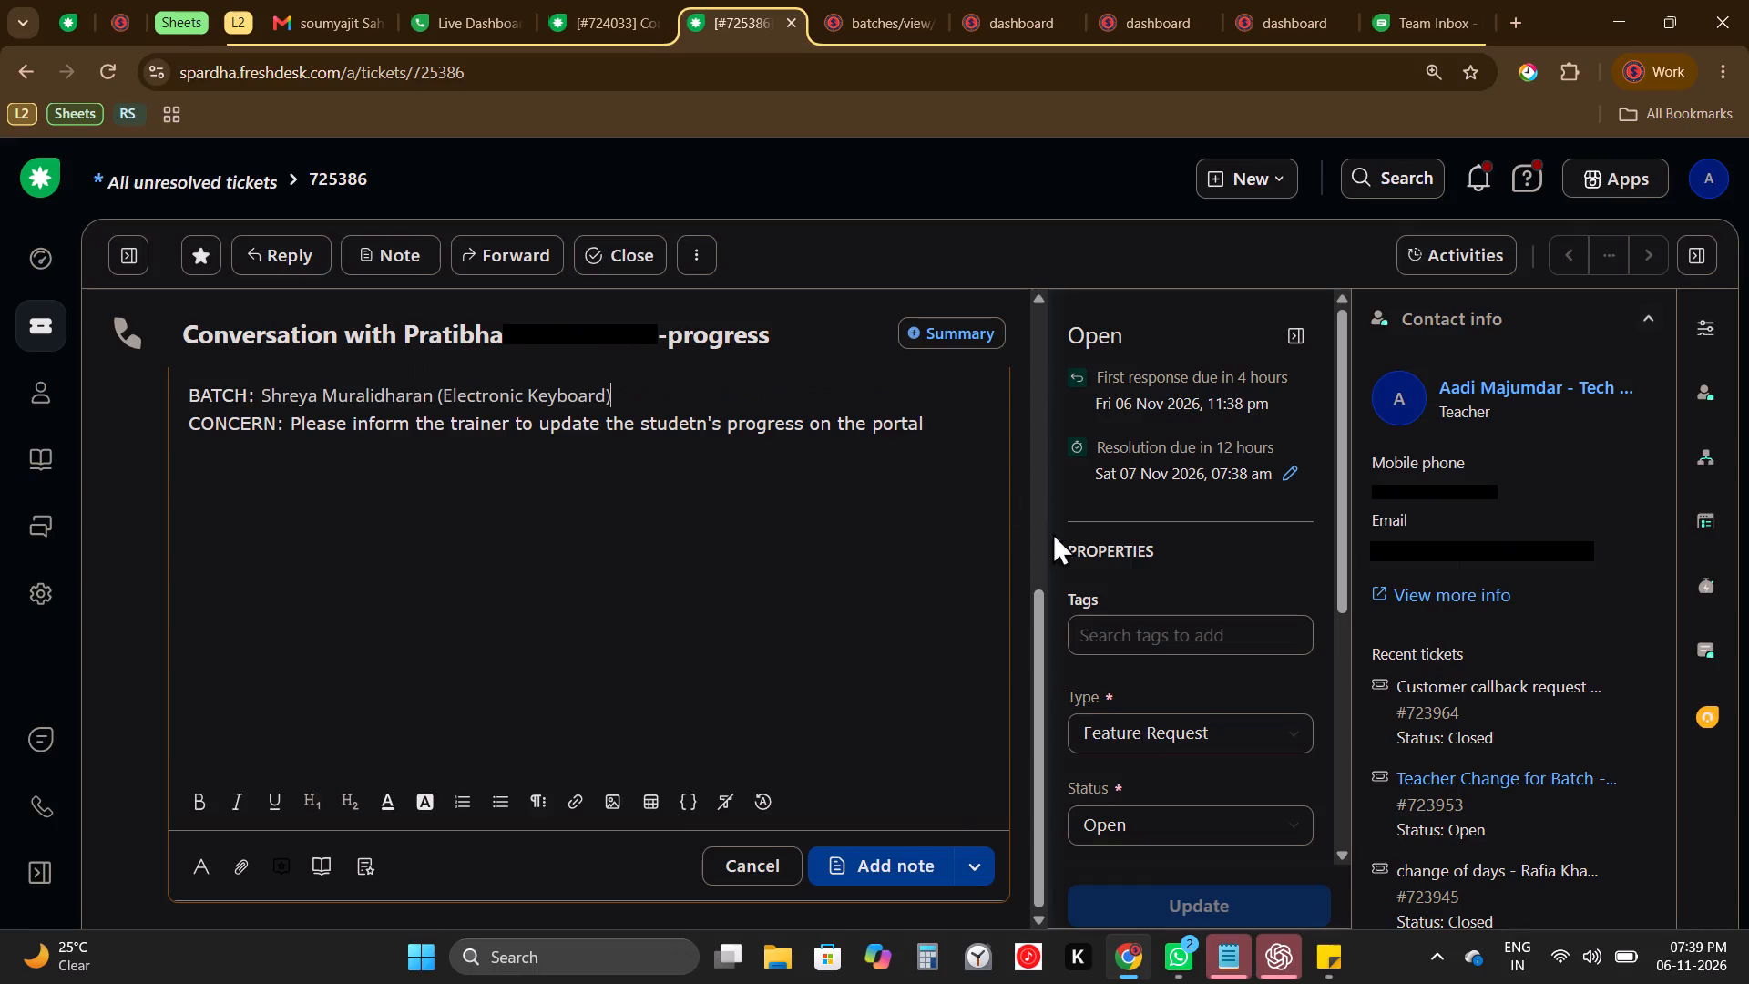
click(894, 858)
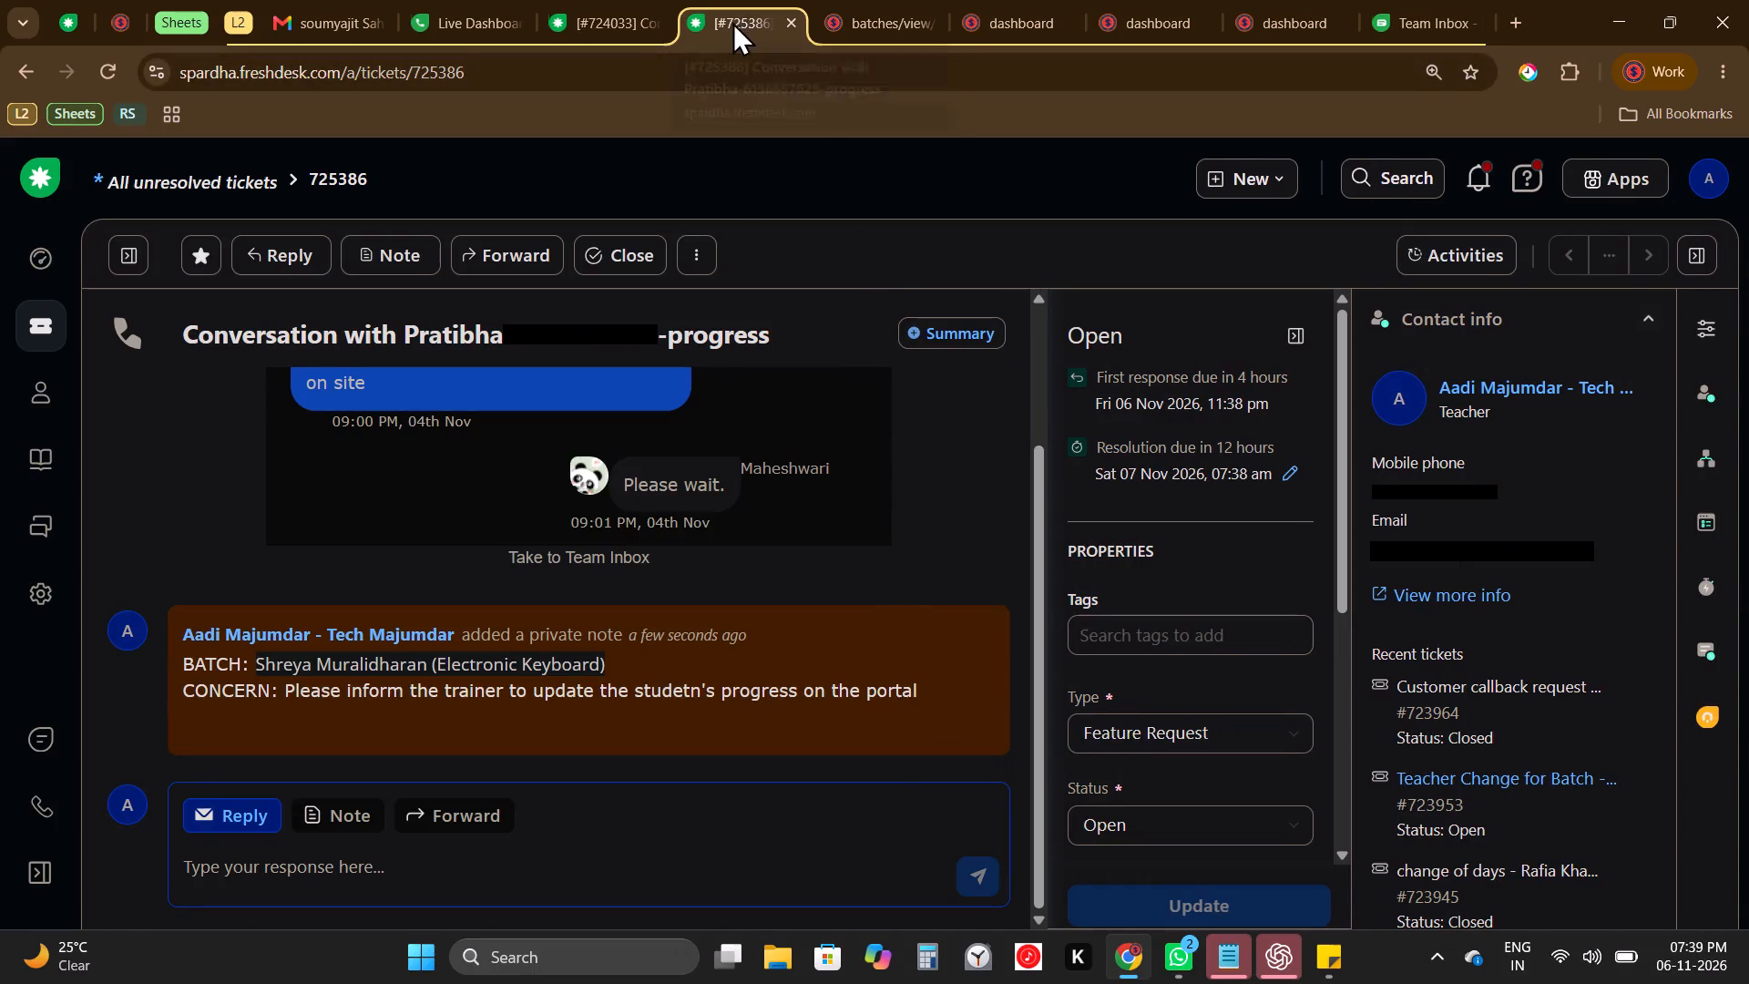
Close the child ticket tab and dismiss the child ticket list on parent ticket #724033.
click(793, 16)
click(613, 0)
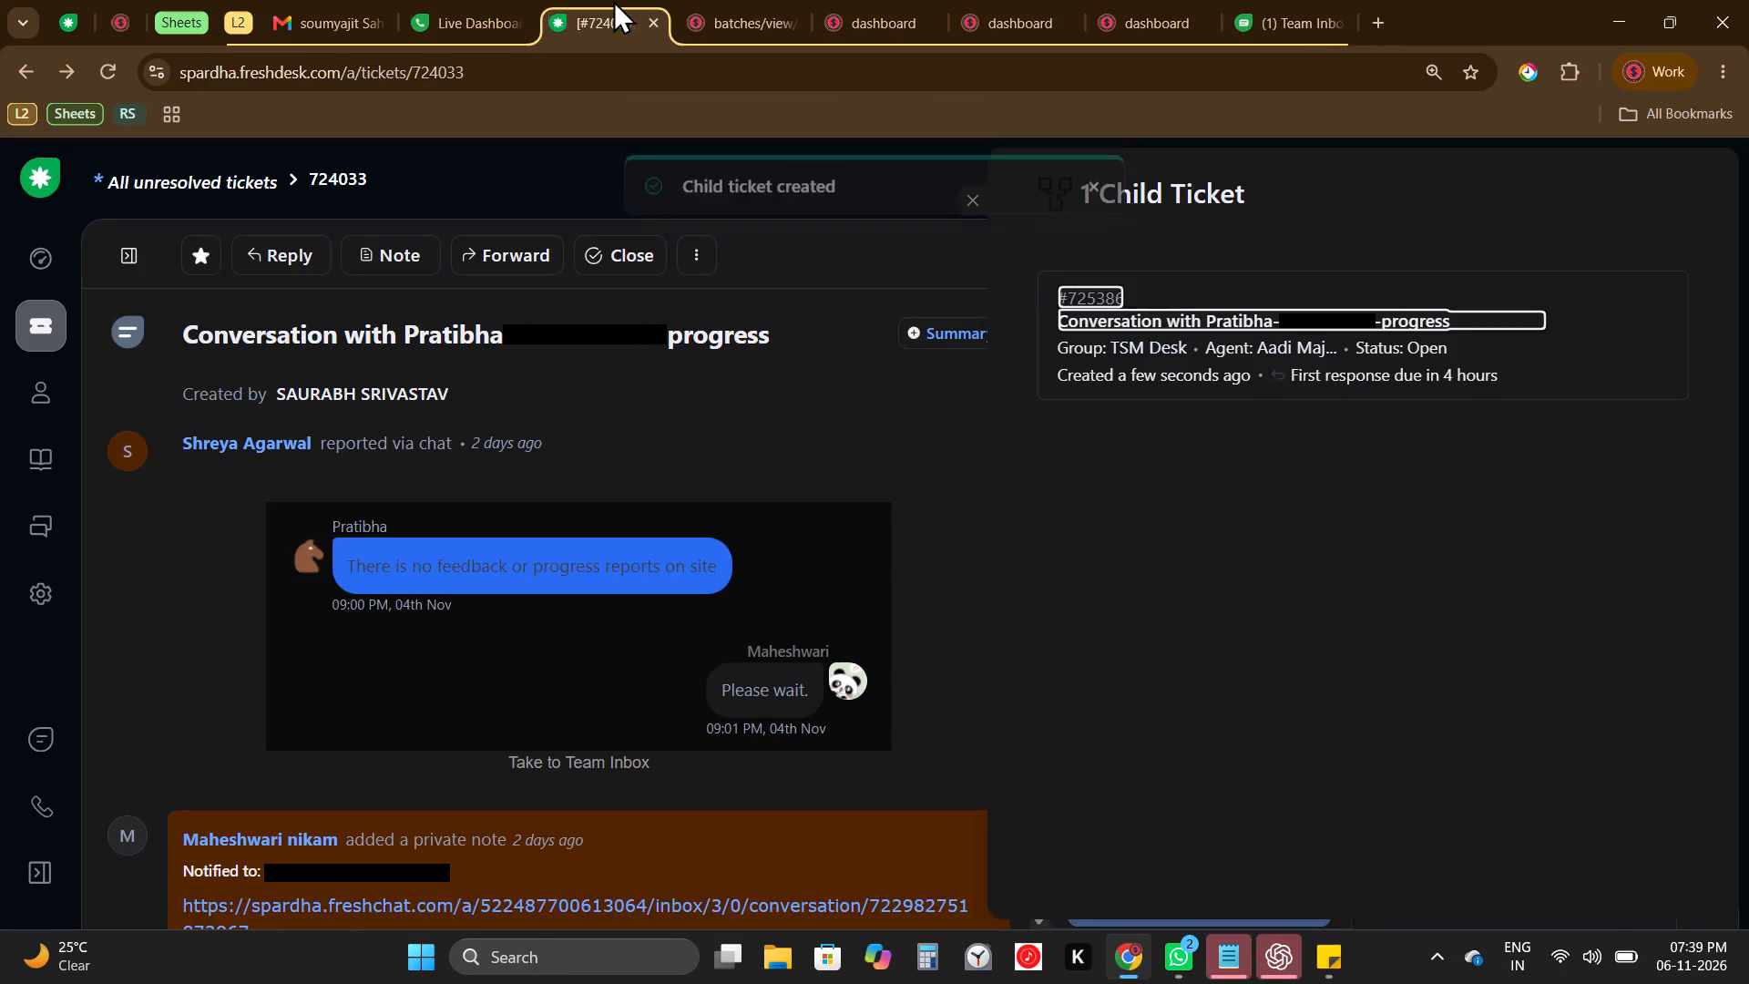
scroll(415, 730, down, 4)
click(963, 194)
Add a private note to ticket #724033 reading "CREATED A CHILD TICKET.".
scroll(627, 570, down, 4)
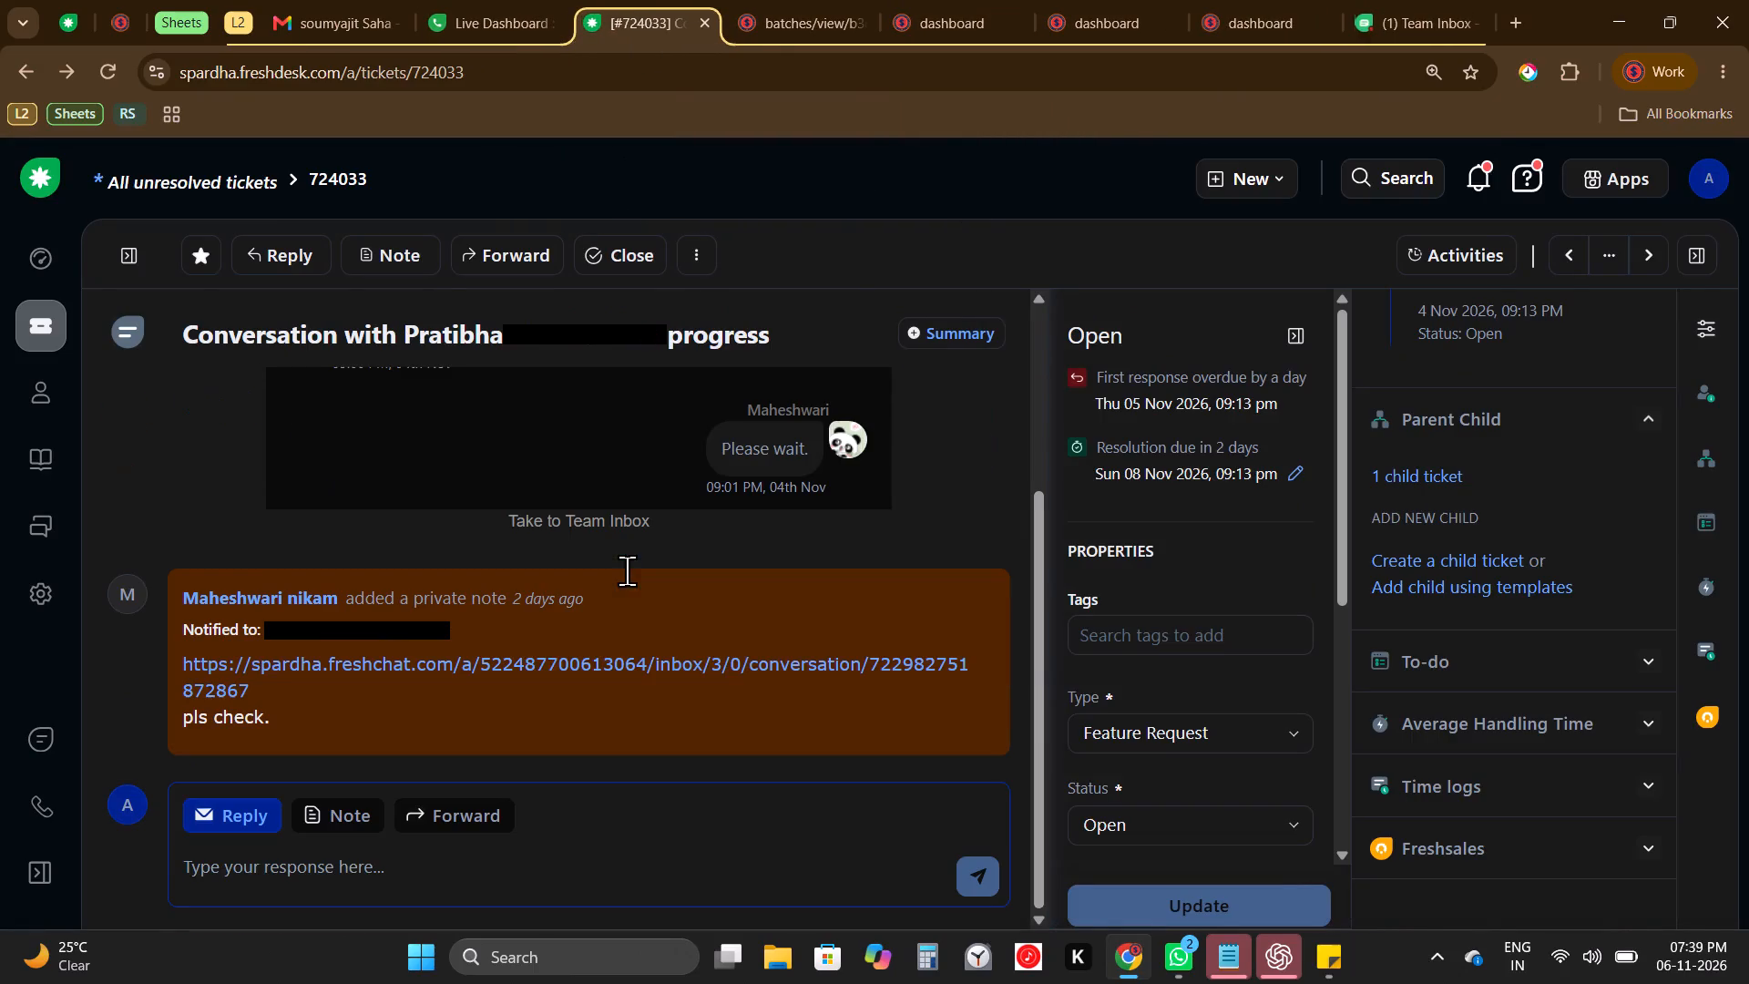
click(332, 813)
scroll(465, 793, up, 1)
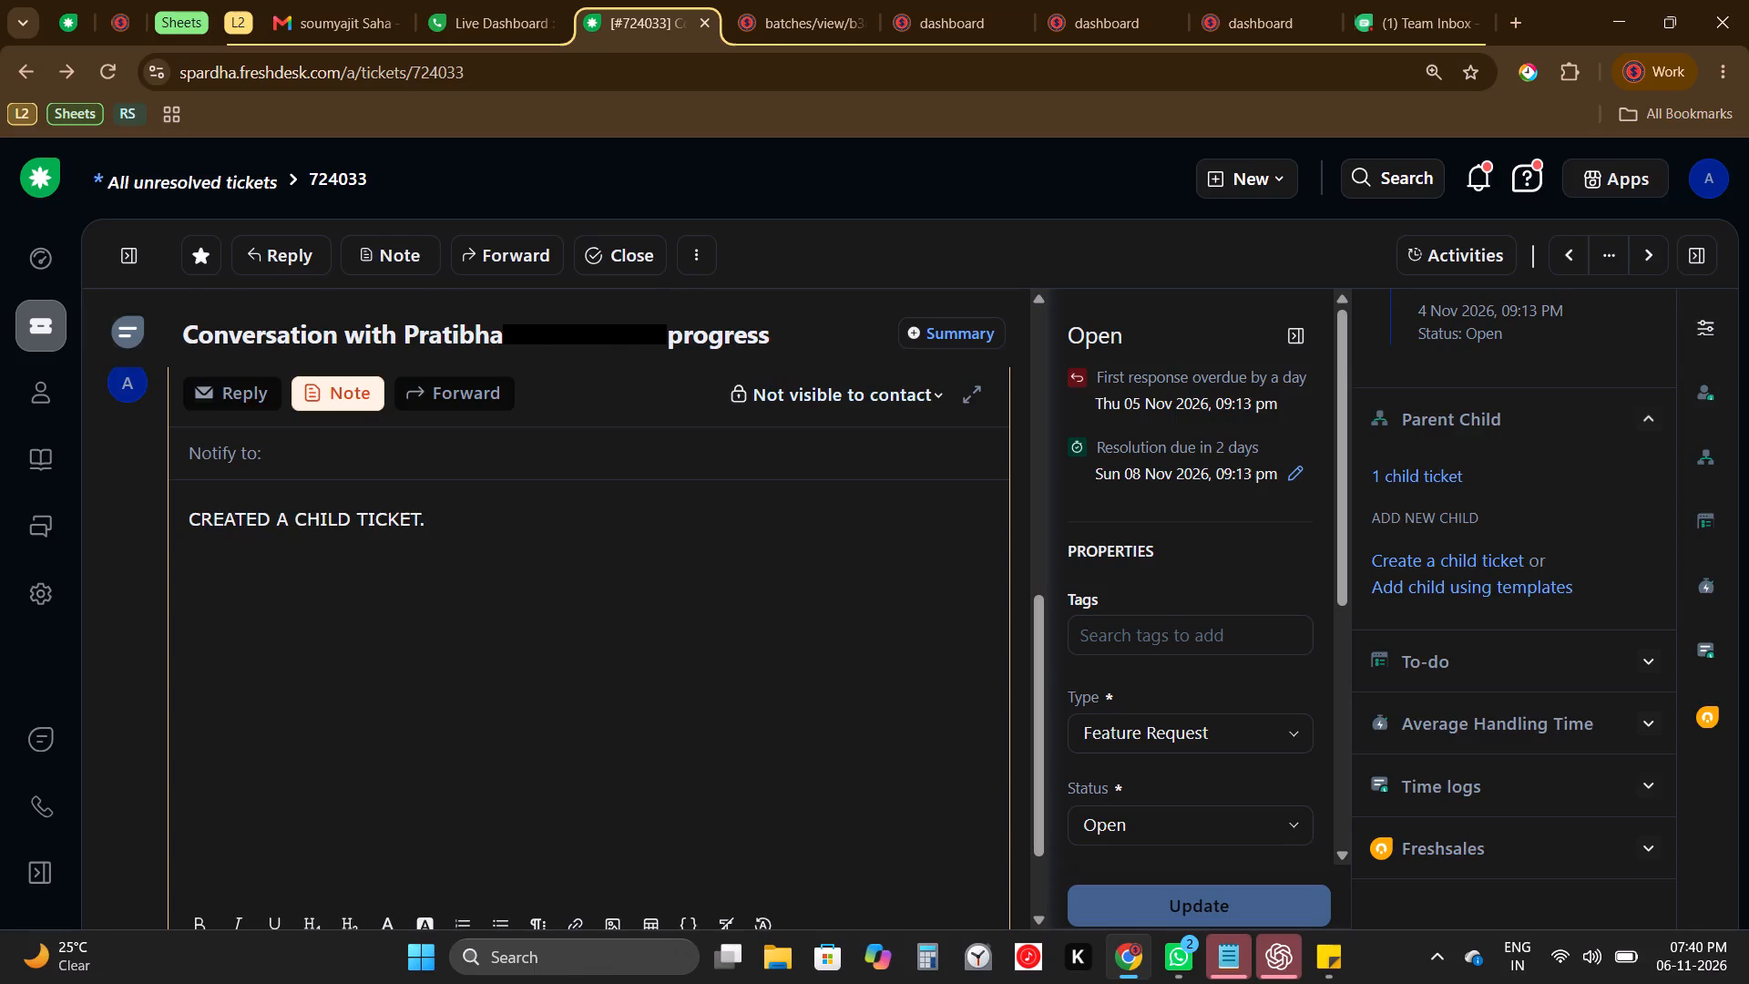
scroll(796, 723, down, 1)
click(917, 860)
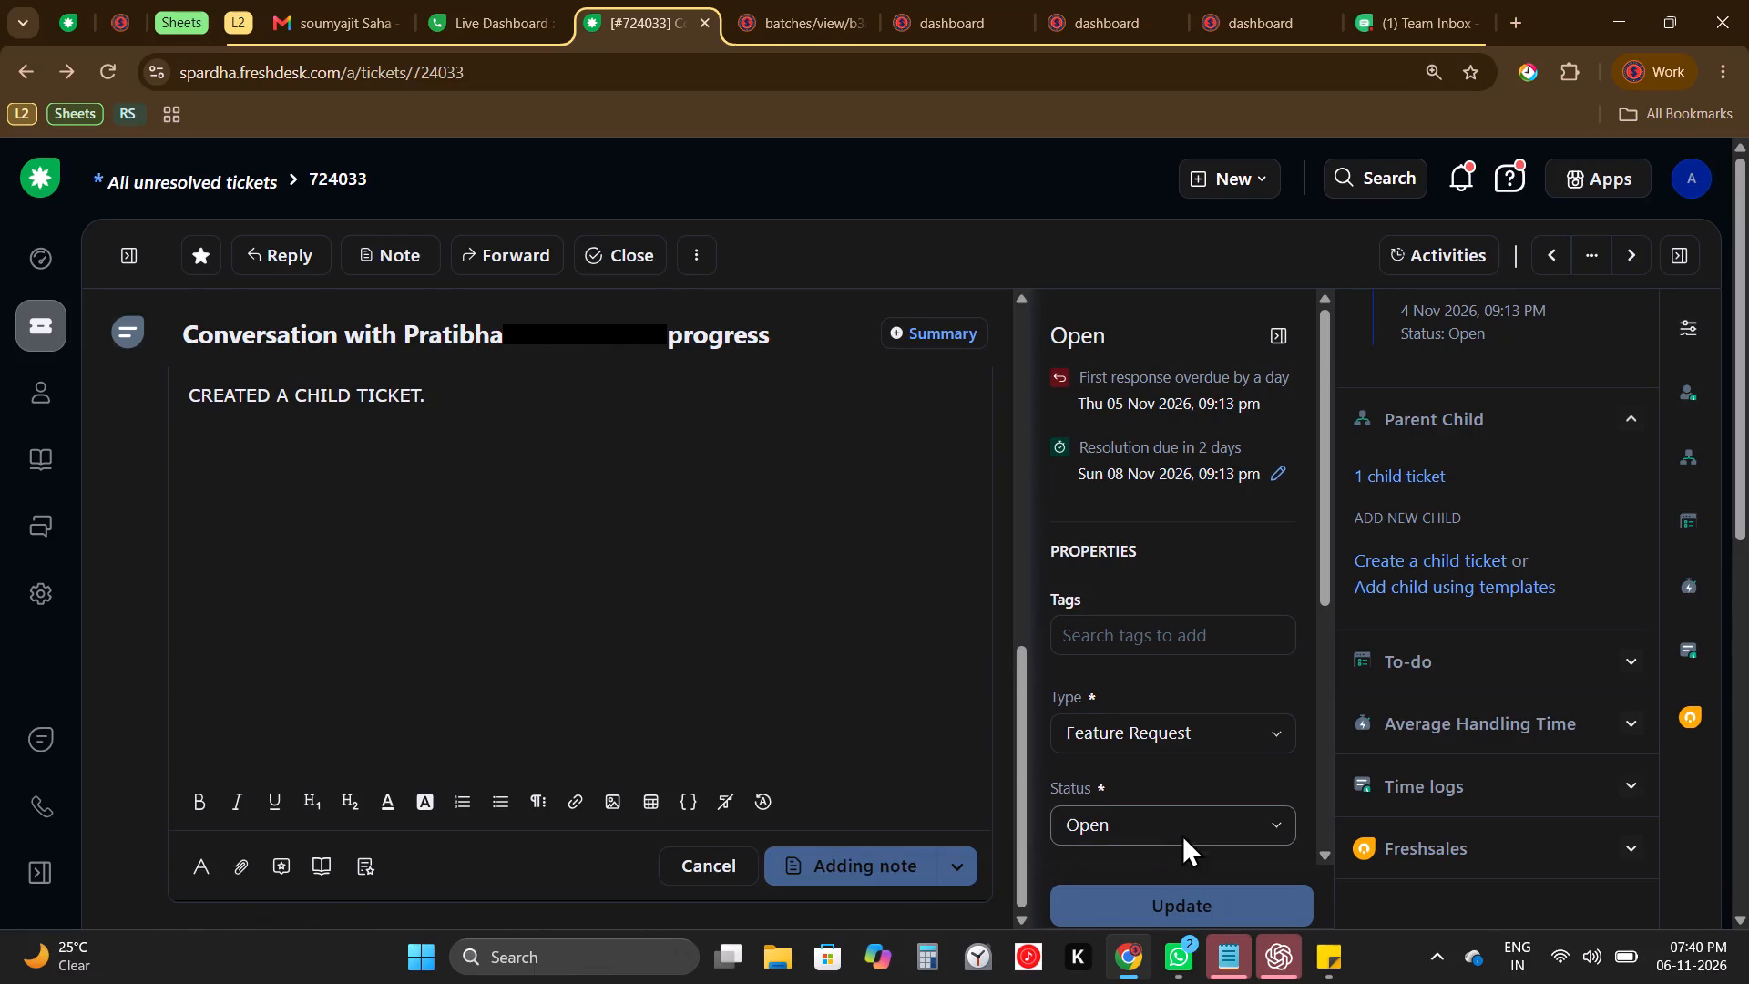
drag(1181, 834, 1250, 765)
click(1250, 765)
click(1260, 911)
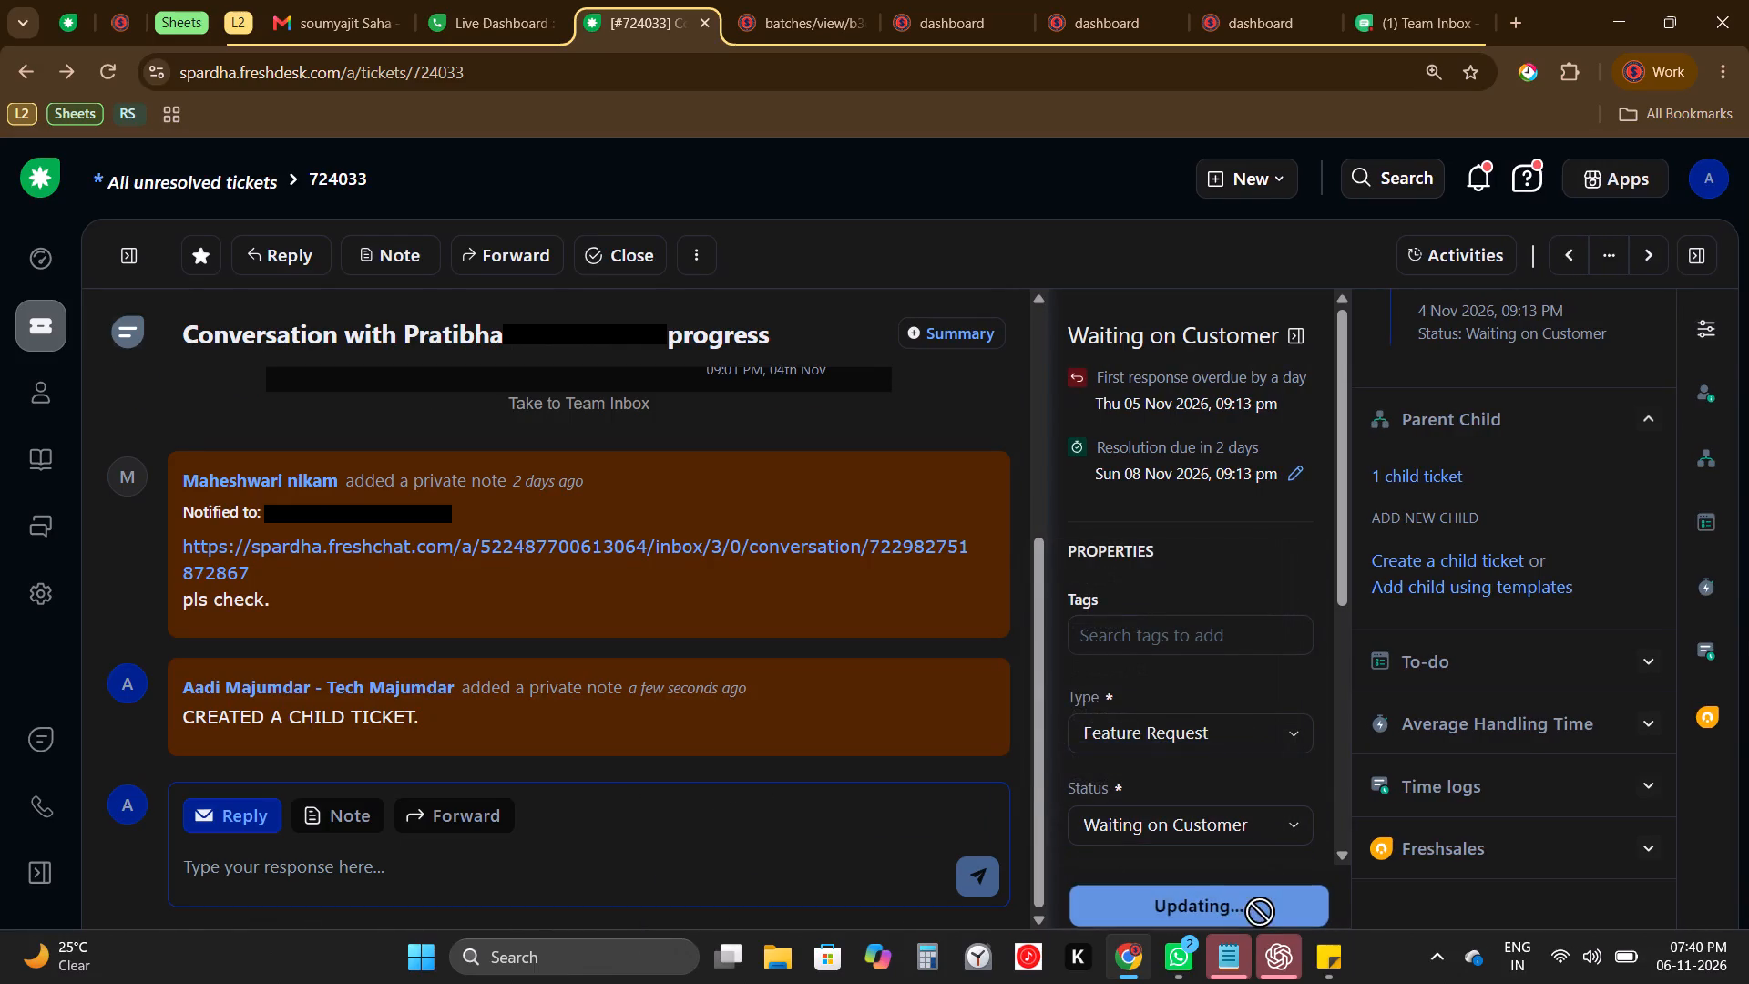
Go to the previous ticket in the queue and copy the customer's mobile number from the contact info.
click(1569, 253)
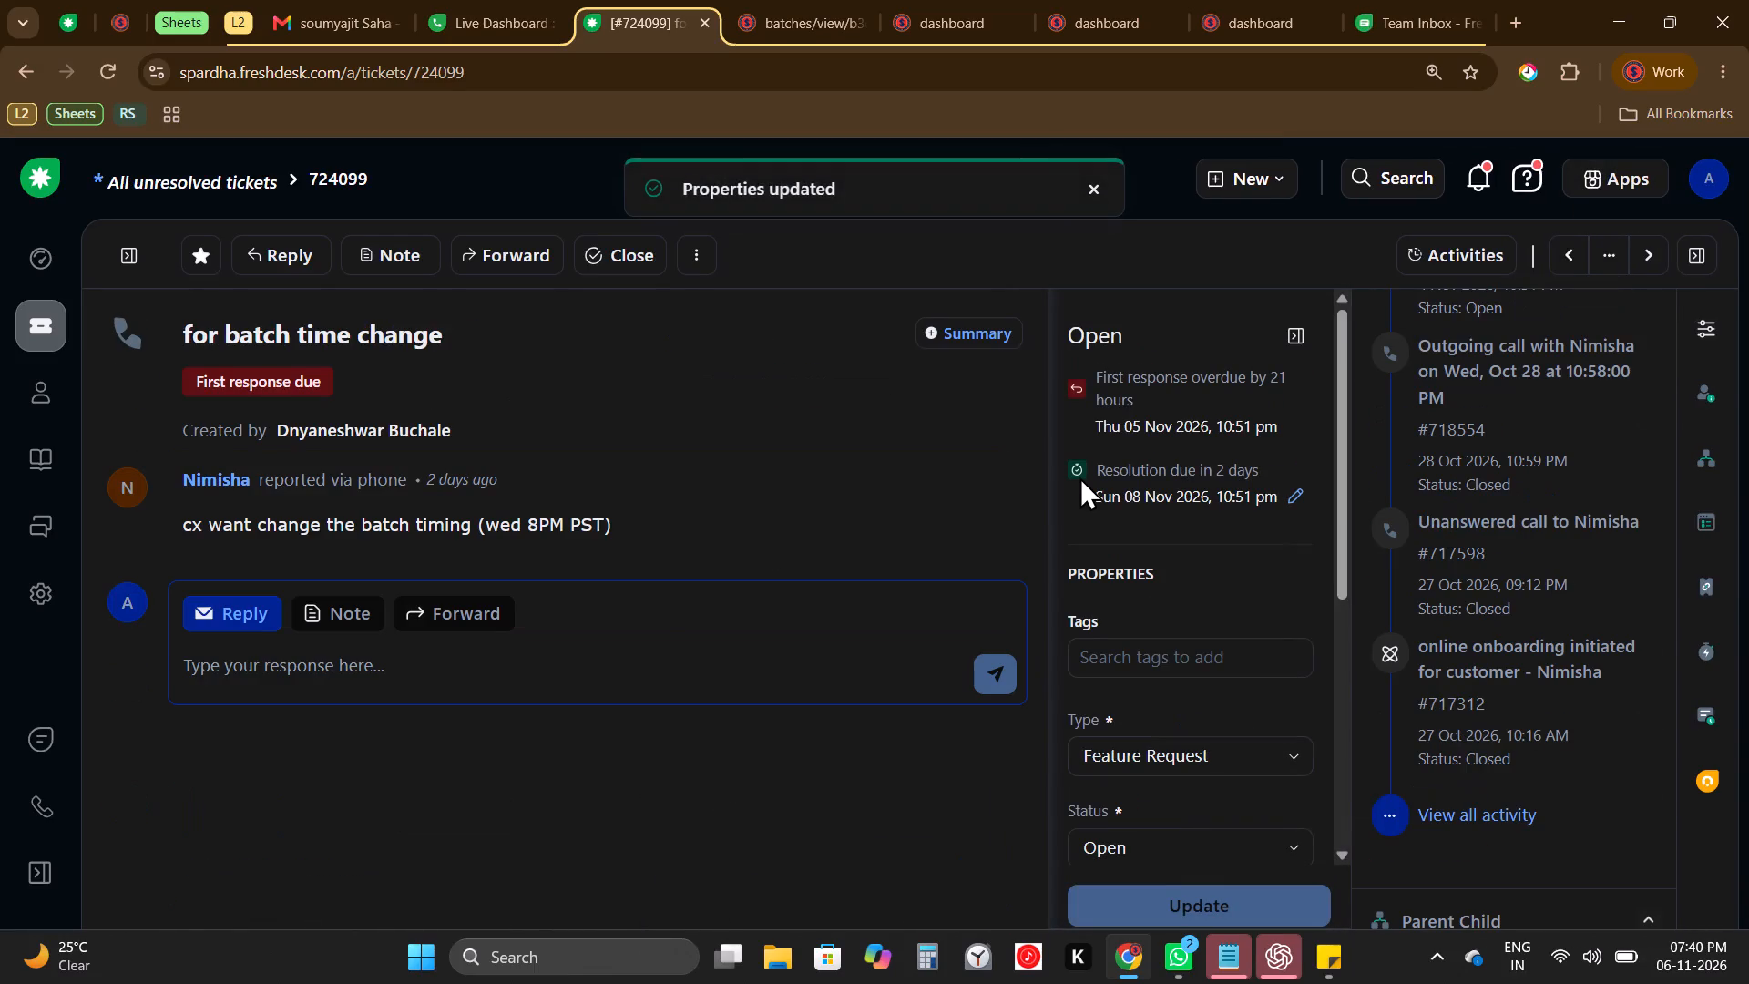
scroll(1560, 407, up, 7)
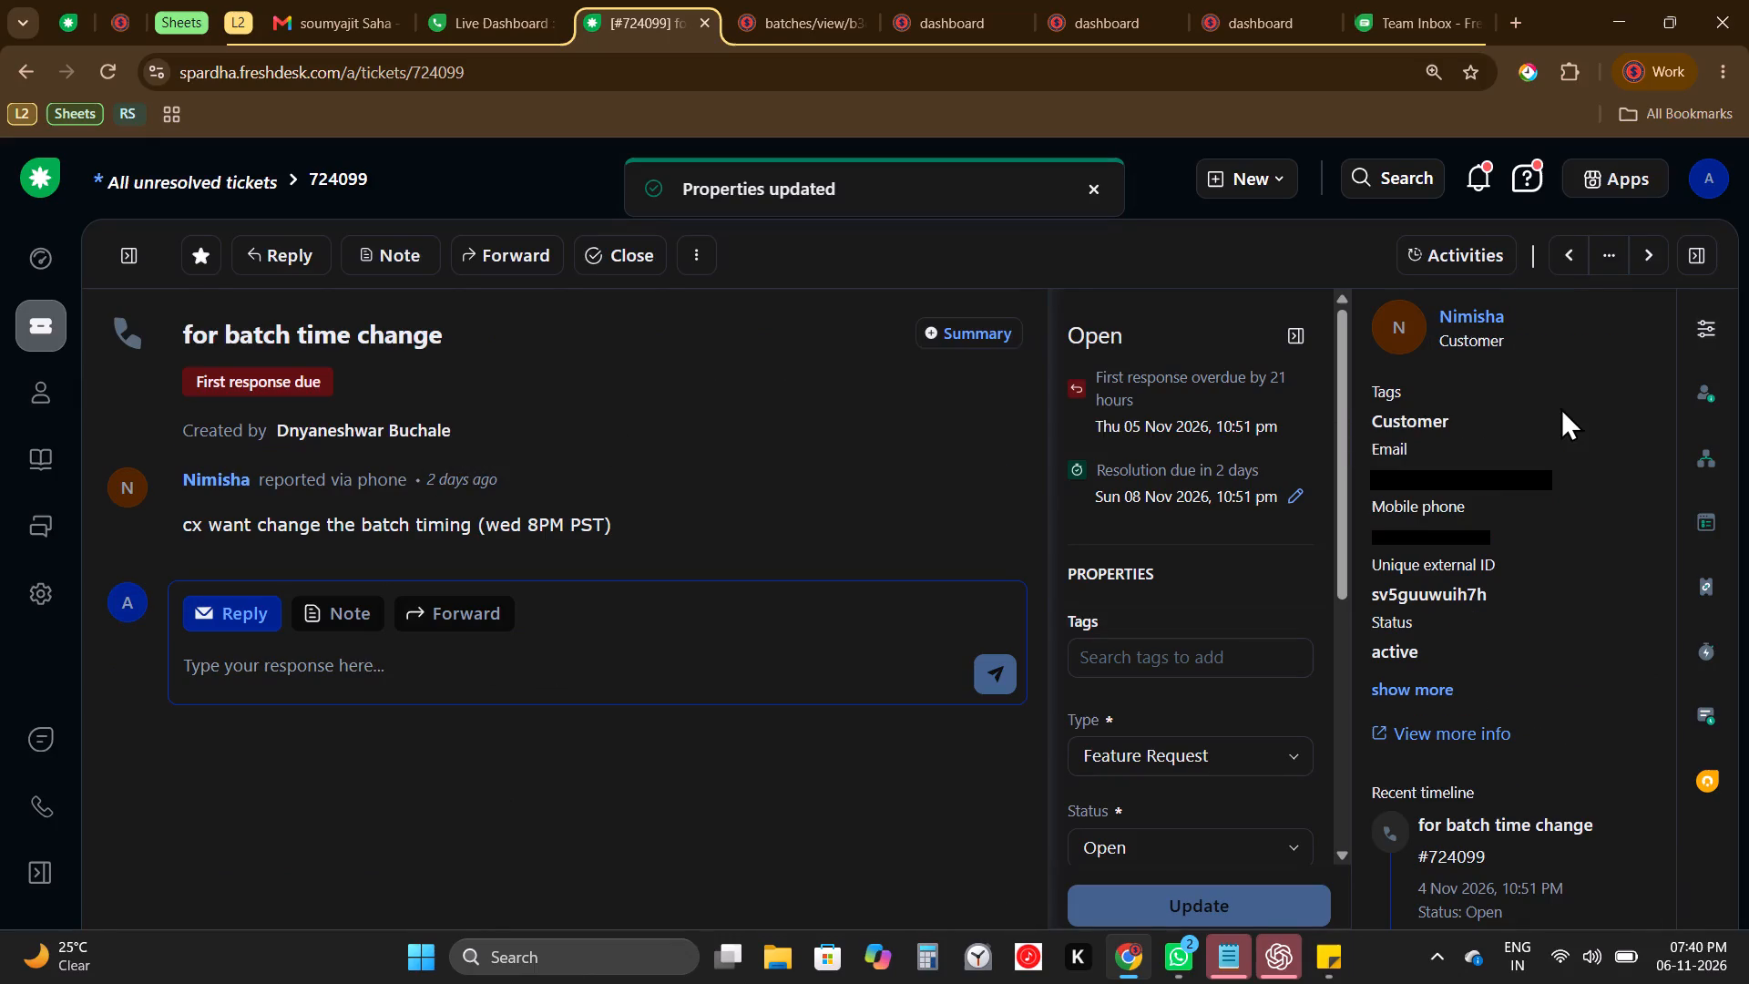
triple_click(1526, 604)
key(ctrl+c)
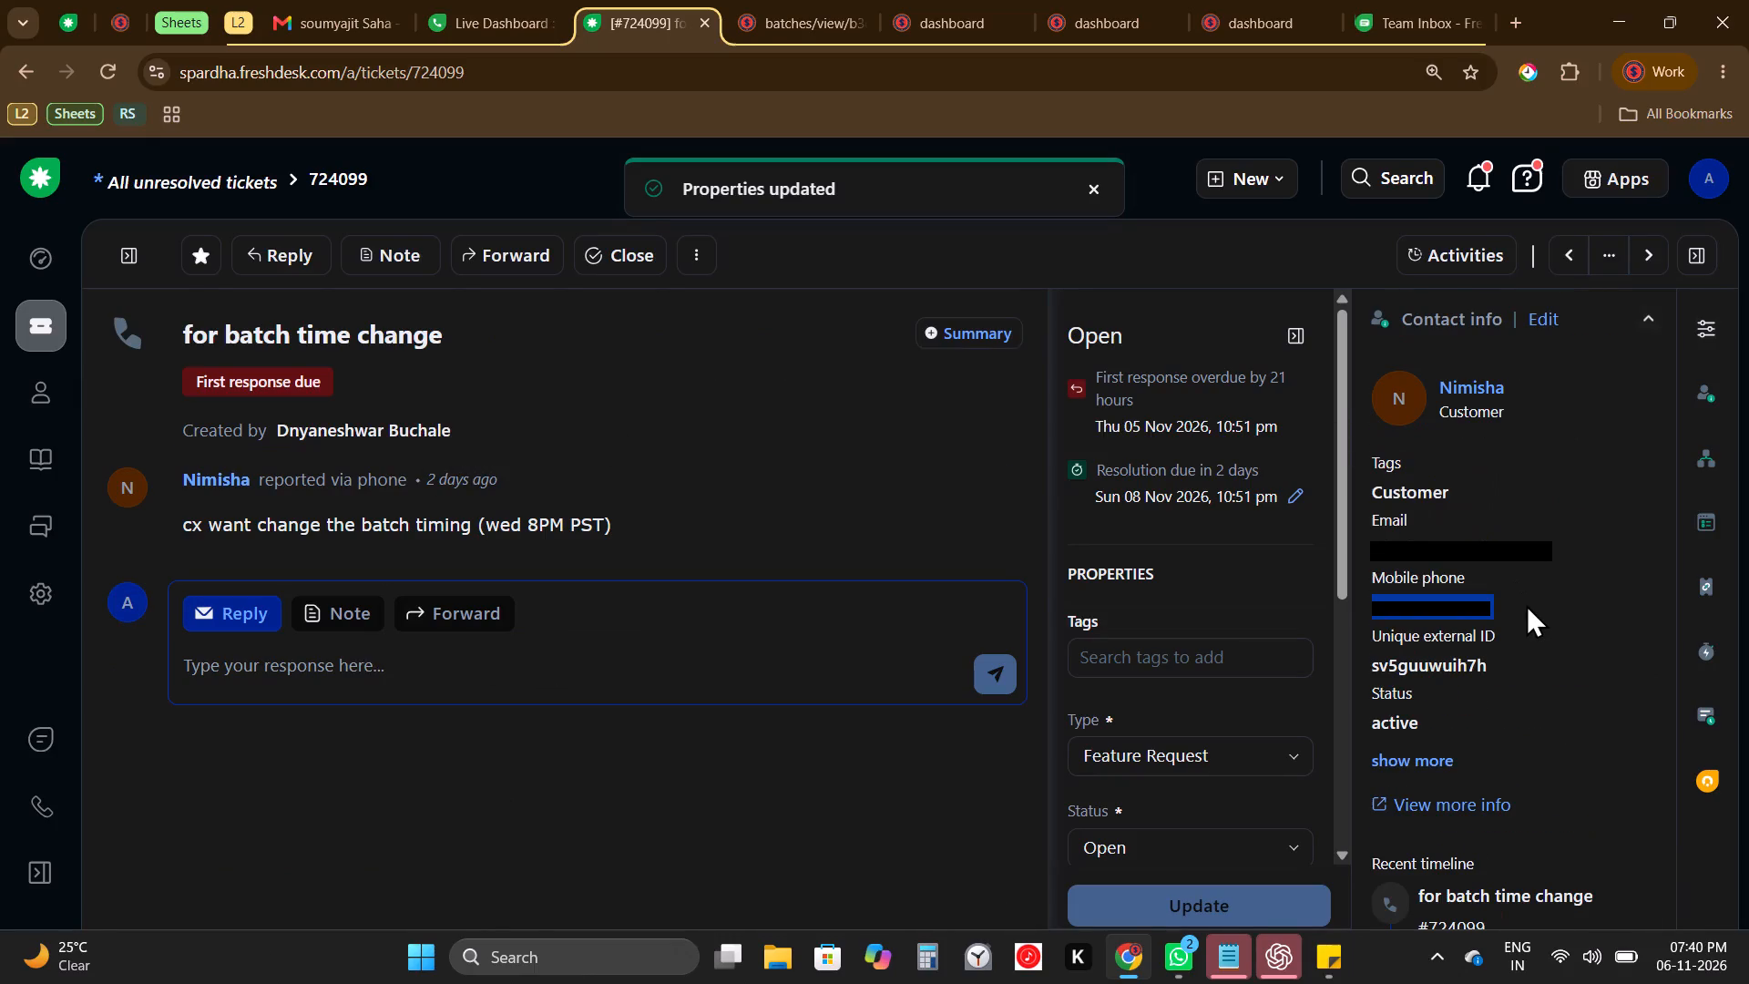
key(ctrl+c)
key(ctrl+c)
Search the portal's students by the copied number with its leading characters trimmed, and open Vivaan's record.
click(846, 0)
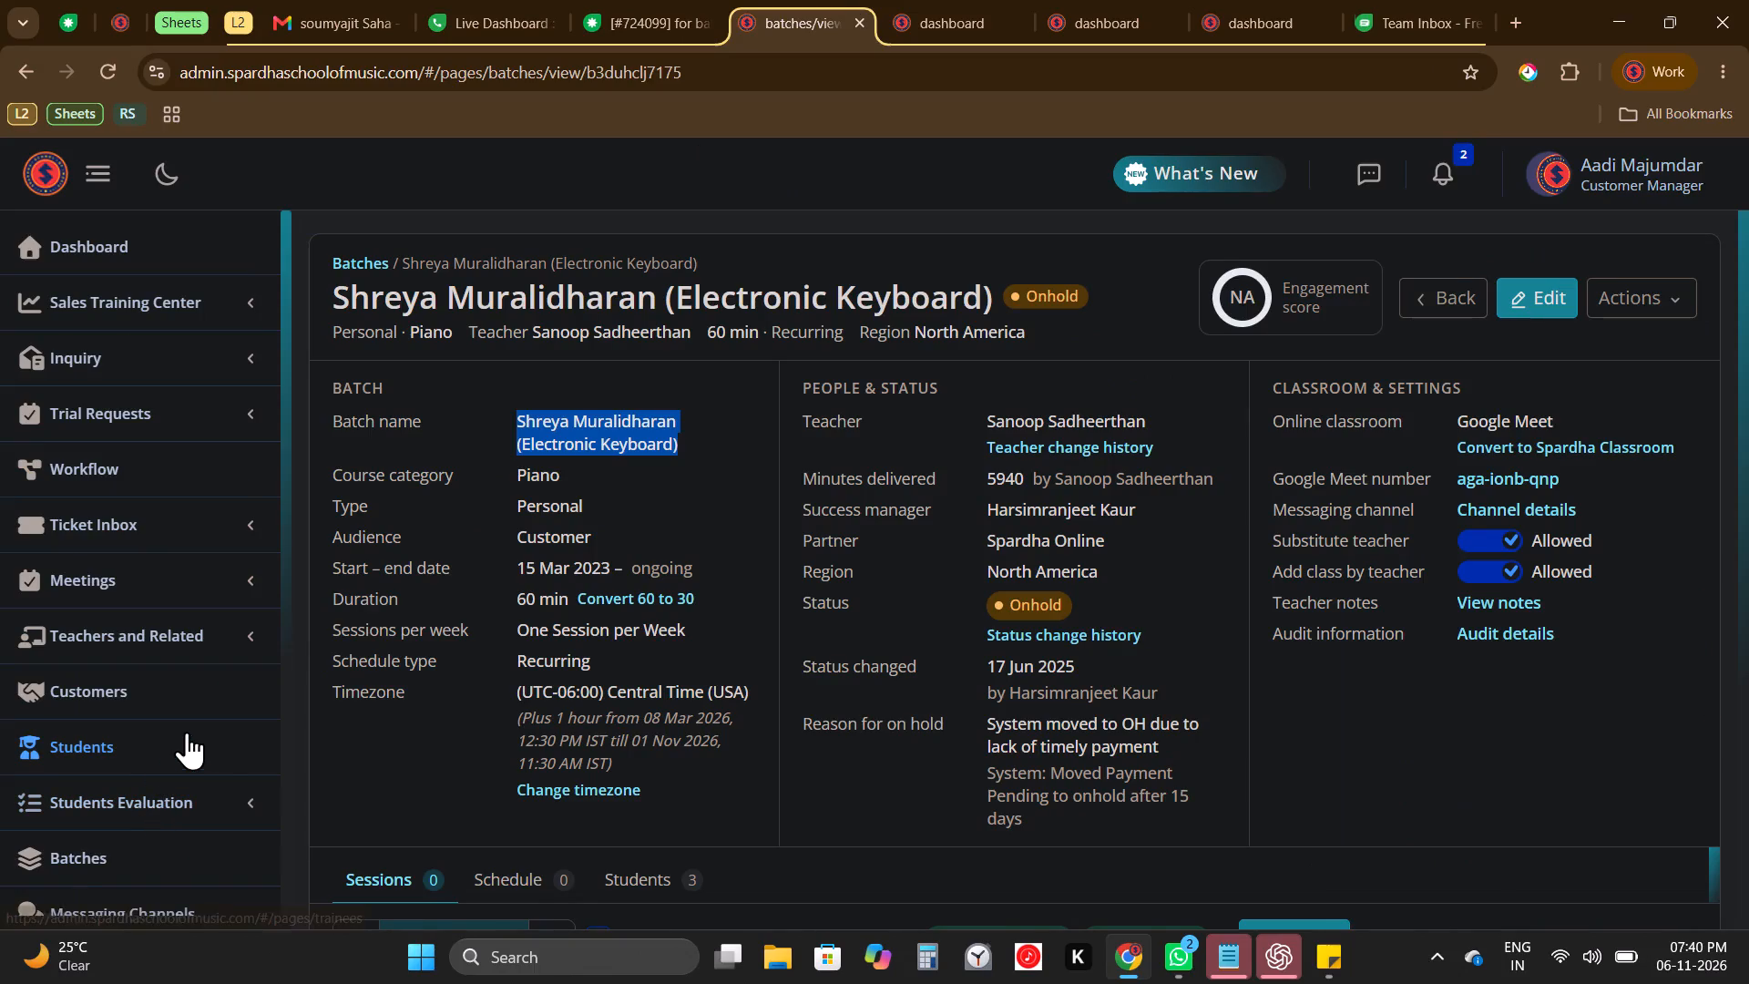
click(187, 732)
click(779, 360)
double_click(779, 360)
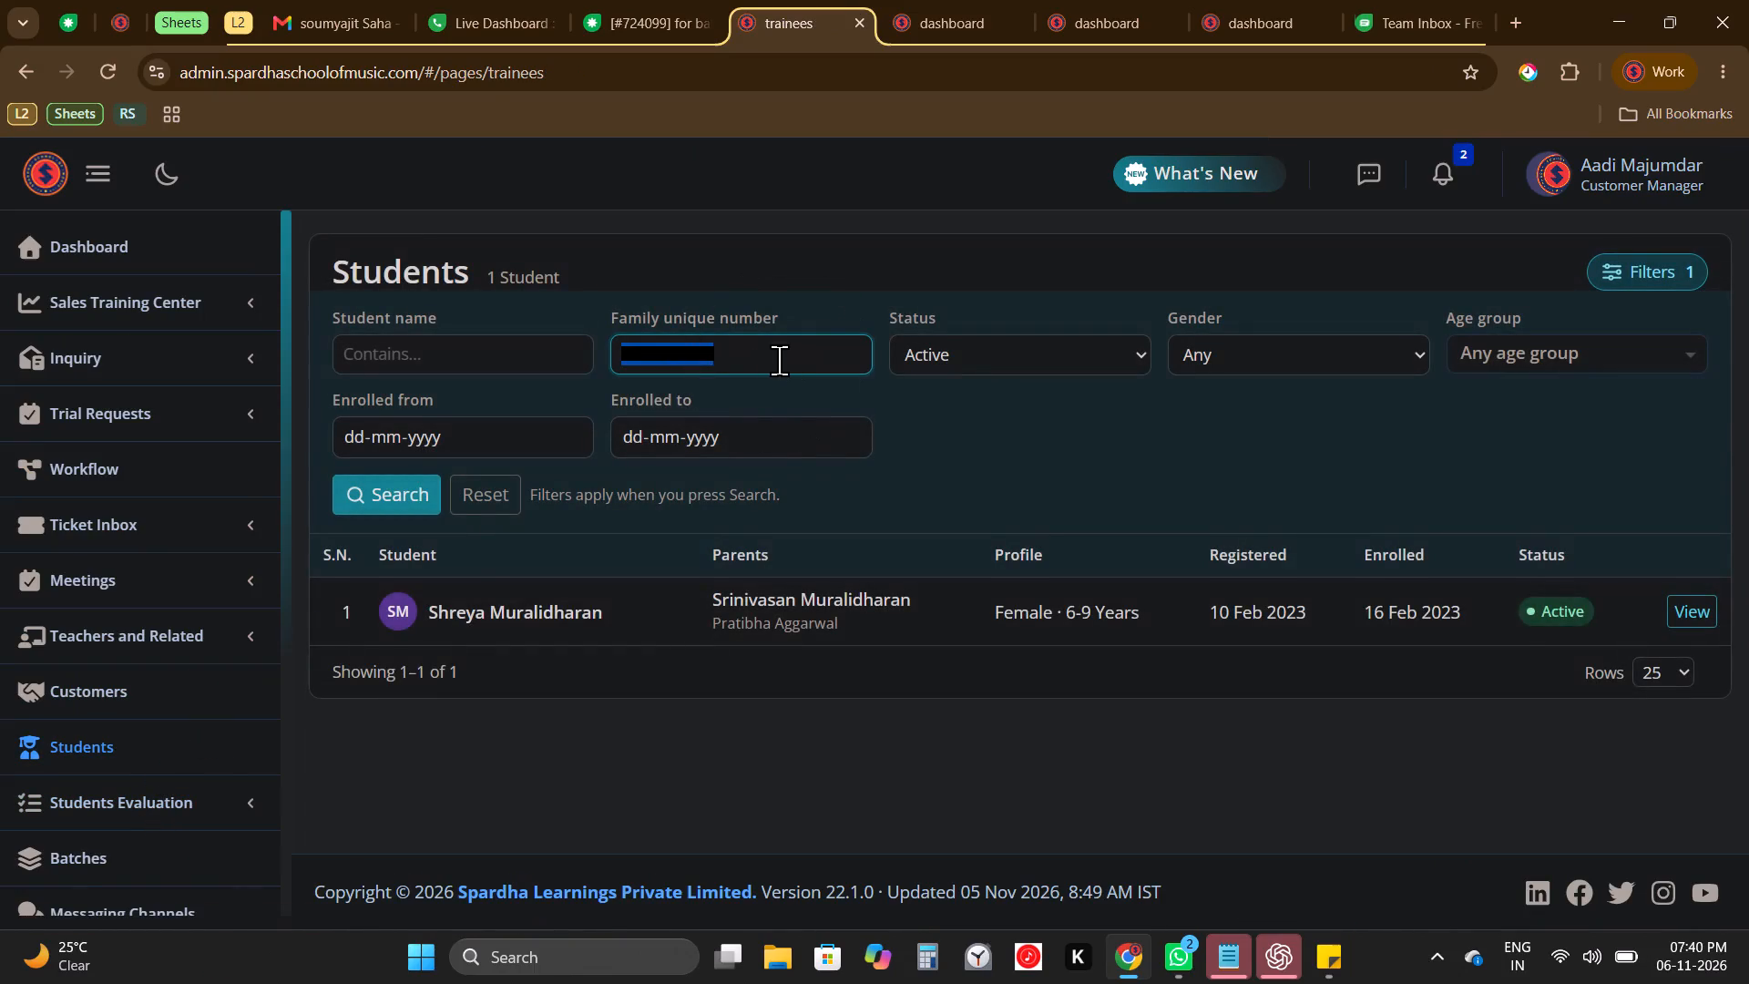
key(ctrl+v)
key(ctrl+Left)
key(Right)
key(BackSpace)
key(BackSpace)
scroll(779, 360, left, 1)
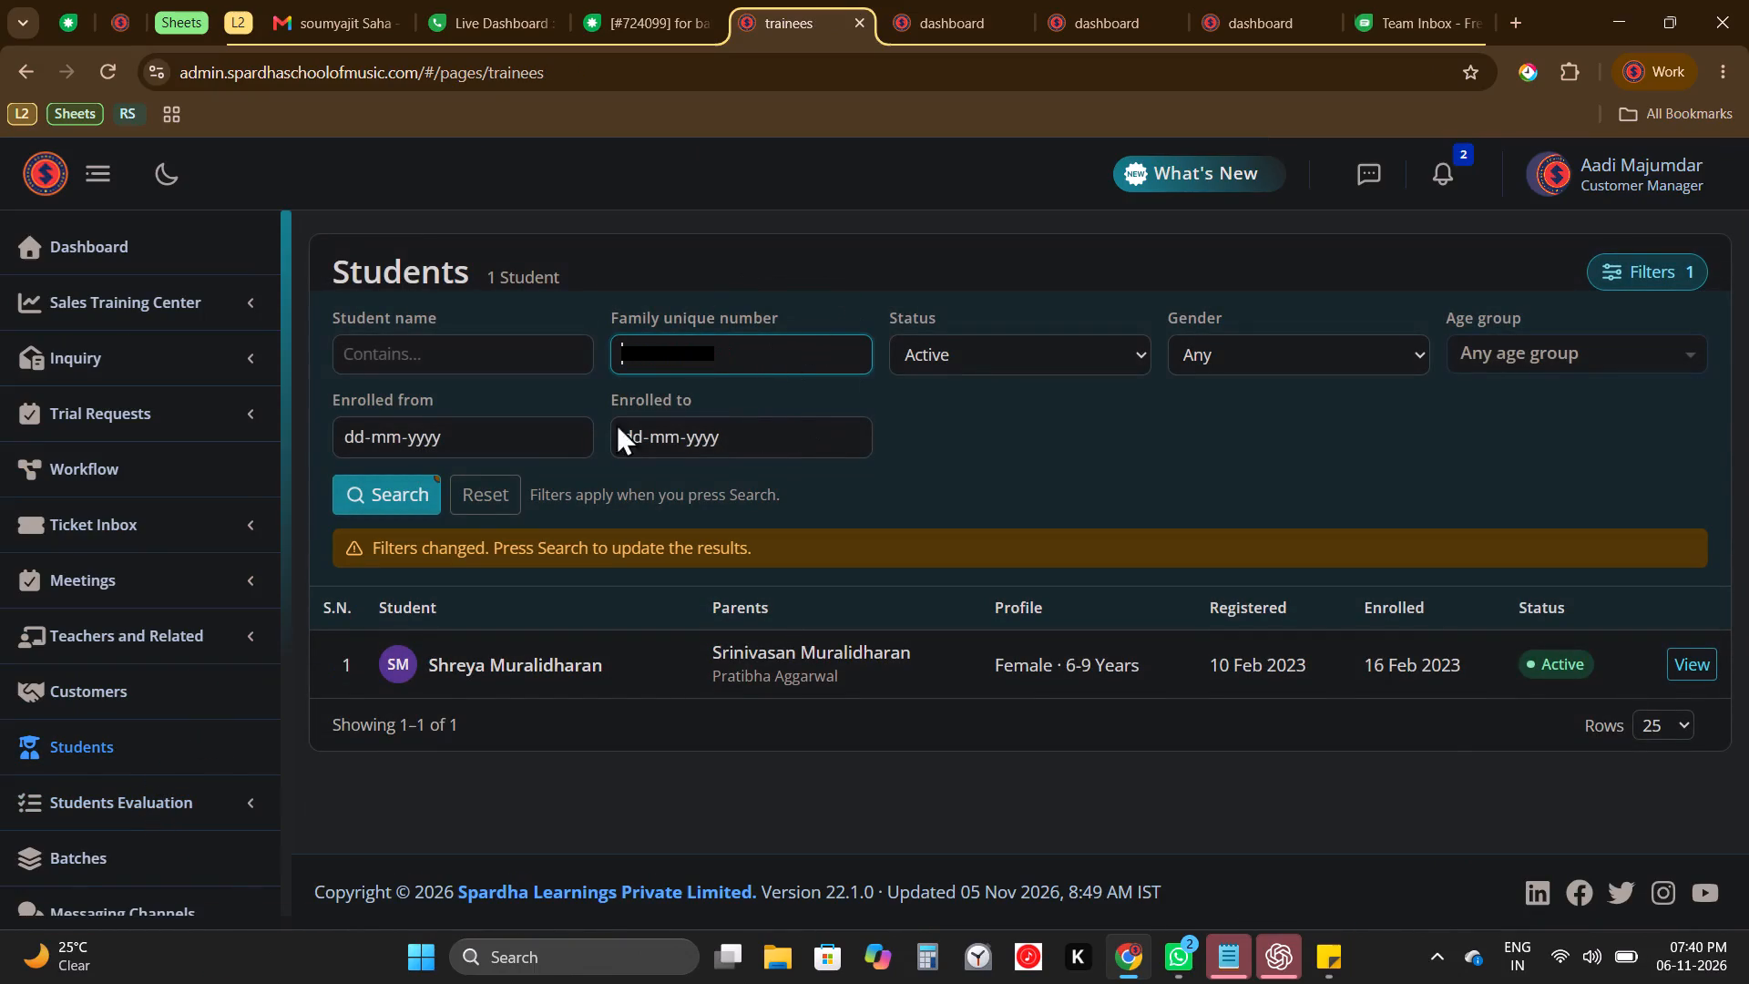
click(435, 485)
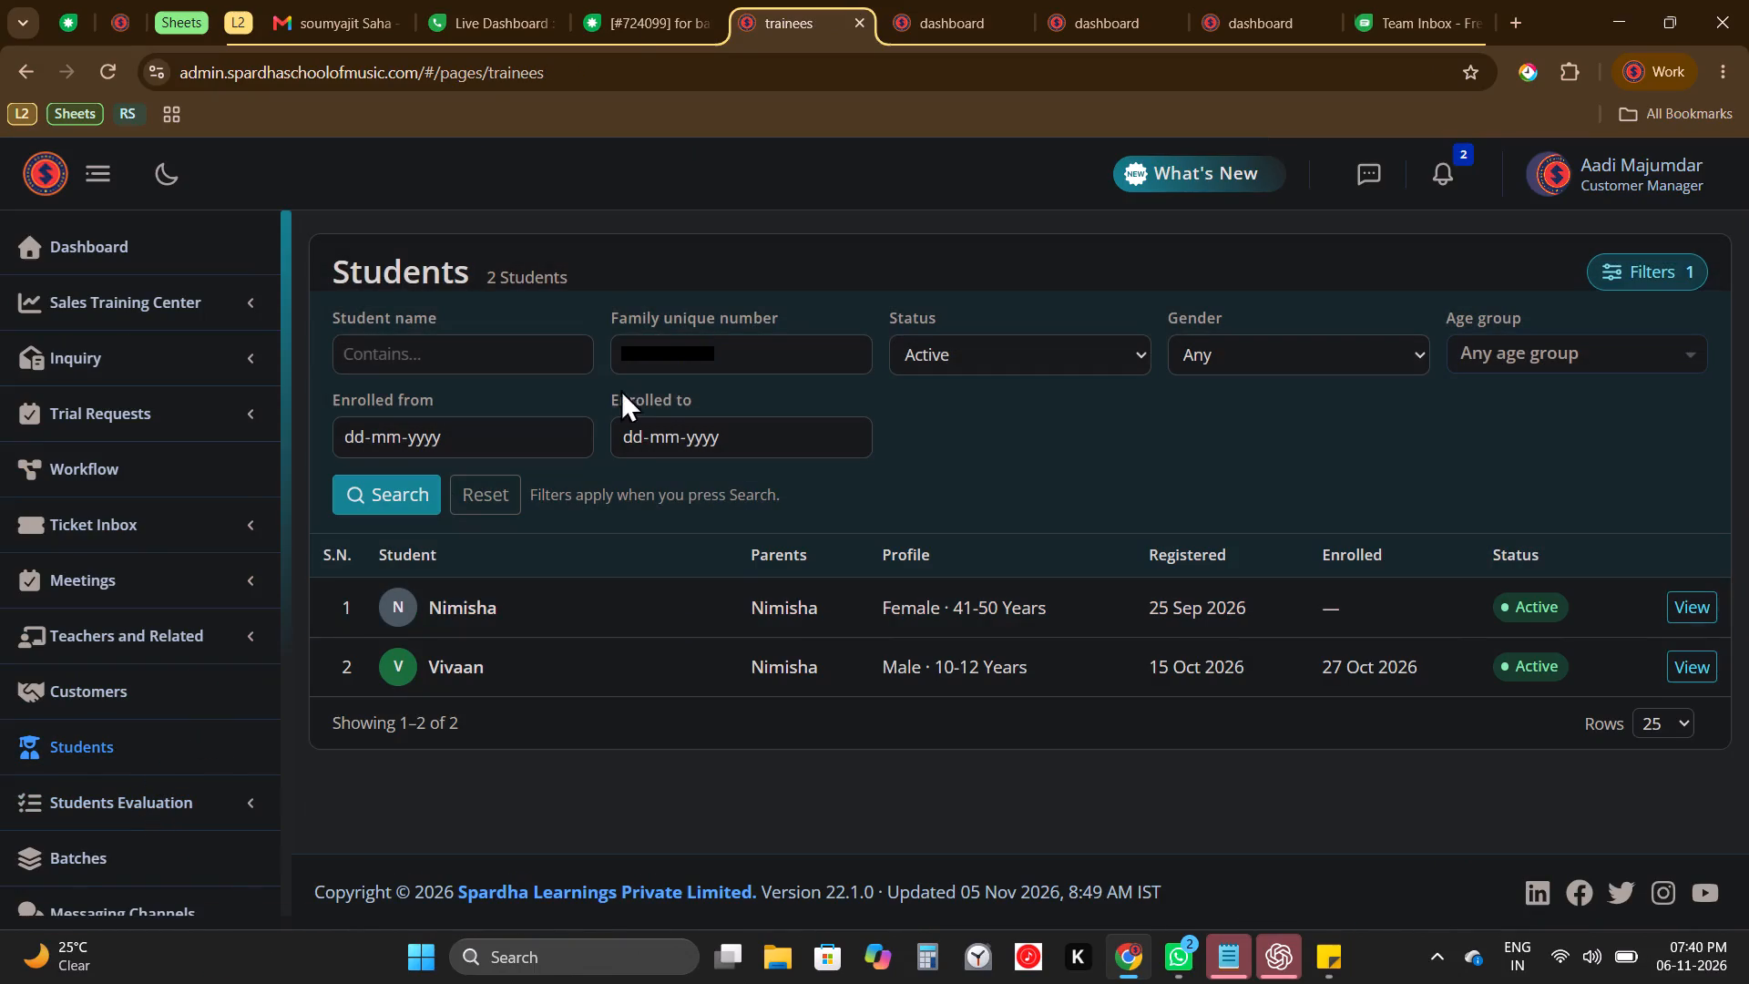
click(758, 687)
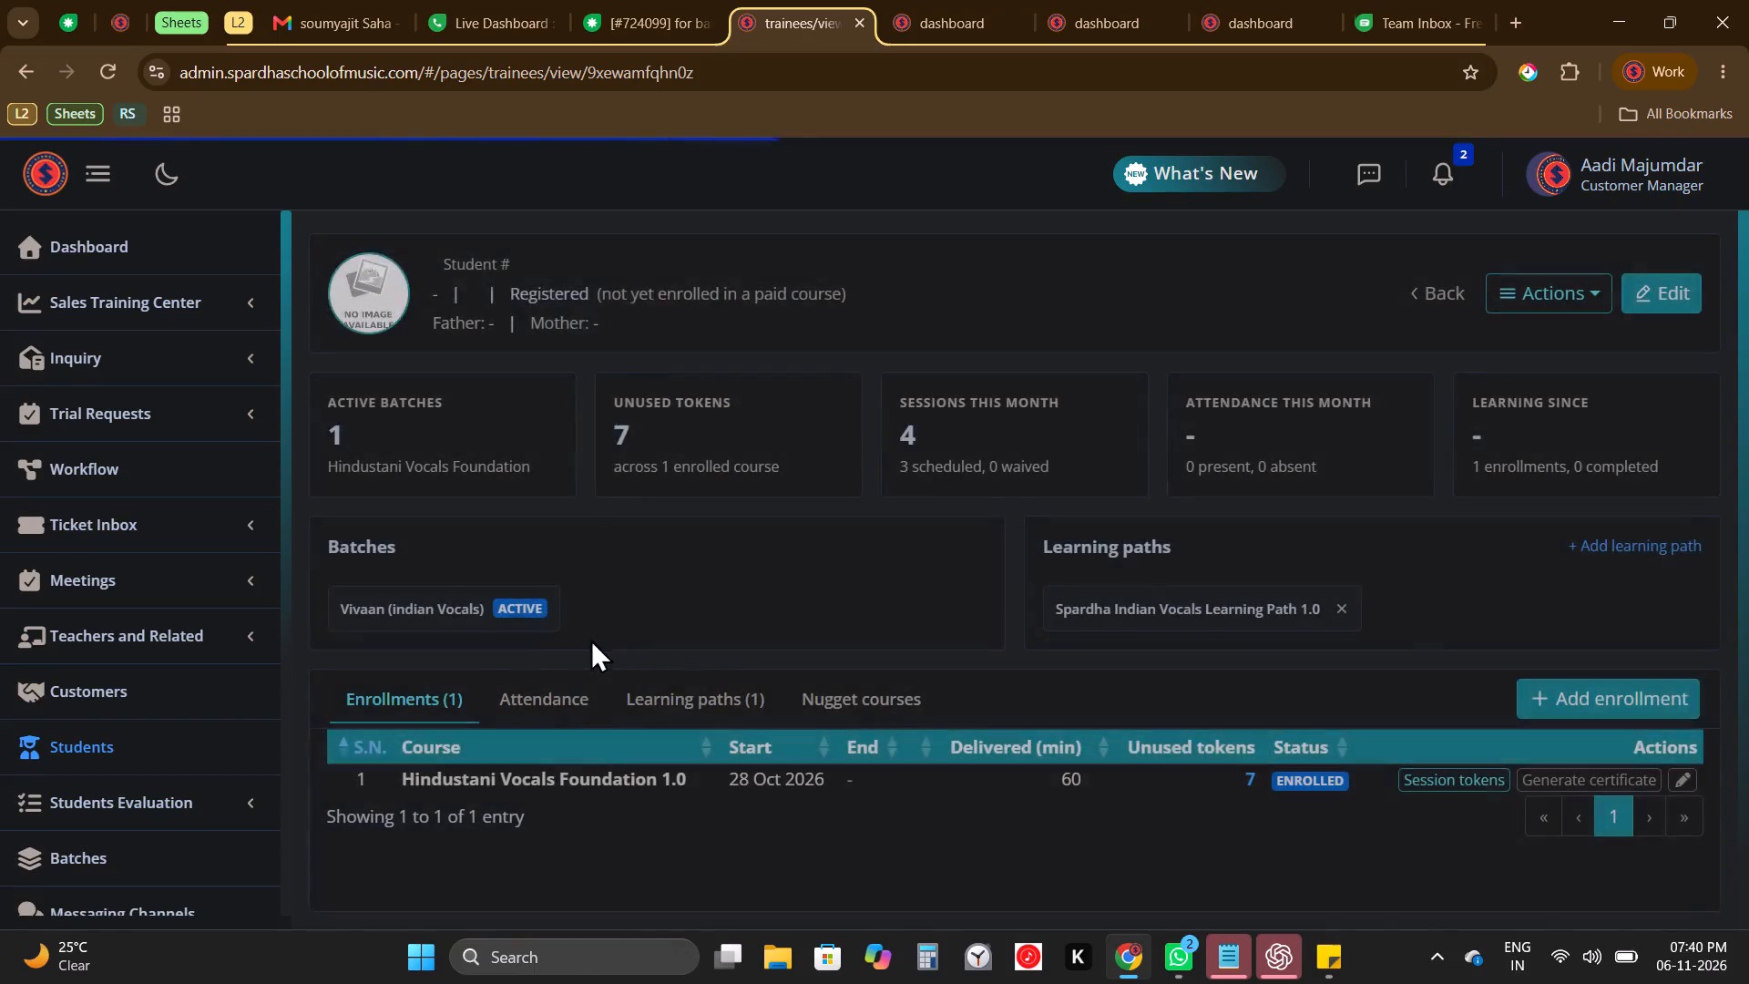
click(514, 618)
click(725, 0)
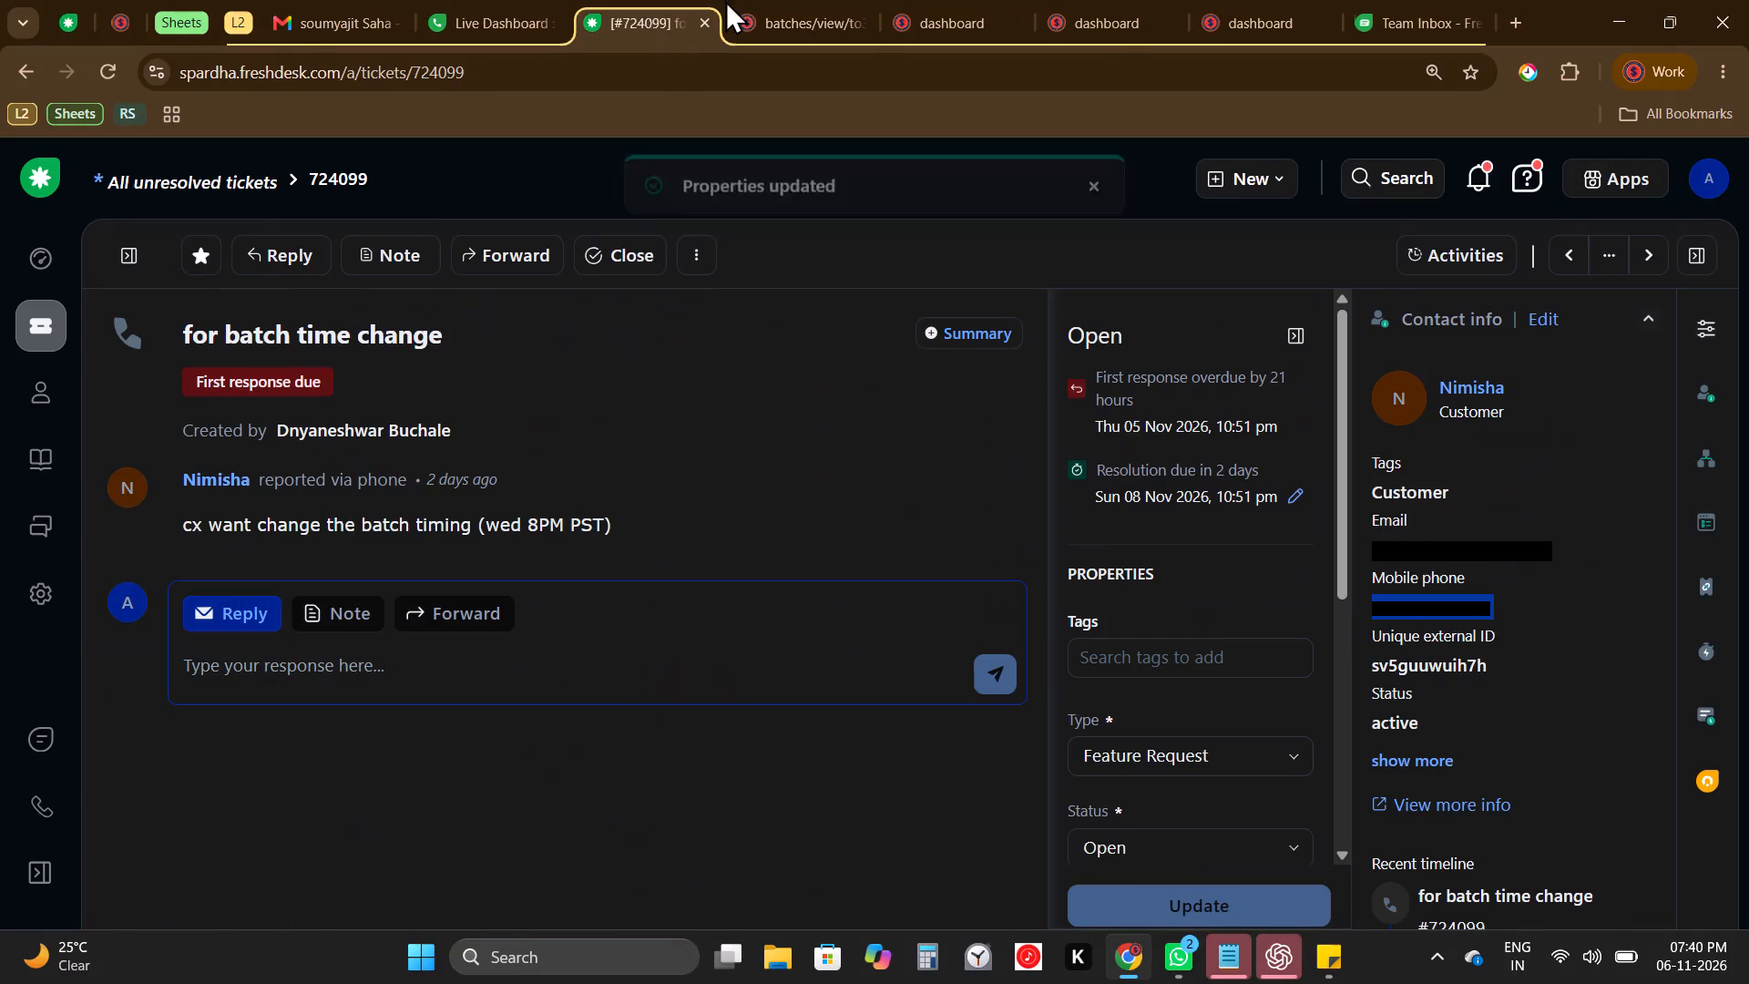
click(794, 0)
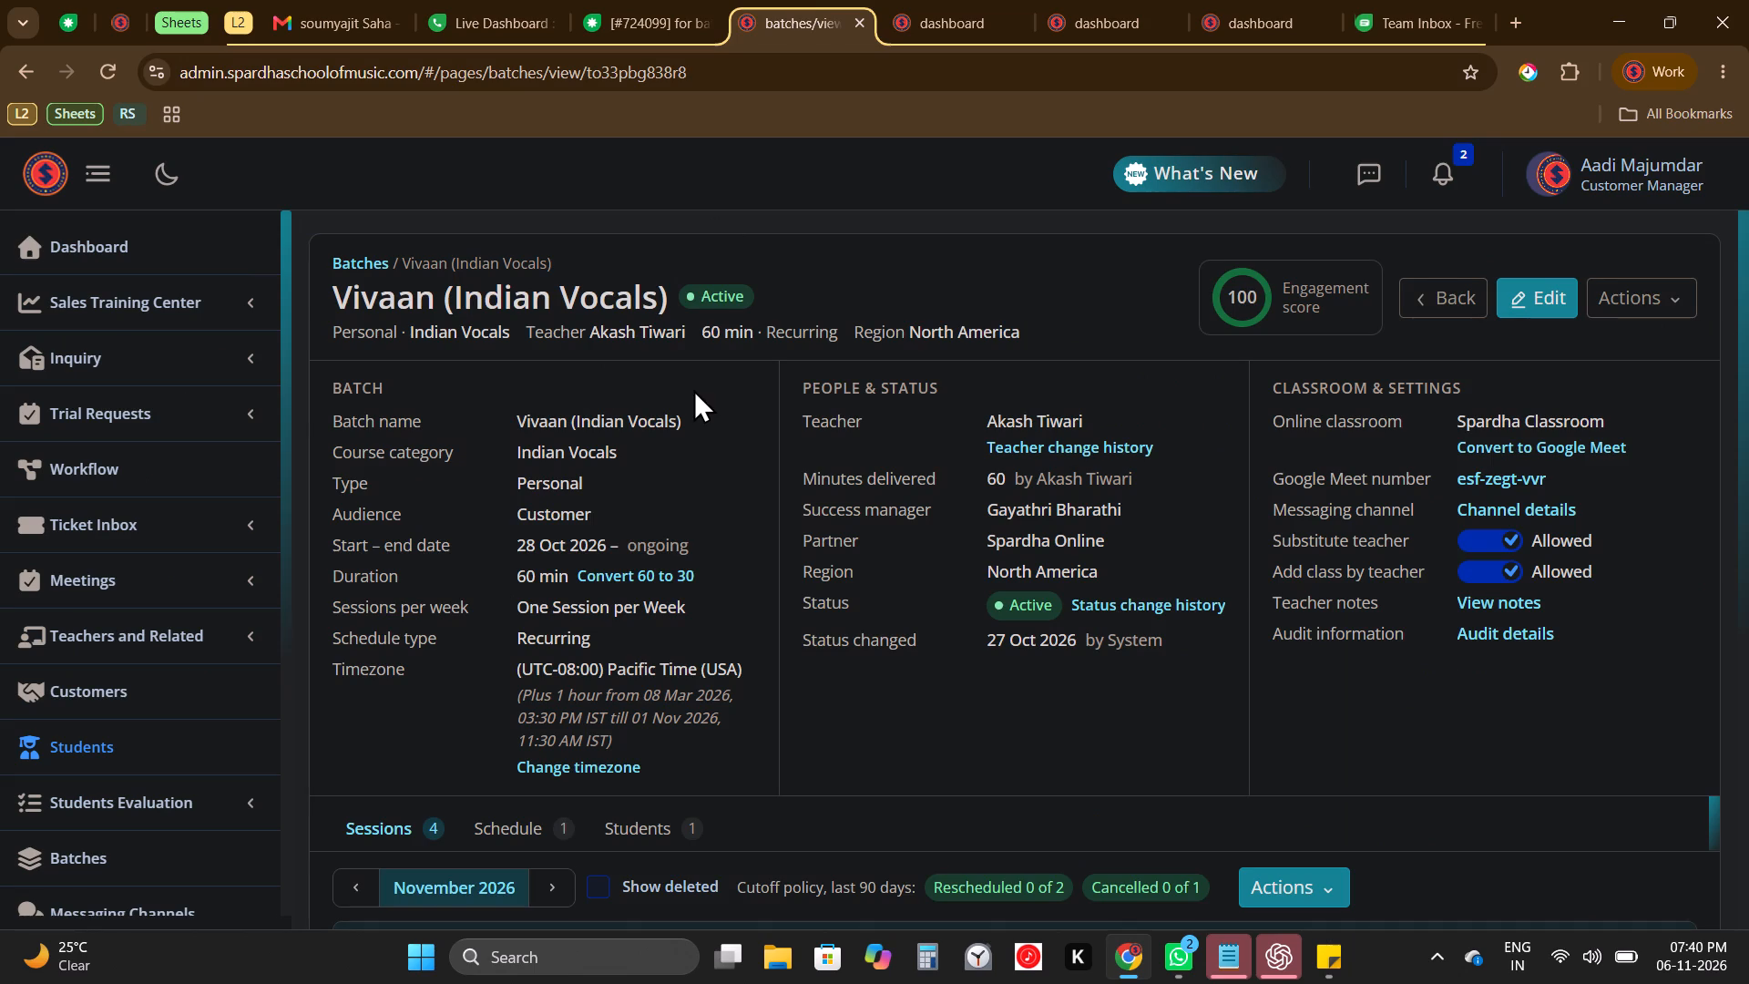
scroll(693, 389, down, 3)
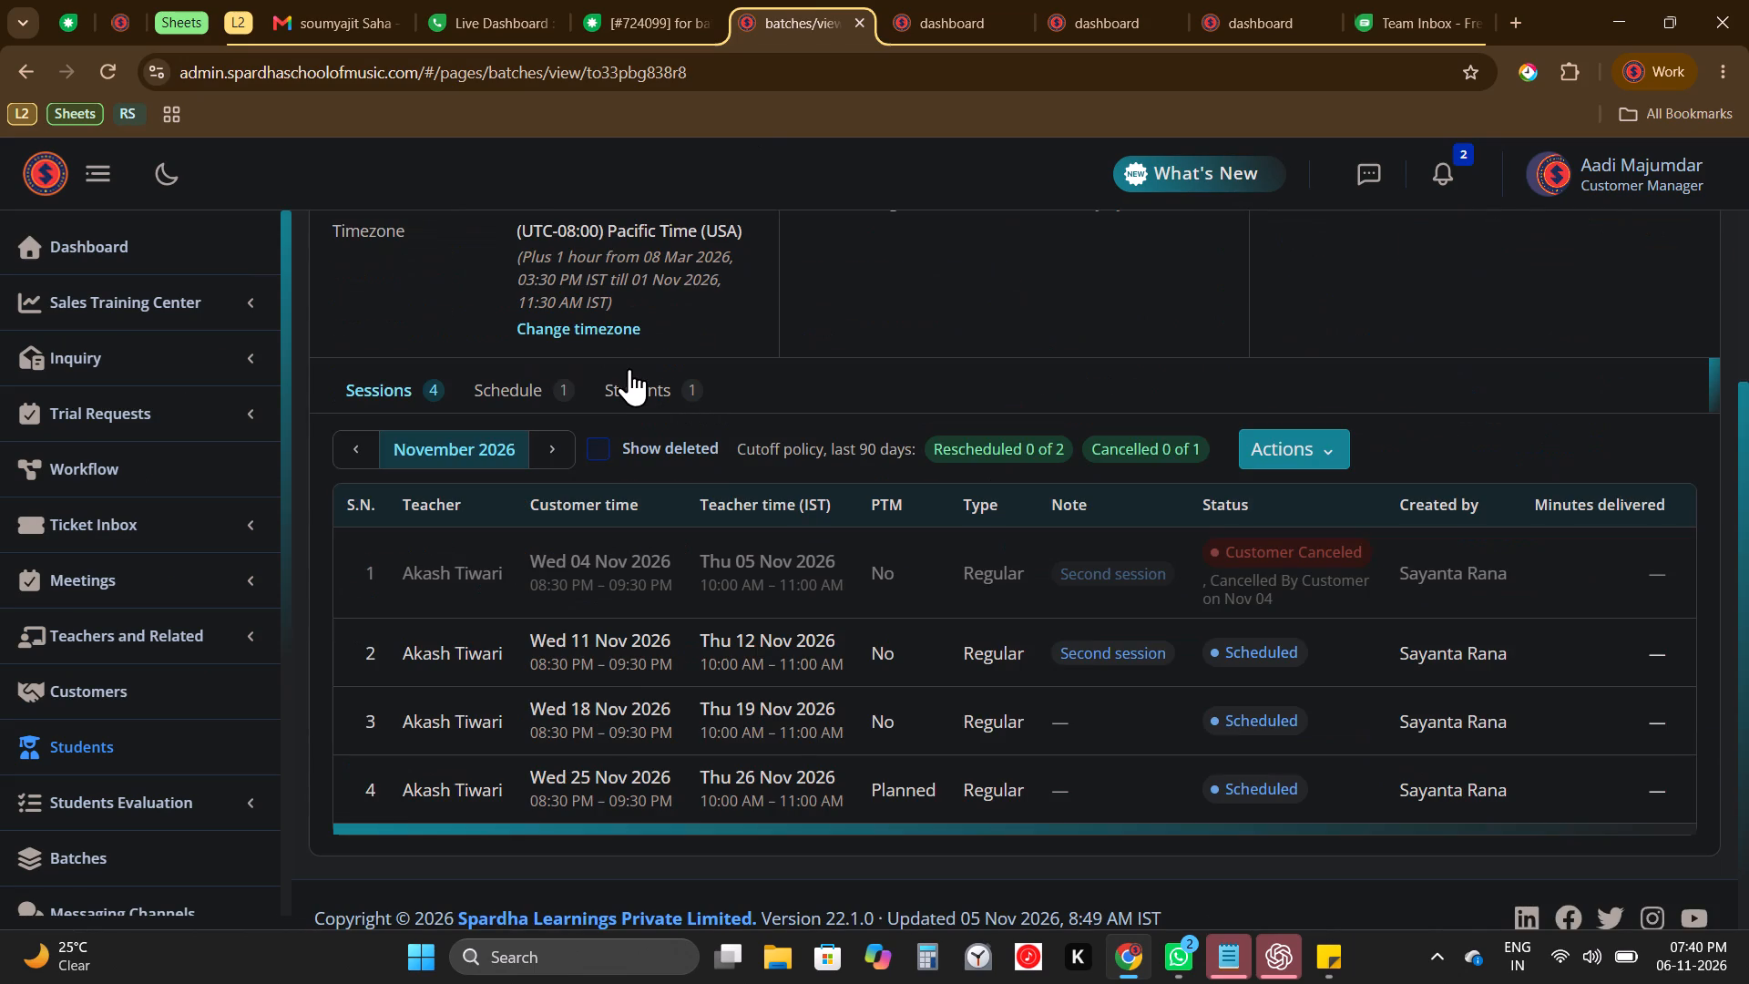
Delete the Wednesday 08:30 PM entry from the batch's schedule.
click(521, 370)
scroll(1292, 317, up, 1)
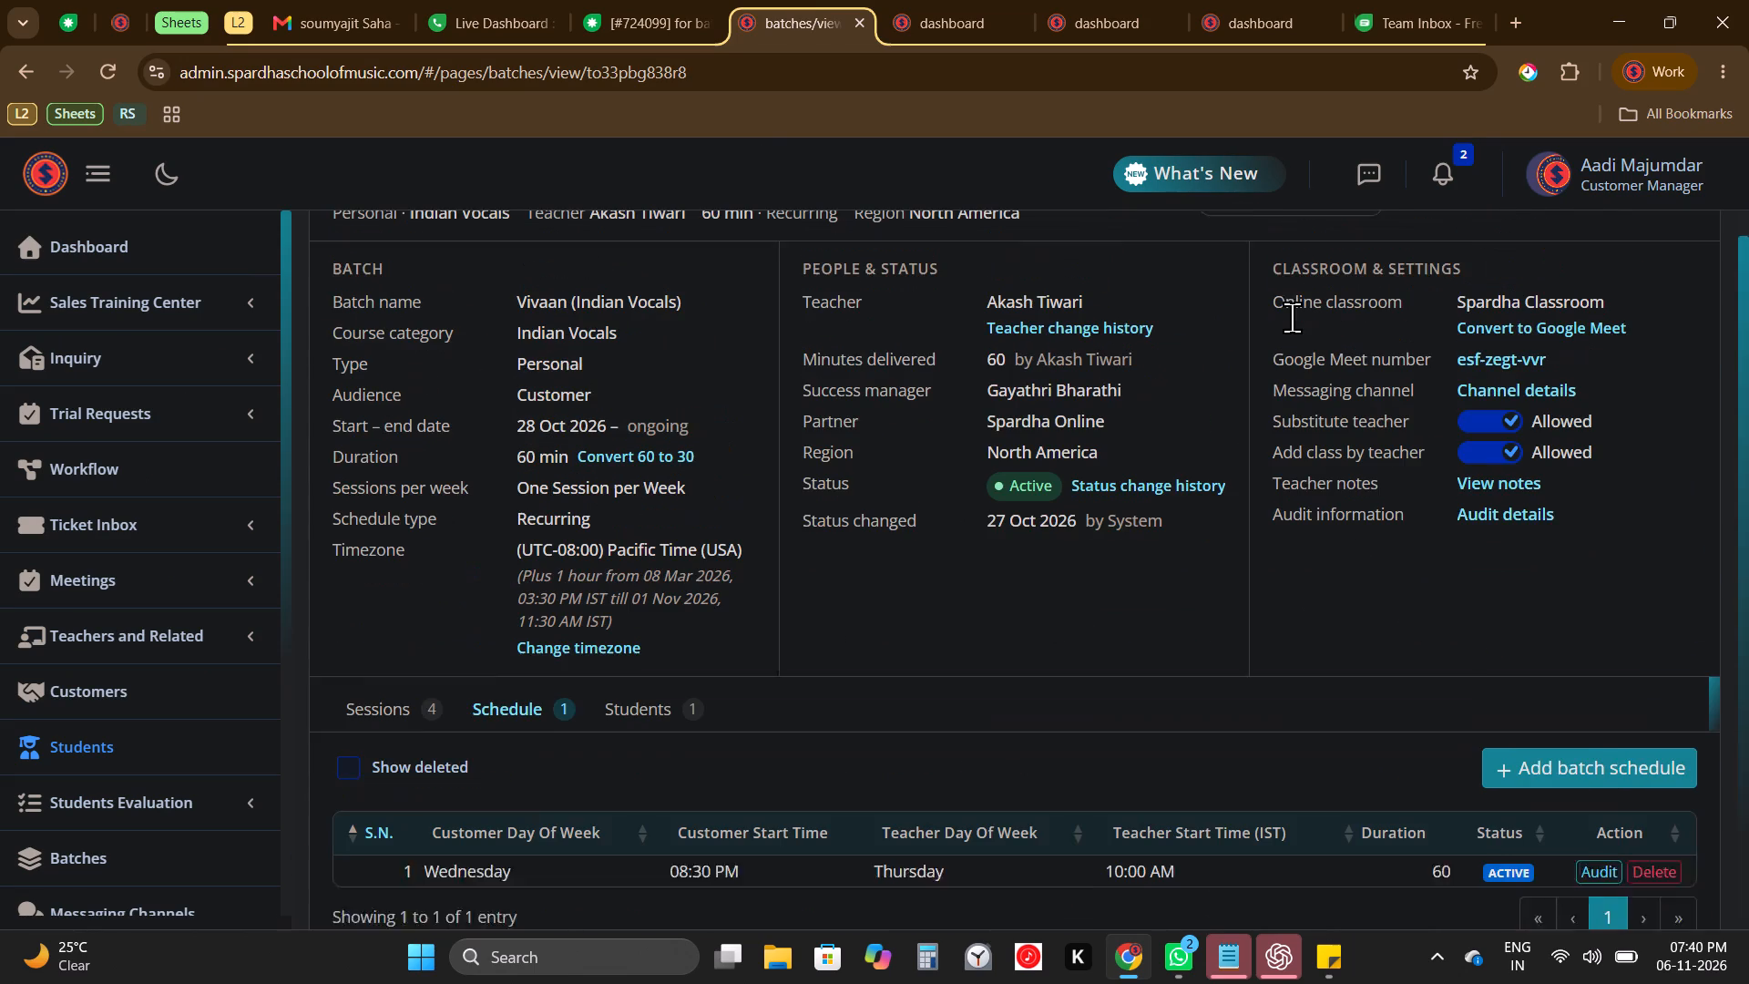
scroll(1292, 317, up, 1)
scroll(1294, 522, down, 2)
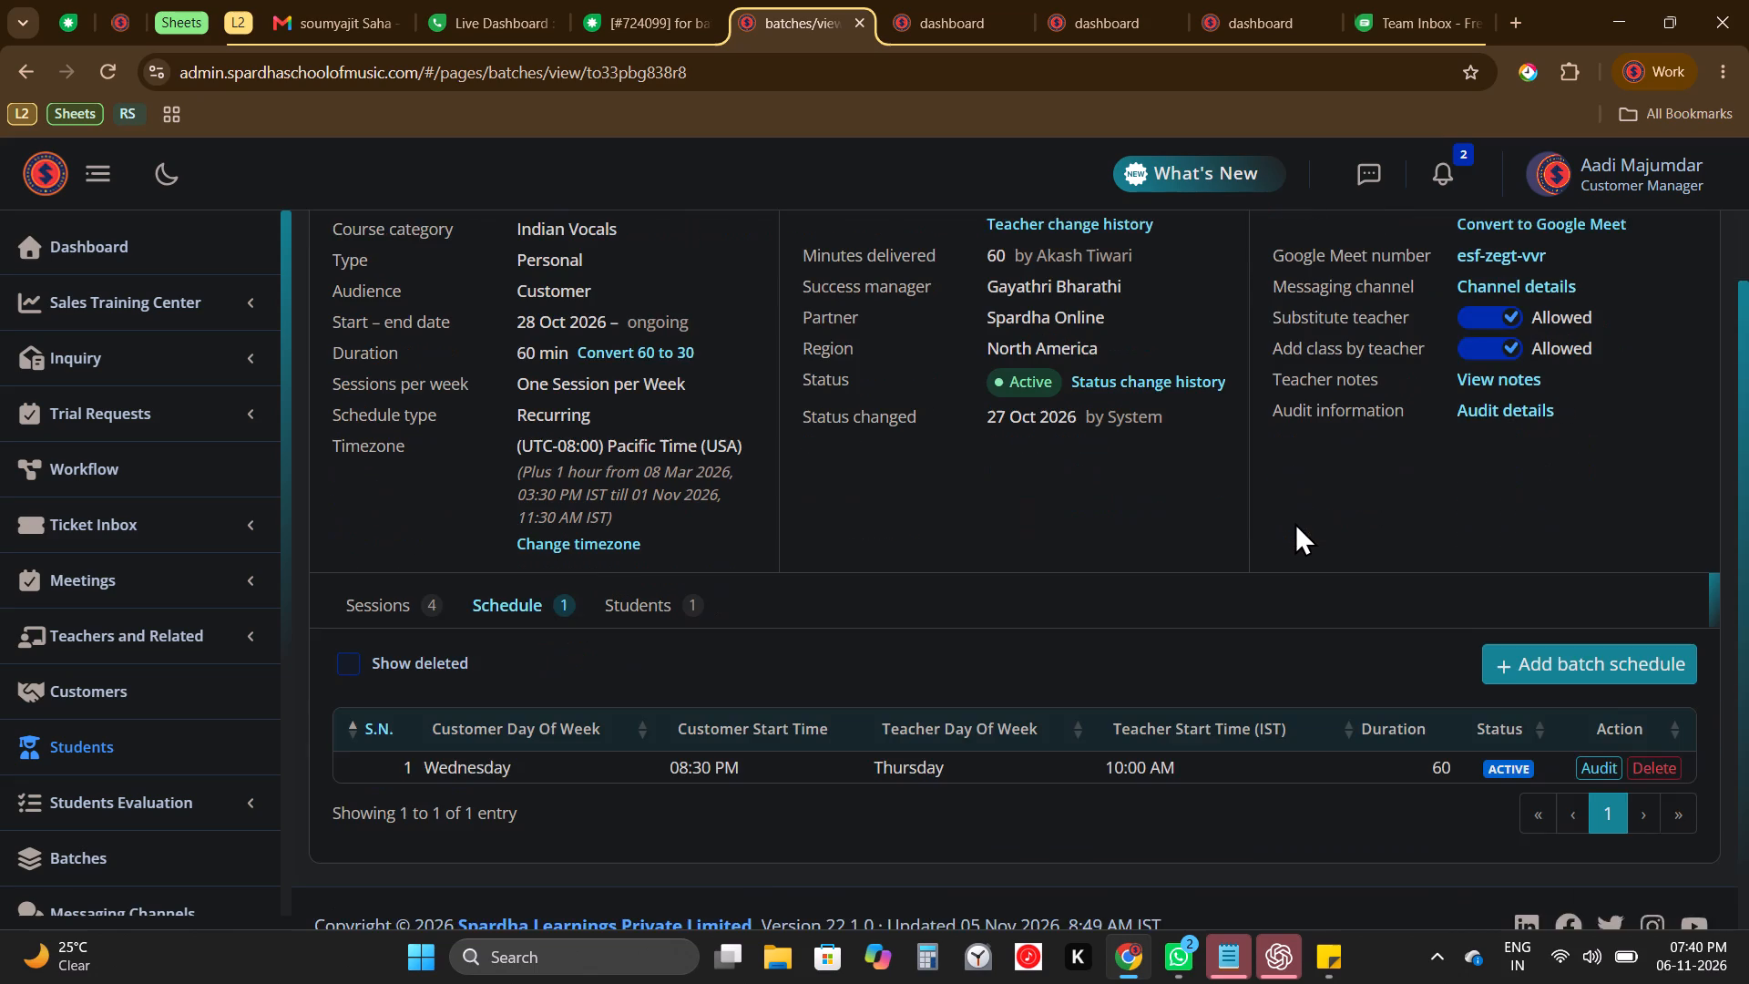
scroll(1294, 522, down, 1)
click(1666, 738)
drag(1101, 573, 1102, 586)
click(1102, 586)
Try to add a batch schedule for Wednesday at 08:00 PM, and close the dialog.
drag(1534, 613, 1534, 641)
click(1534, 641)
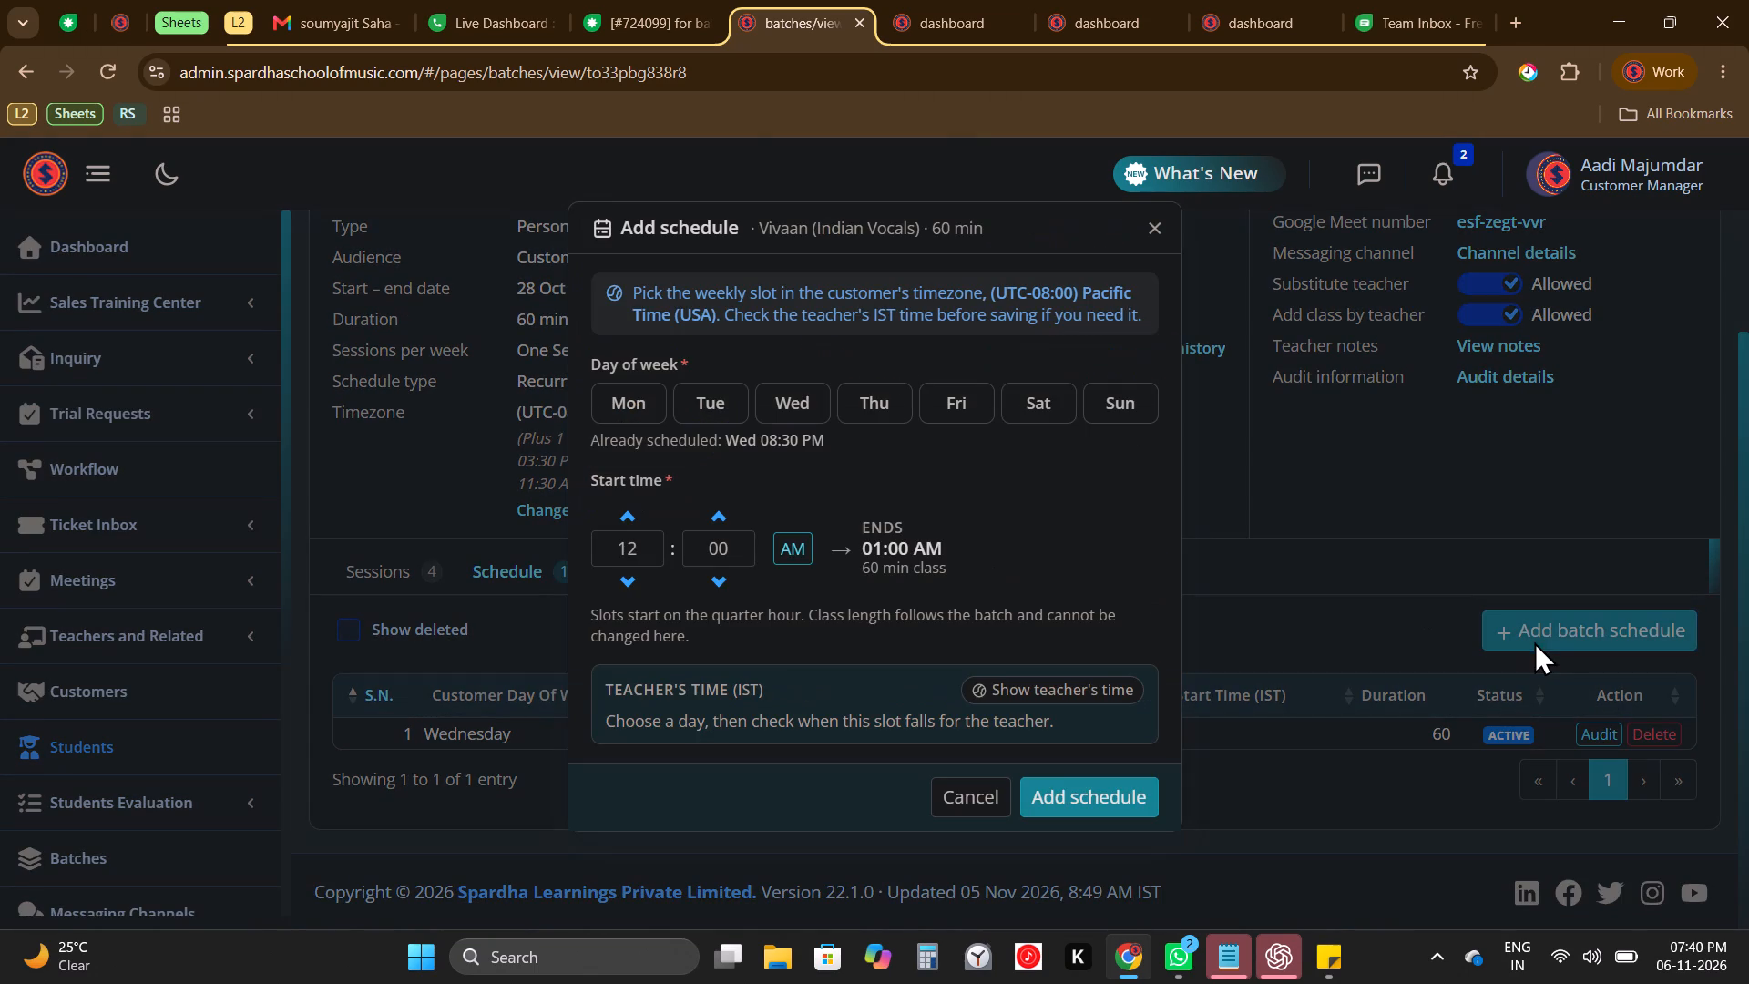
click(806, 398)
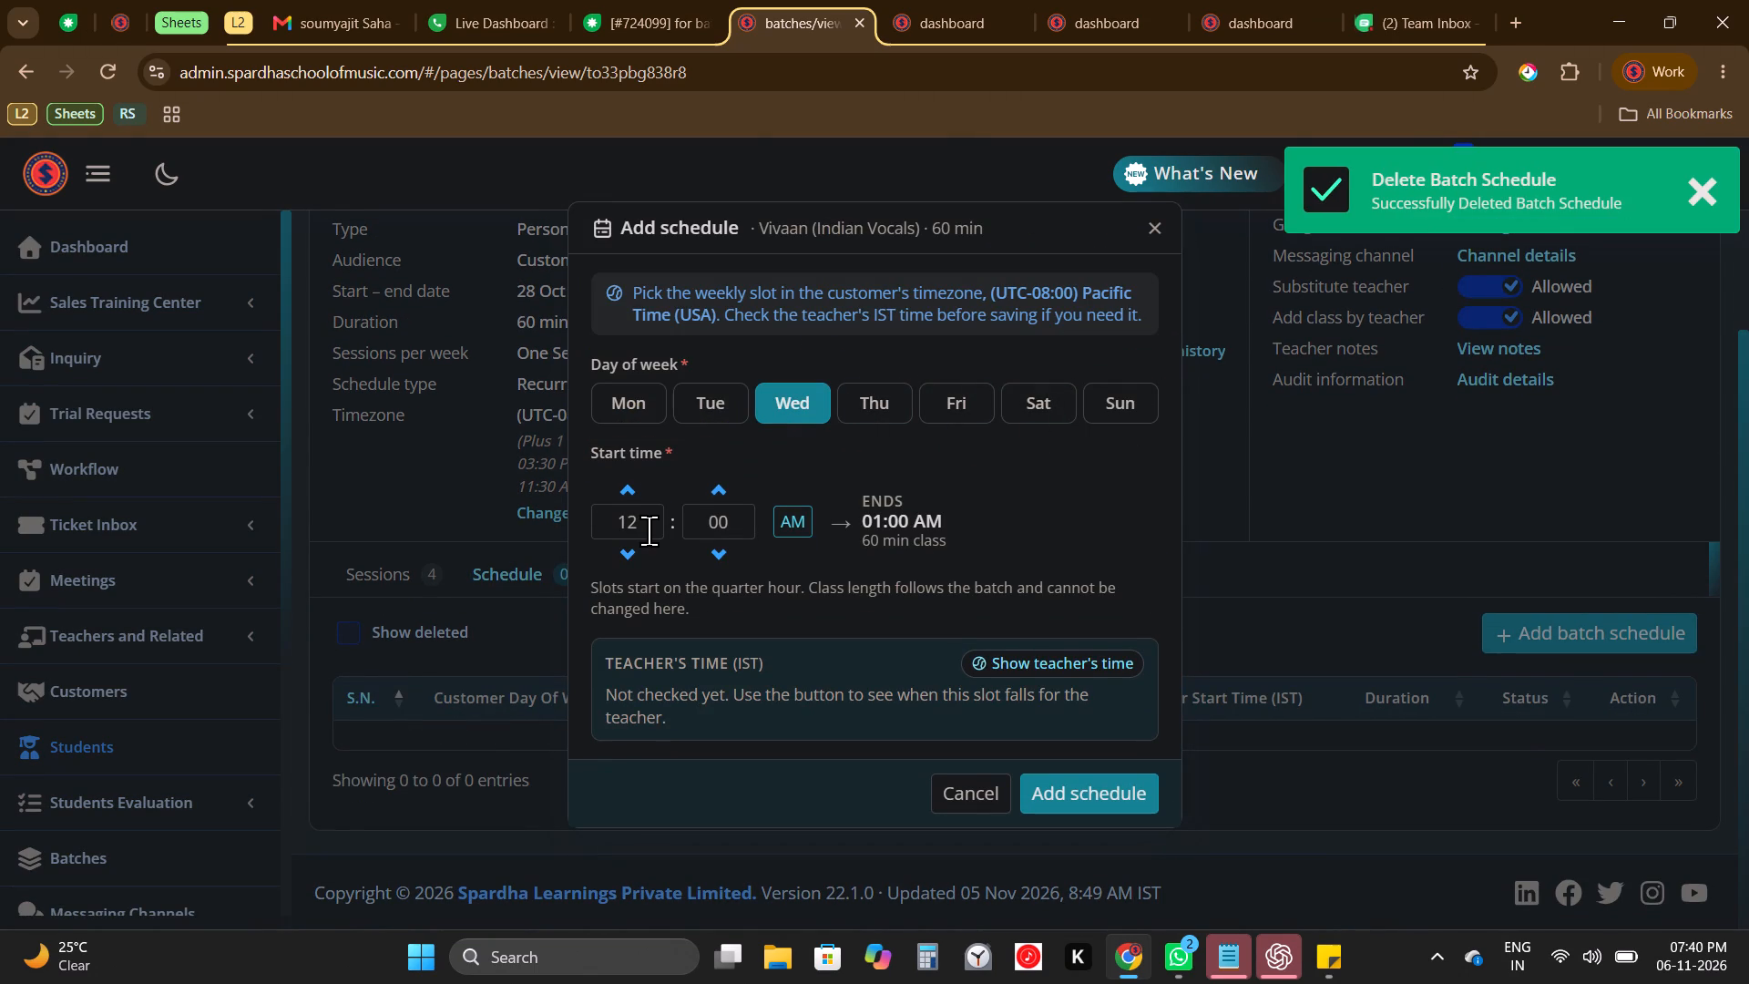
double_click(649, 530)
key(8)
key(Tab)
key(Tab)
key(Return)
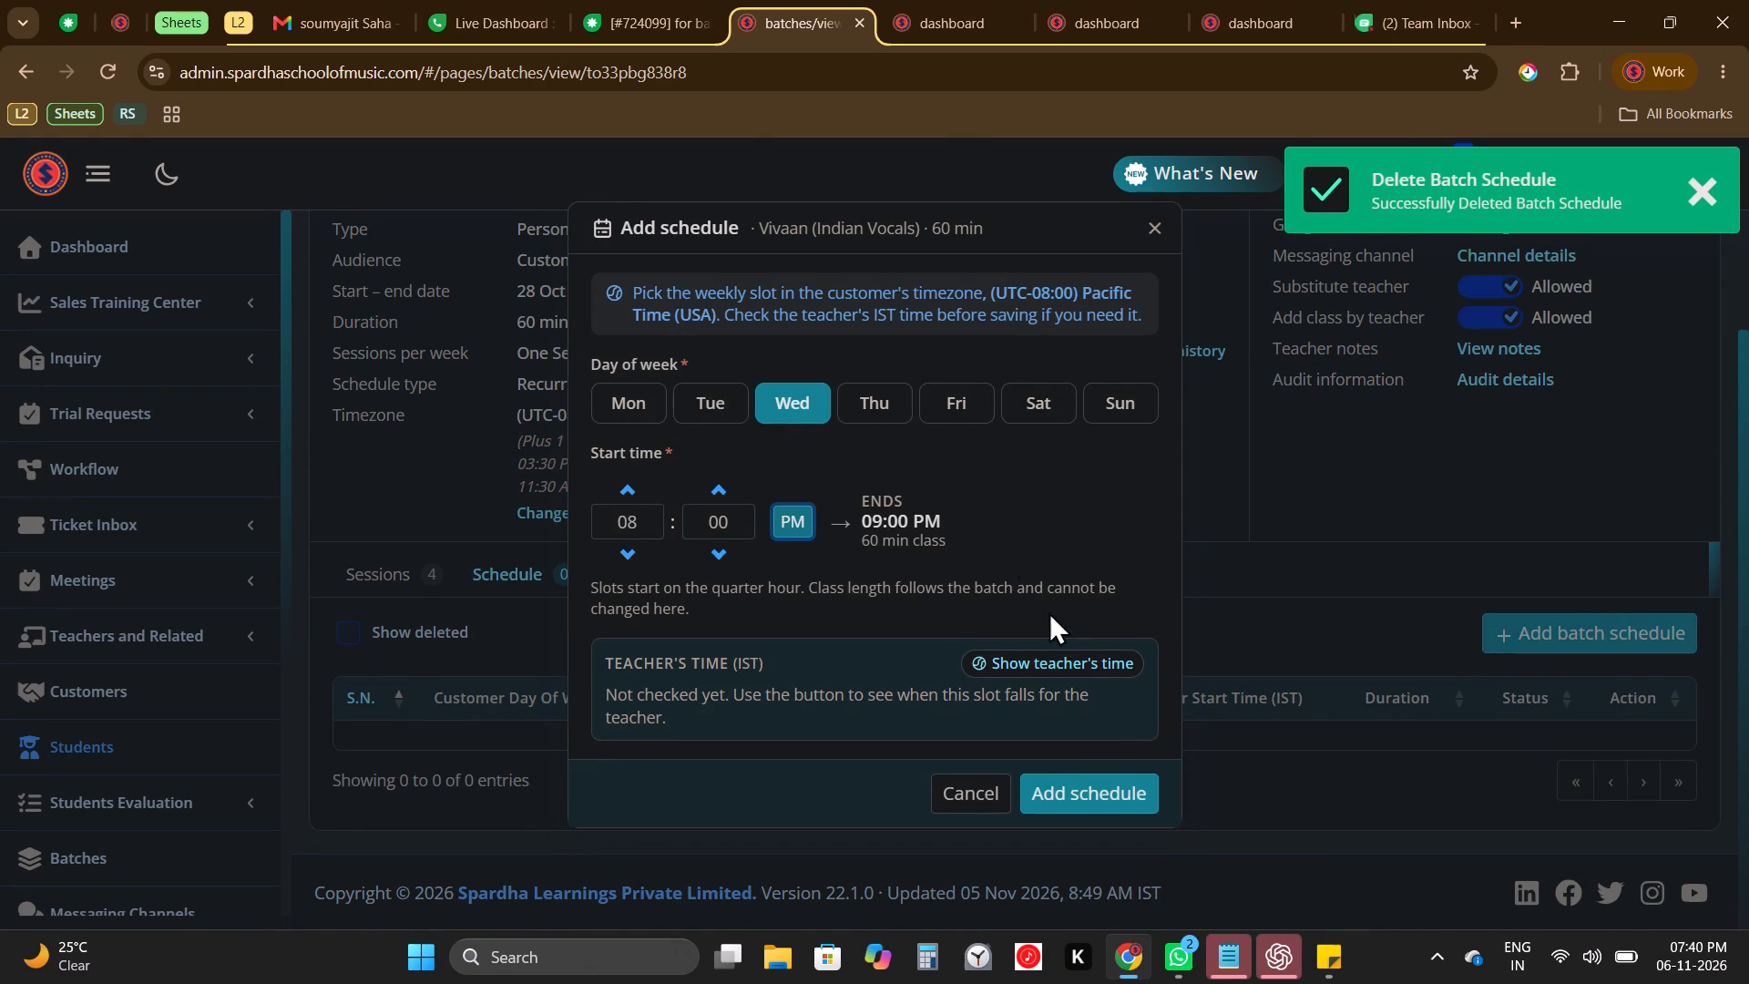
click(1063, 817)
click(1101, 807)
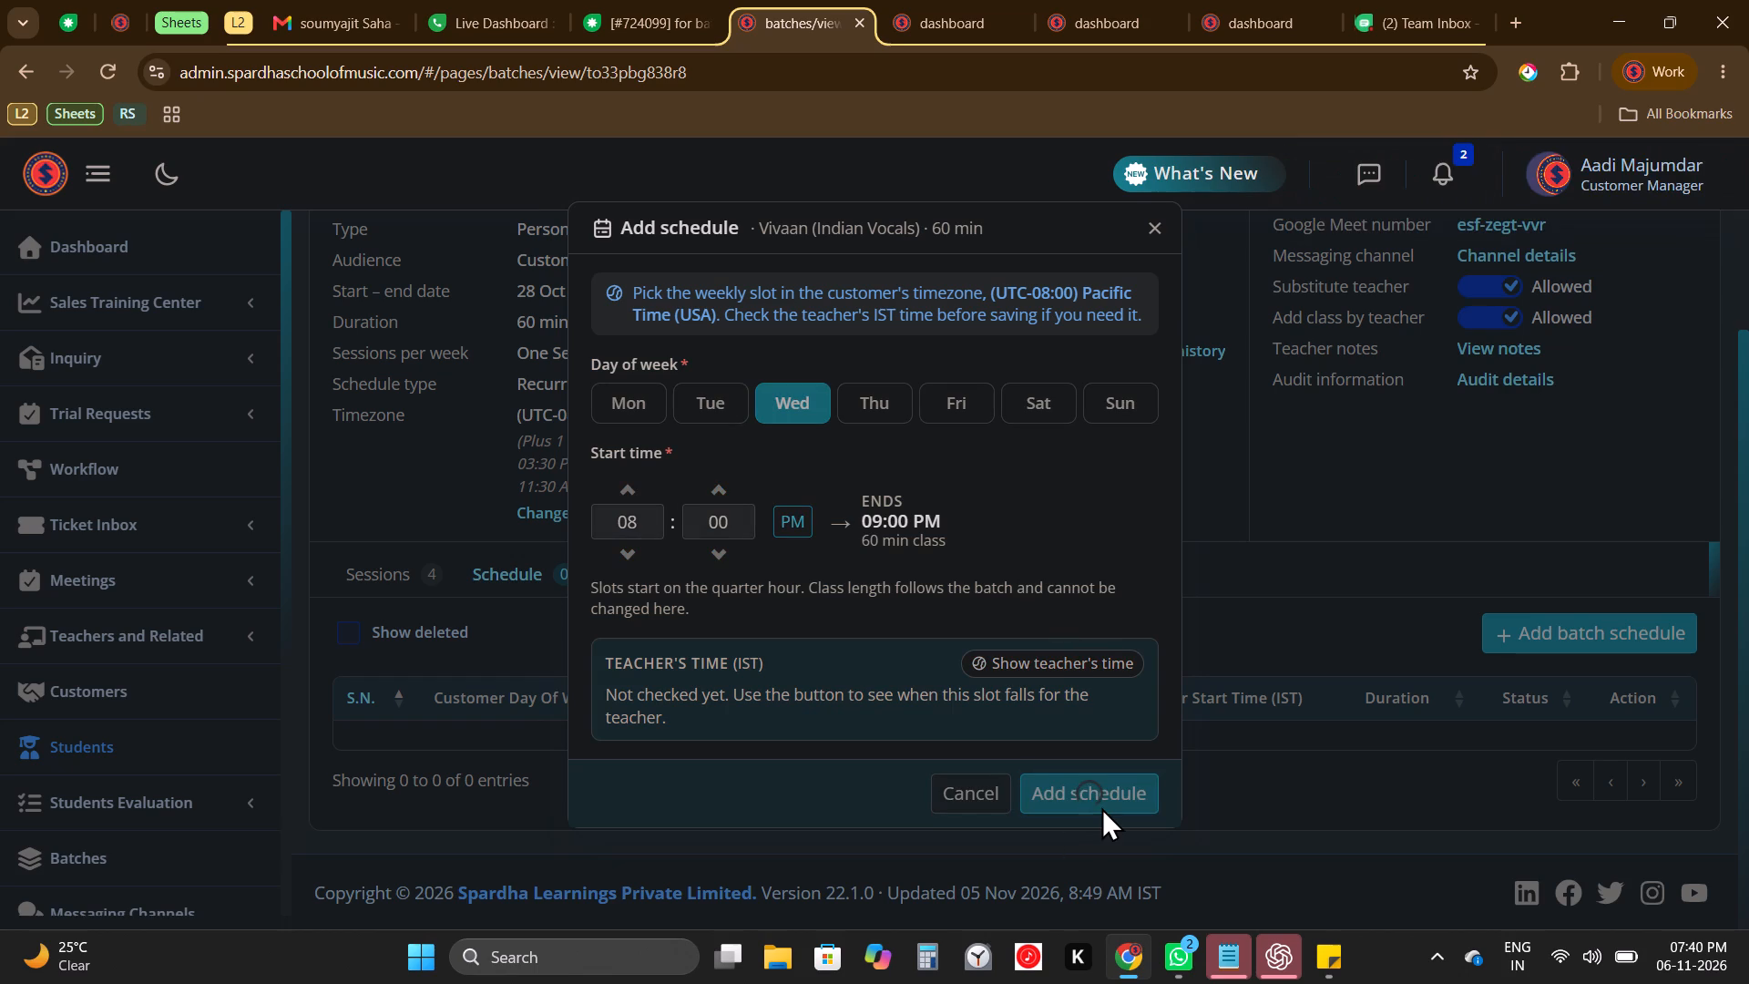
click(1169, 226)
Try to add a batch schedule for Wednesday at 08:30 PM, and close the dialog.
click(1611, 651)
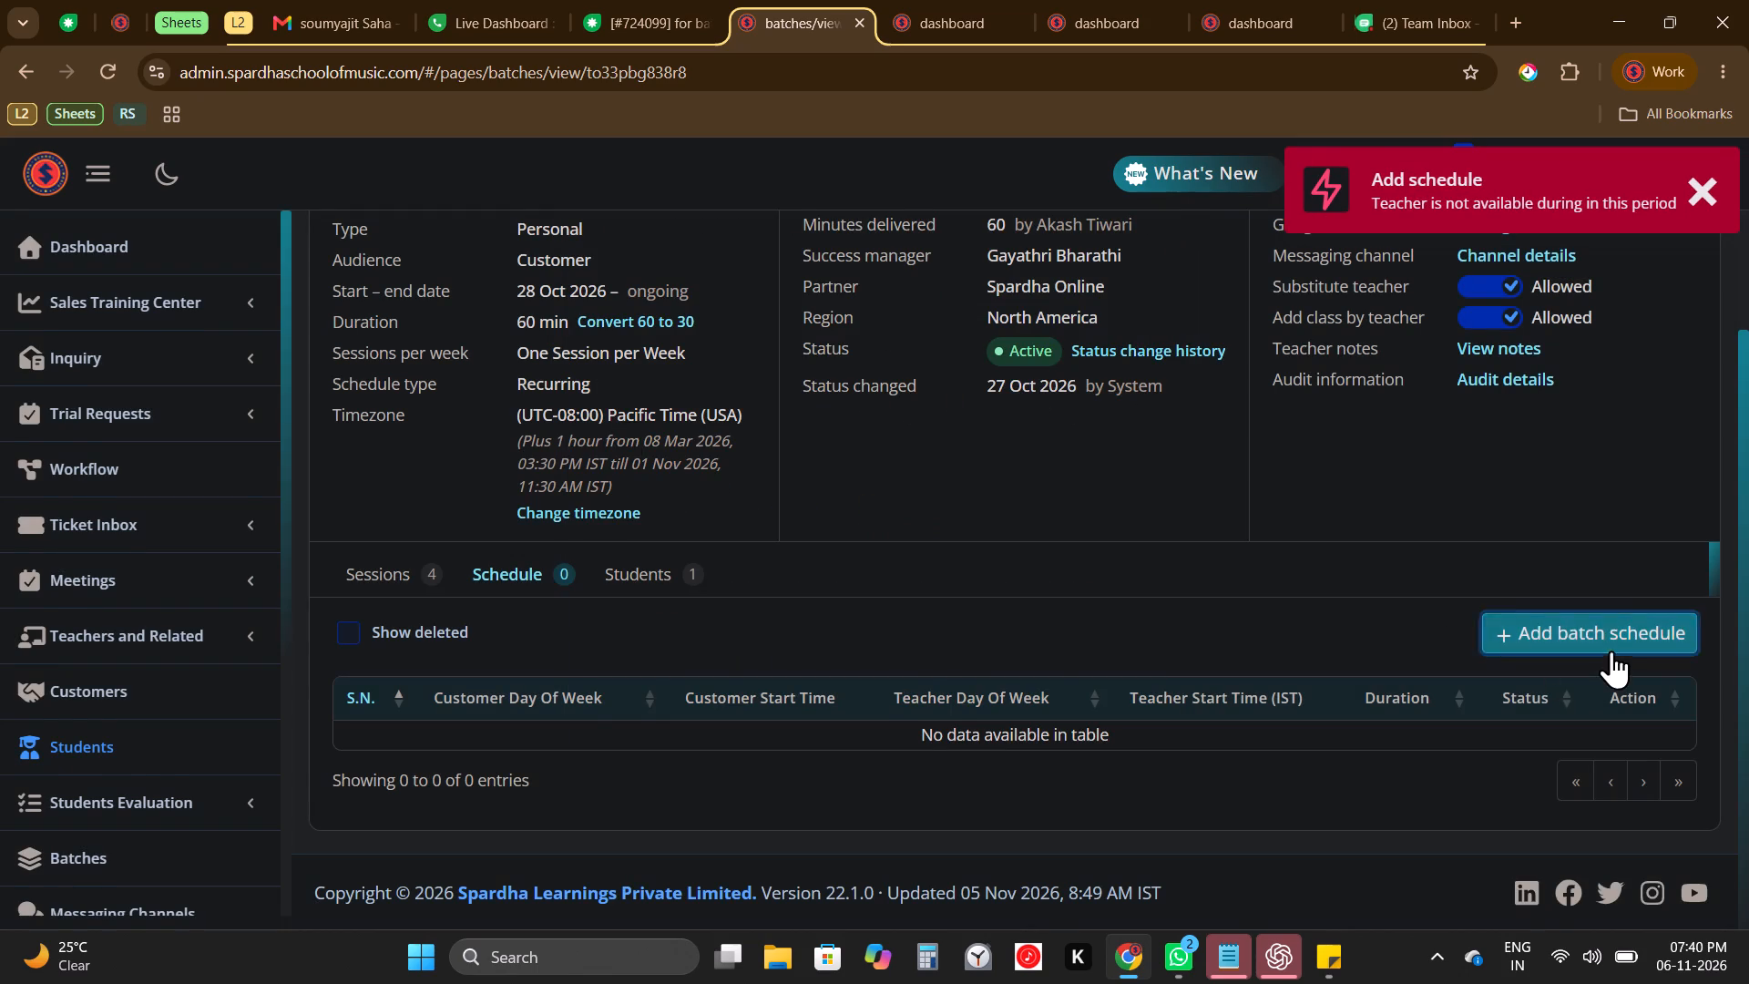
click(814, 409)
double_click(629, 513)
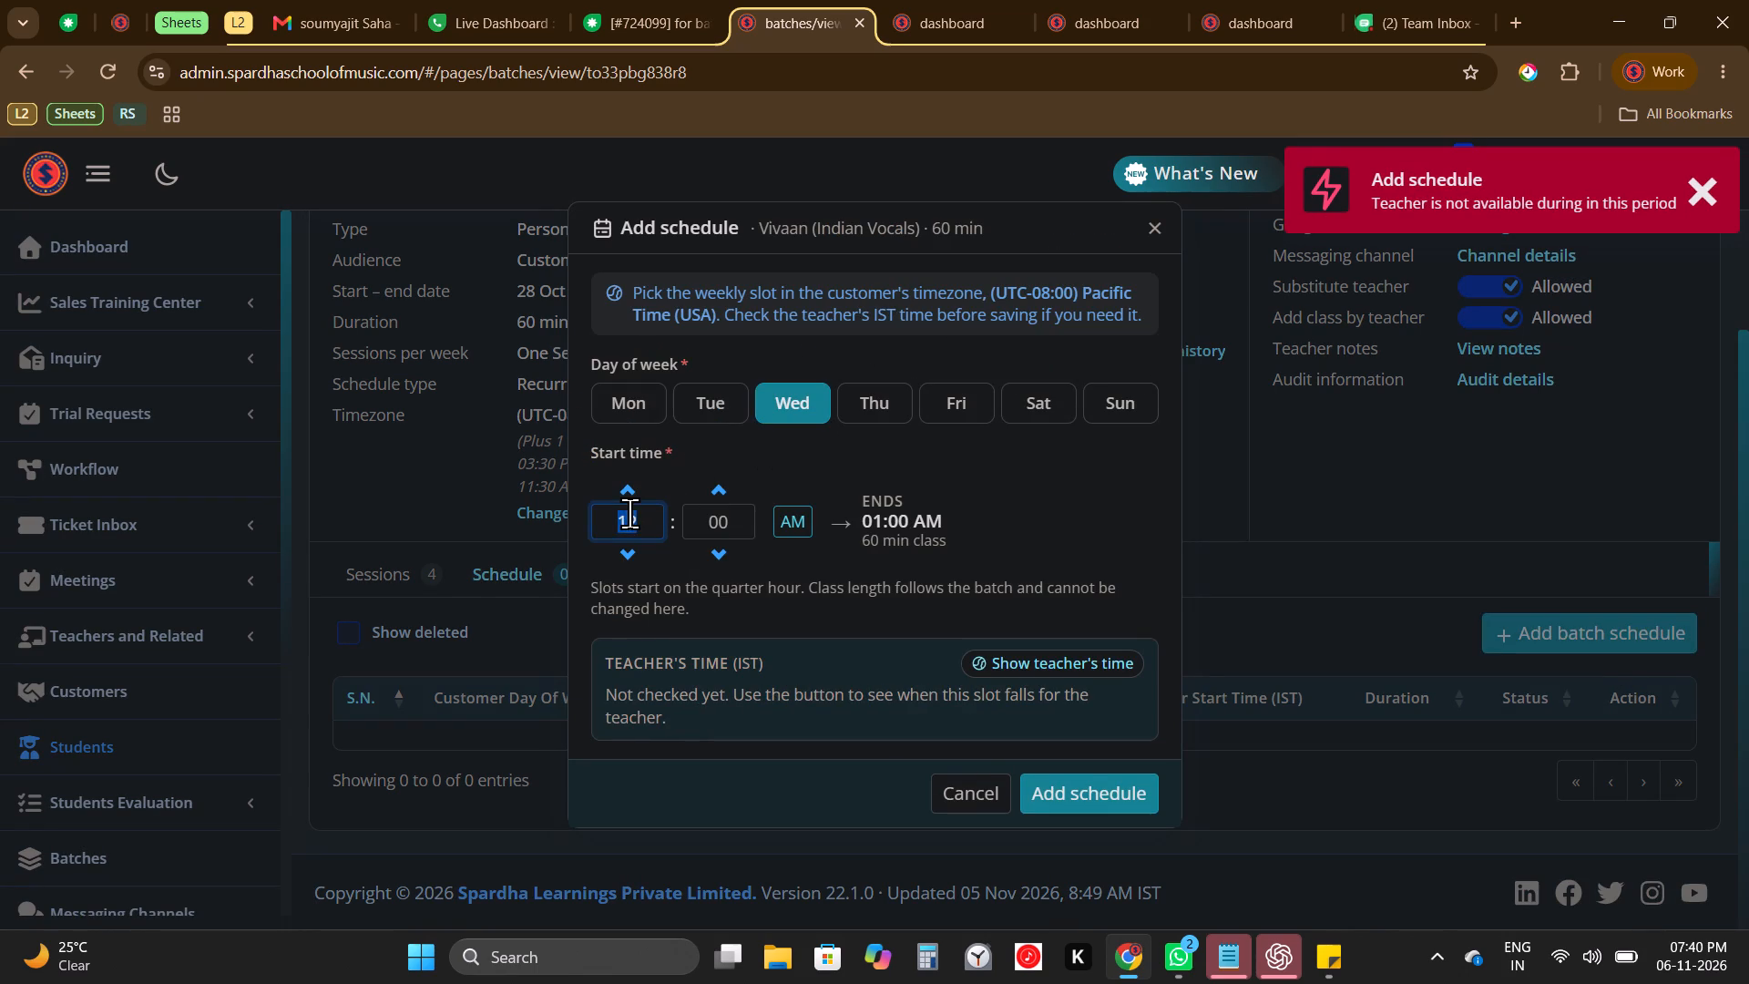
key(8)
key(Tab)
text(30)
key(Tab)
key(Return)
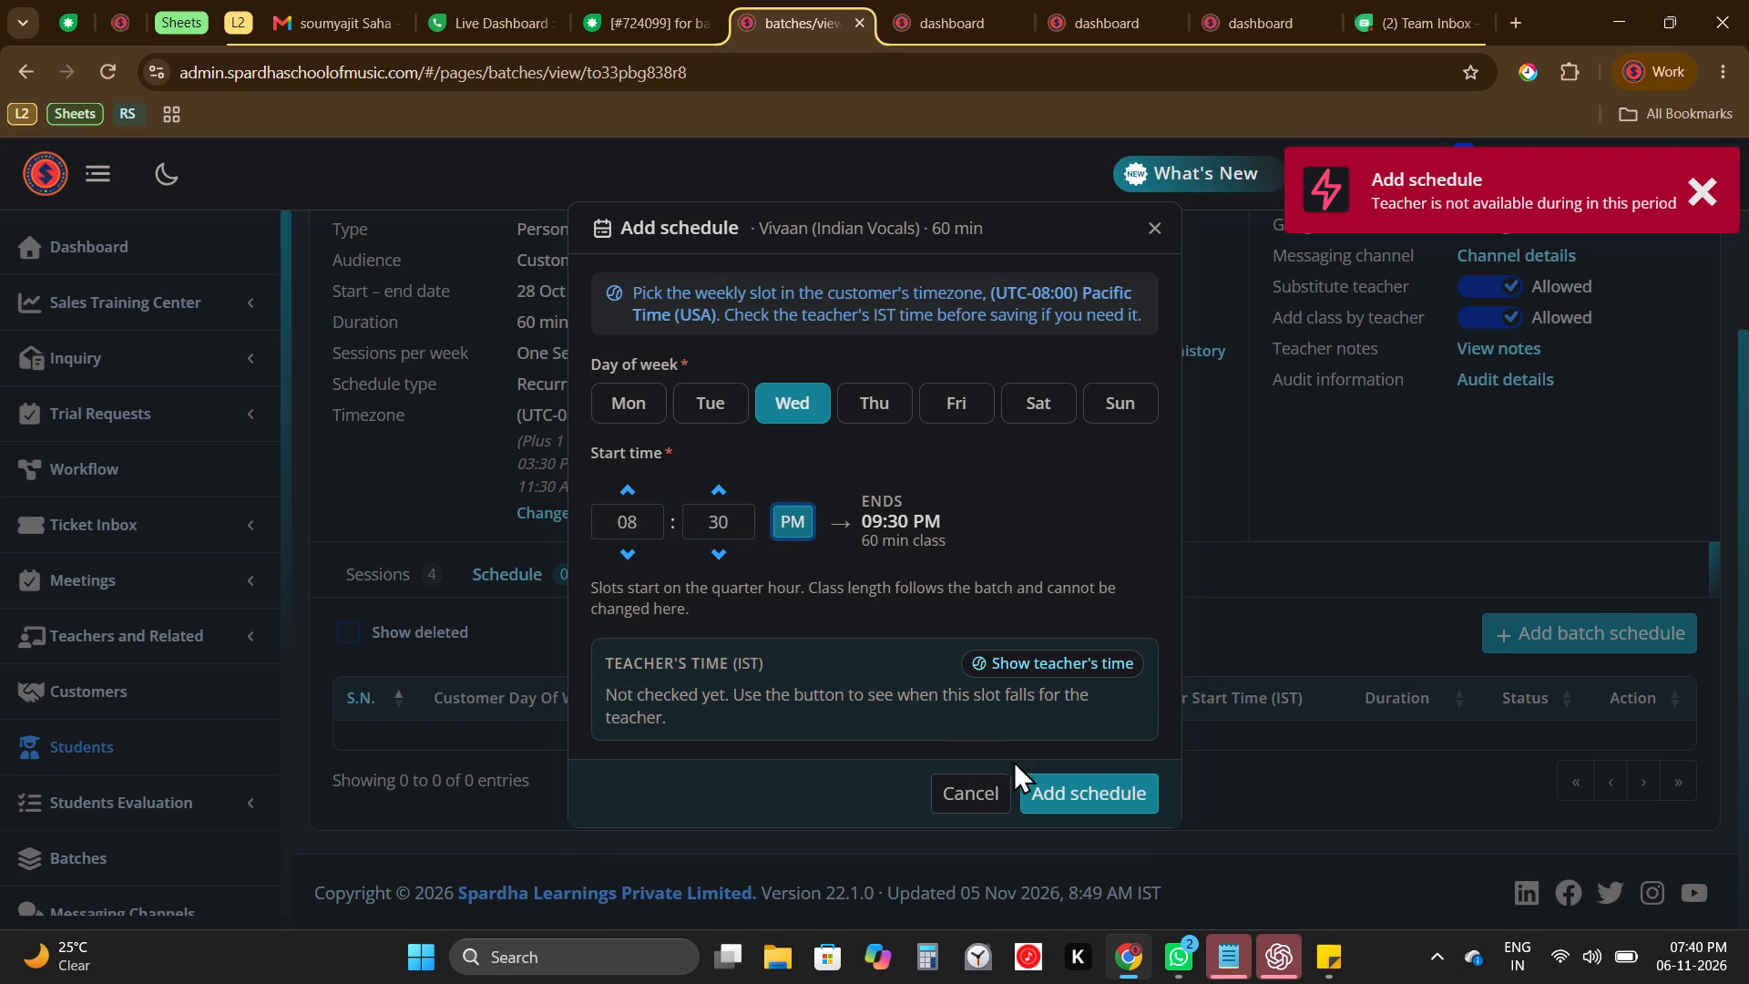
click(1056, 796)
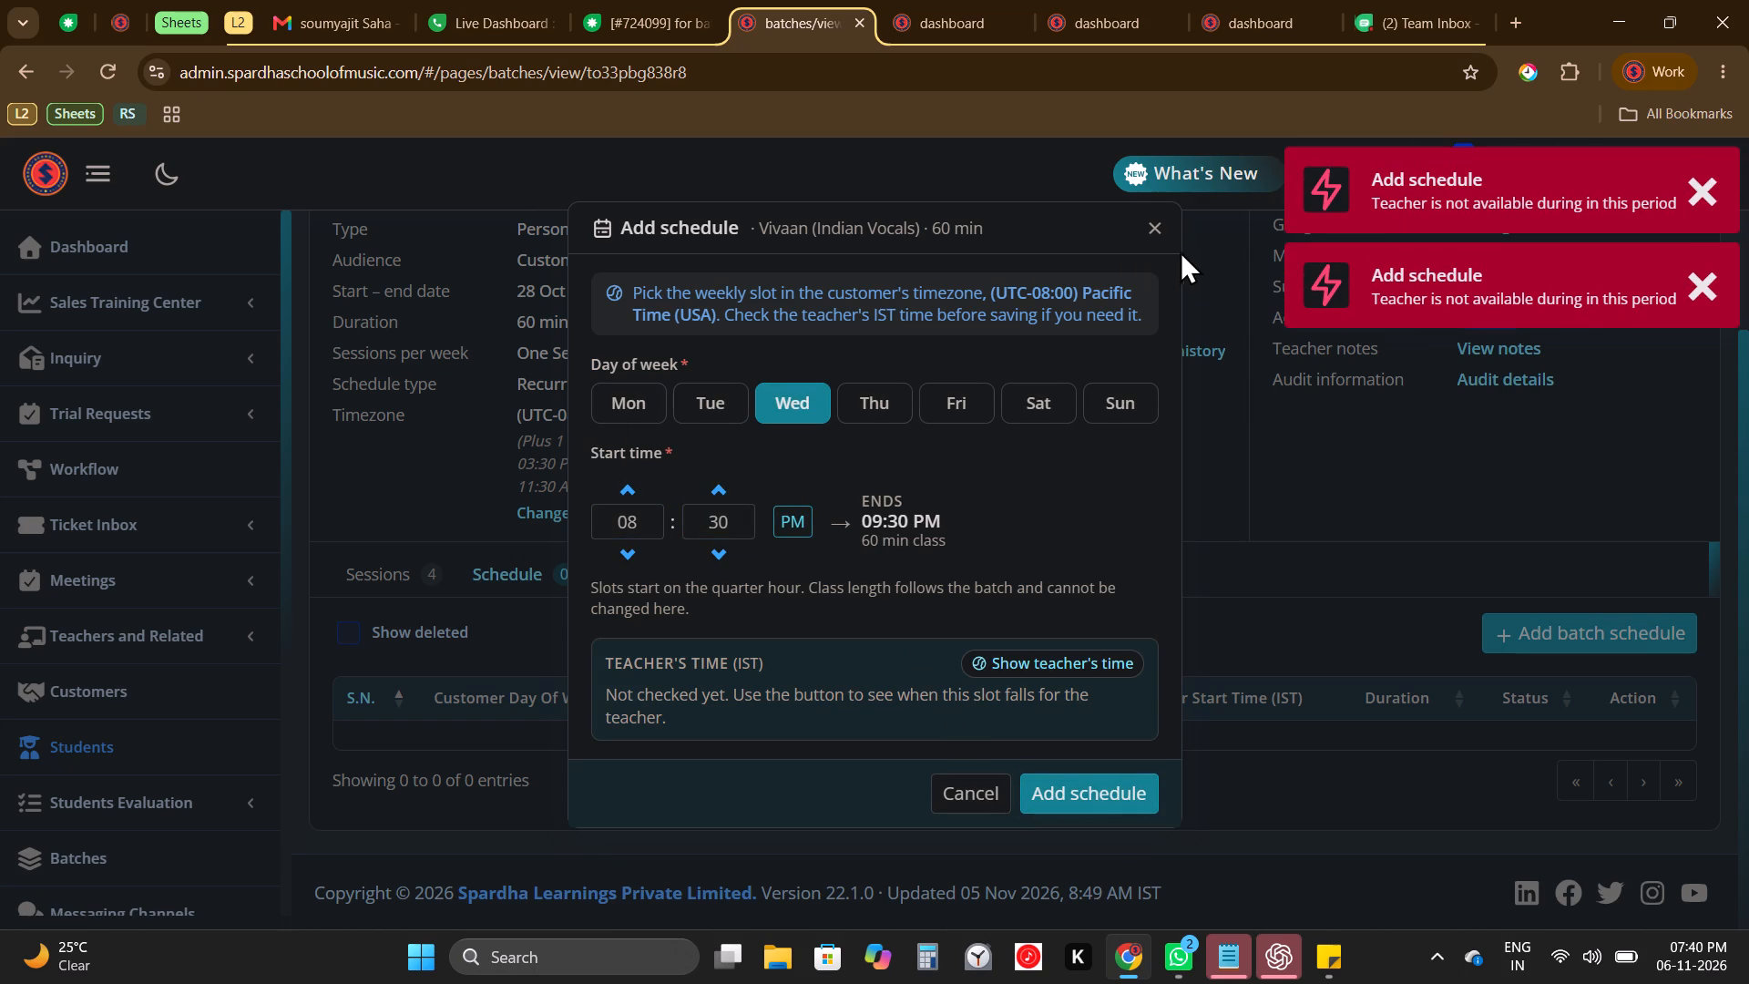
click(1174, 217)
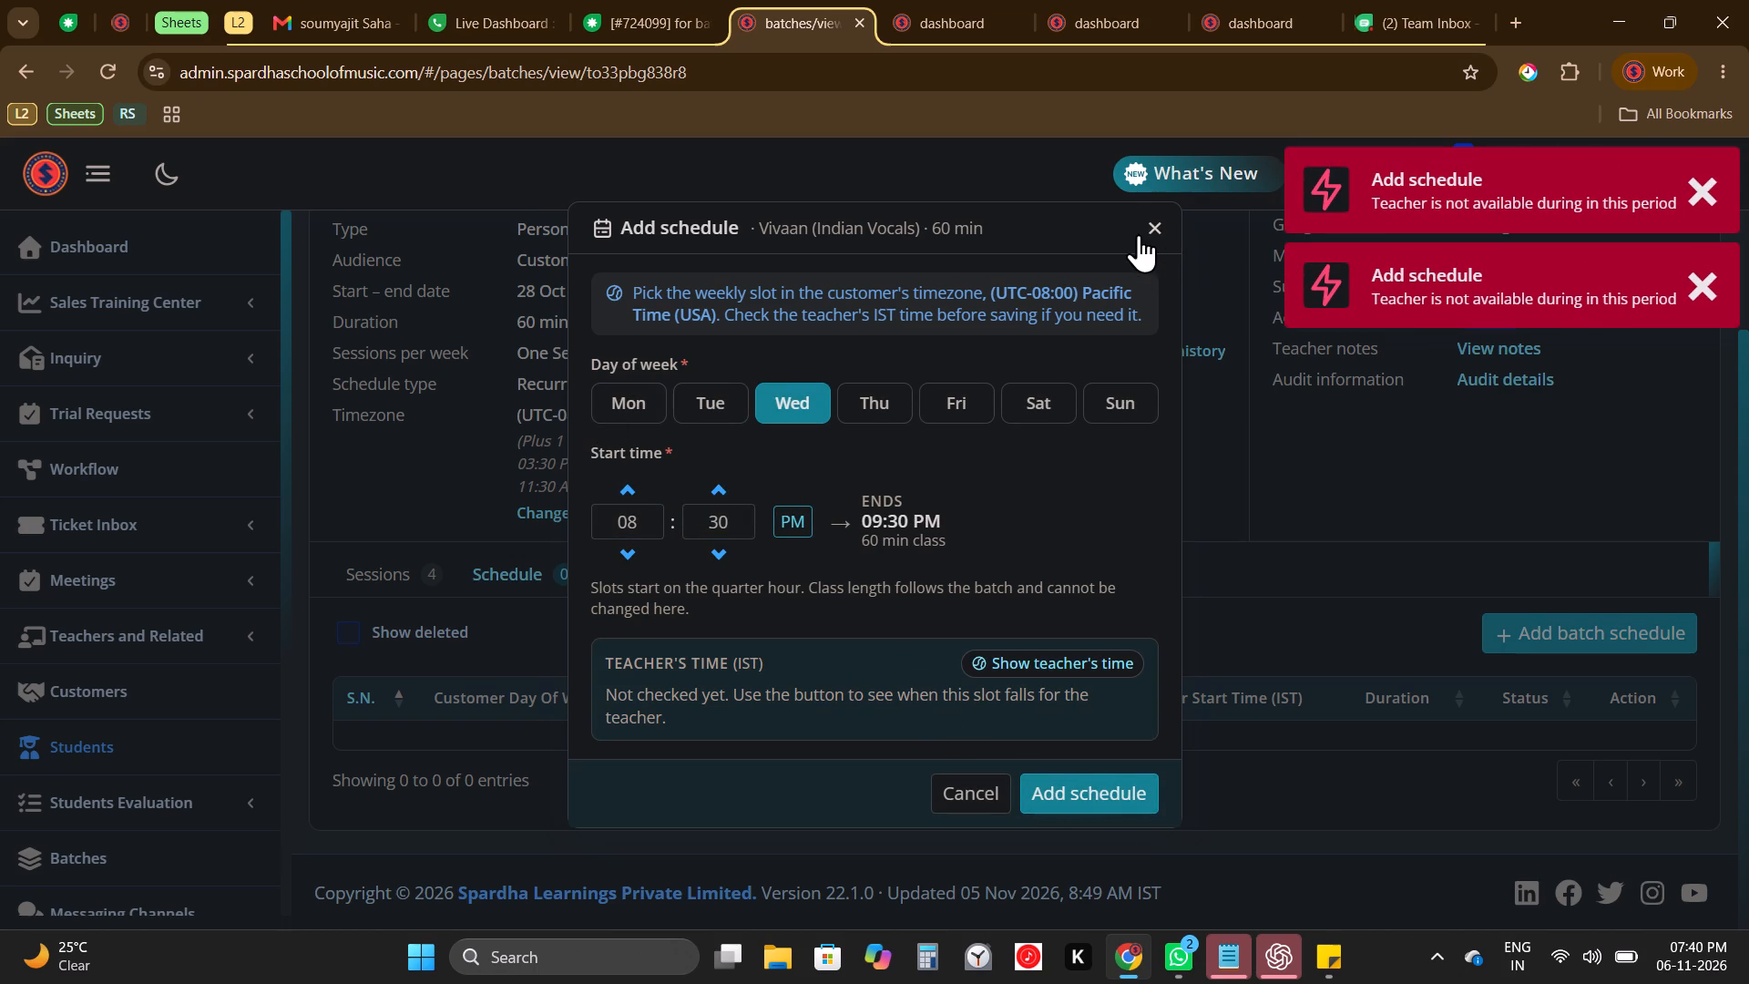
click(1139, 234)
Open the Teachers Allocation (Batch Sessions Availability) report with the timezone copied from the batch, (UTC-08:00) Pacific Time (USA).
click(405, 574)
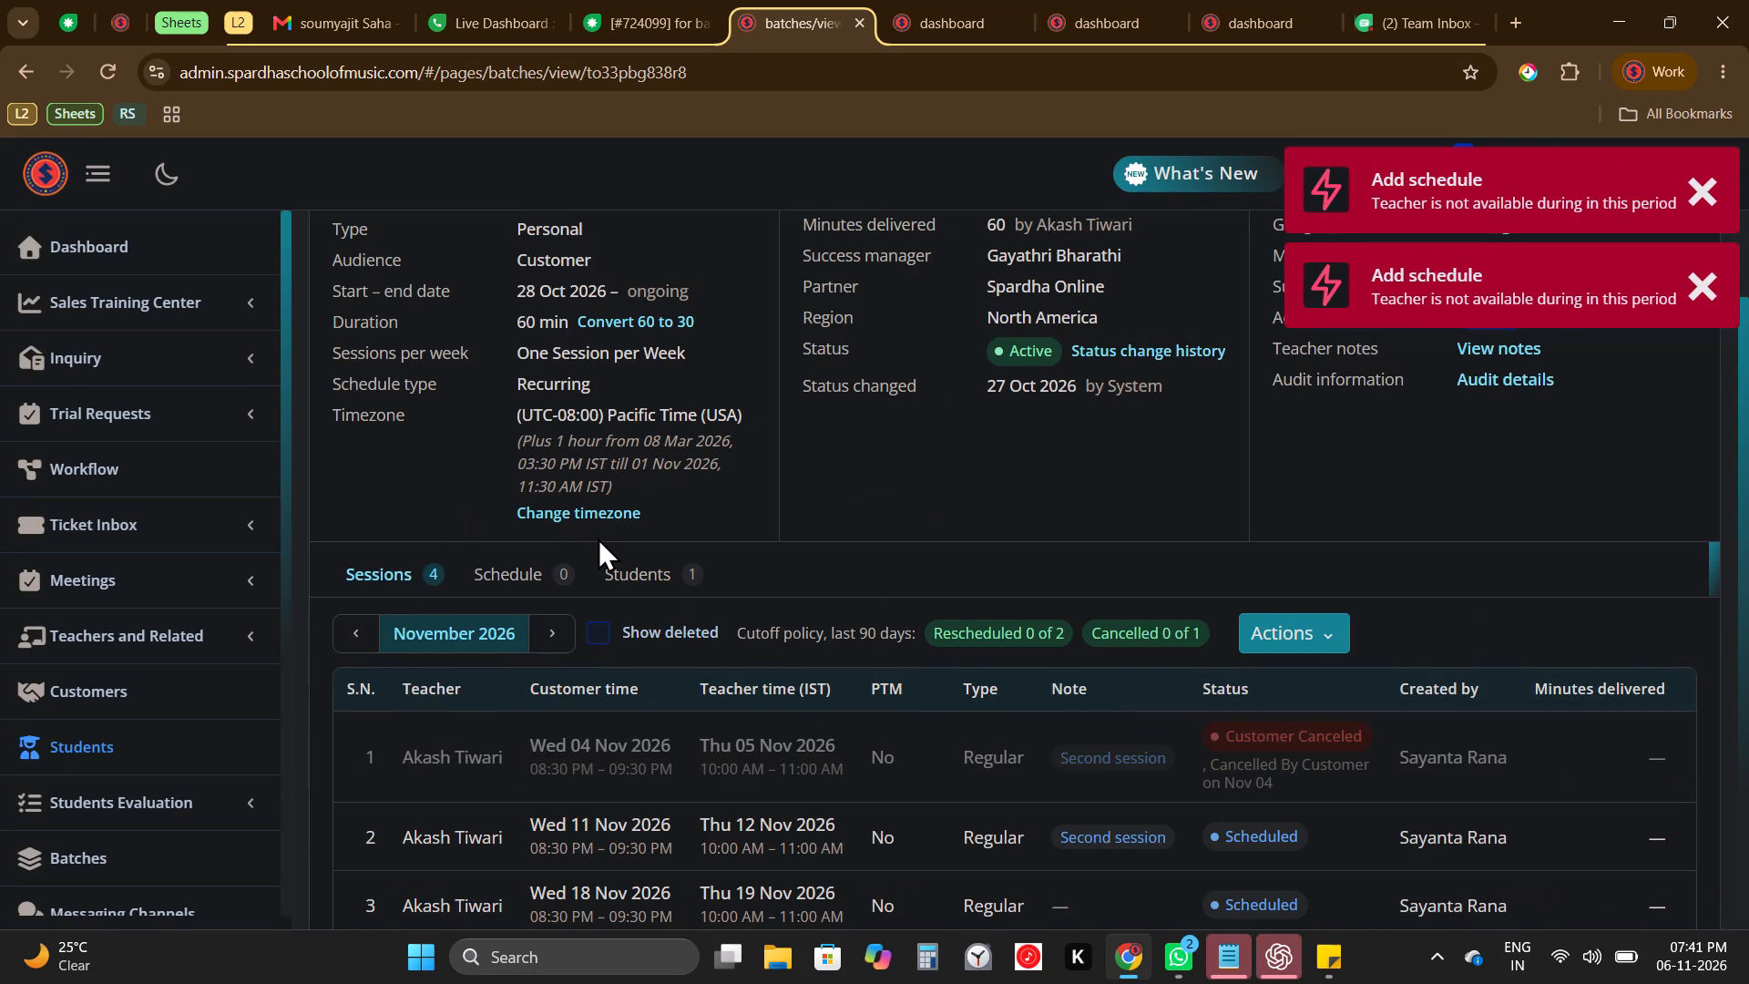
click(598, 538)
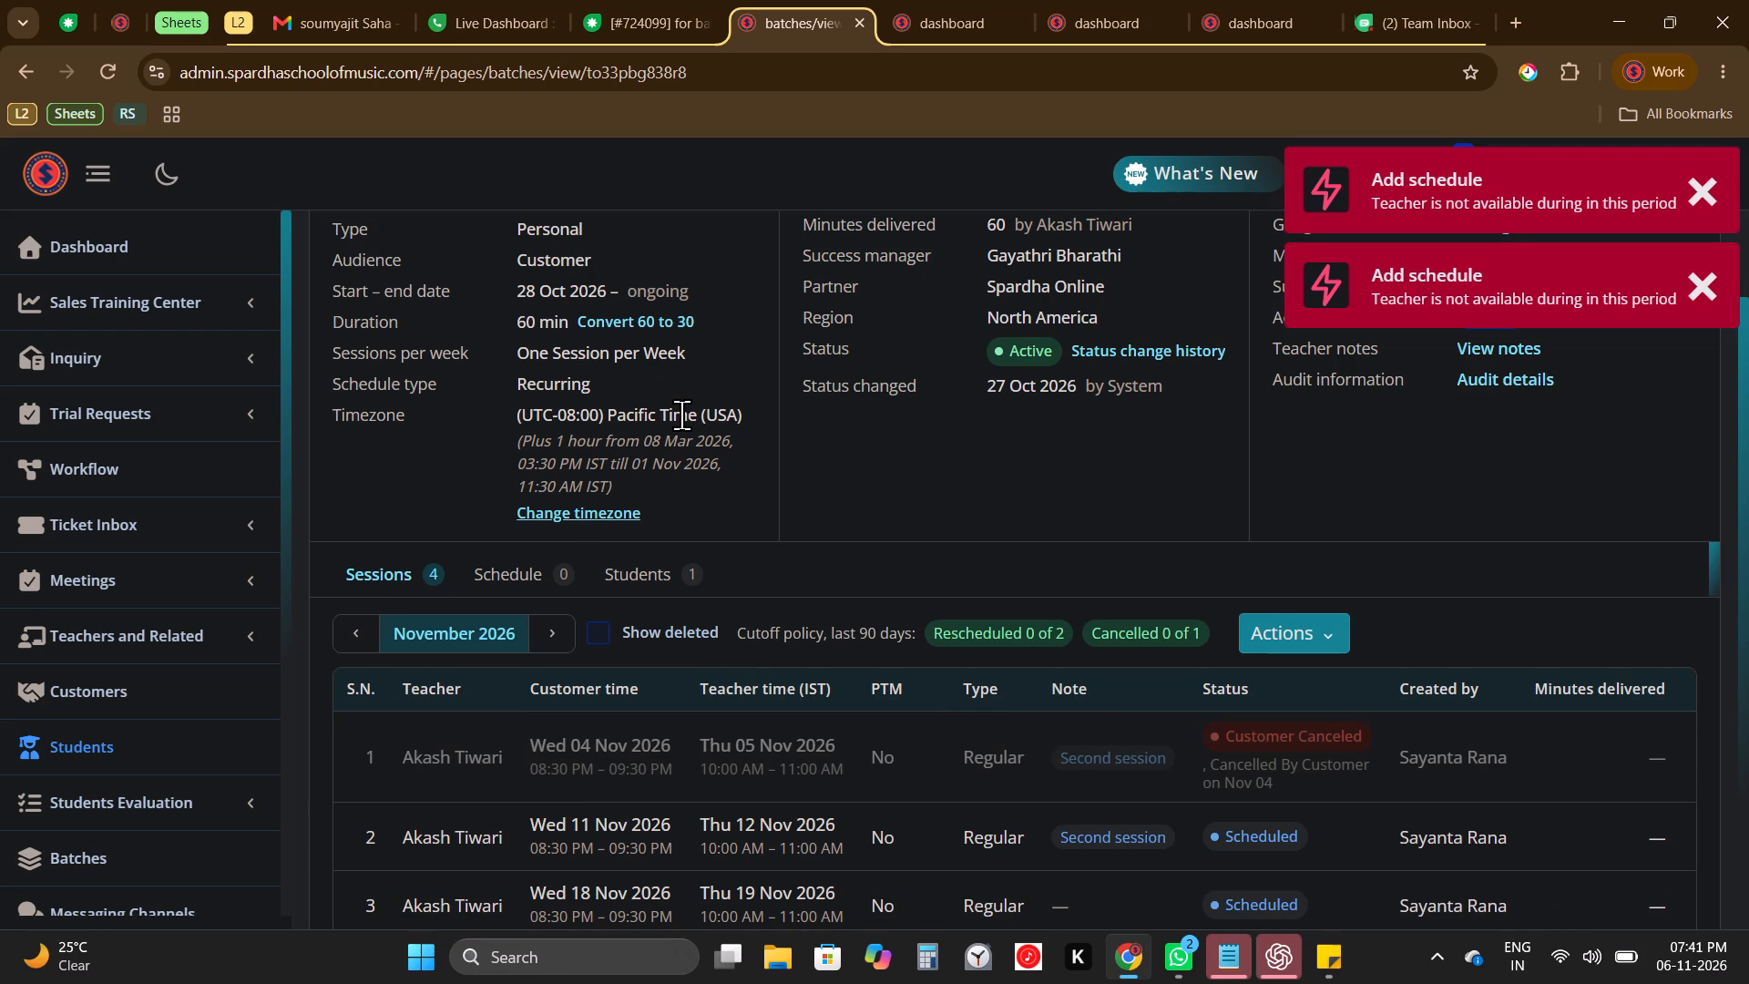
triple_click(681, 415)
key(ctrl+c)
key(ctrl+c)
ctrl+click(933, 0)
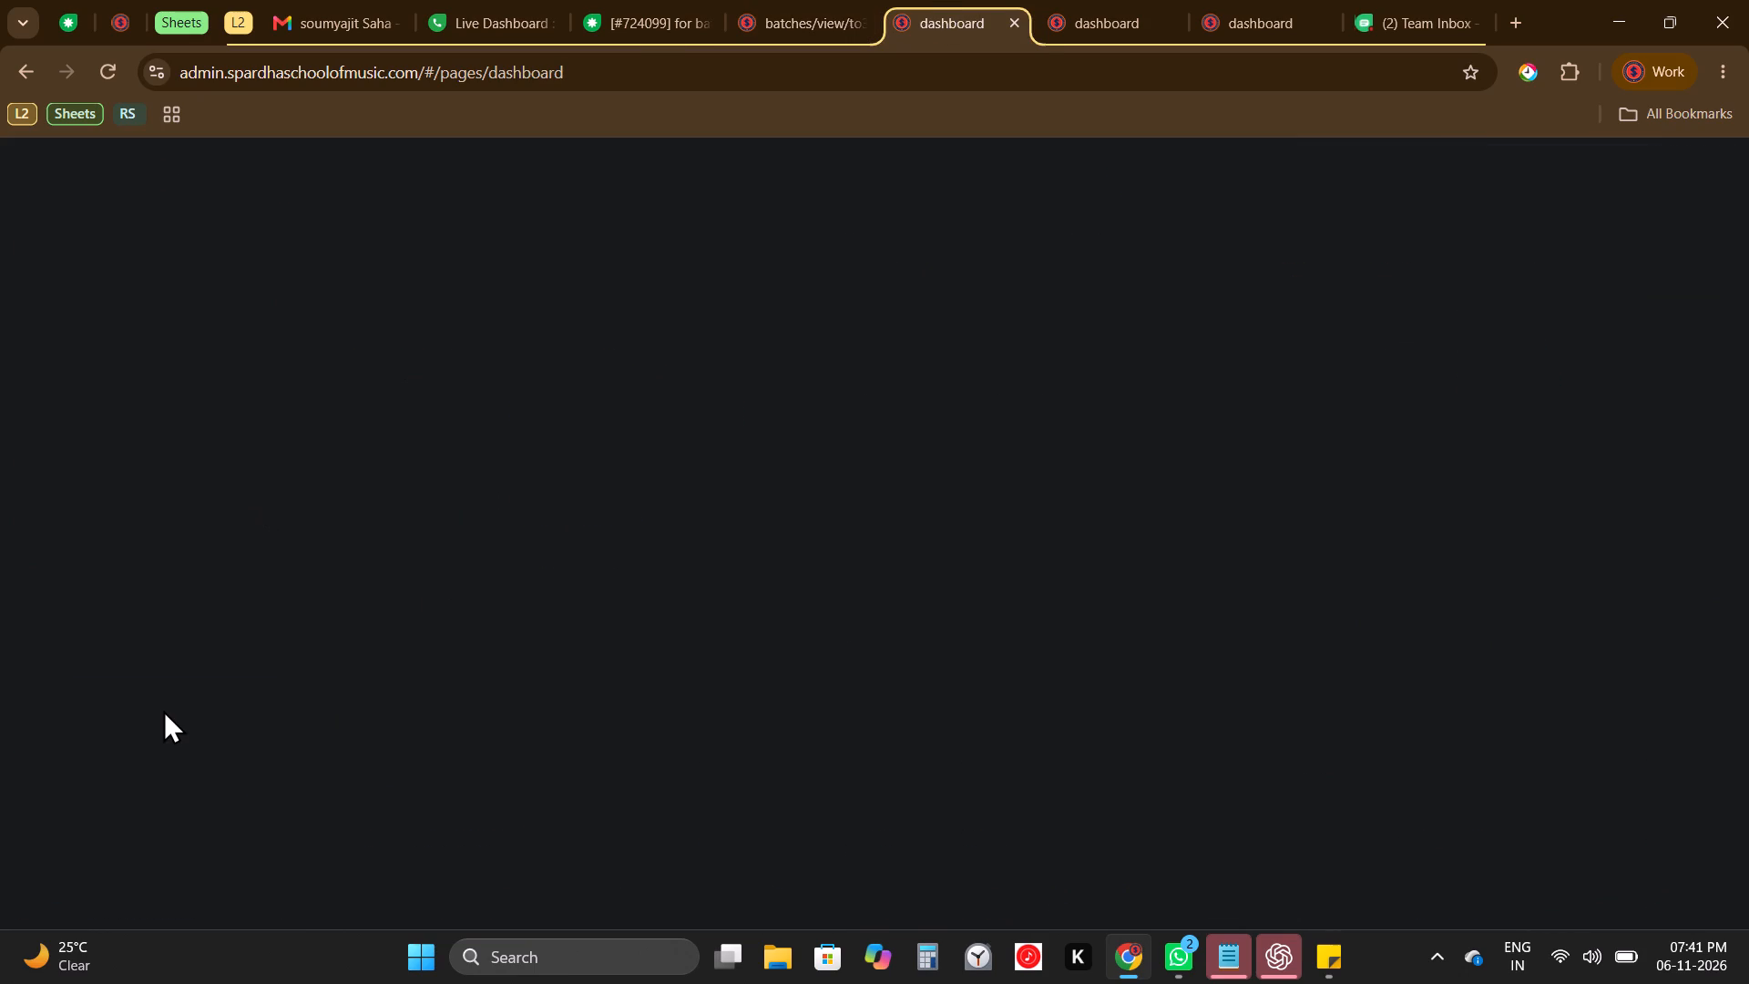
scroll(163, 710, down, 5)
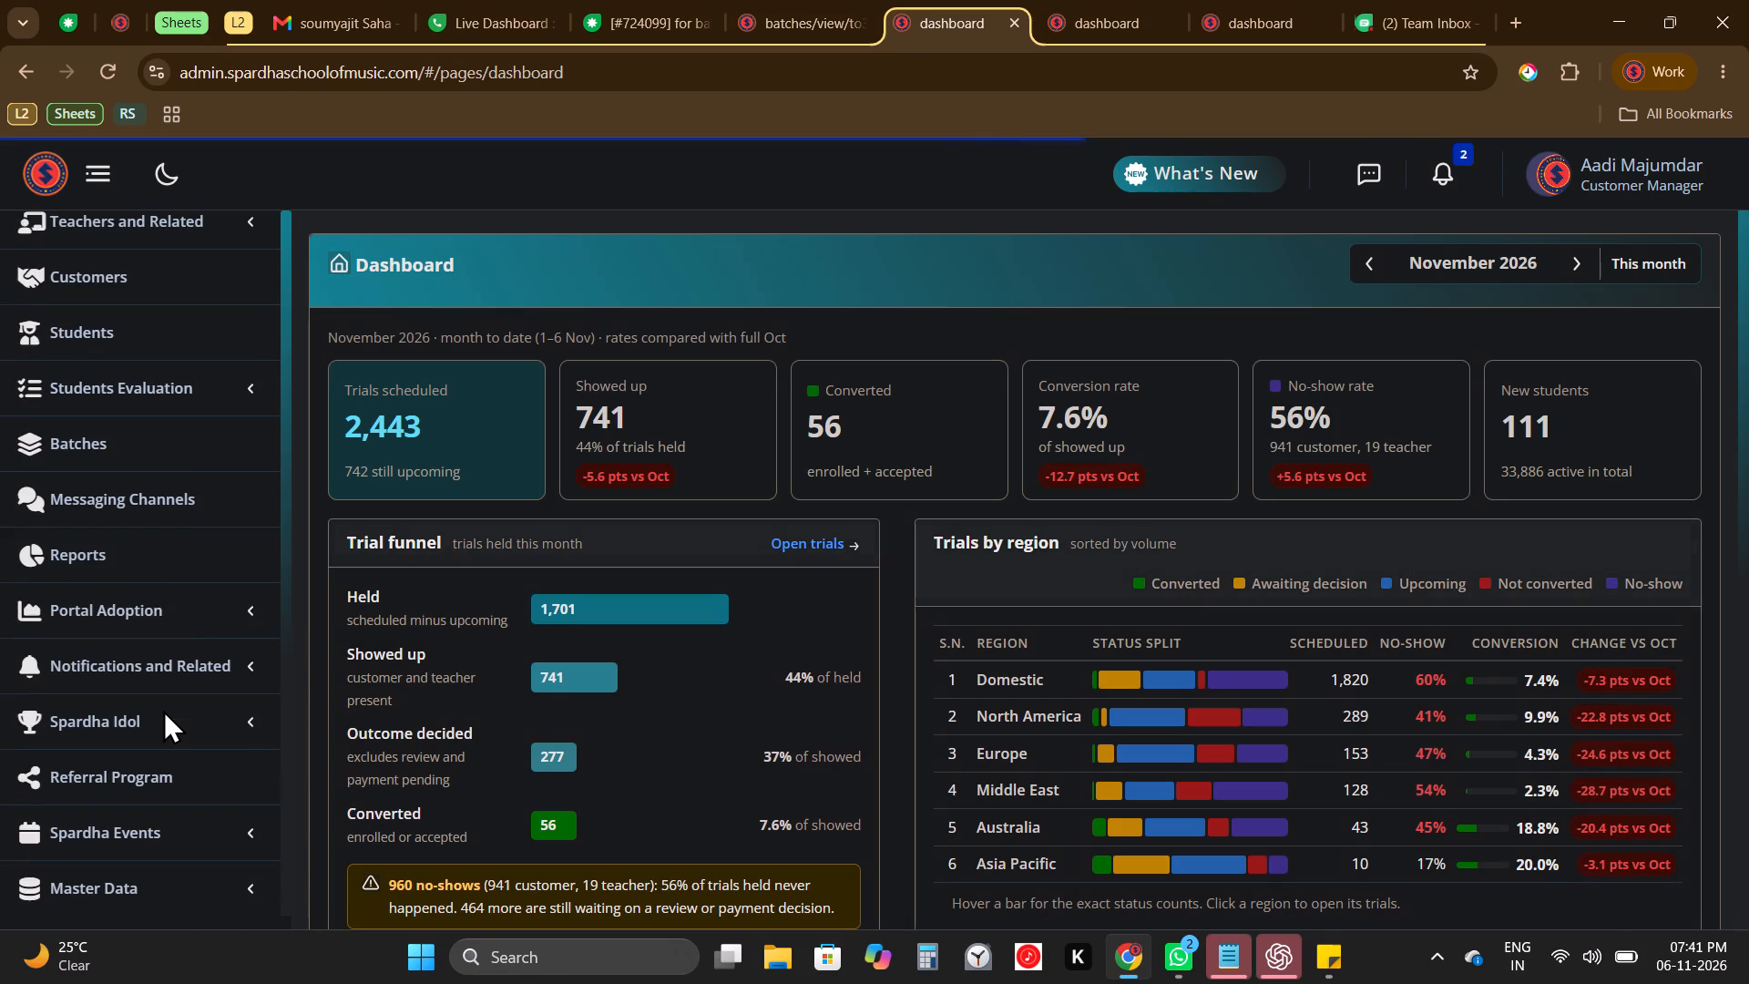
scroll(163, 710, down, 1)
scroll(233, 748, down, 2)
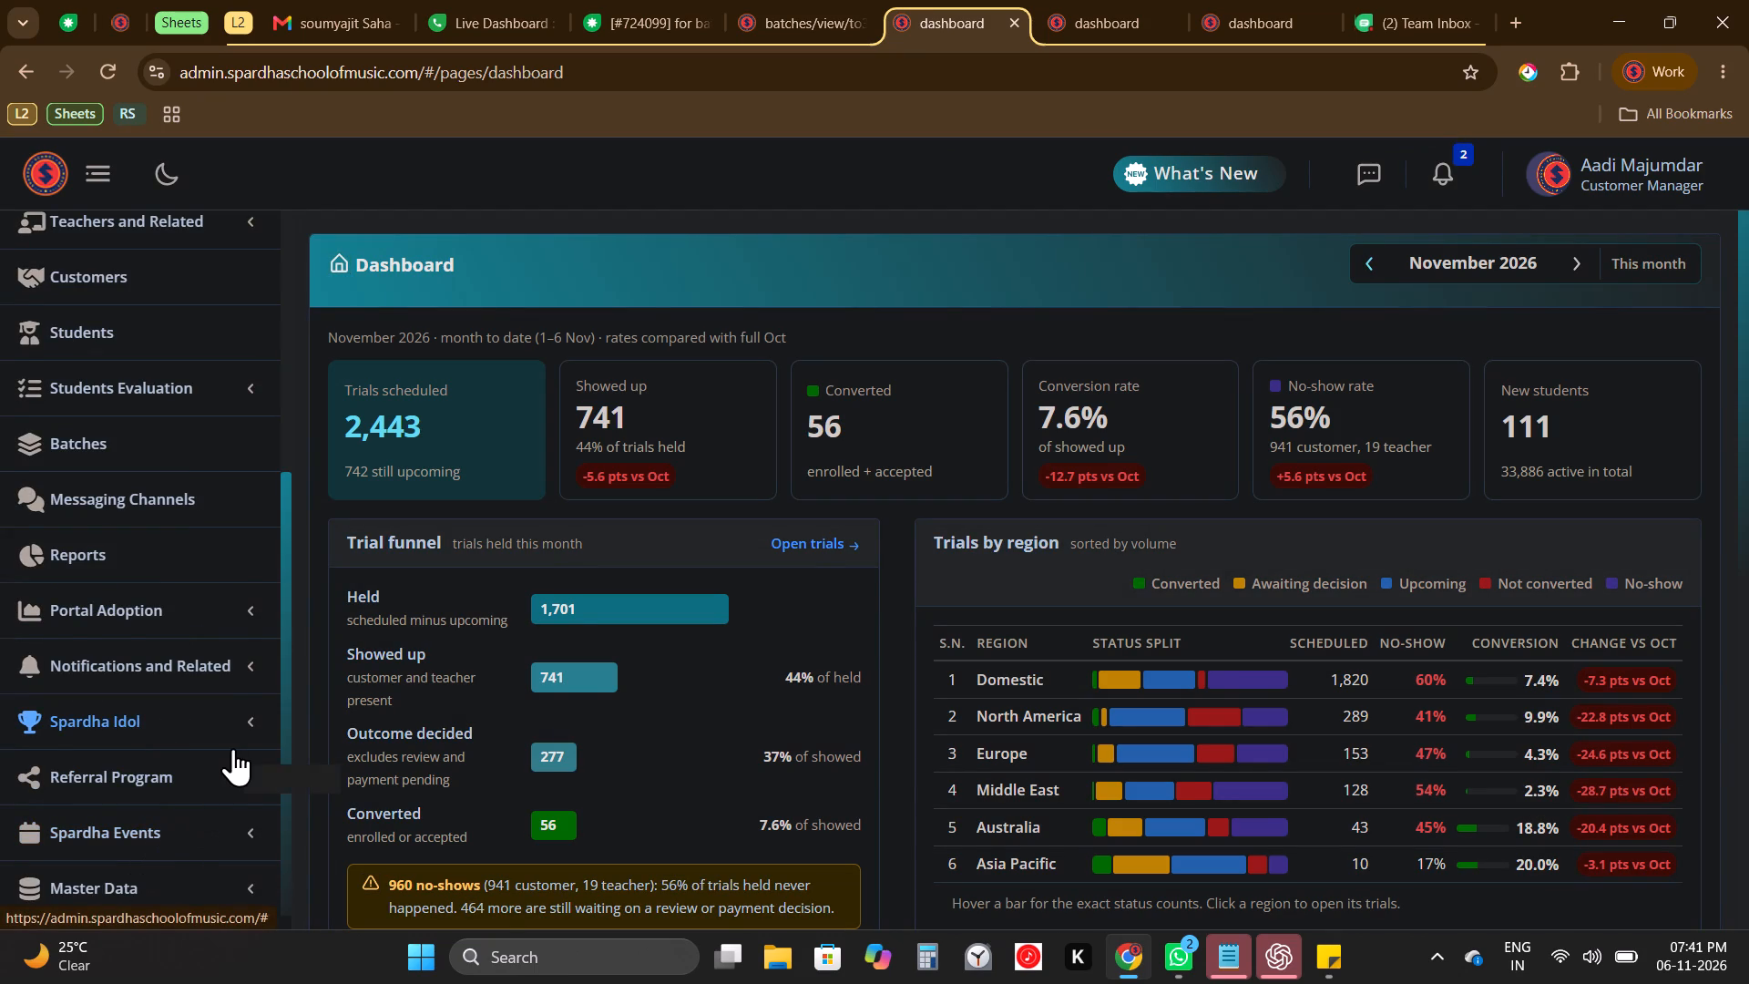
click(261, 556)
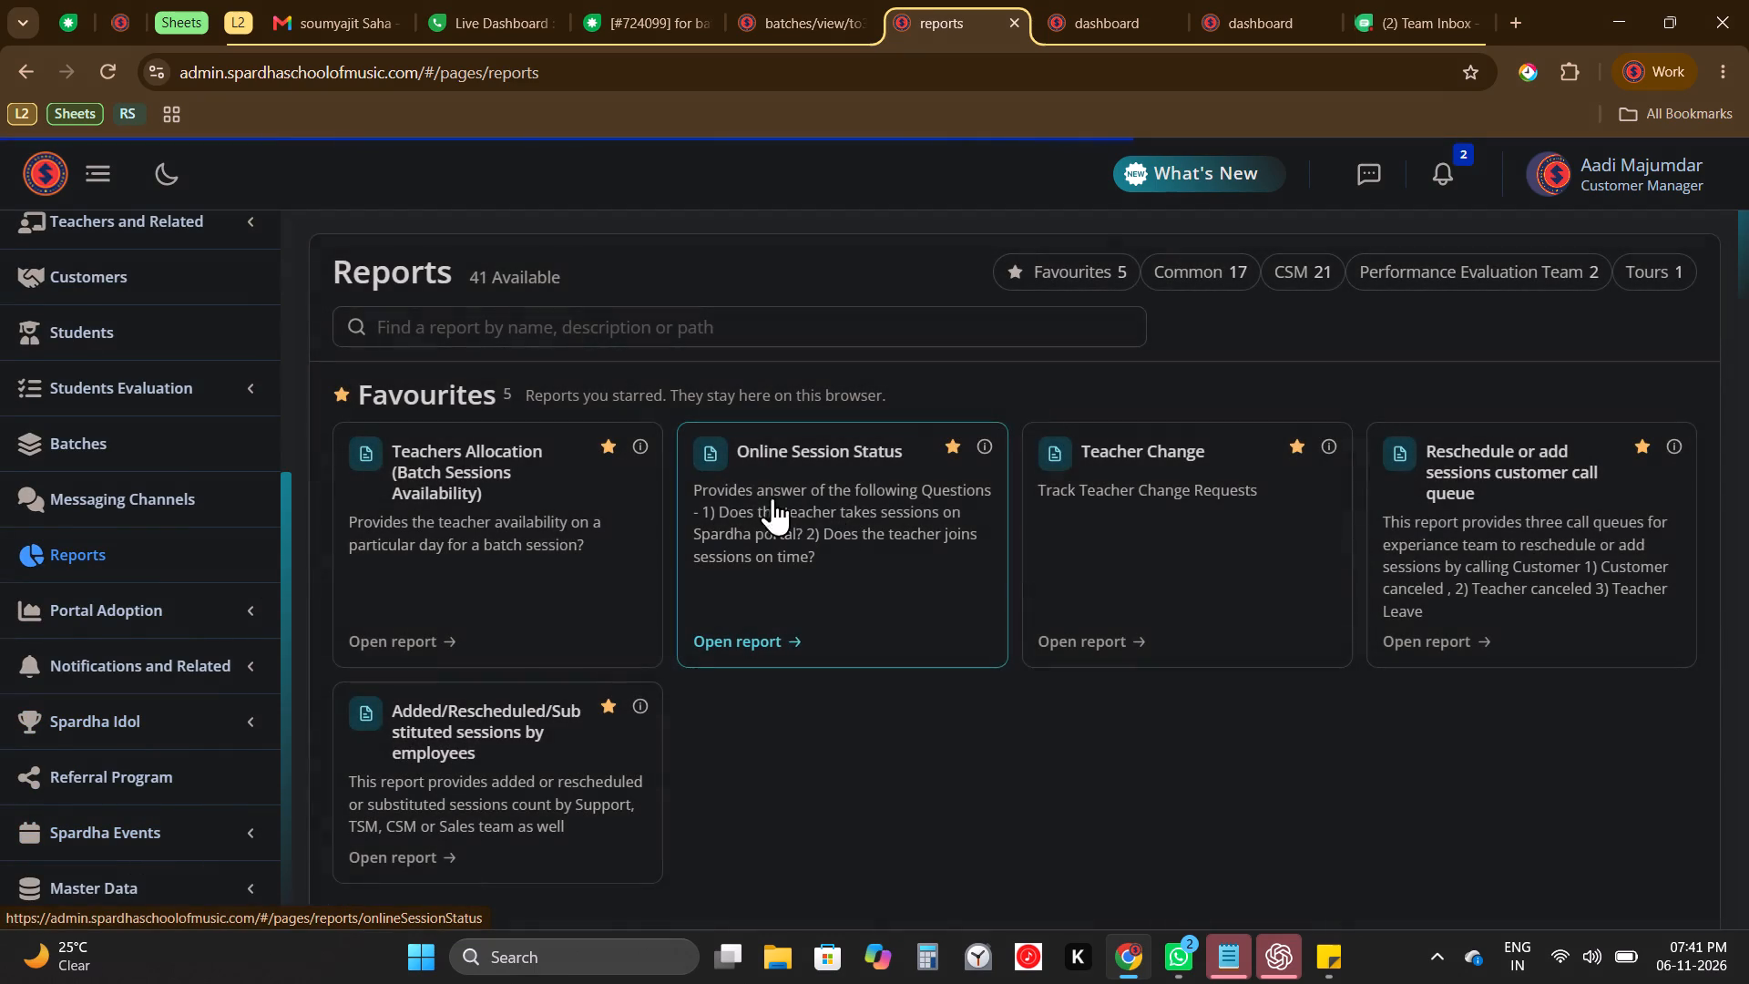
click(545, 510)
click(548, 437)
key(ctrl+v)
key(ctrl+Return)
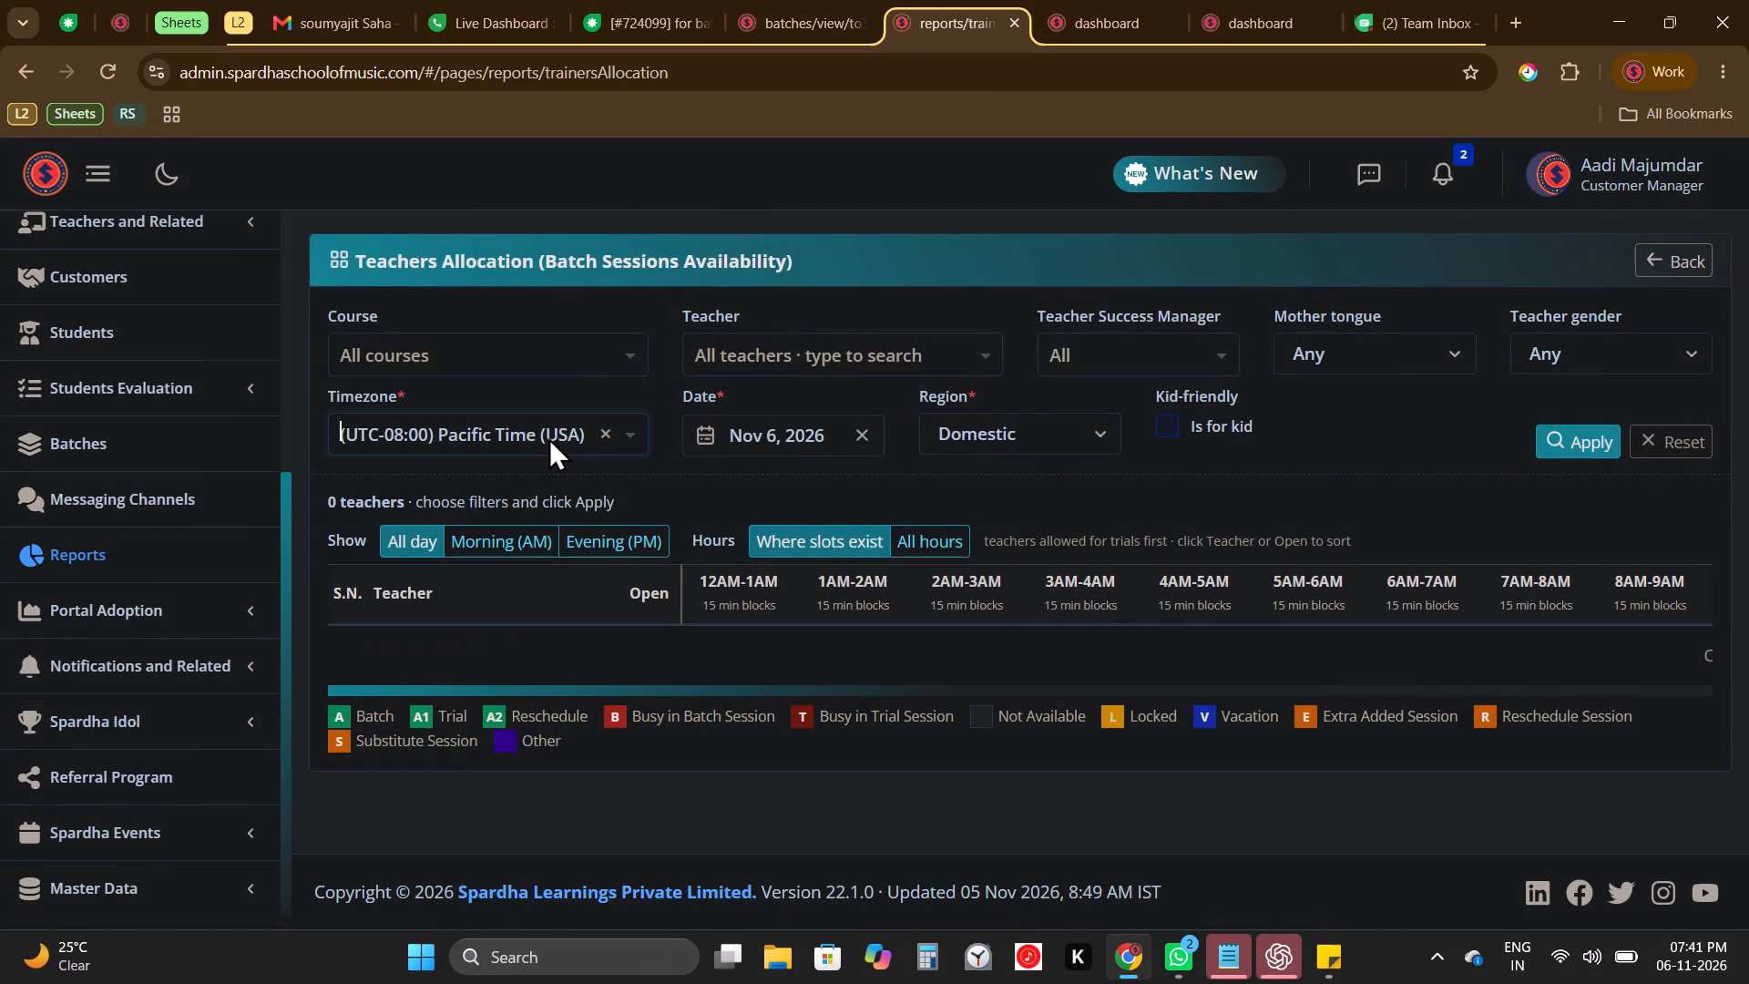
Filter the availability report by the batch's teacher, looking the name up by the surname Tiwari.
click(826, 0)
scroll(980, 241, up, 1)
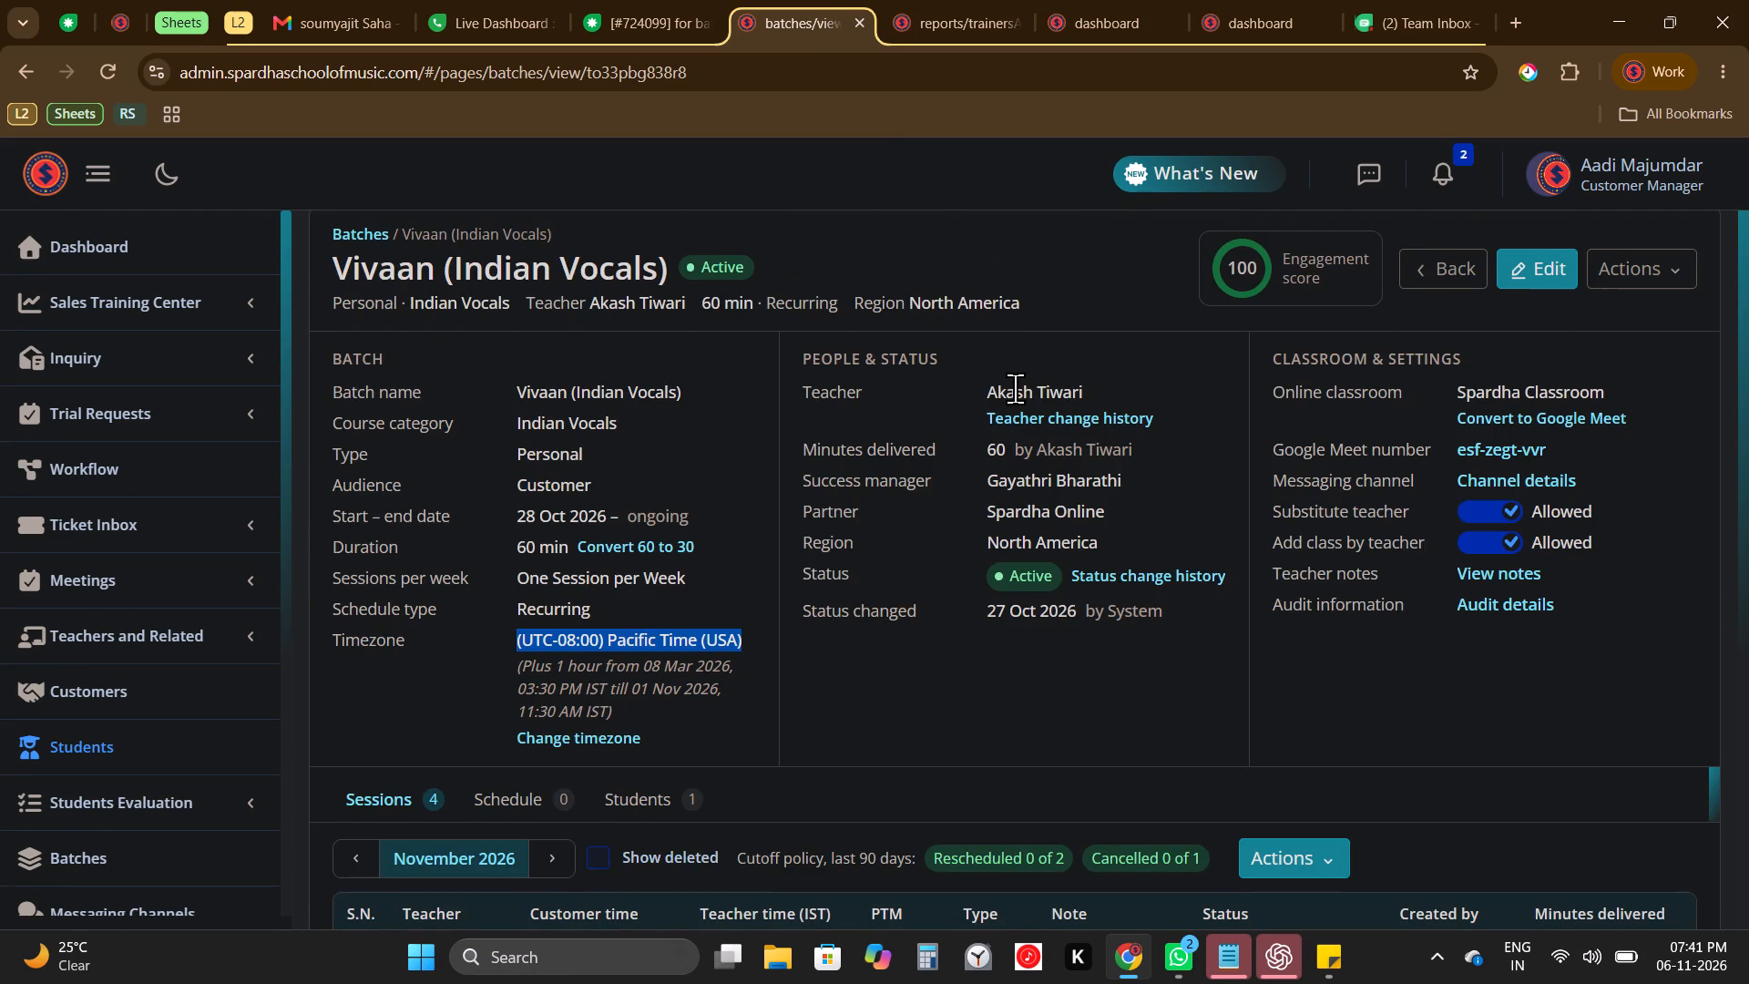
triple_click(1015, 388)
key(ctrl+c)
click(945, 0)
click(835, 352)
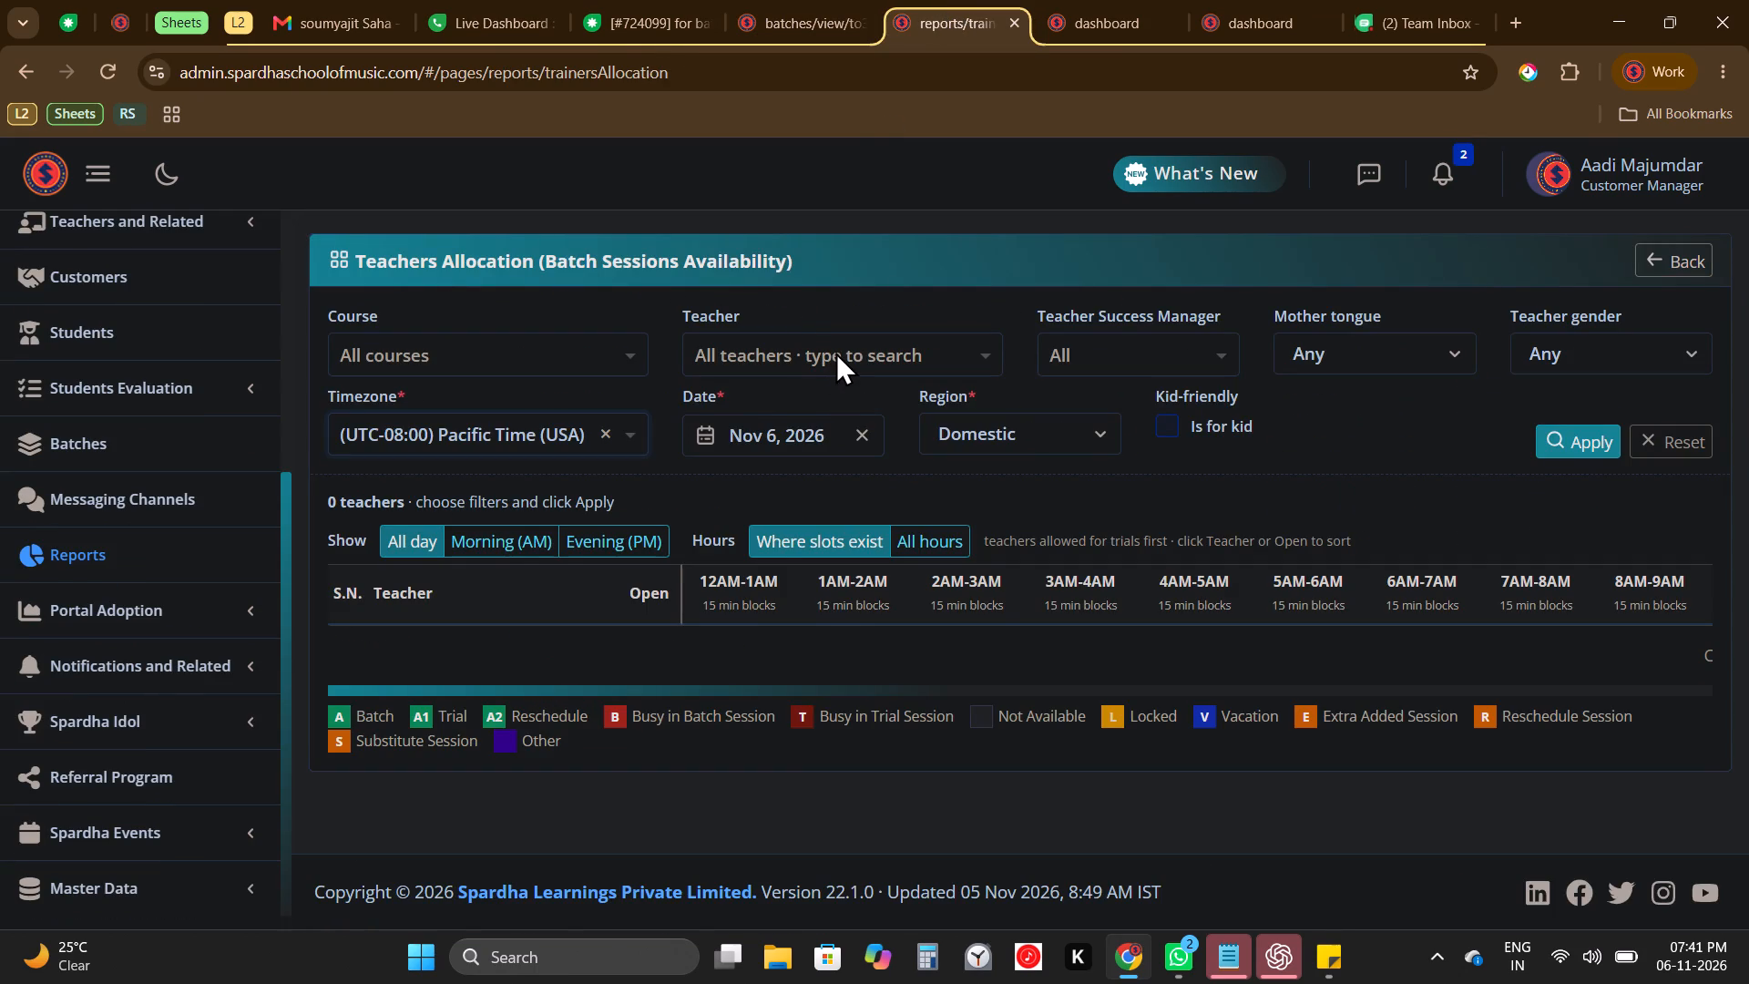
key(ctrl+v)
key(Return)
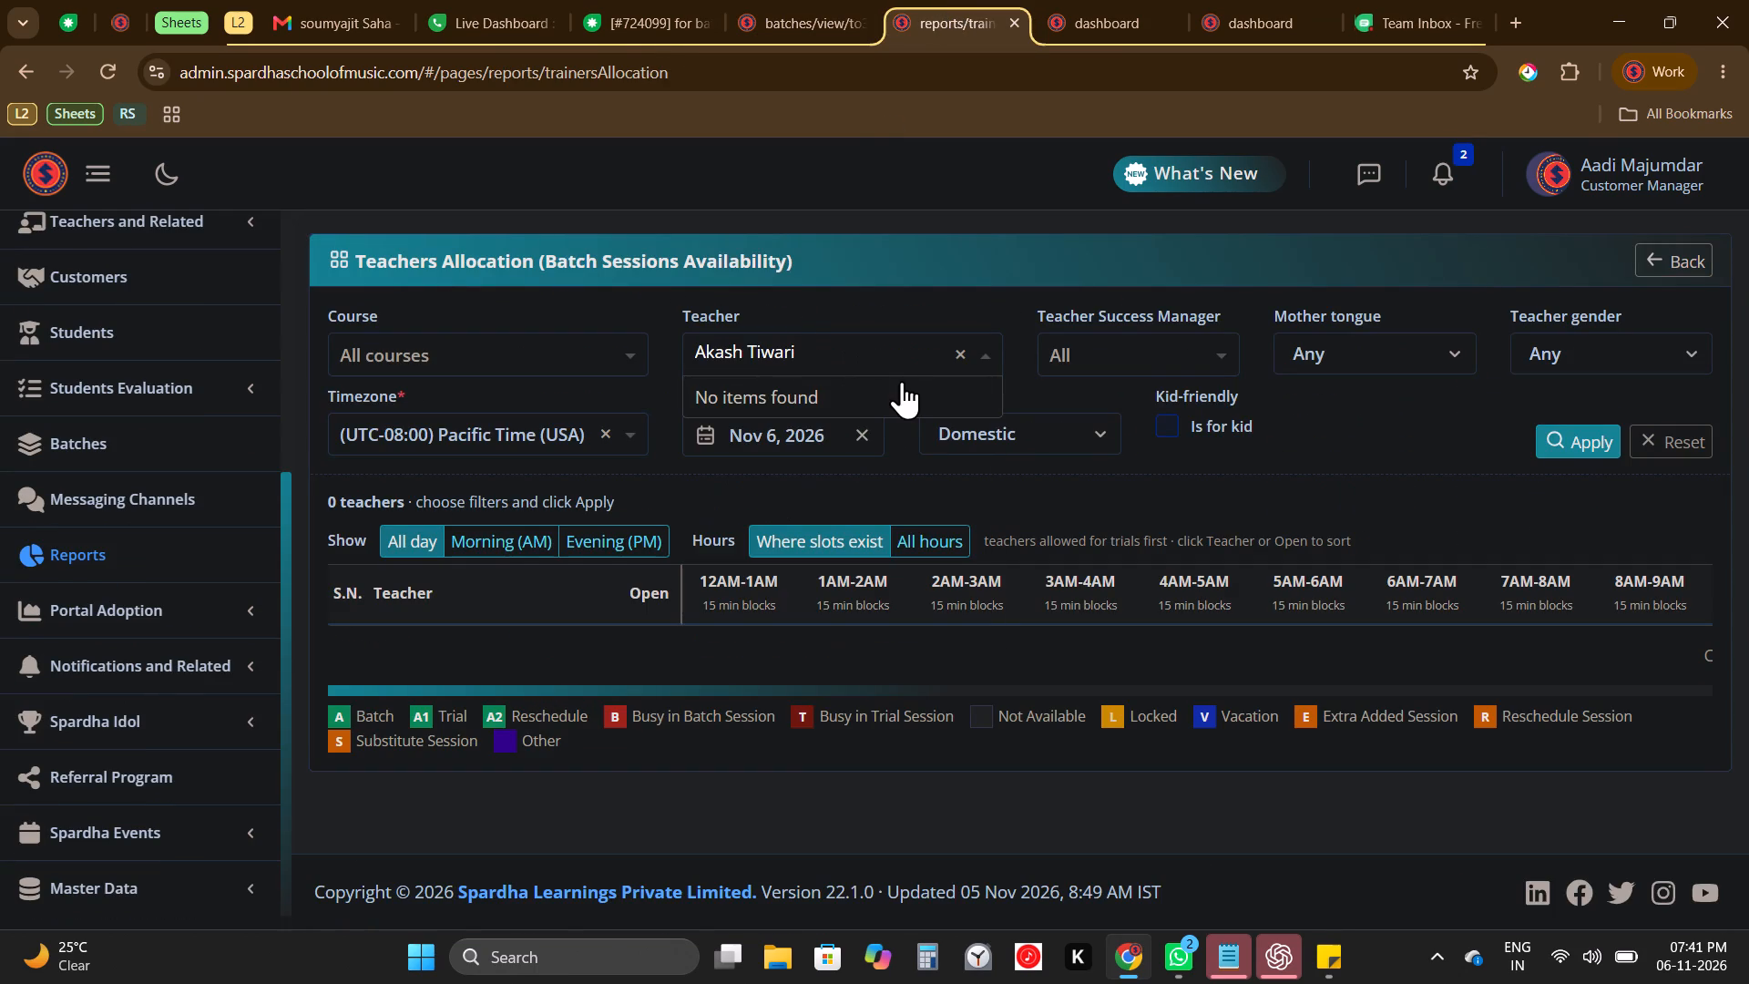
key(BackSpace)
key(BackSpace)
key(BackSpace)
key(BackSpace)
key(BackSpace)
key(BackSpace)
key(BackSpace)
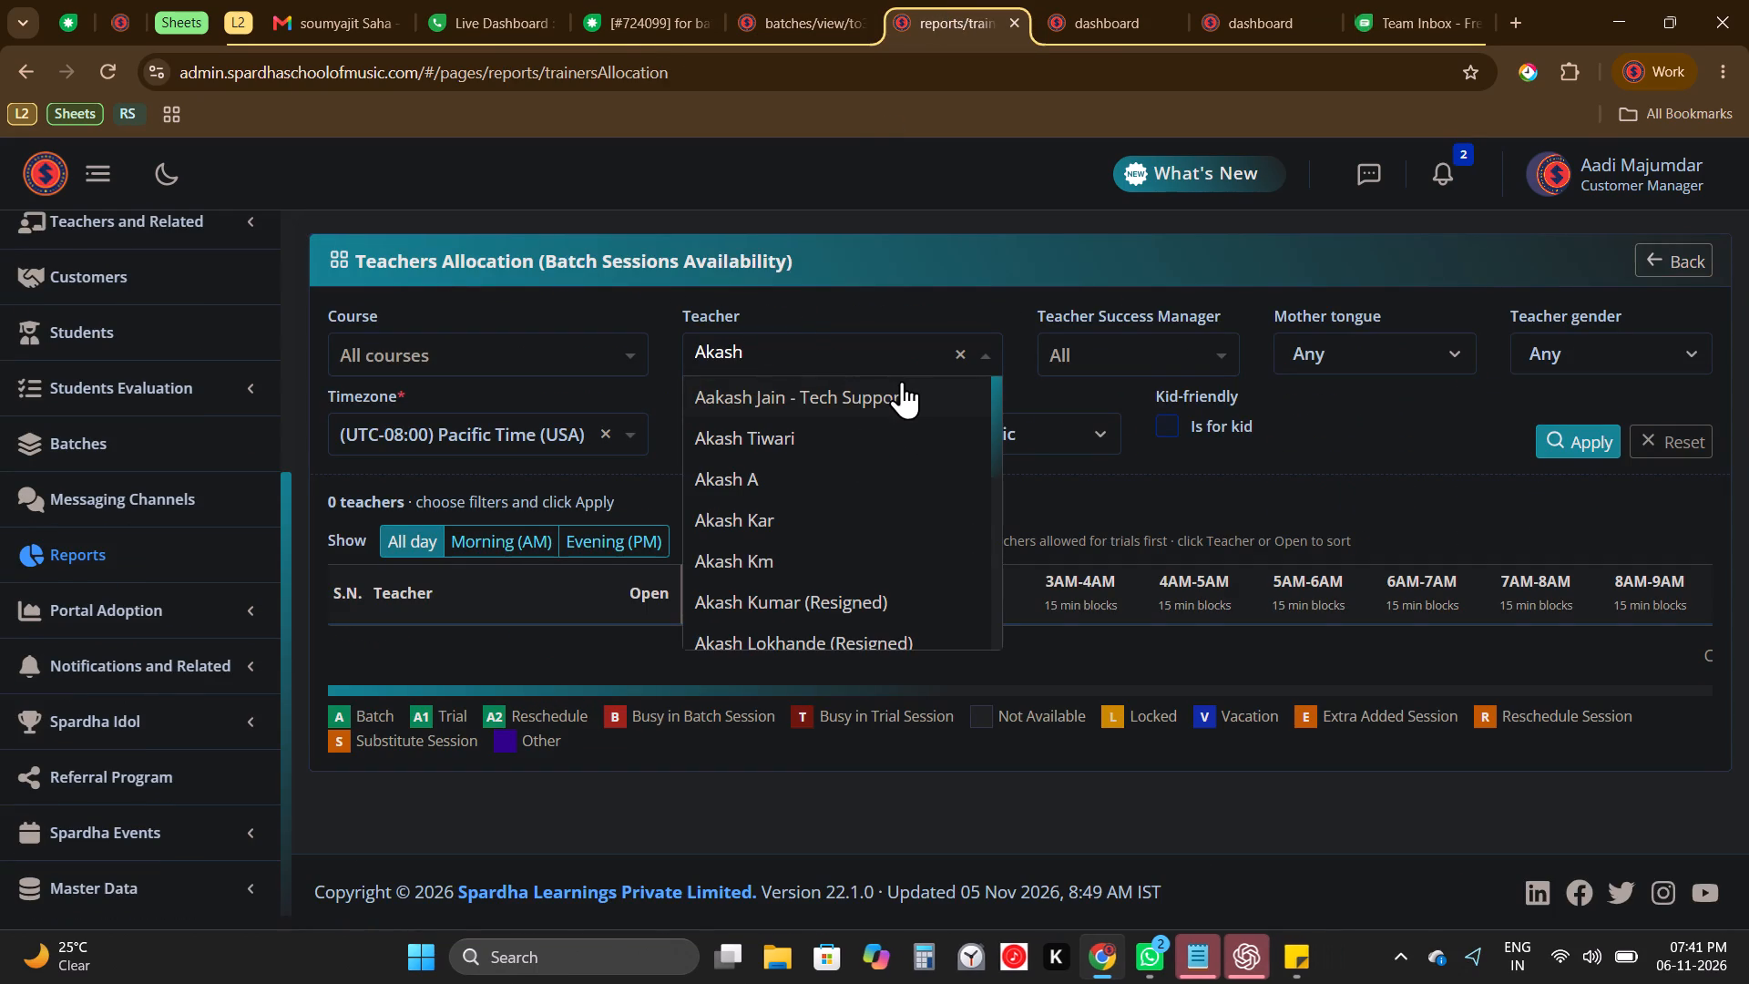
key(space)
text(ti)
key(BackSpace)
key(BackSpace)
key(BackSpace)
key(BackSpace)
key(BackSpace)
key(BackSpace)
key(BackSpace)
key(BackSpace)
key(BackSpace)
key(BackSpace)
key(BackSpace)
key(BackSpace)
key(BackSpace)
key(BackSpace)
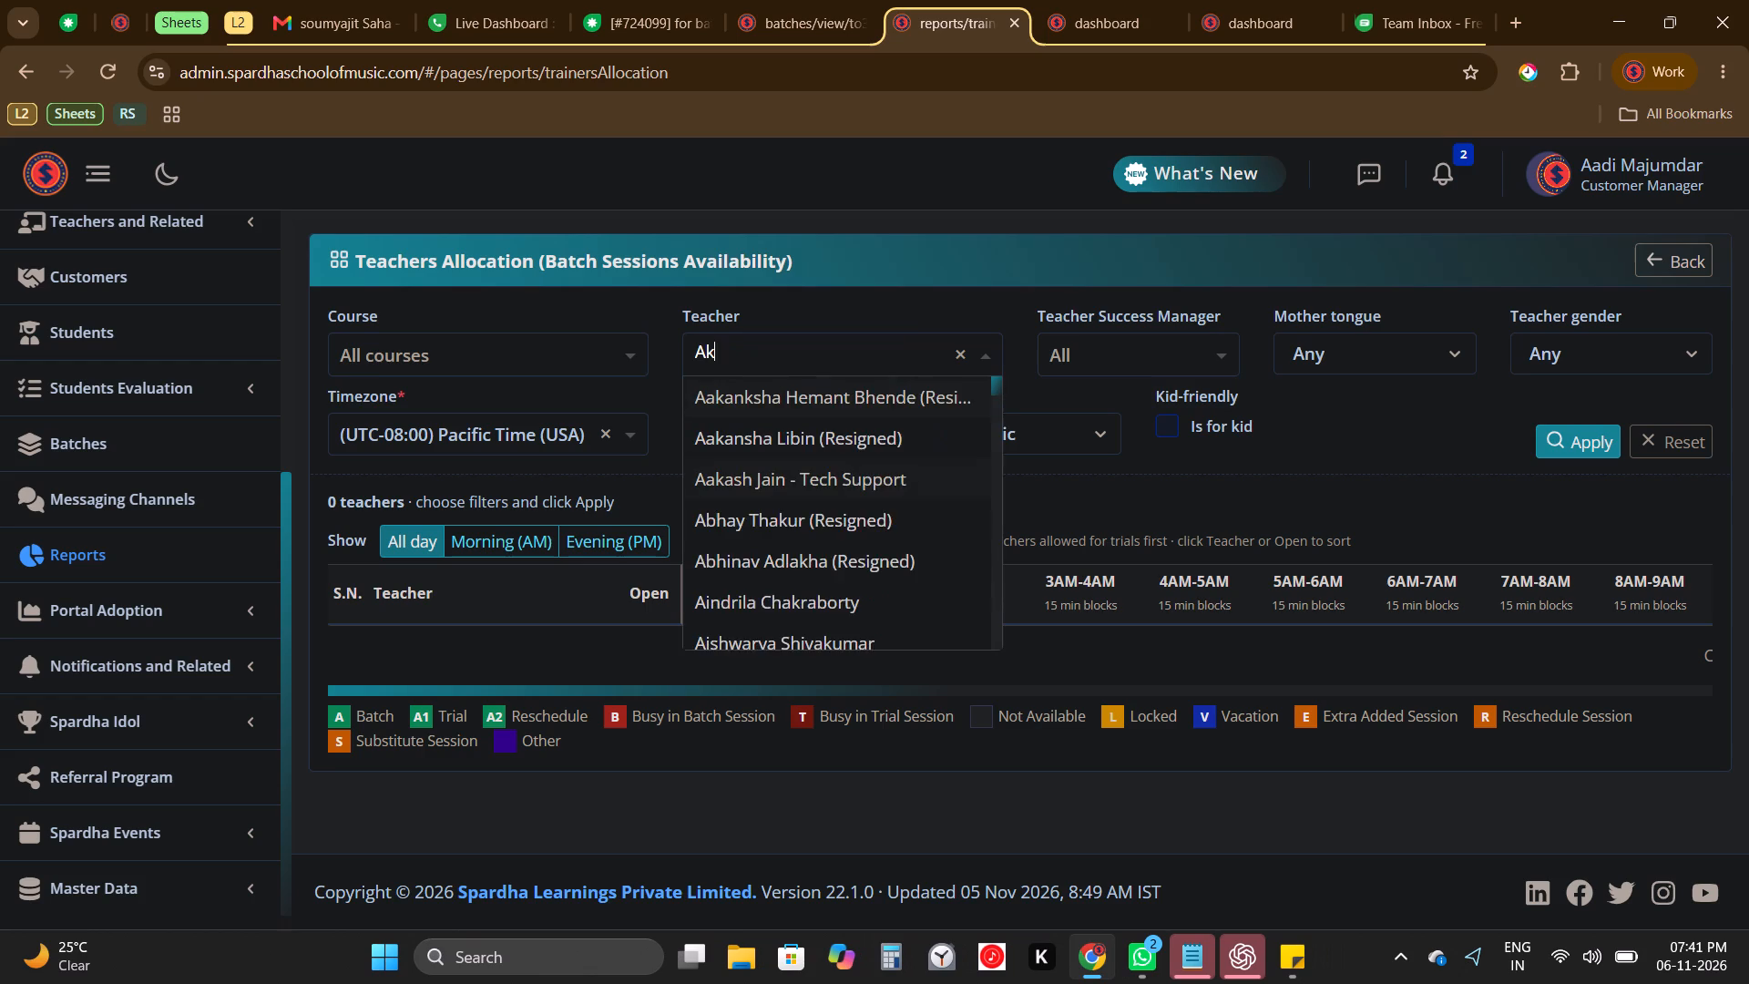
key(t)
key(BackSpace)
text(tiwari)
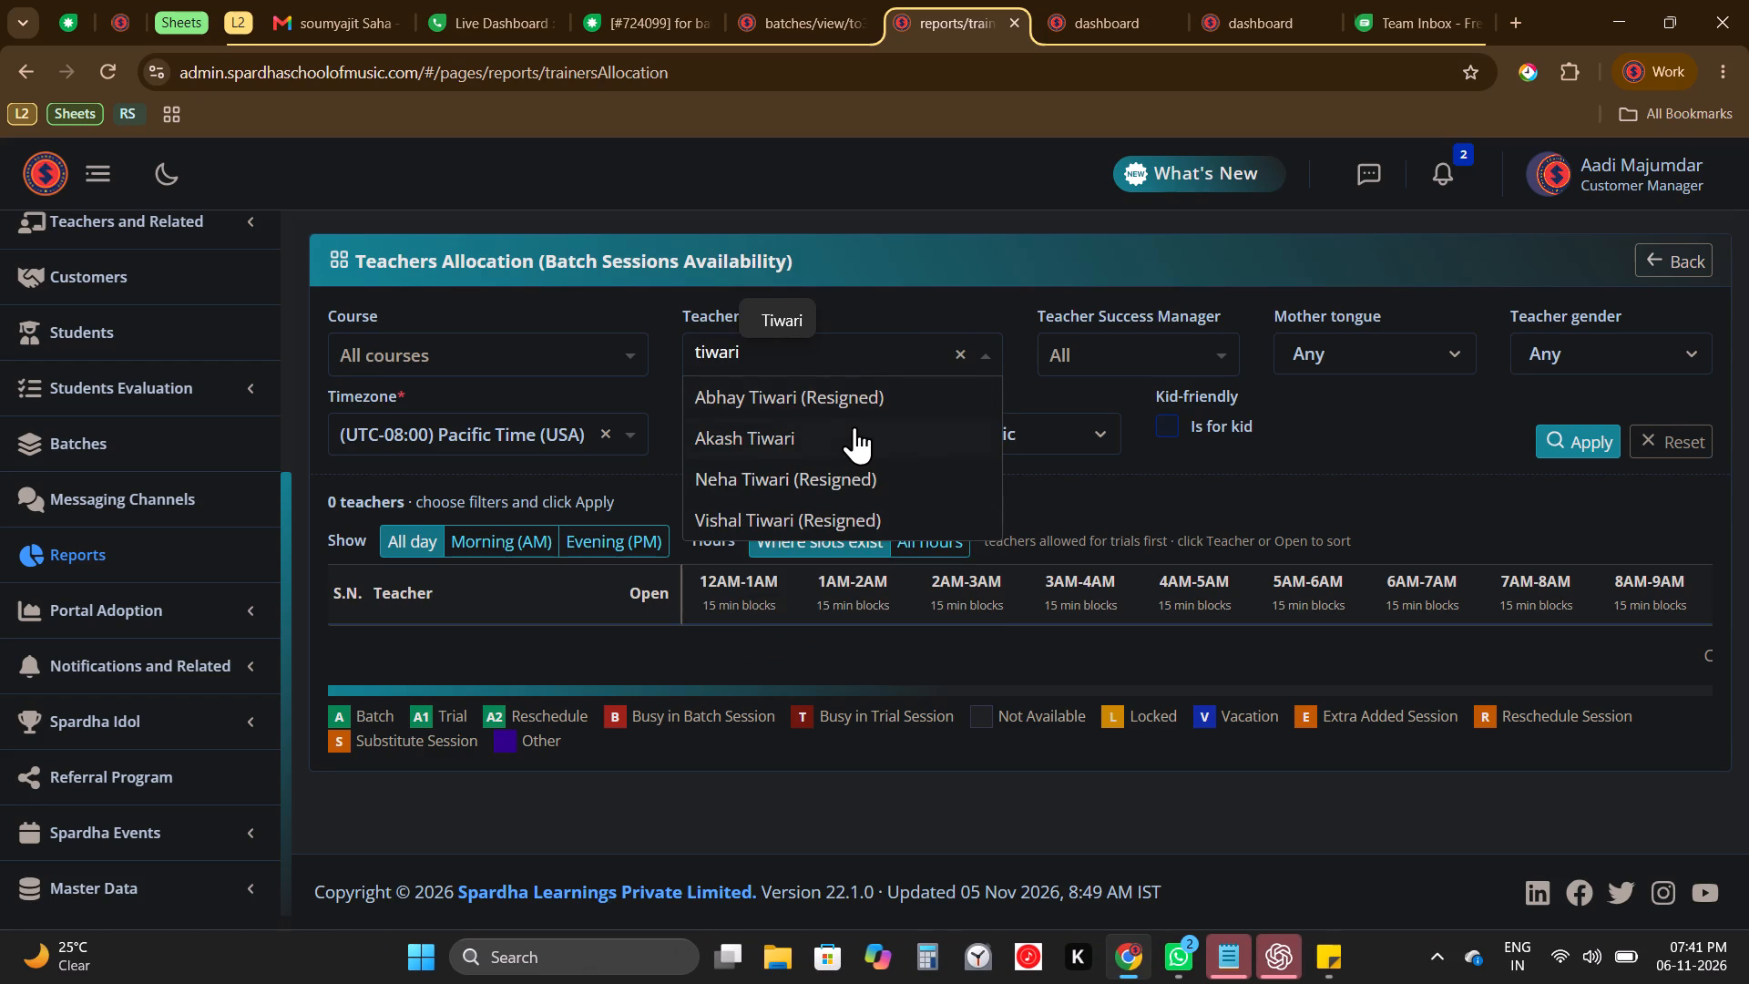
click(854, 426)
Run the report for Nov 11, 2026 in the North America region and examine the teacher's evening availability.
click(803, 442)
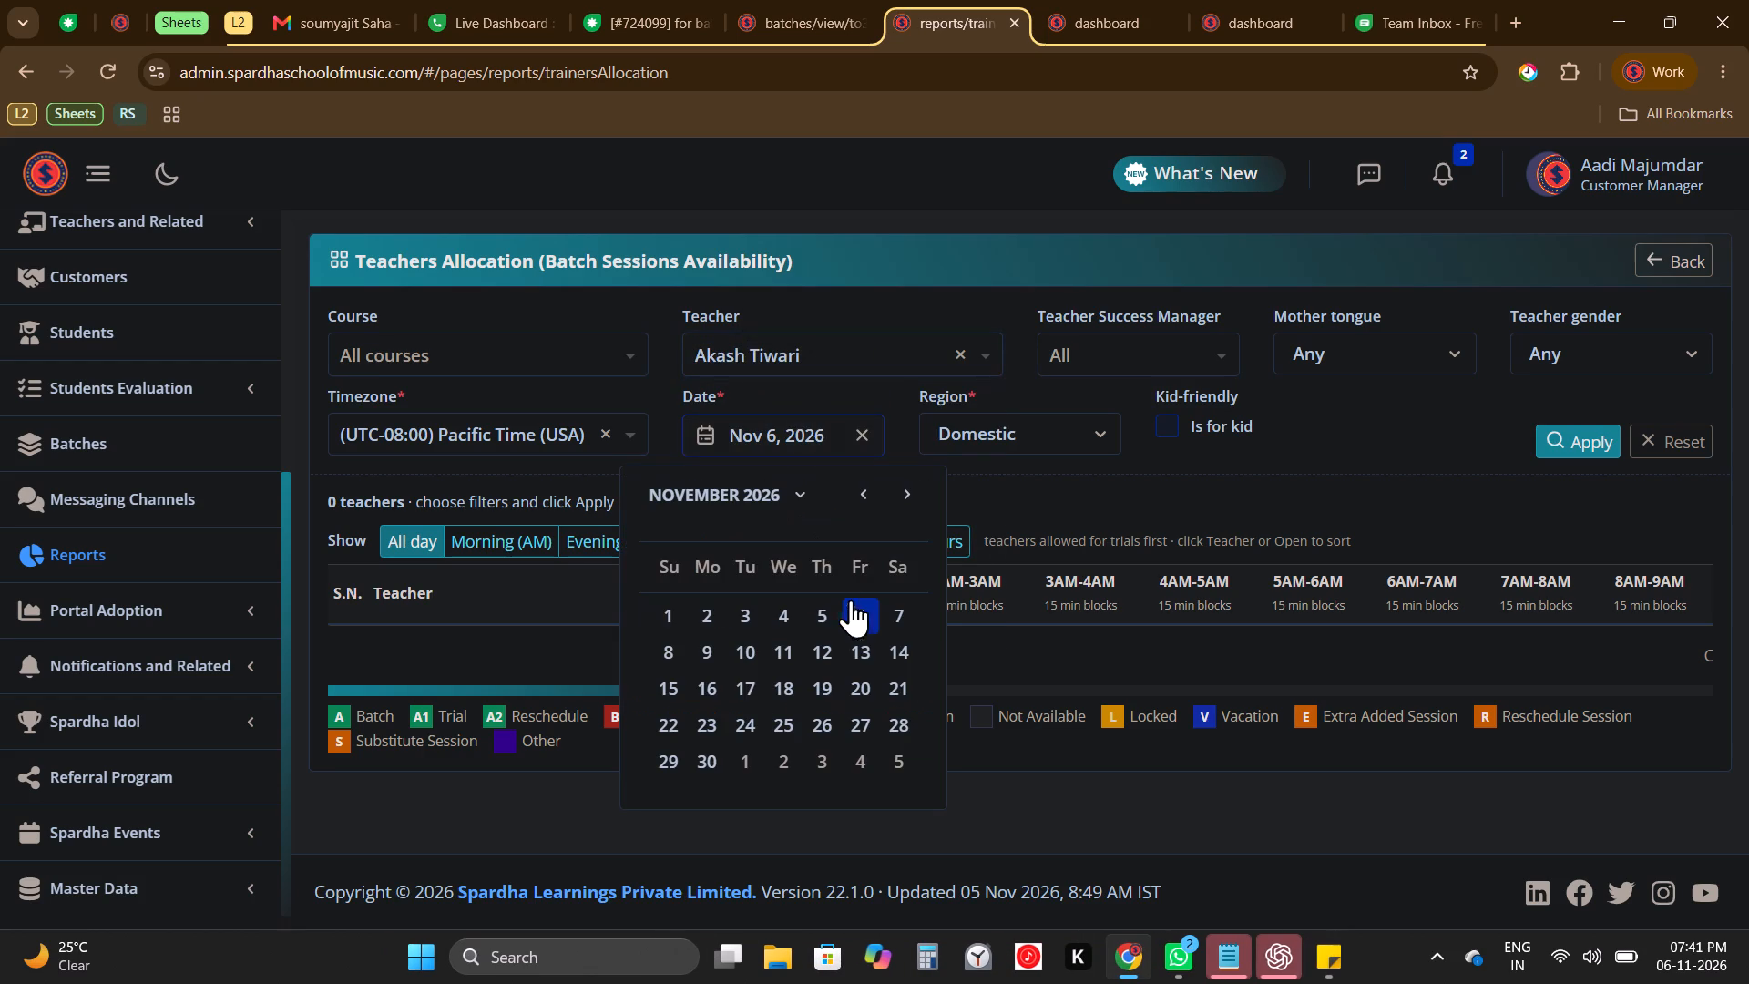
click(775, 651)
drag(994, 457, 1057, 438)
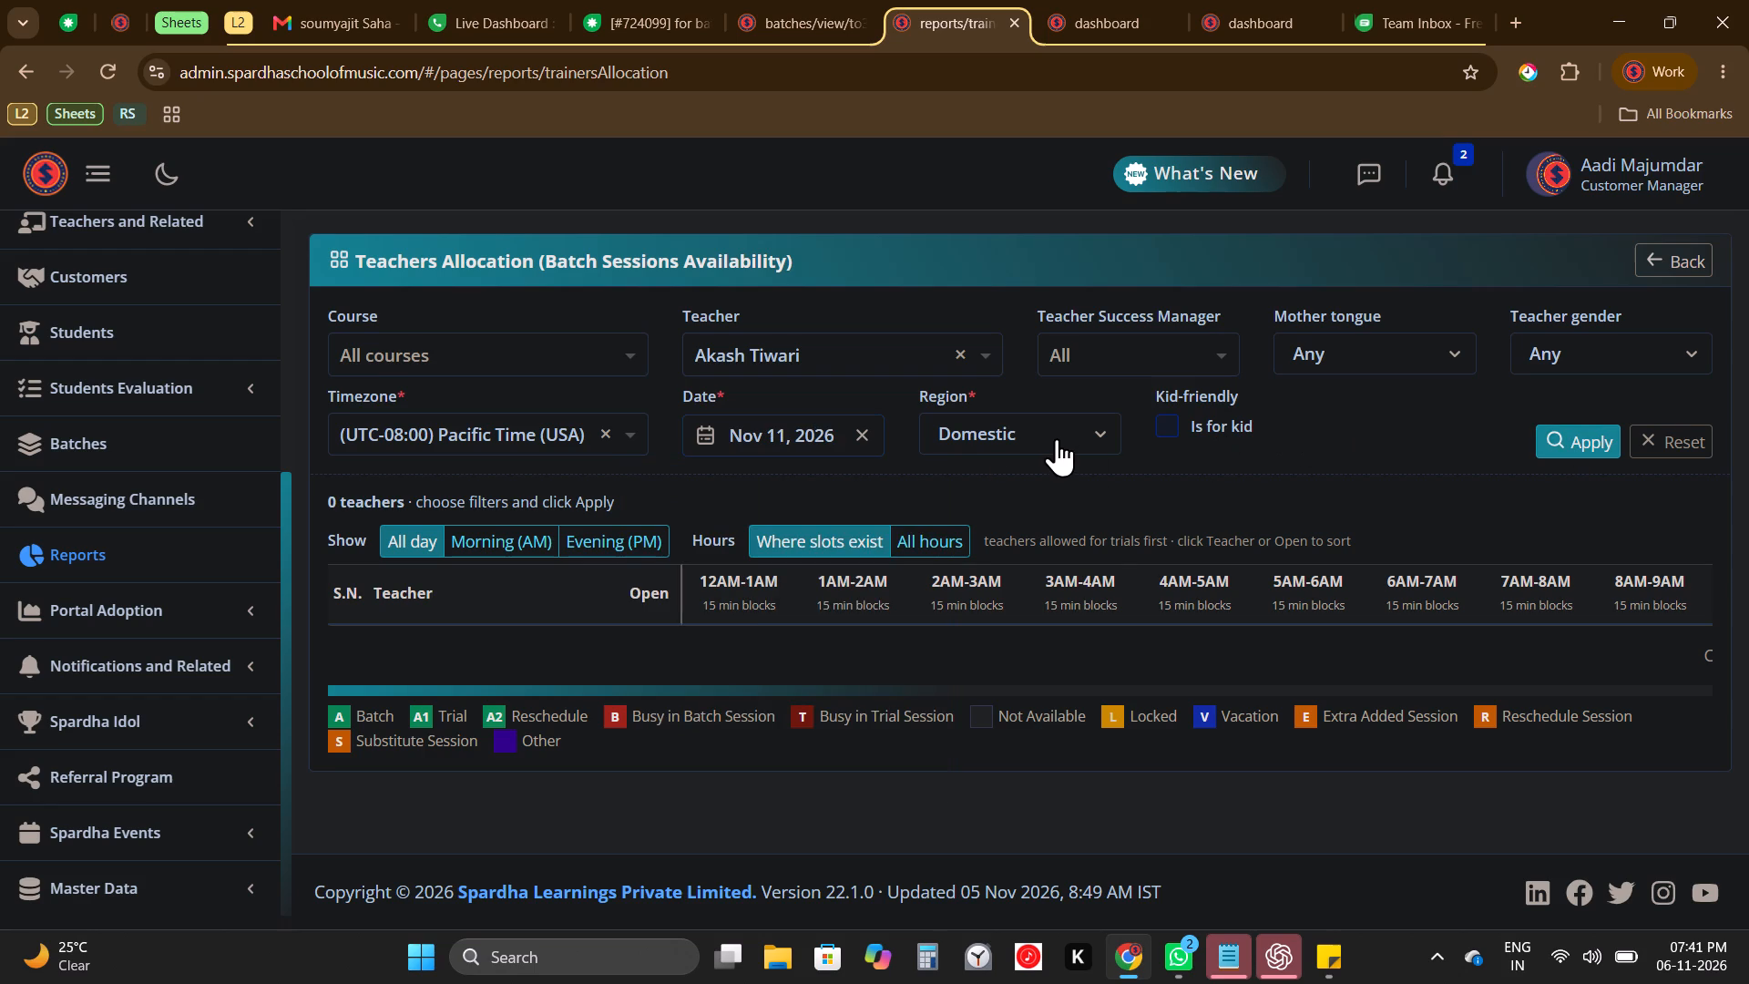
click(1057, 438)
click(1034, 539)
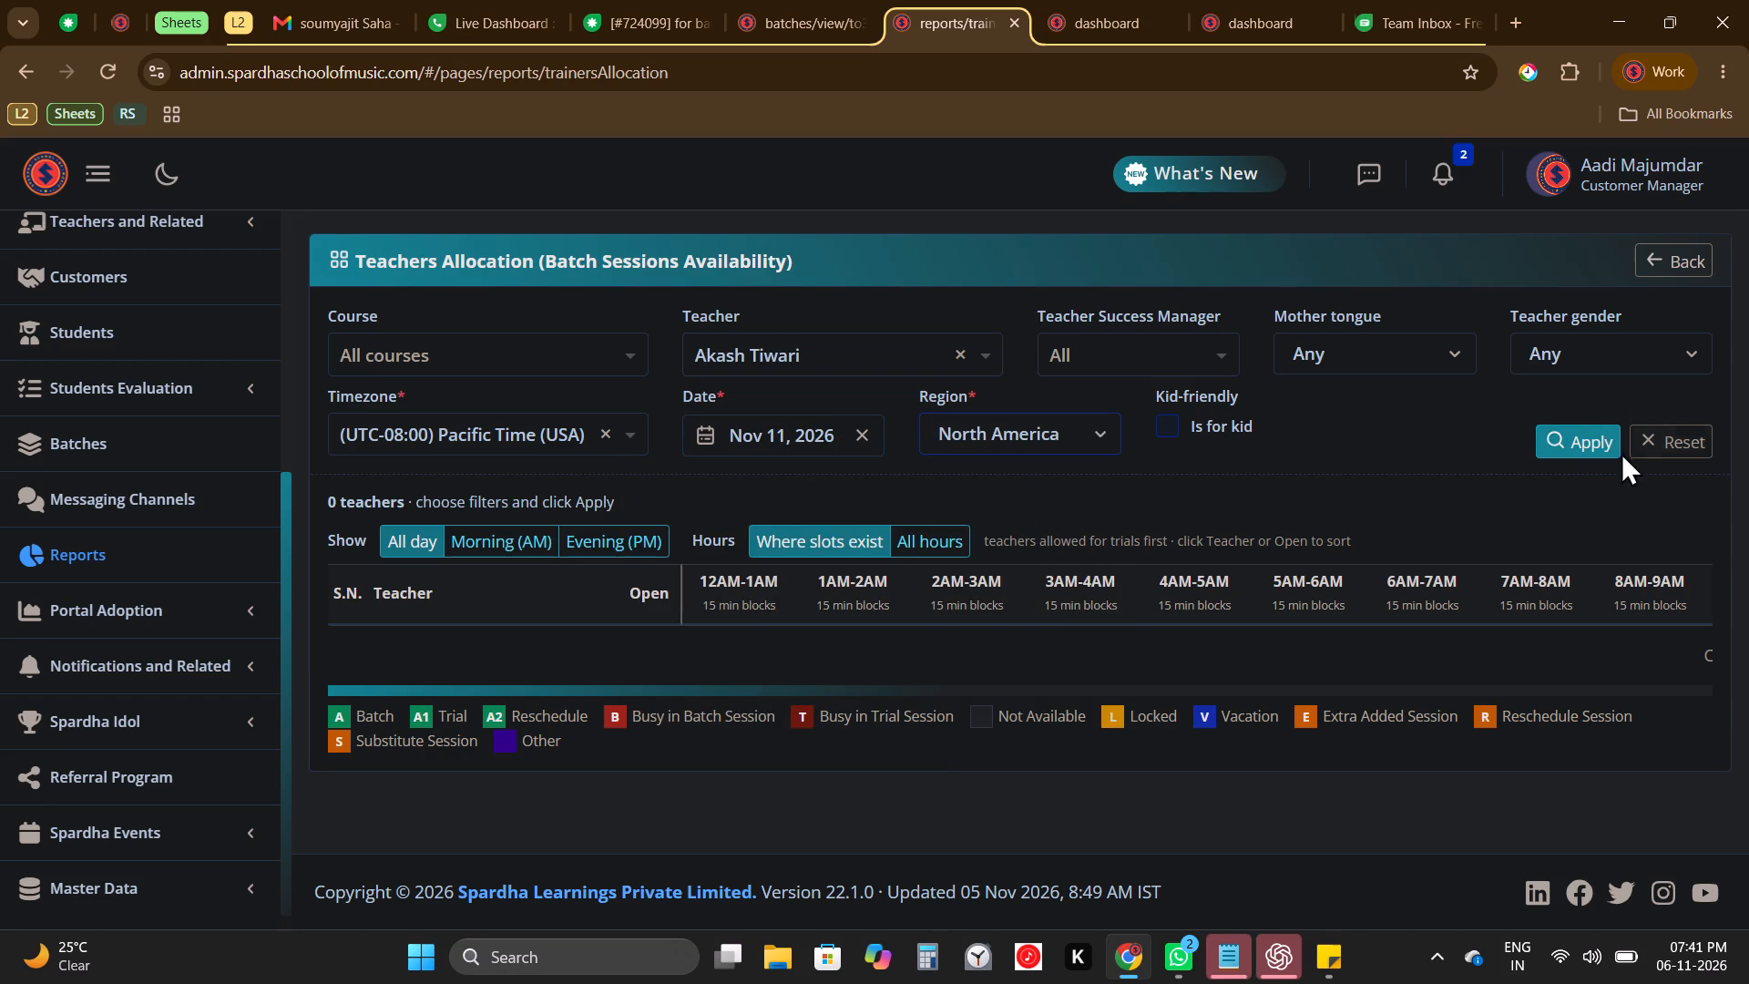
click(1612, 454)
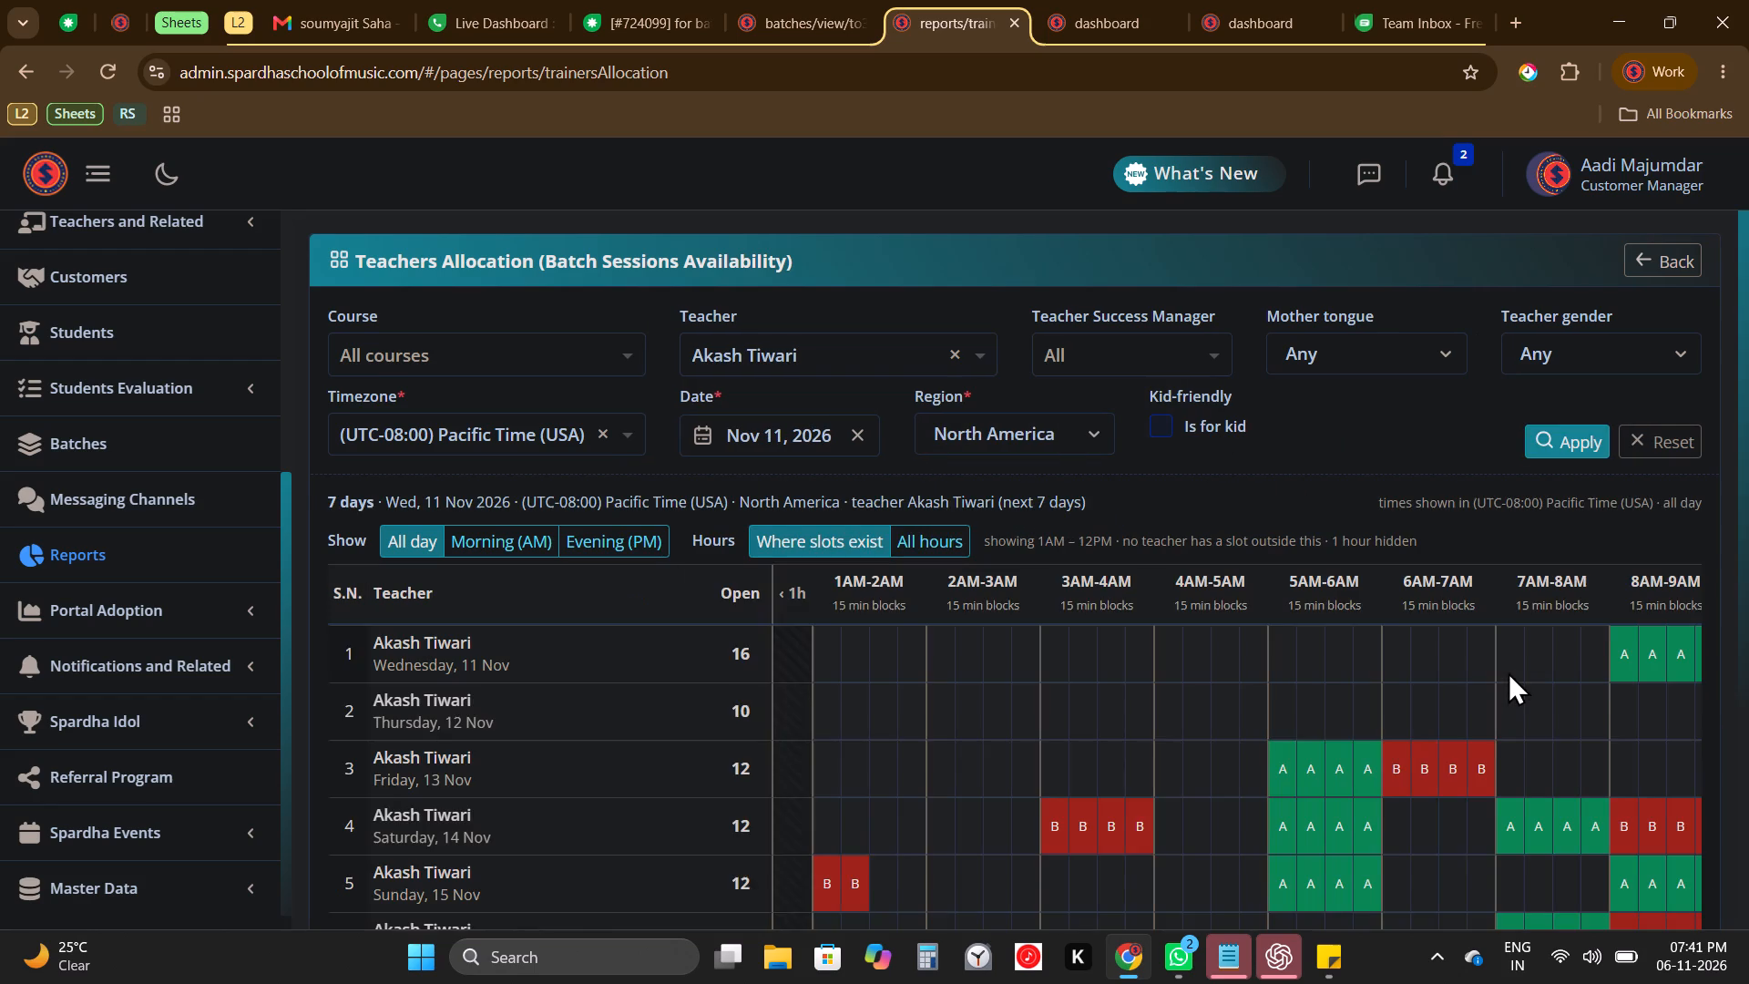
scroll(1508, 671, left, 10)
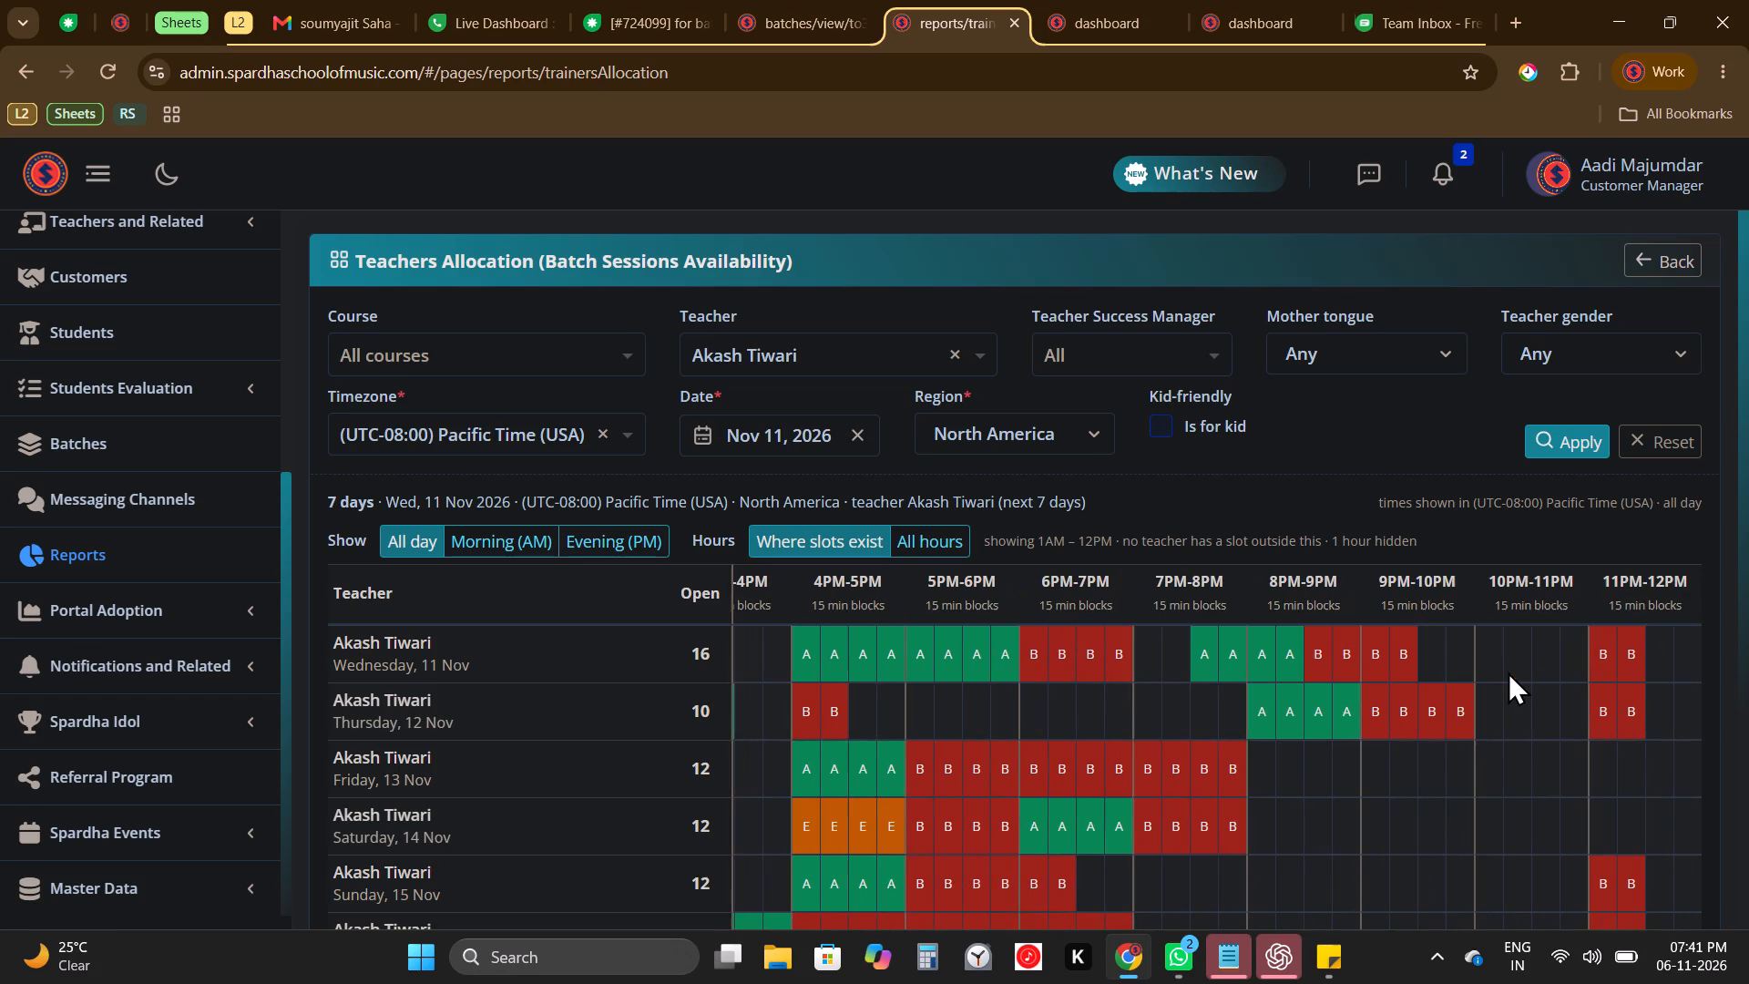
scroll(1406, 648, left, 1)
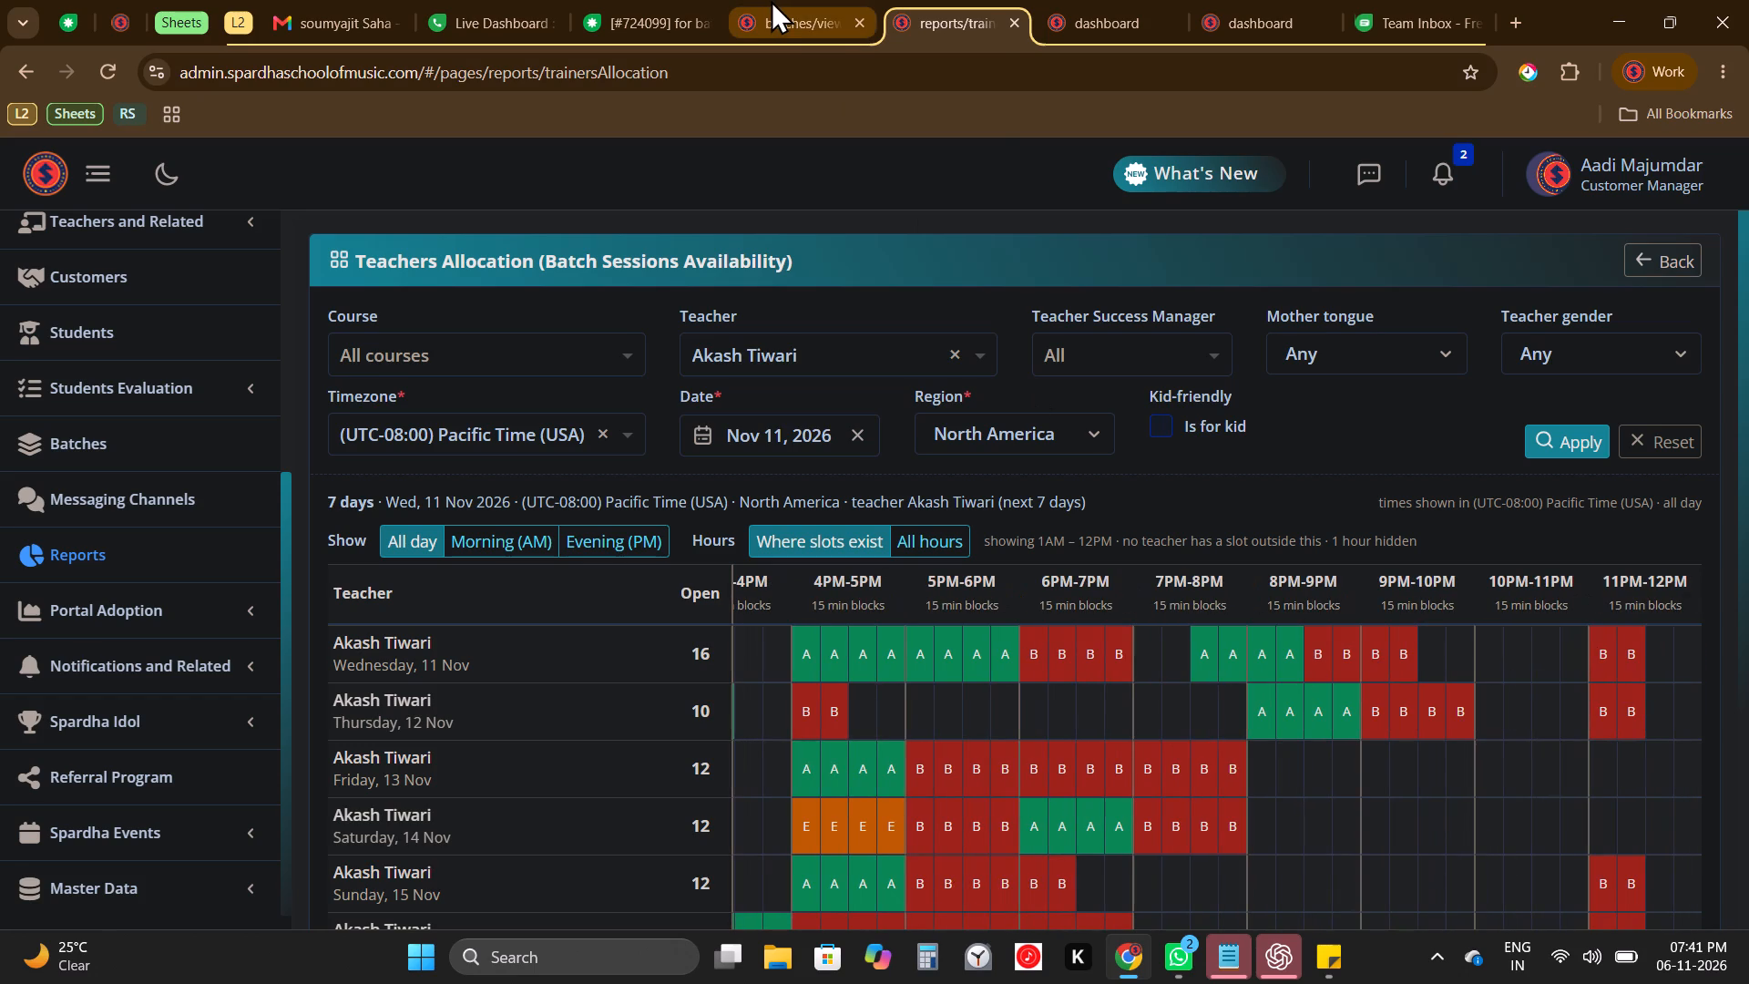
Try to add a weekly schedule for Wednesday at 08:00 PM to Vivaan's Indian Vocals batch.
click(771, 0)
scroll(846, 627, down, 1)
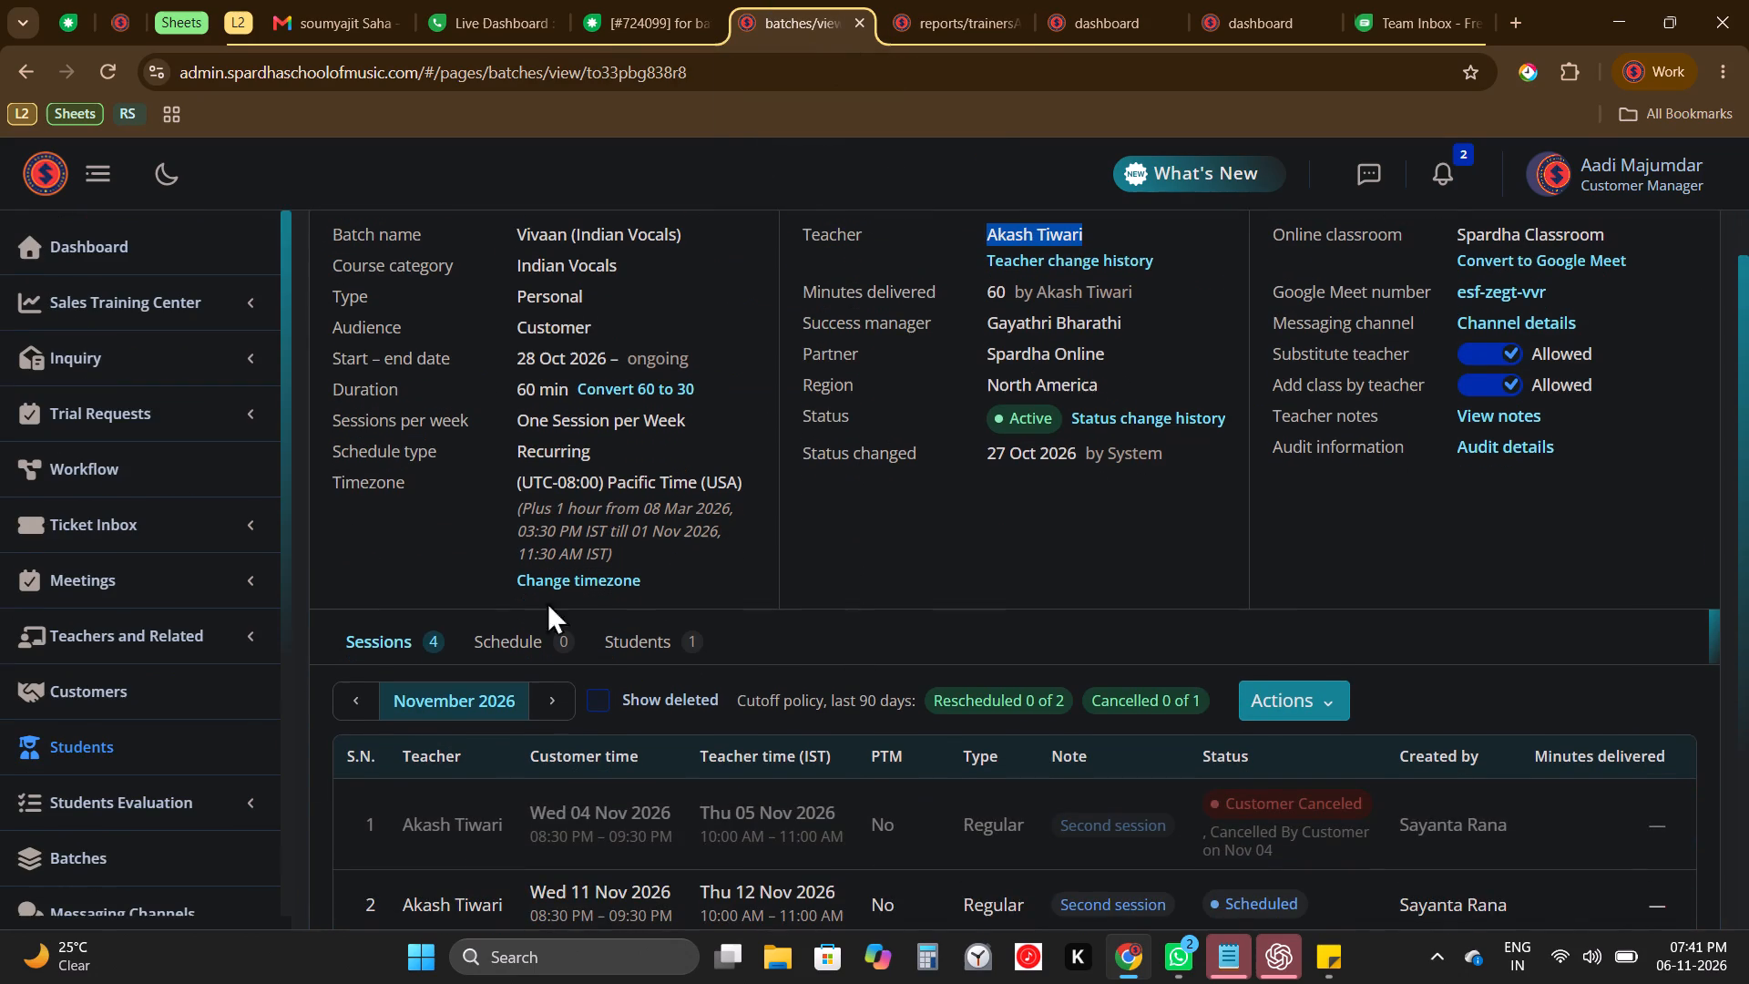
click(490, 656)
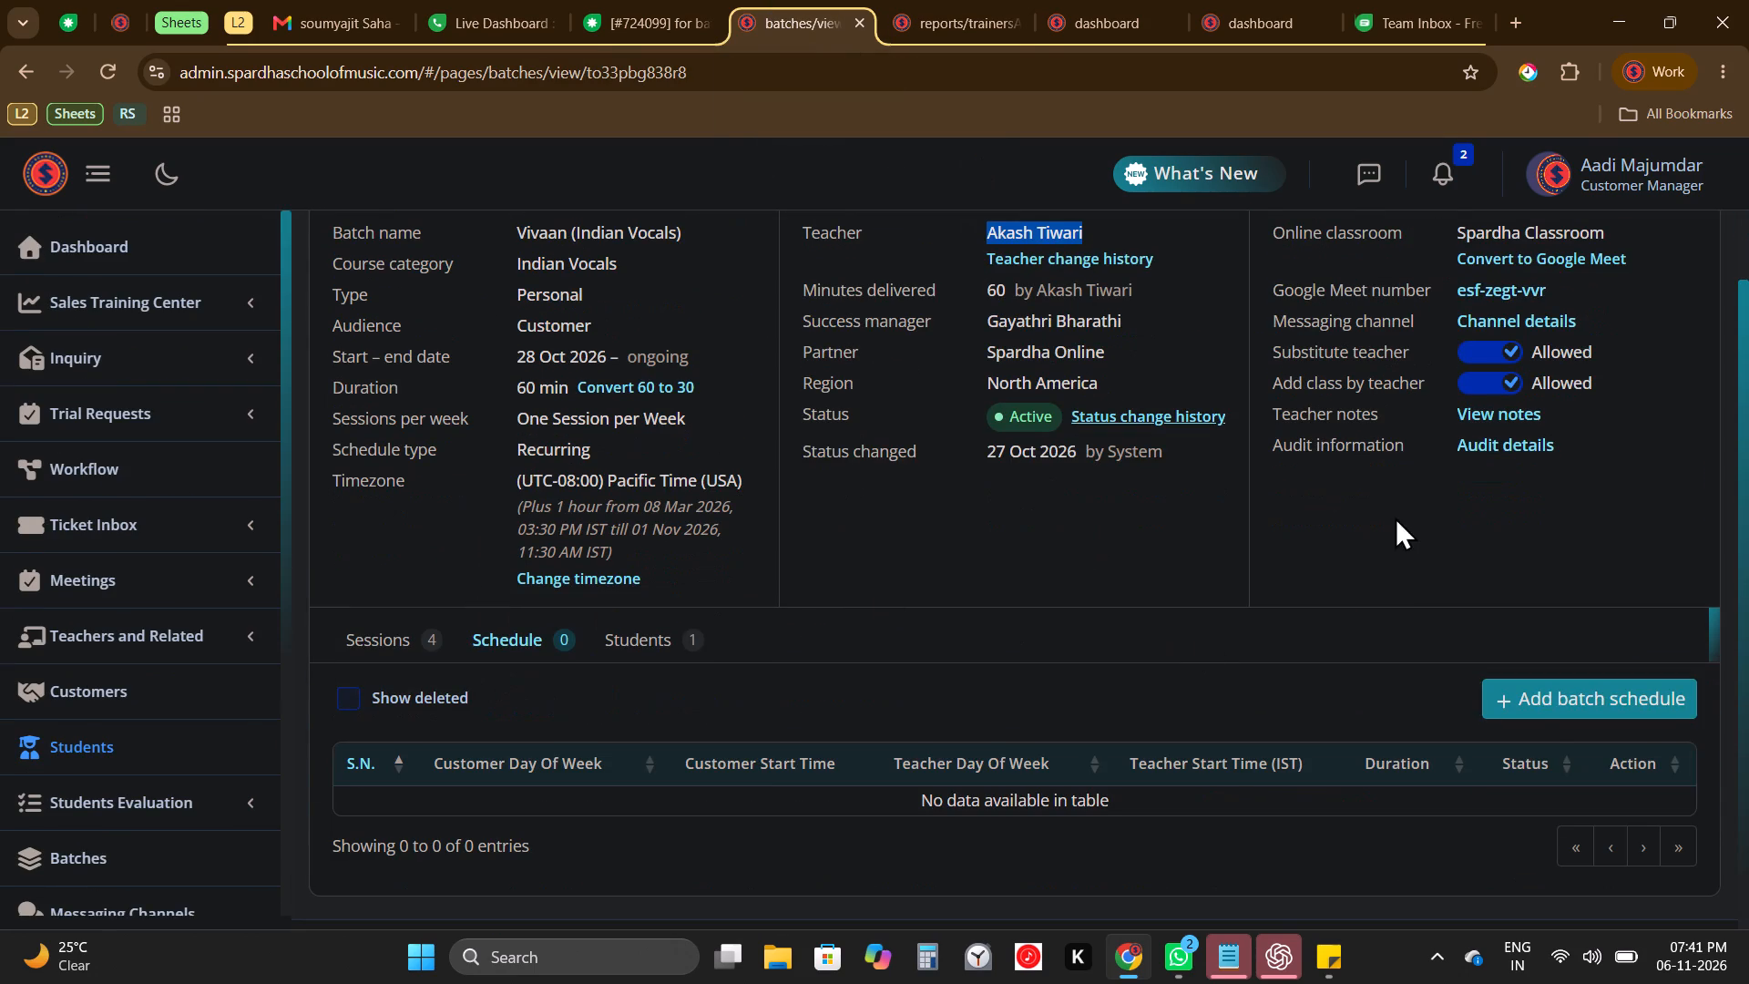
click(1548, 693)
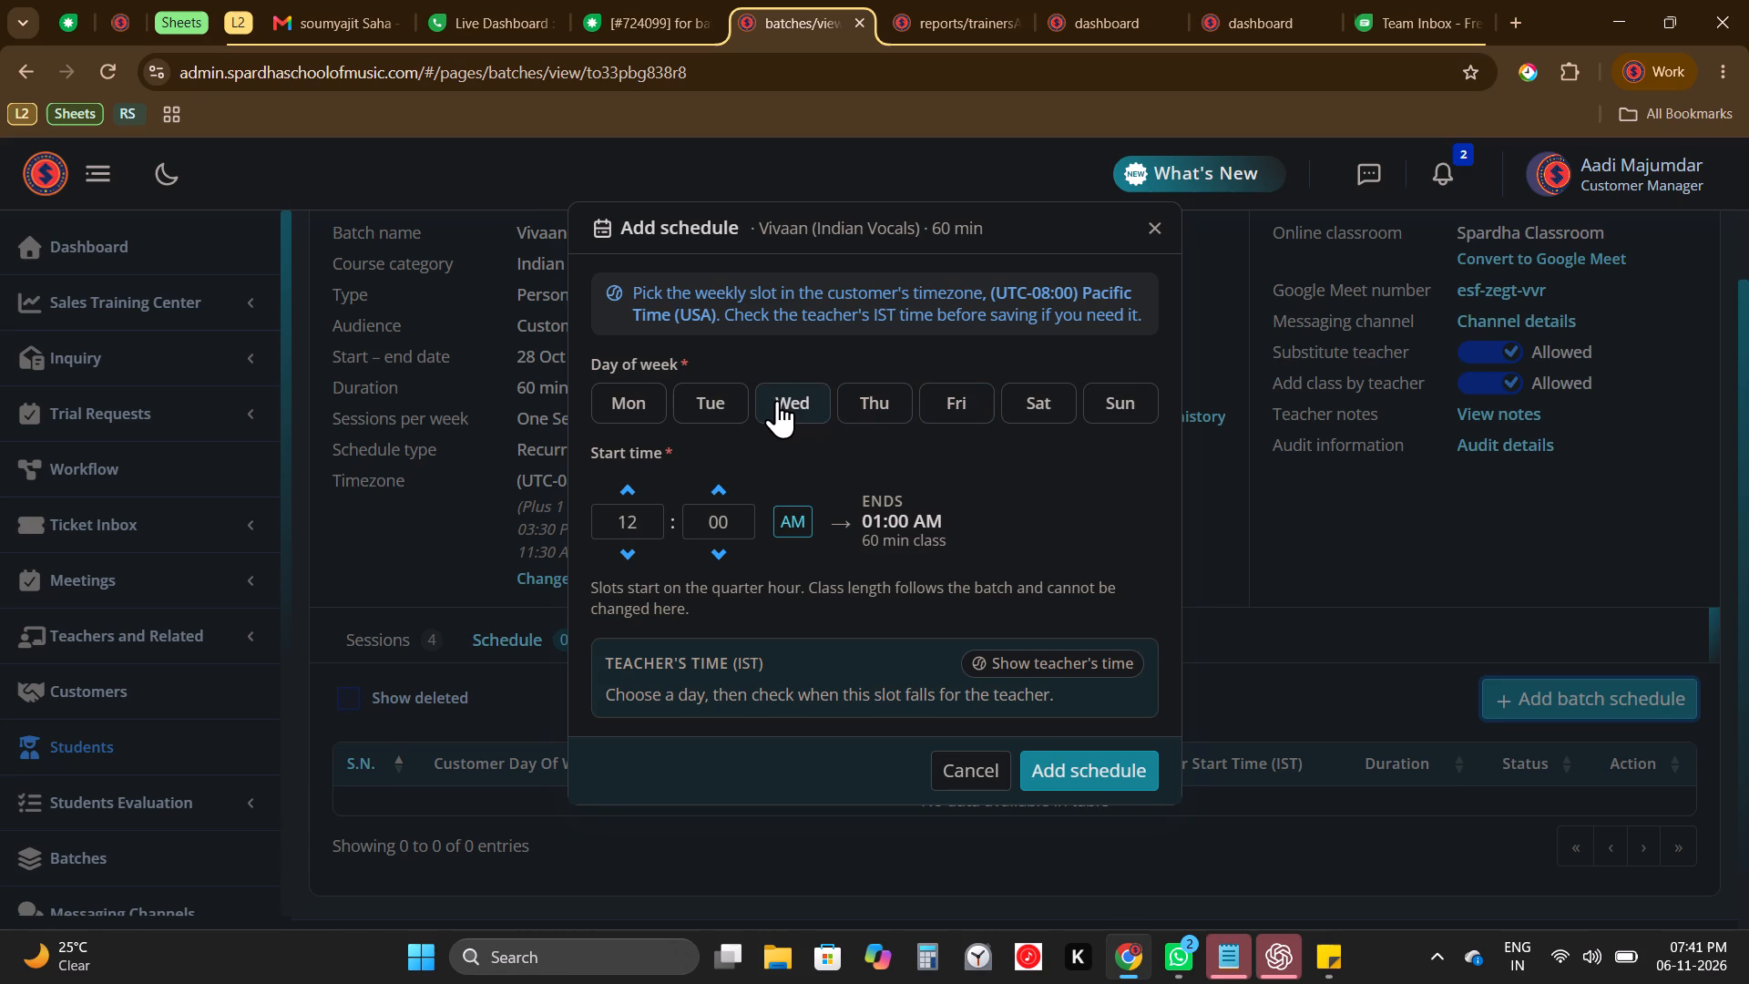
click(777, 401)
double_click(660, 522)
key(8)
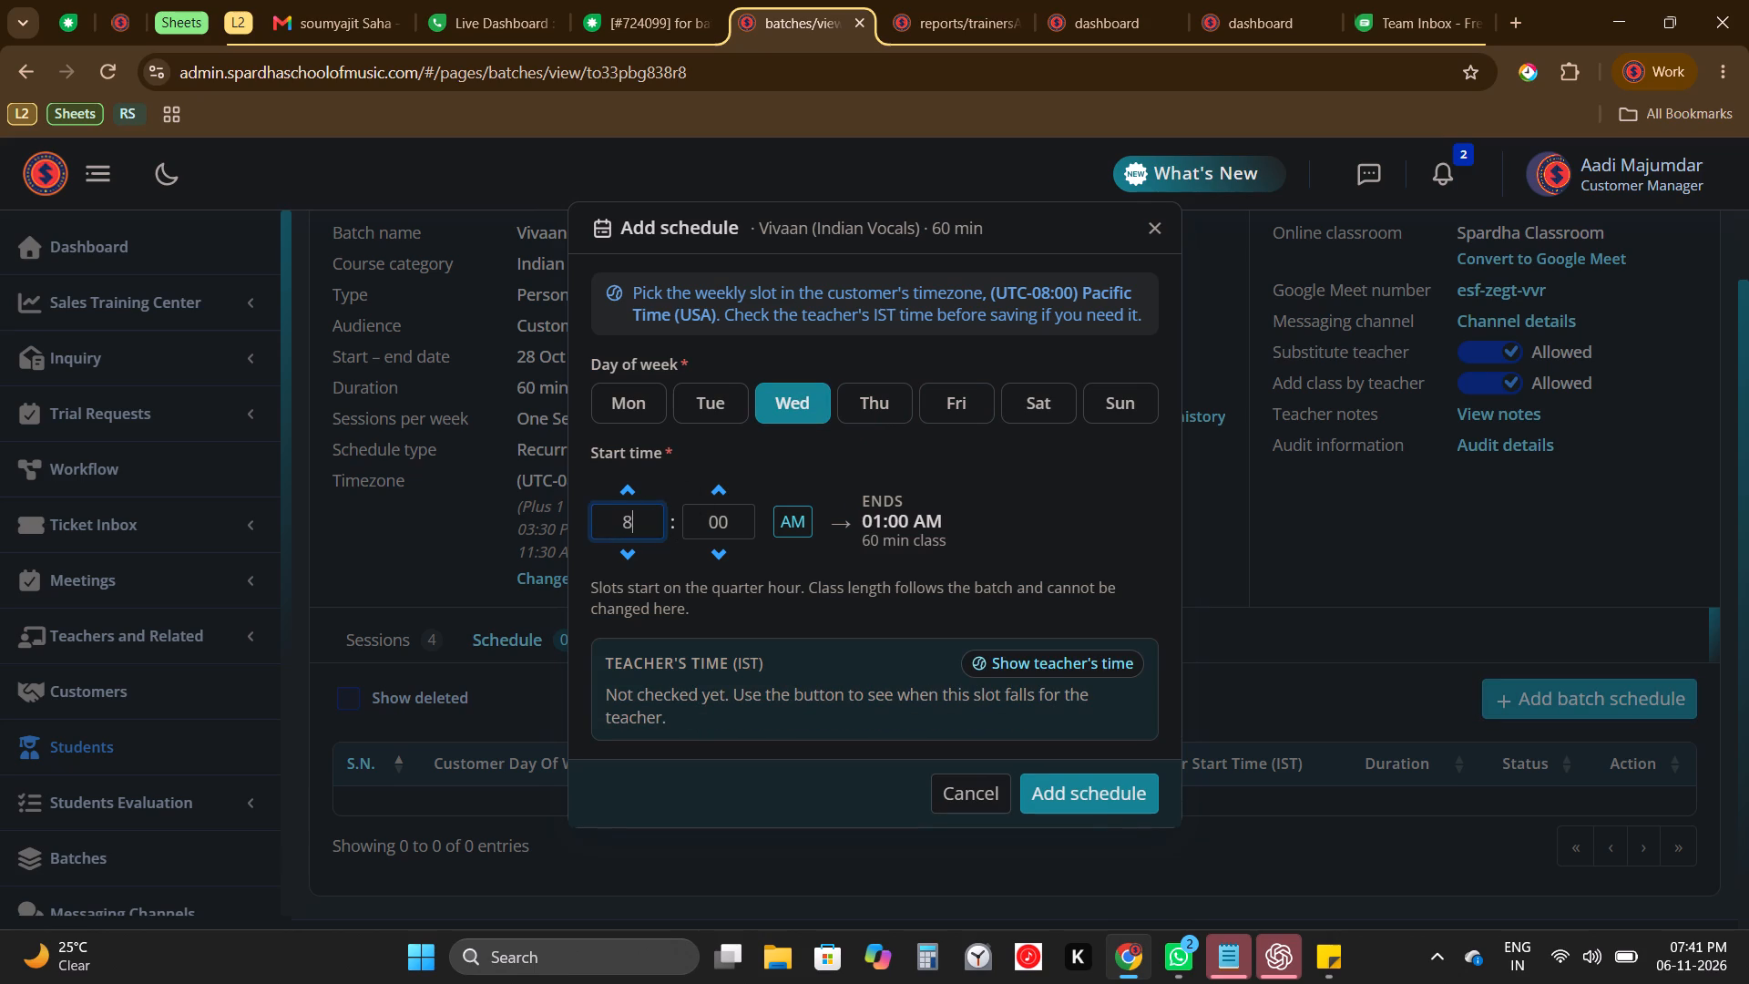
key(Tab)
key(Tab)
key(Return)
click(1126, 800)
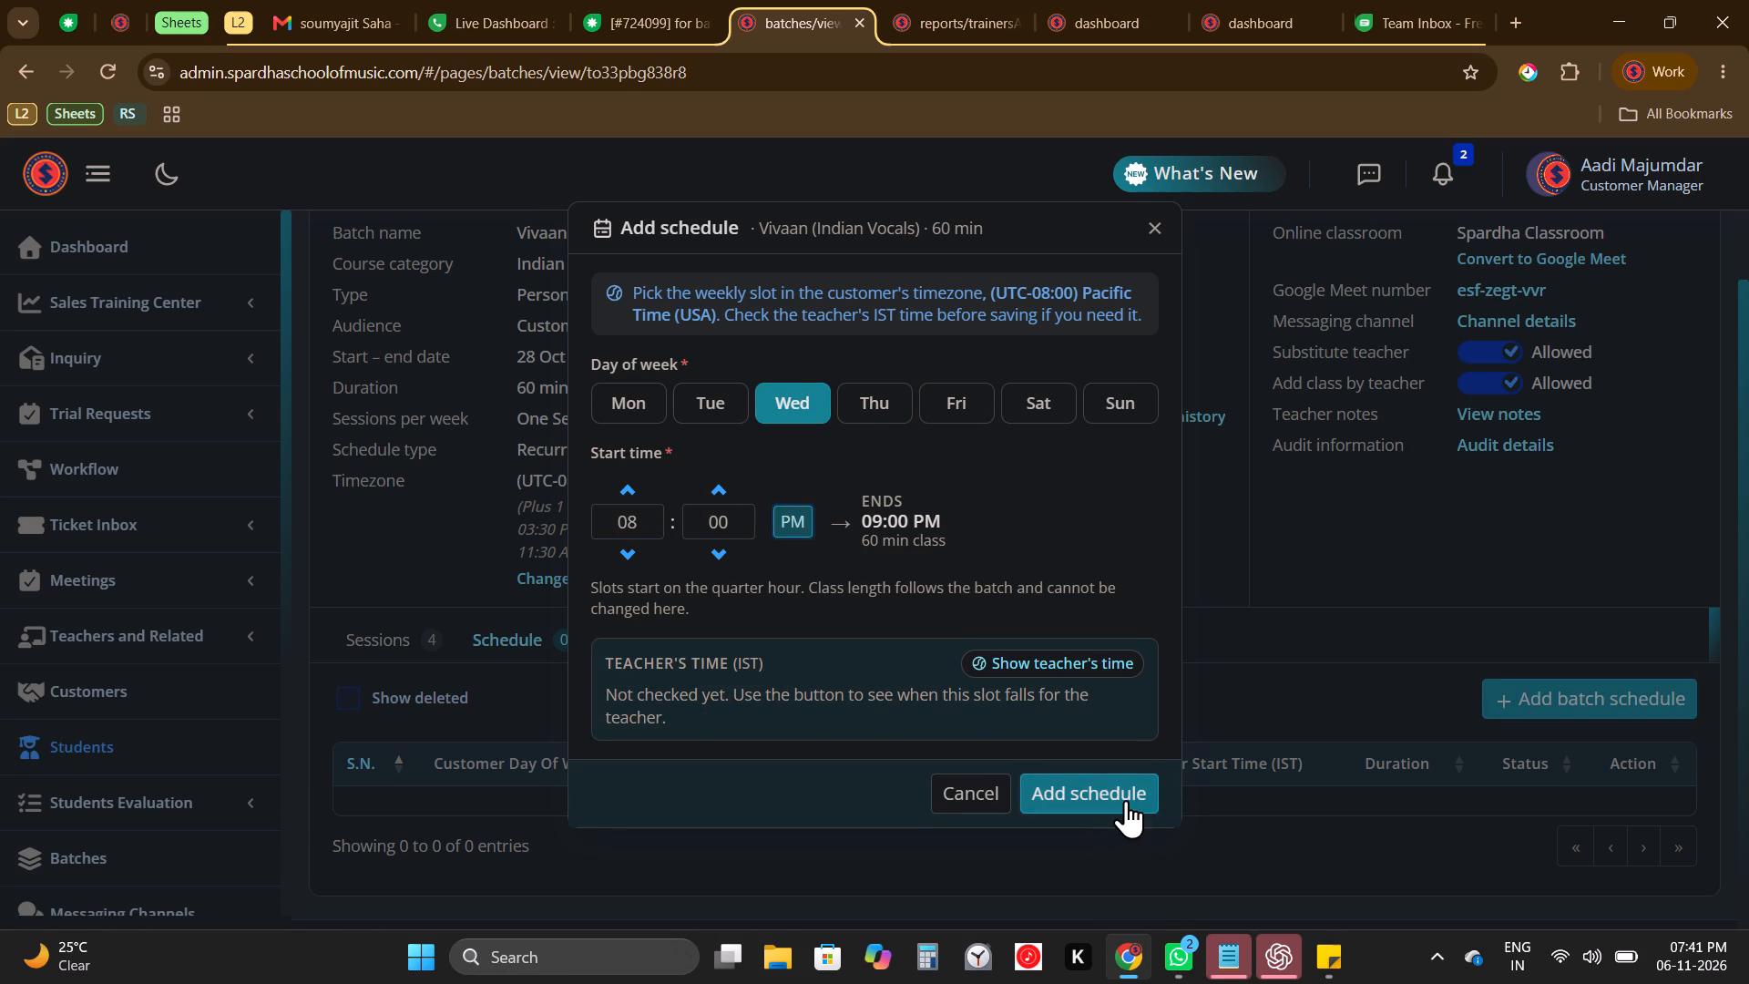
Rerun the teacher's availability report for Nov 25, 2026 and examine the Wednesday evening slots.
click(949, 0)
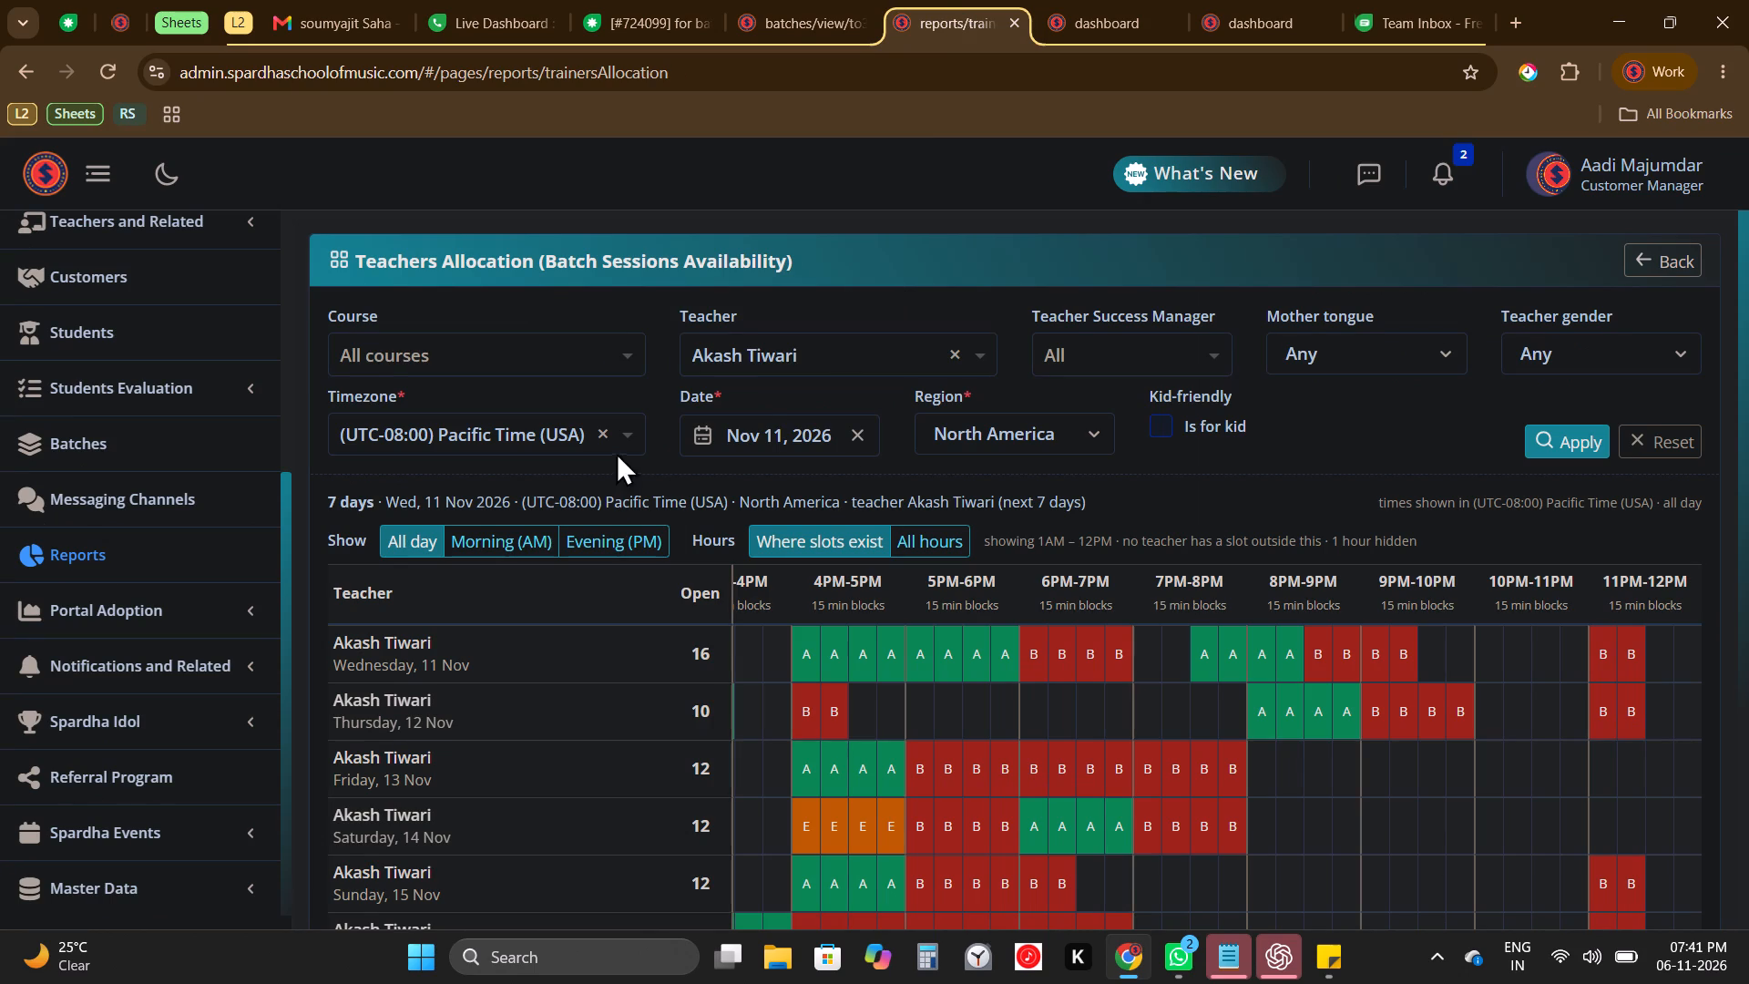
click(764, 427)
click(785, 714)
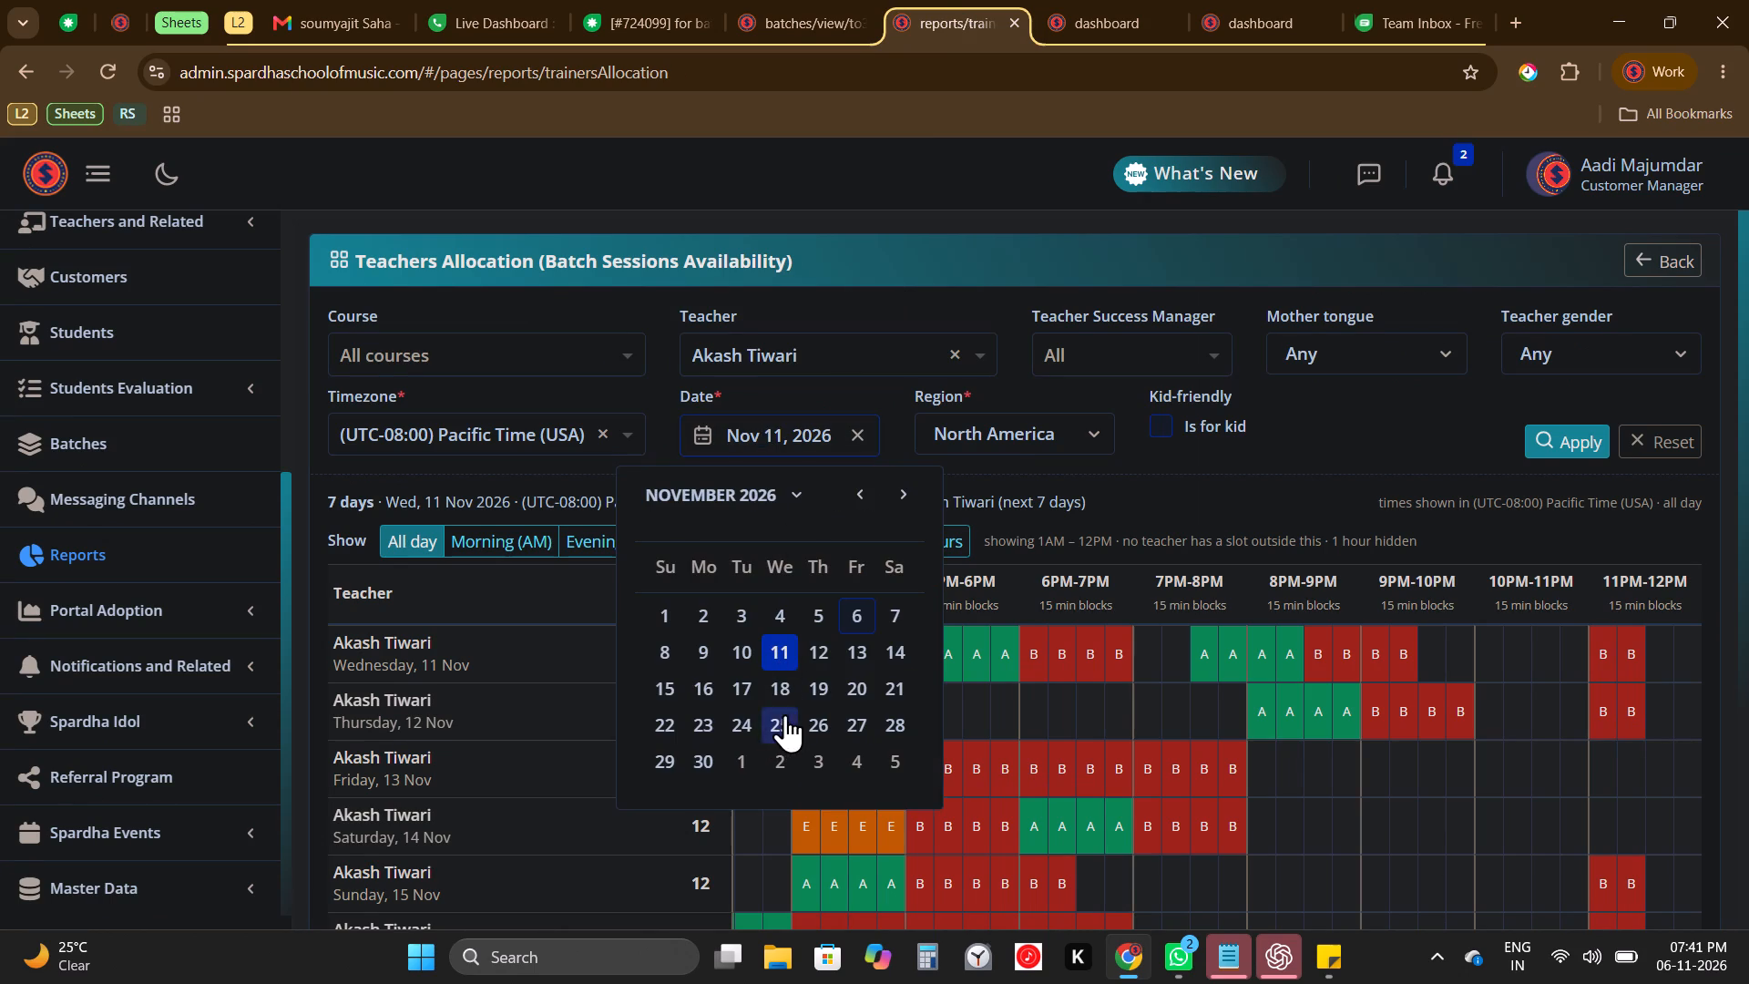
click(1556, 435)
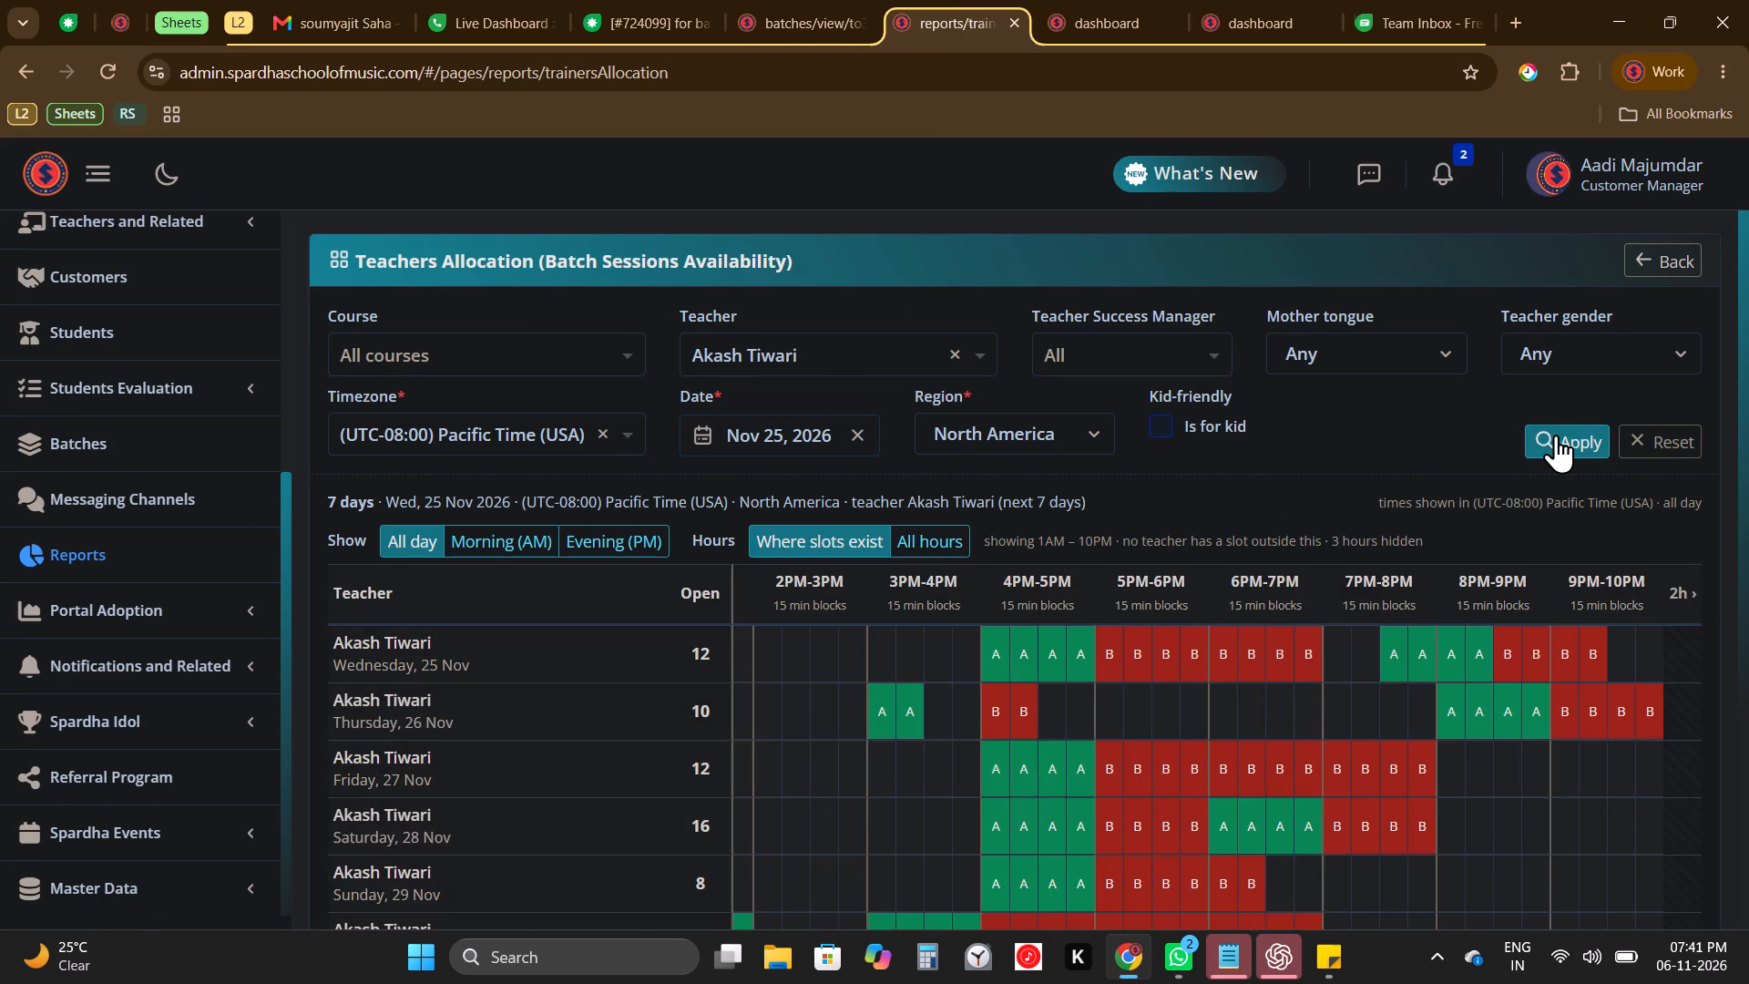
Capture and copy a screenshot of the batch's Add schedule dialog together with the error notification.
click(825, 0)
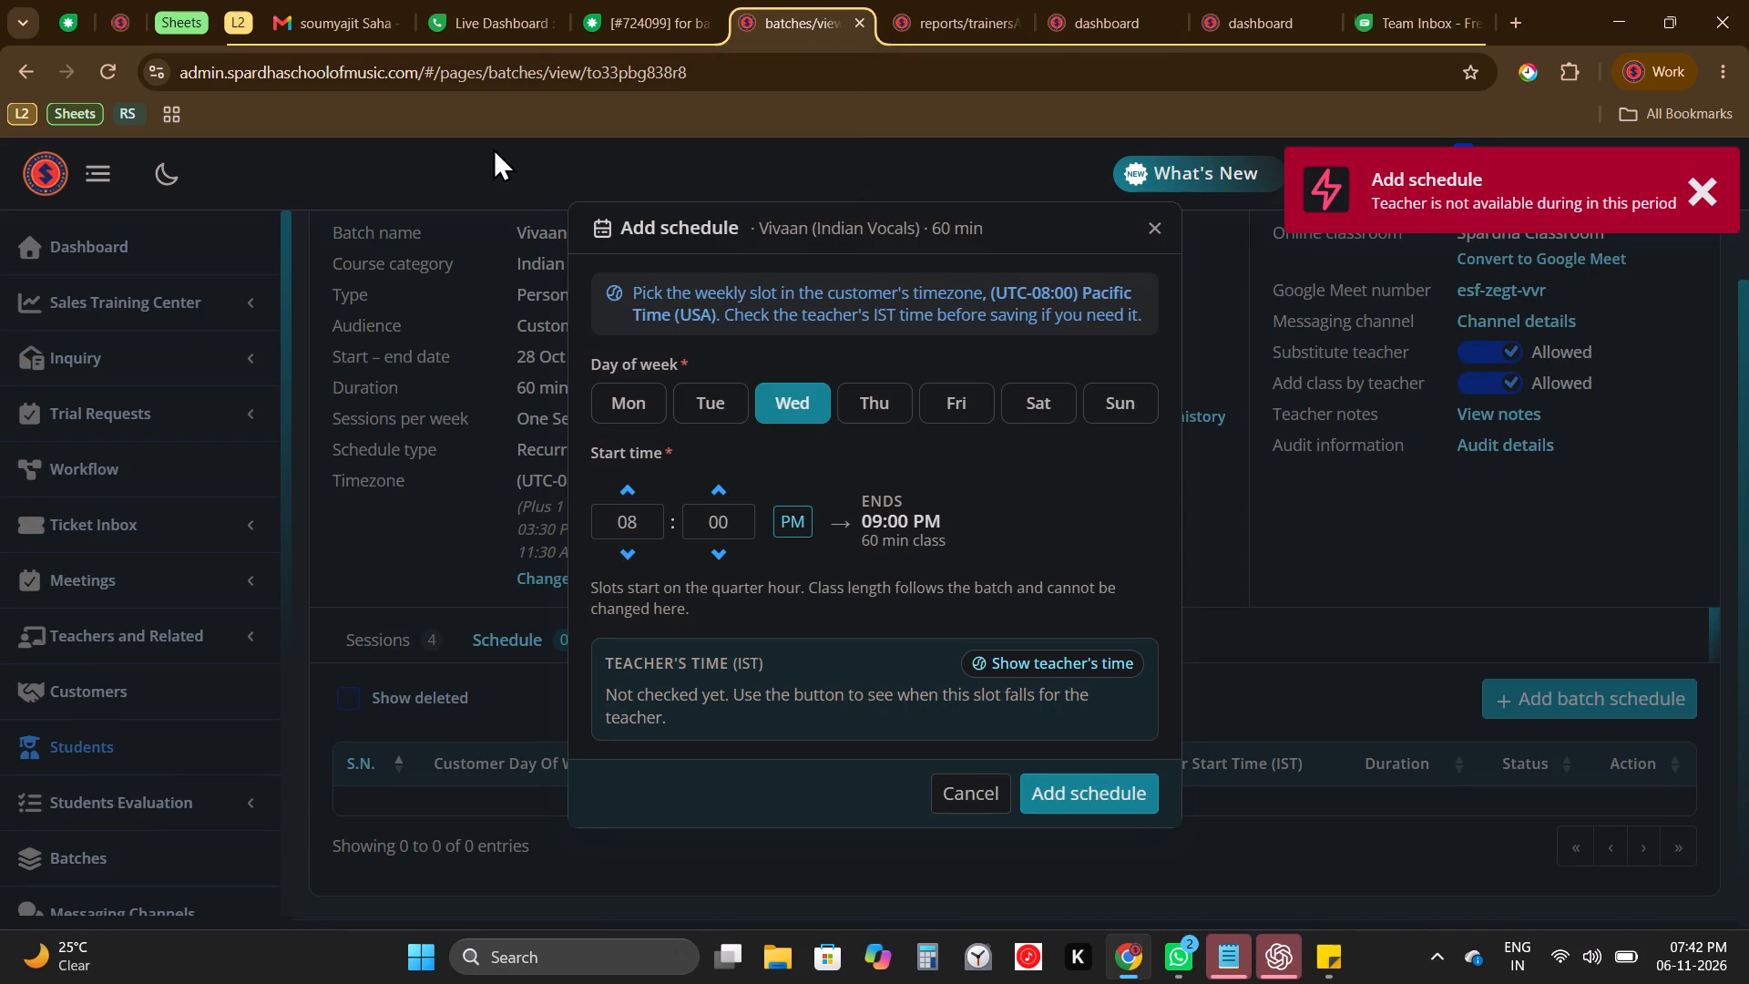
key(Print)
drag(561, 145, 1748, 864)
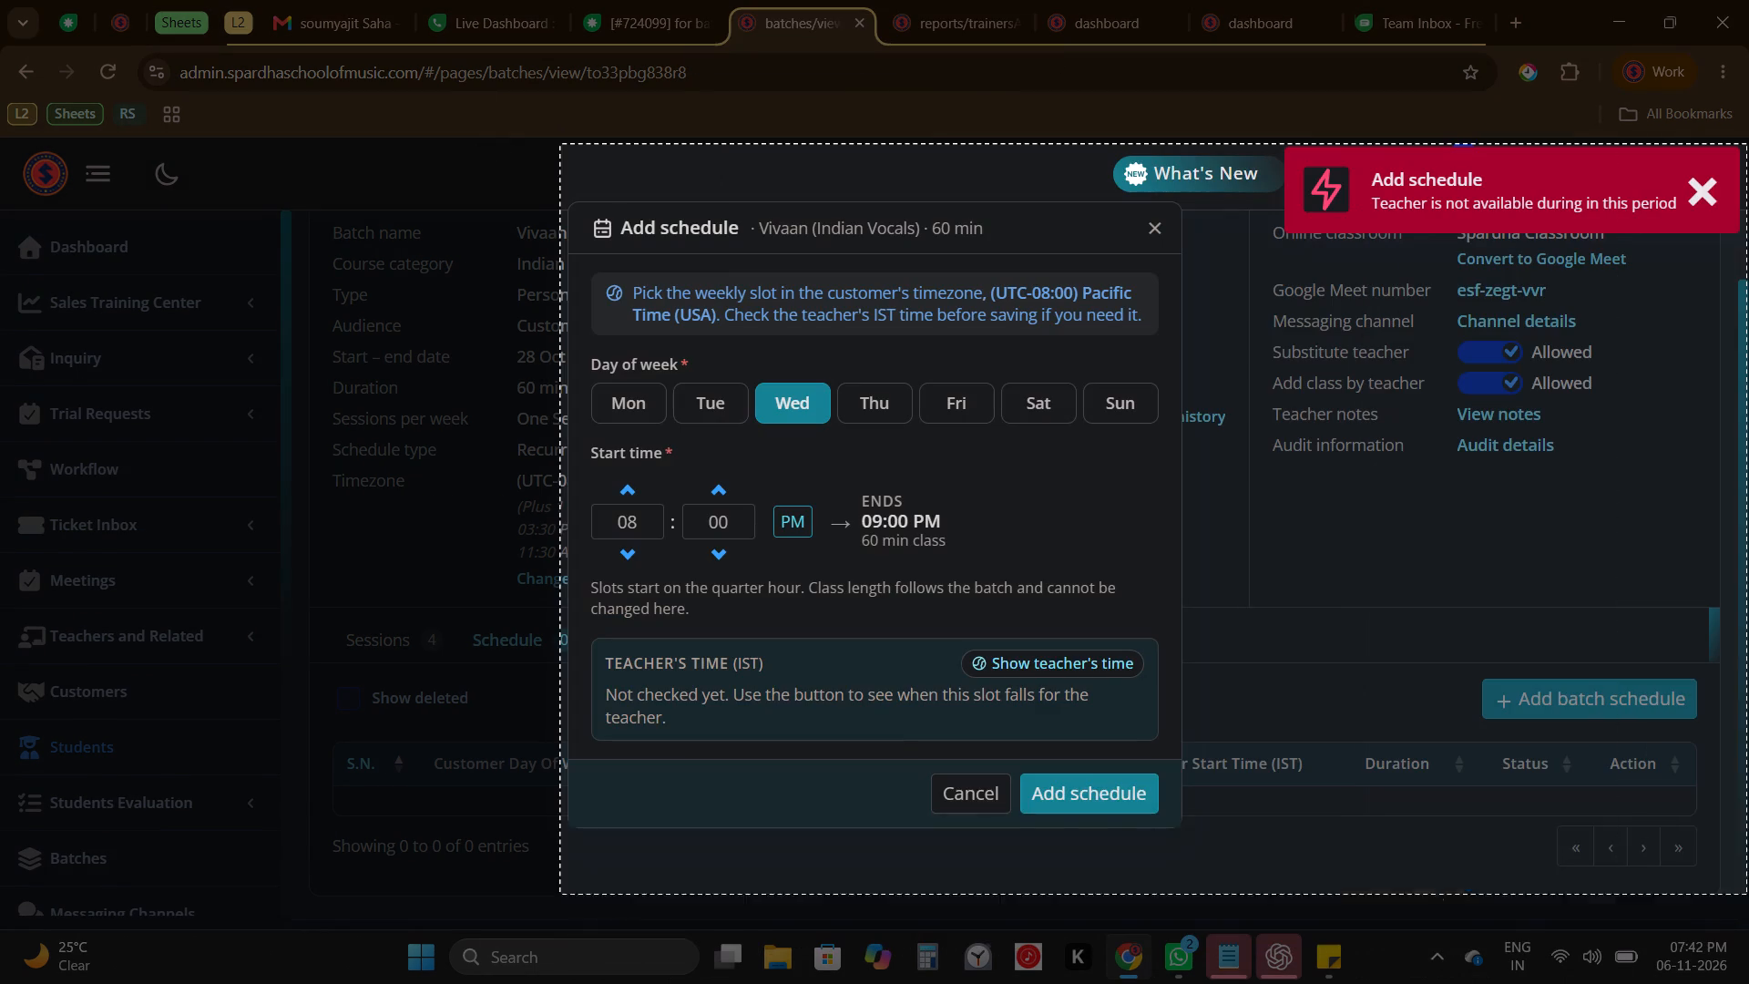
drag(1748, 864, 1743, 839)
key(ctrl+c)
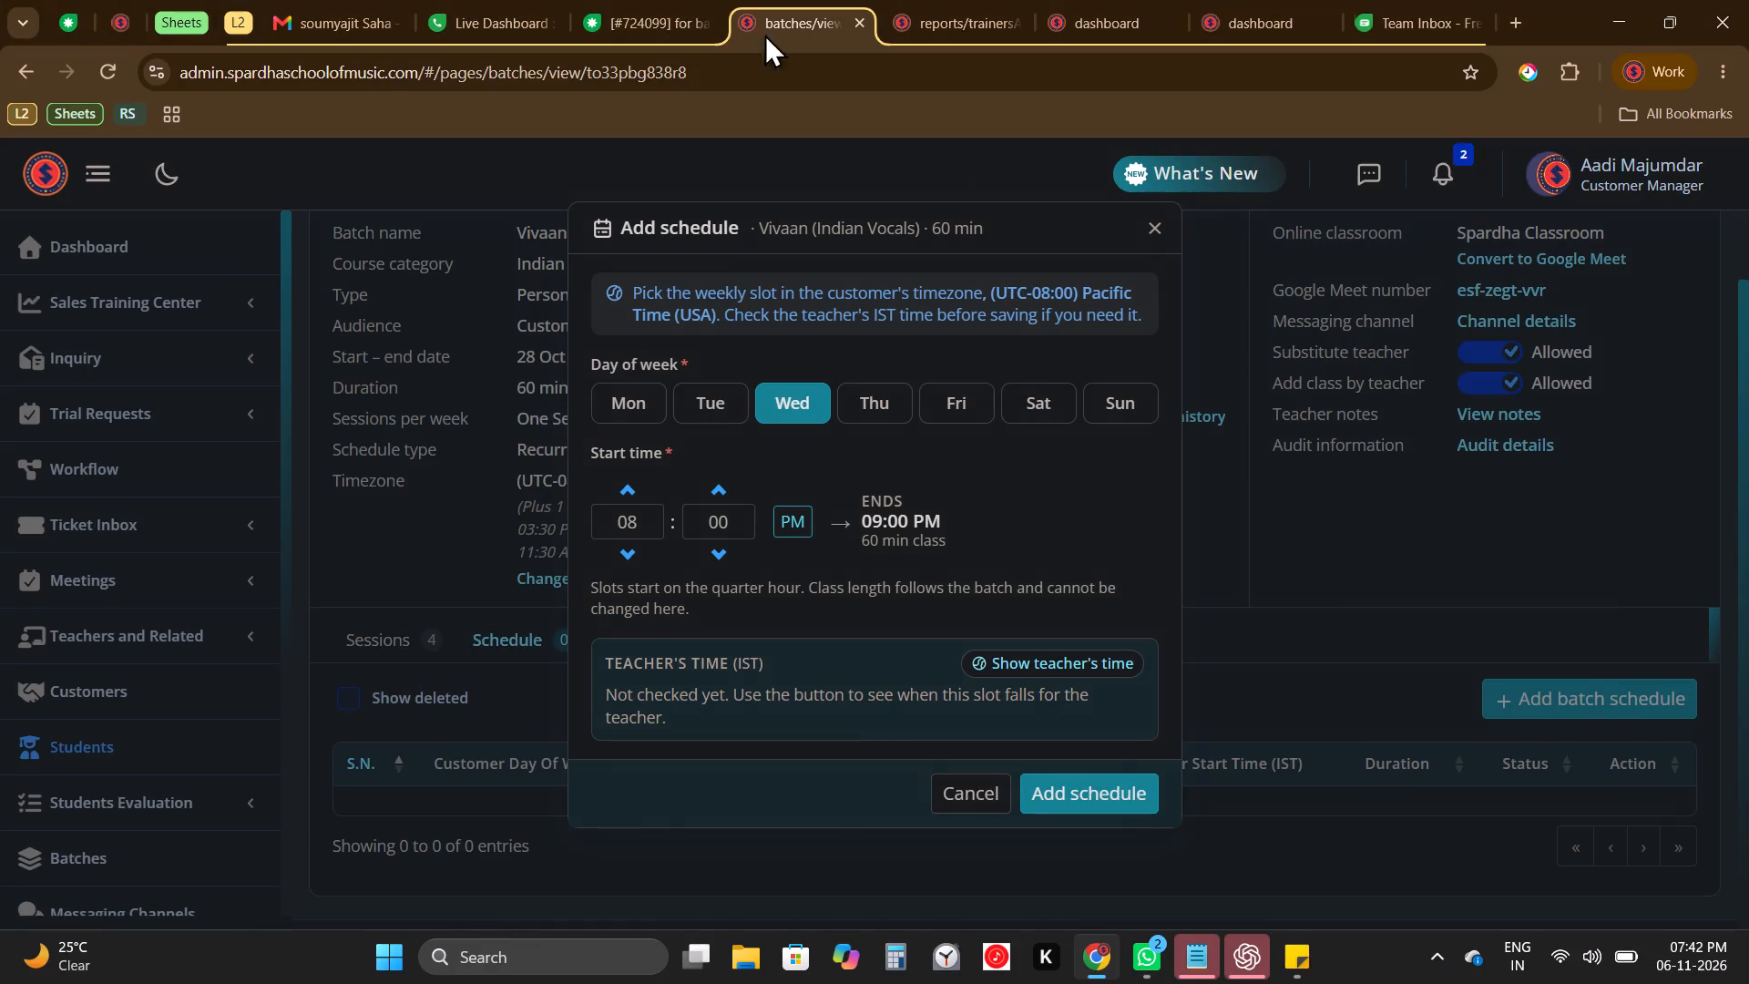
Mention the colleague with the surname Saha in the note on ticket #724099.
click(634, 0)
click(345, 622)
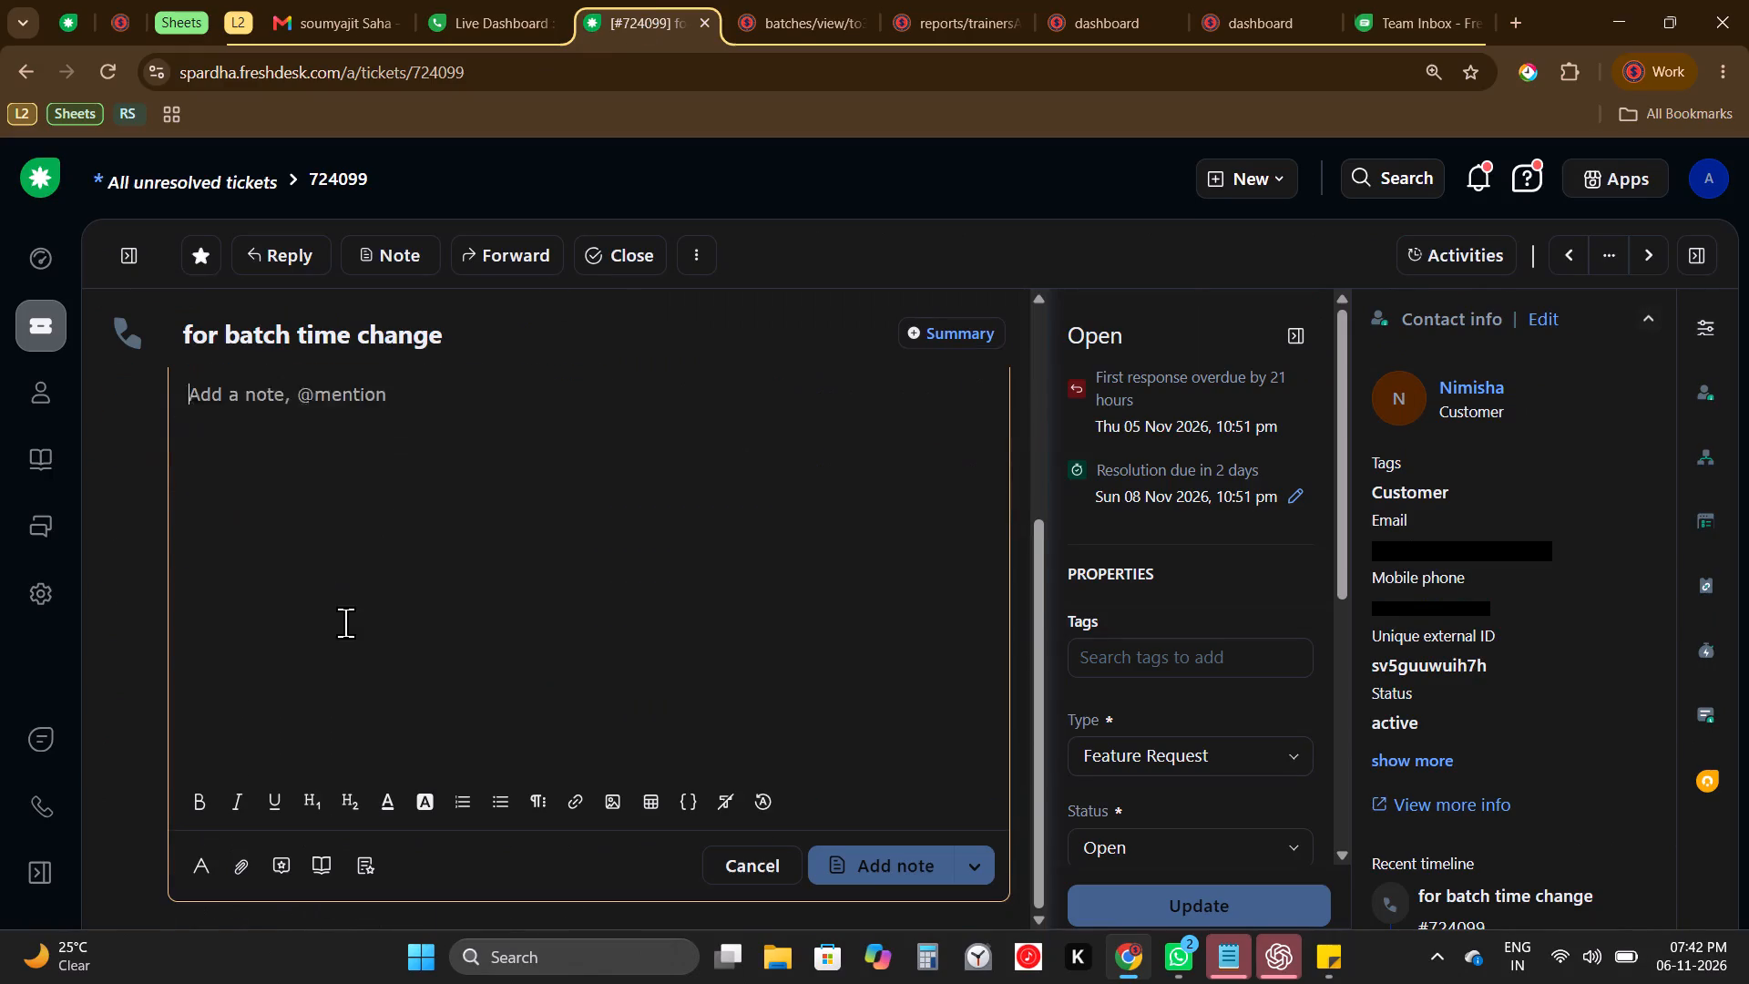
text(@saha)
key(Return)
Write in the note: "I'm unable to add the requested slot. Could you please try it from your end.".
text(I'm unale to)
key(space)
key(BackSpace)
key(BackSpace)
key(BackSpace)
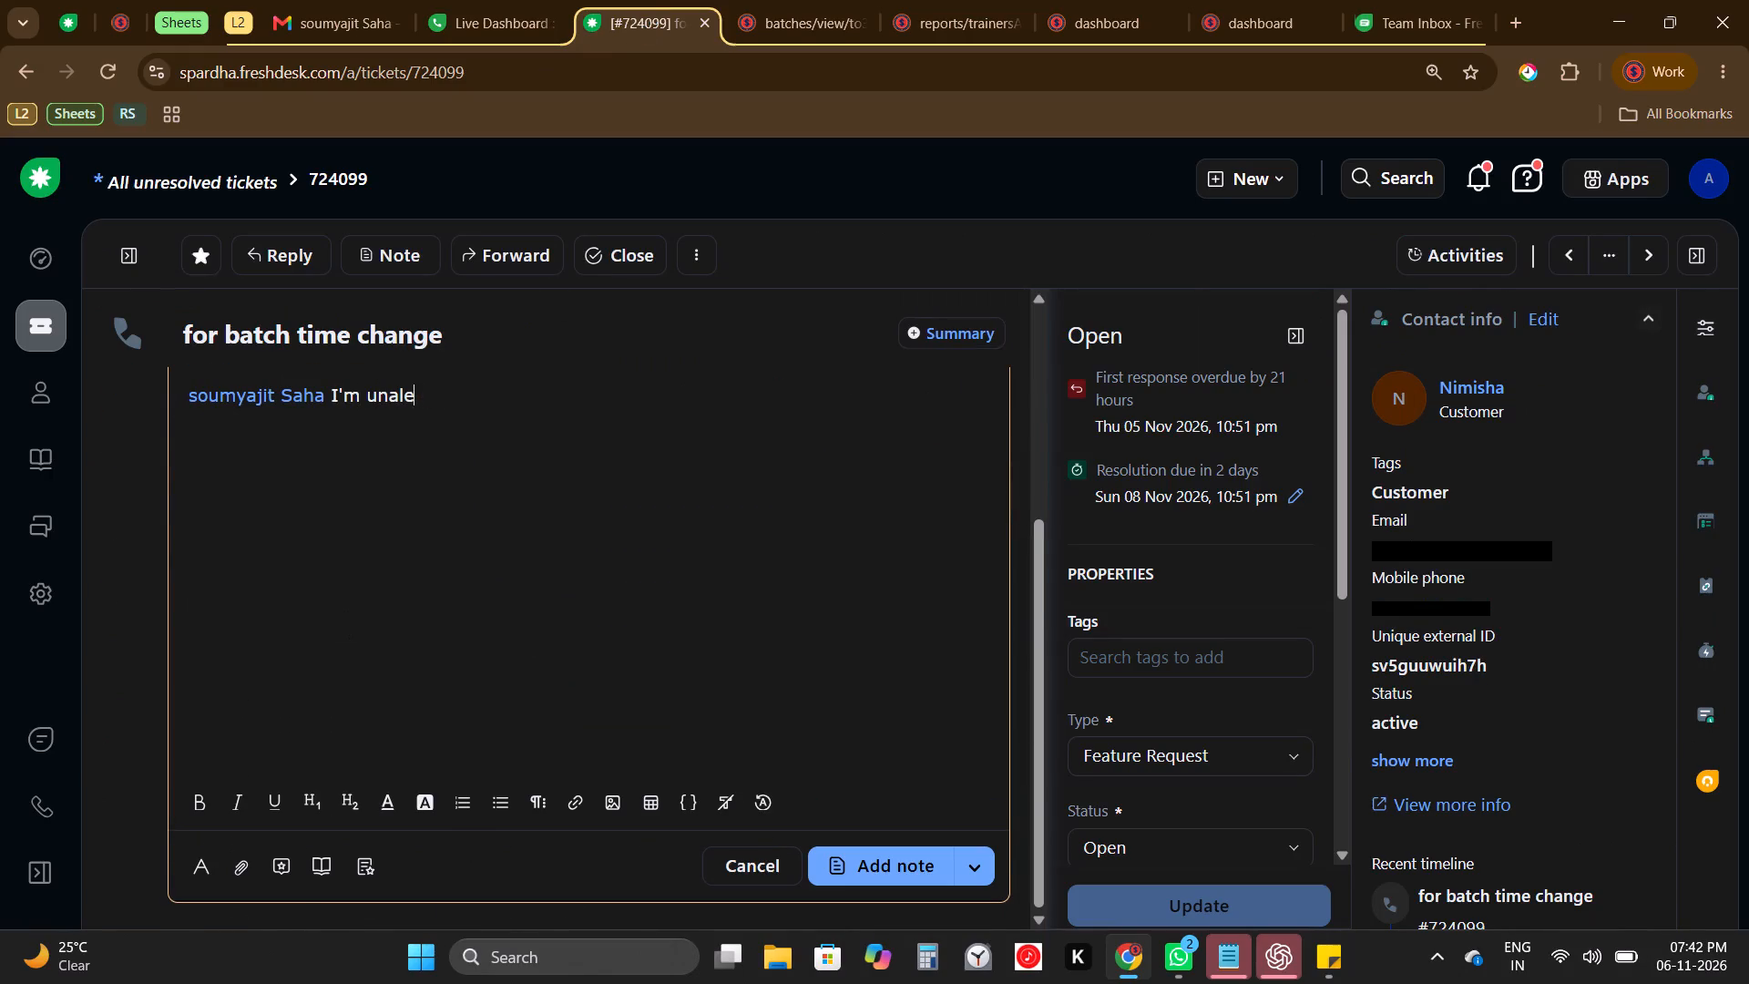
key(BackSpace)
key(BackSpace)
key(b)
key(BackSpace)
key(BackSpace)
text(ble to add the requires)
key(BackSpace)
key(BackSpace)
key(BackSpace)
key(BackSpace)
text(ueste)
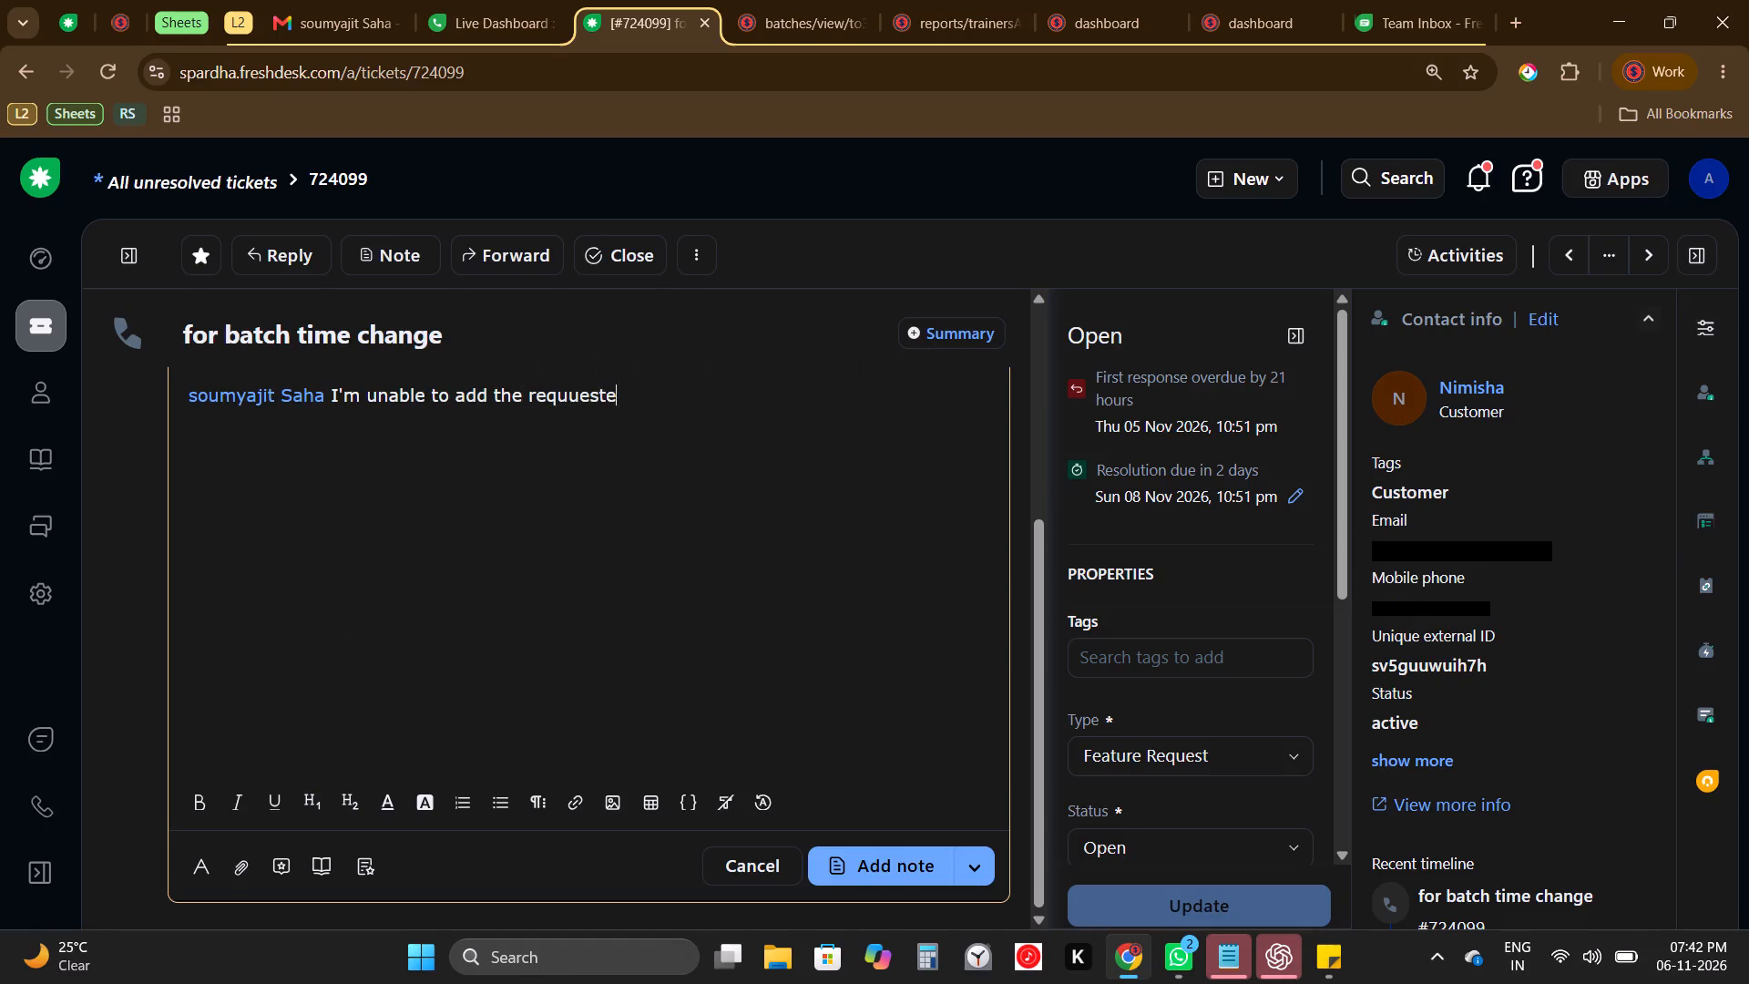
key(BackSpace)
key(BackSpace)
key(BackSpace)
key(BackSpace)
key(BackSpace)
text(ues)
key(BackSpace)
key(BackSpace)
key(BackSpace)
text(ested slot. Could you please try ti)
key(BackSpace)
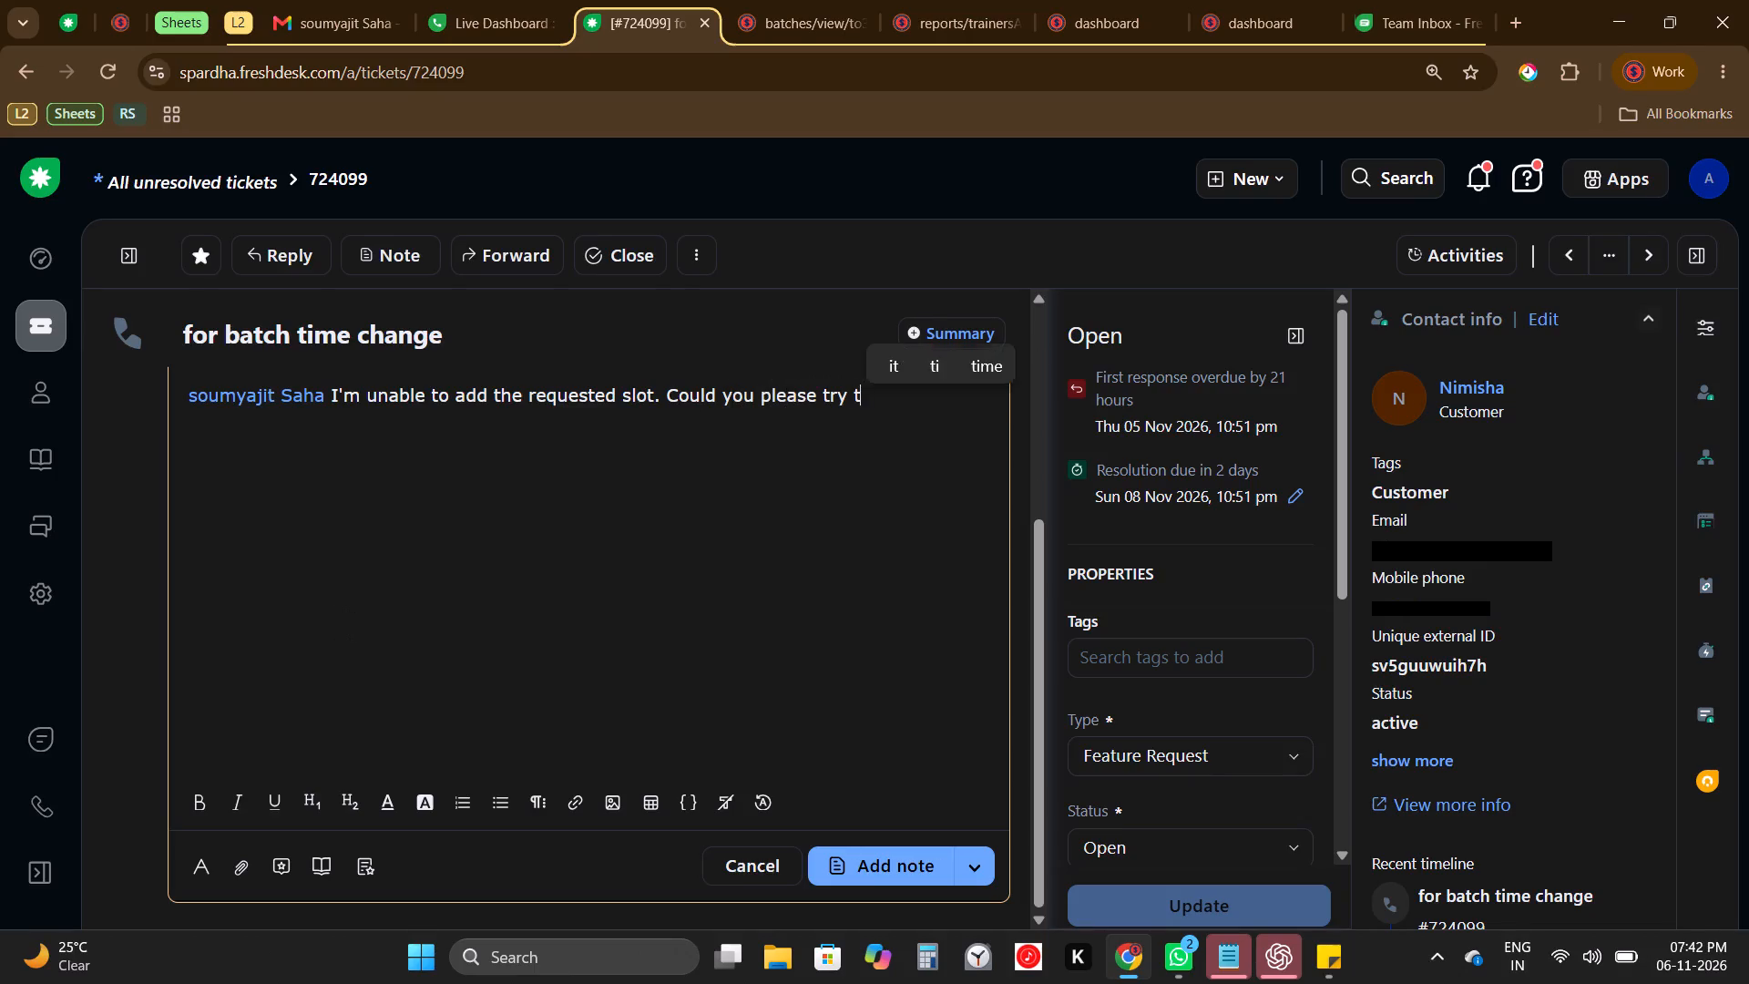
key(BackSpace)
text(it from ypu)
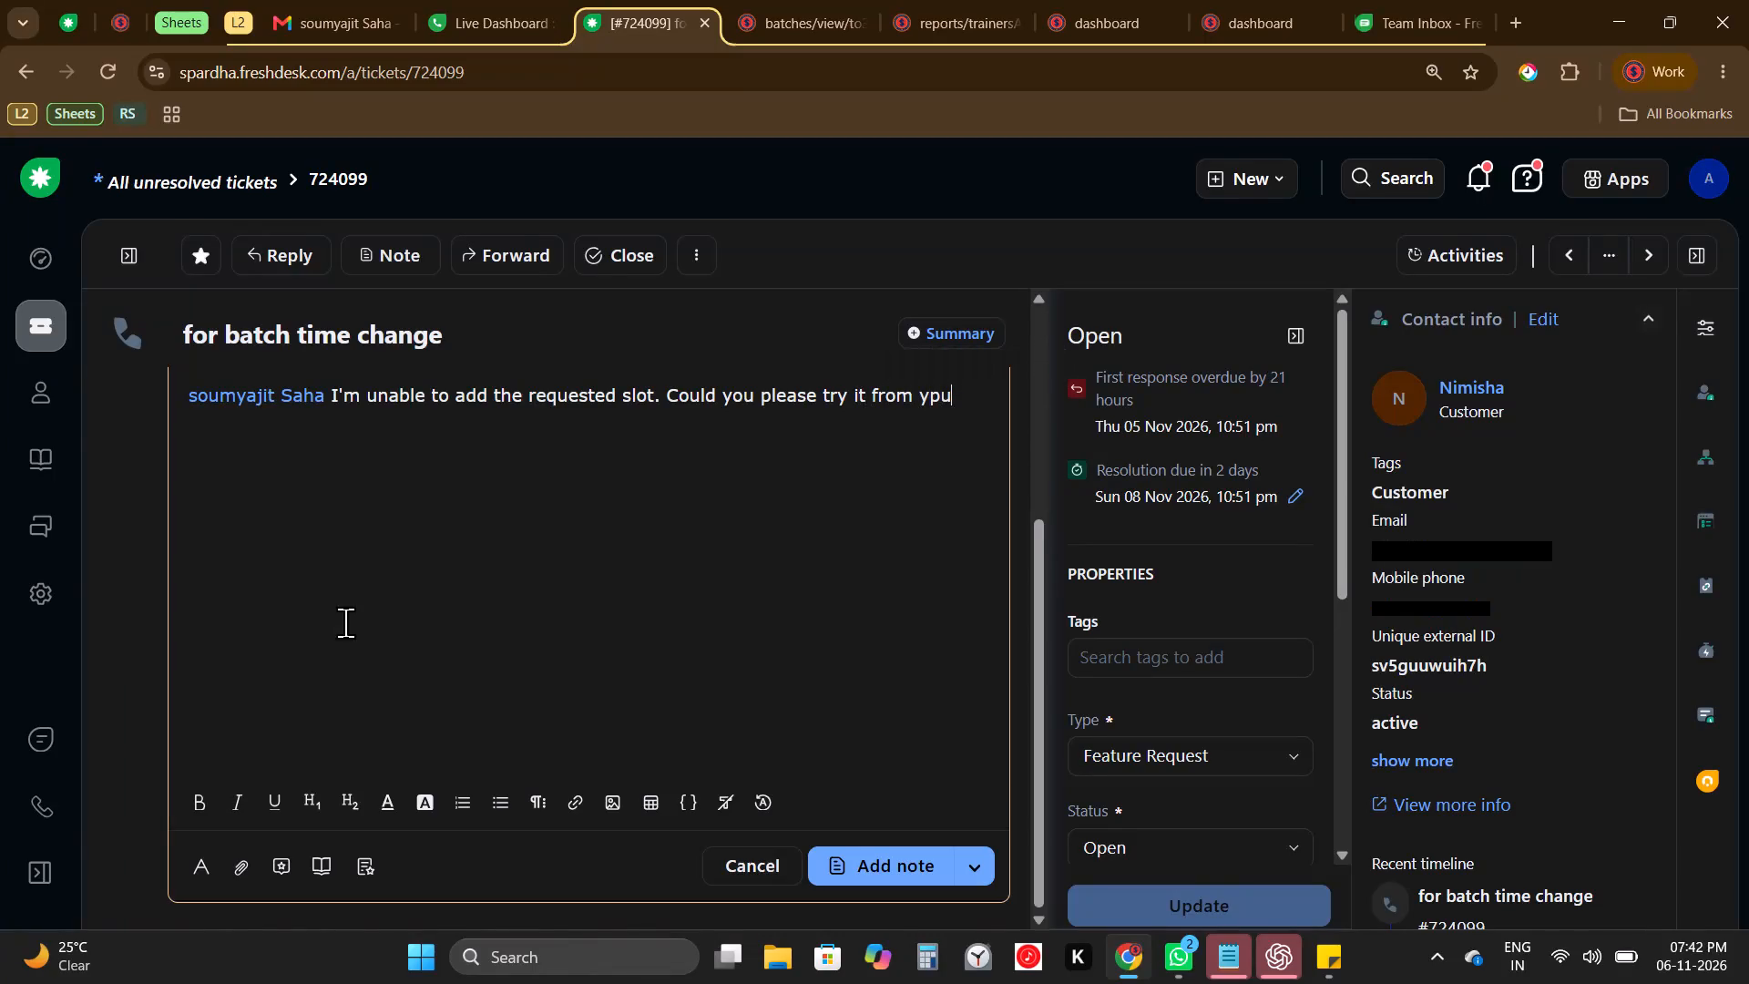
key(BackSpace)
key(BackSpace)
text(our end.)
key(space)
Paste the copied Add schedule screenshot below the note's text, leaving a blank line between them.
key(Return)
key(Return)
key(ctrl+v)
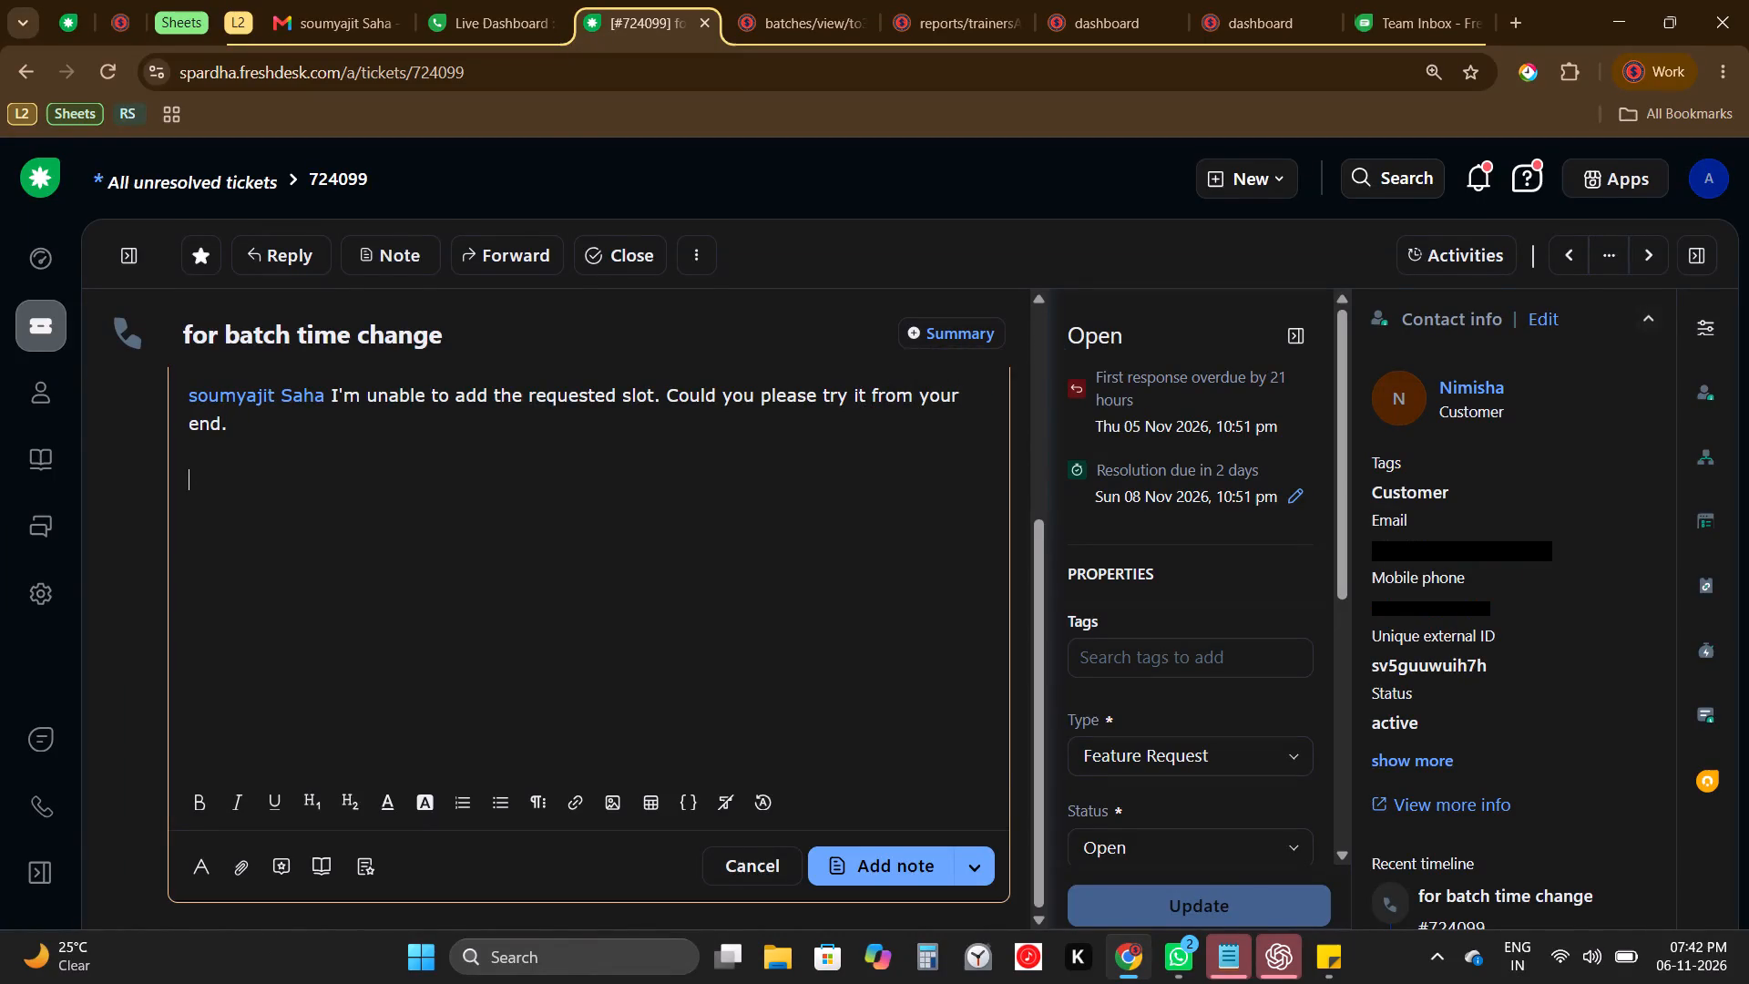
Capture and copy the Wednesday, 25 Nov row of the availability report with its time headers, and return to the ticket.
click(947, 0)
key(Print)
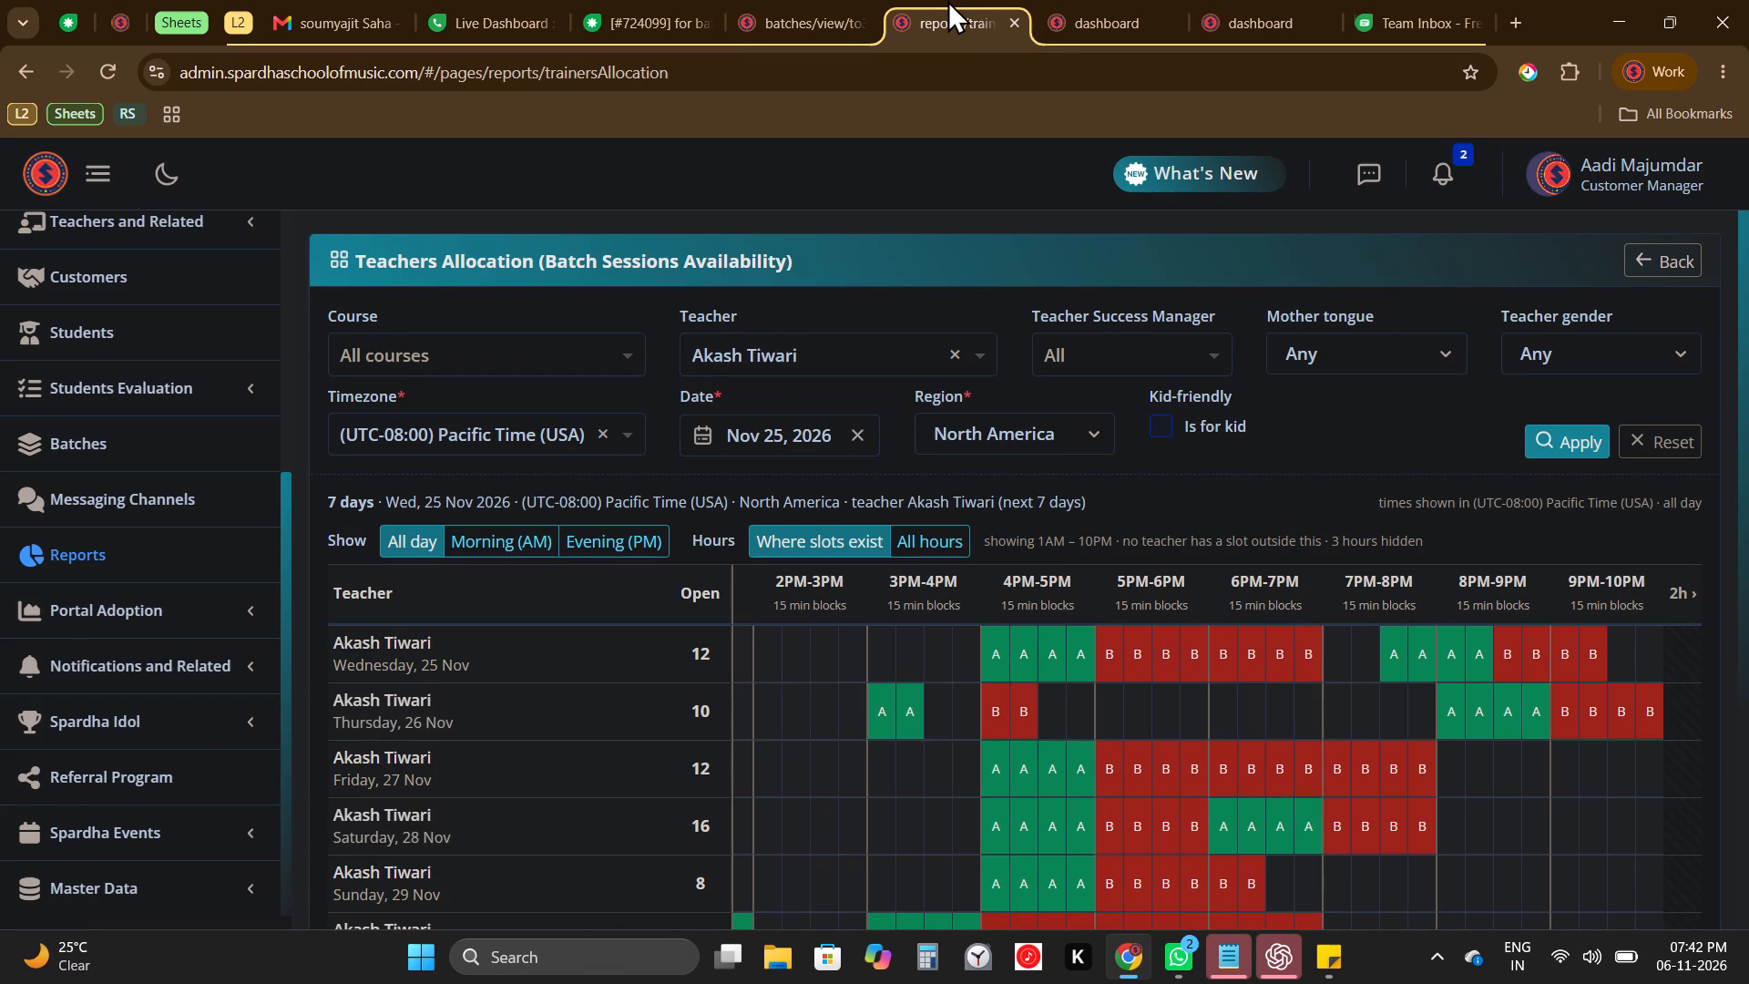
drag(324, 567, 780, 862)
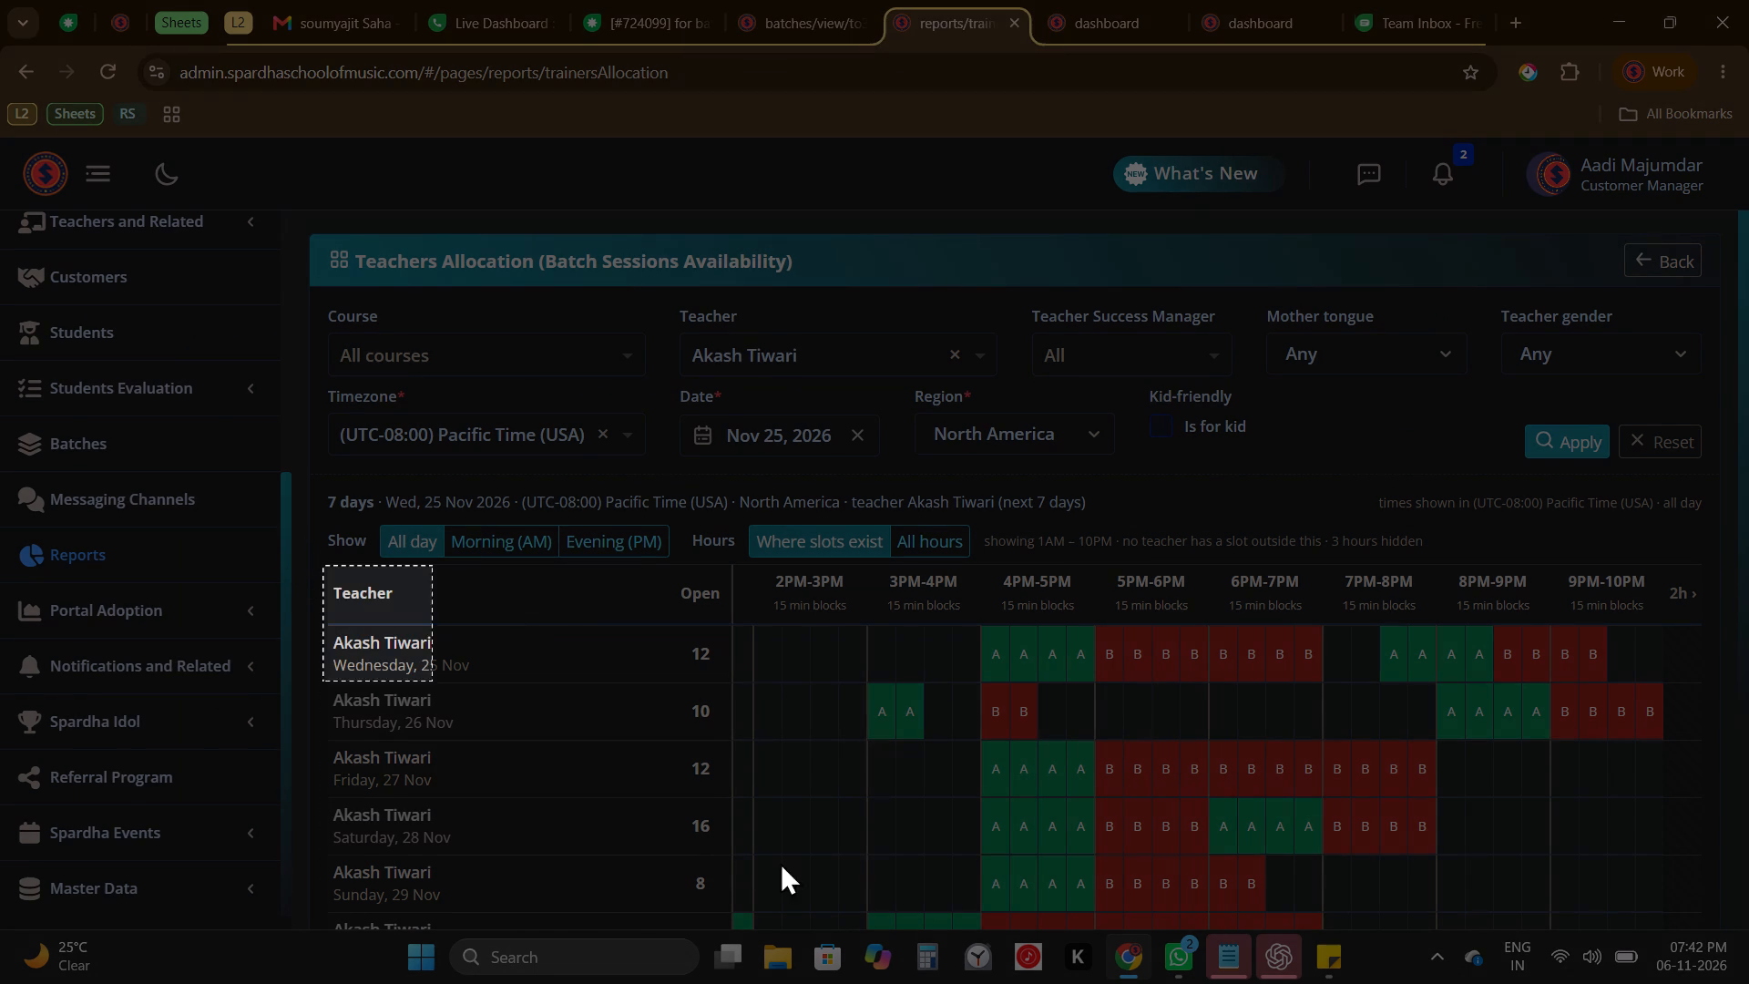
drag(780, 862, 1614, 685)
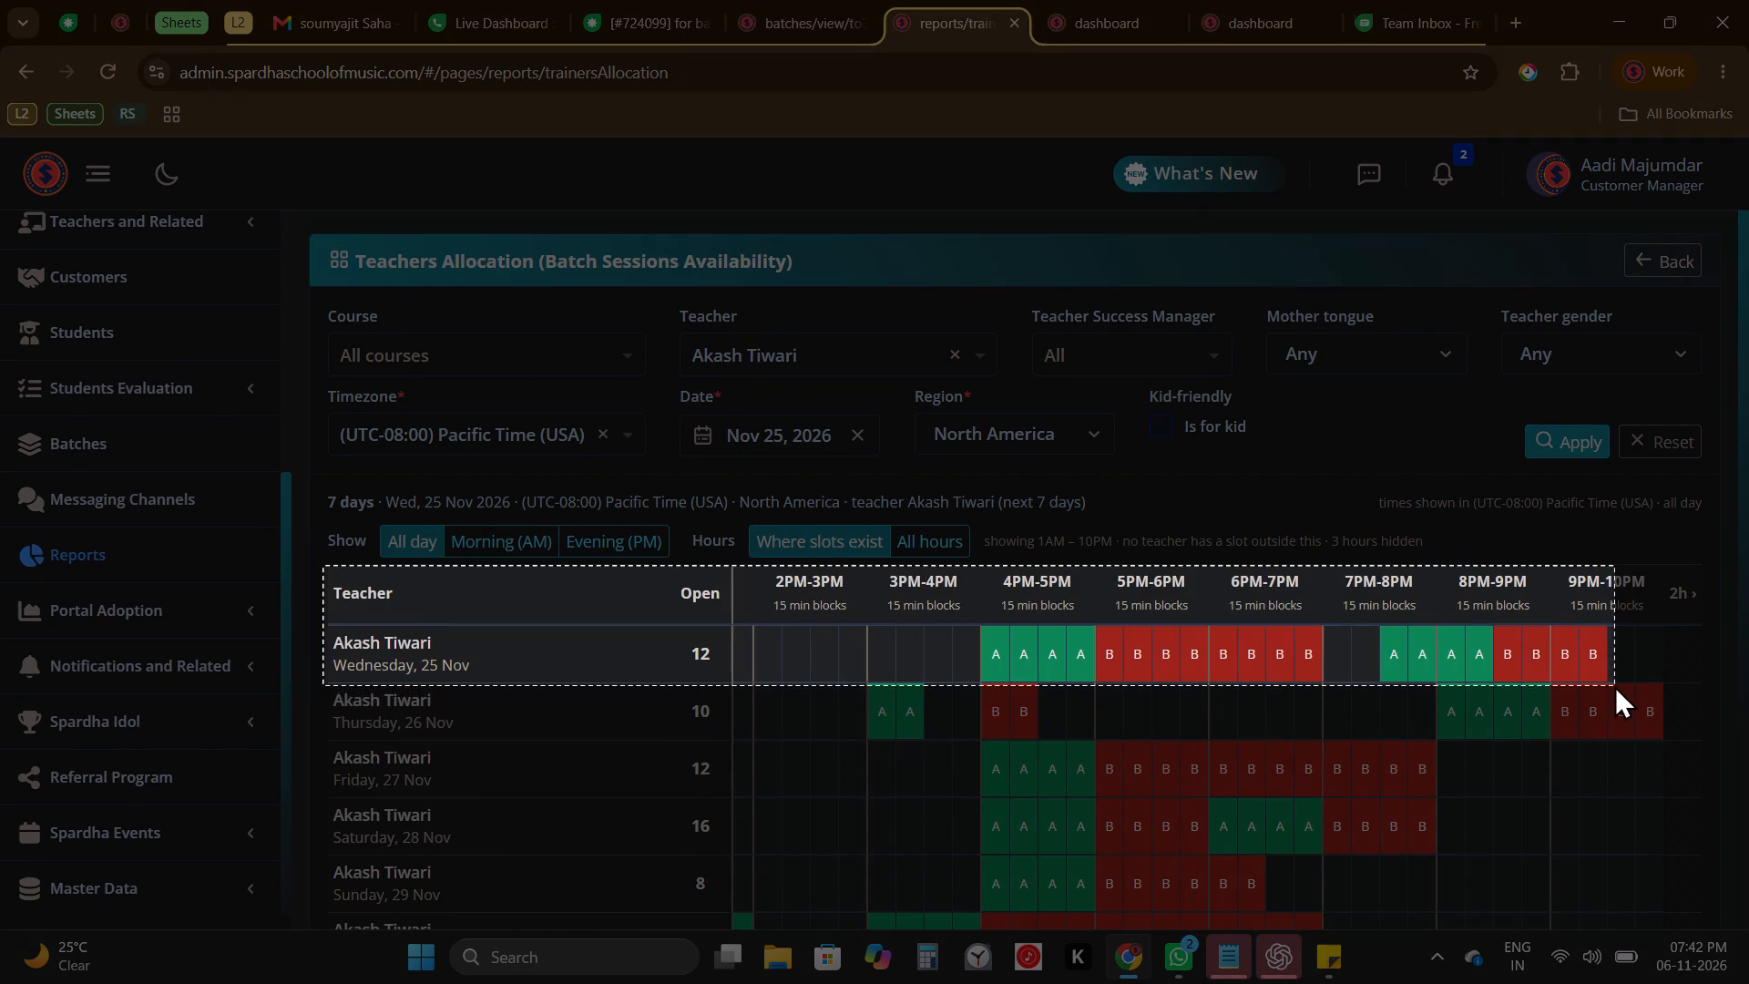
key(ctrl+c)
click(717, 0)
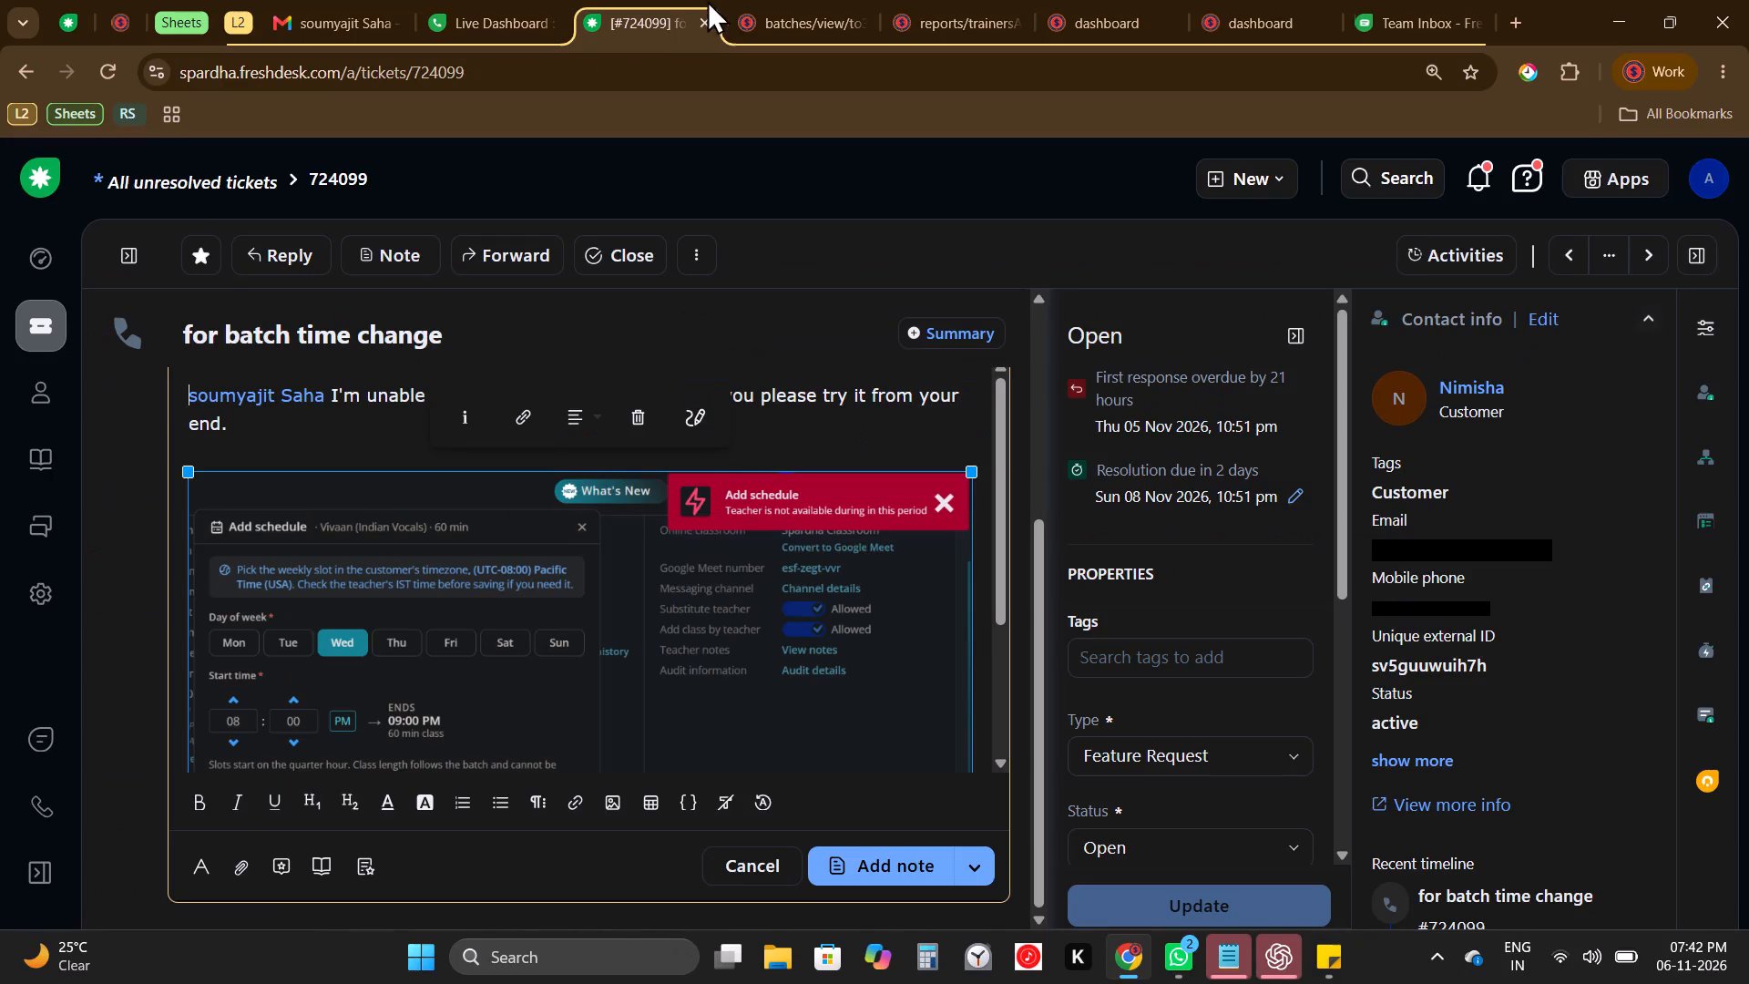
Paste the copied Wednesday, 25 Nov availability row between the note's text and the Add schedule screenshot.
click(970, 447)
key(Return)
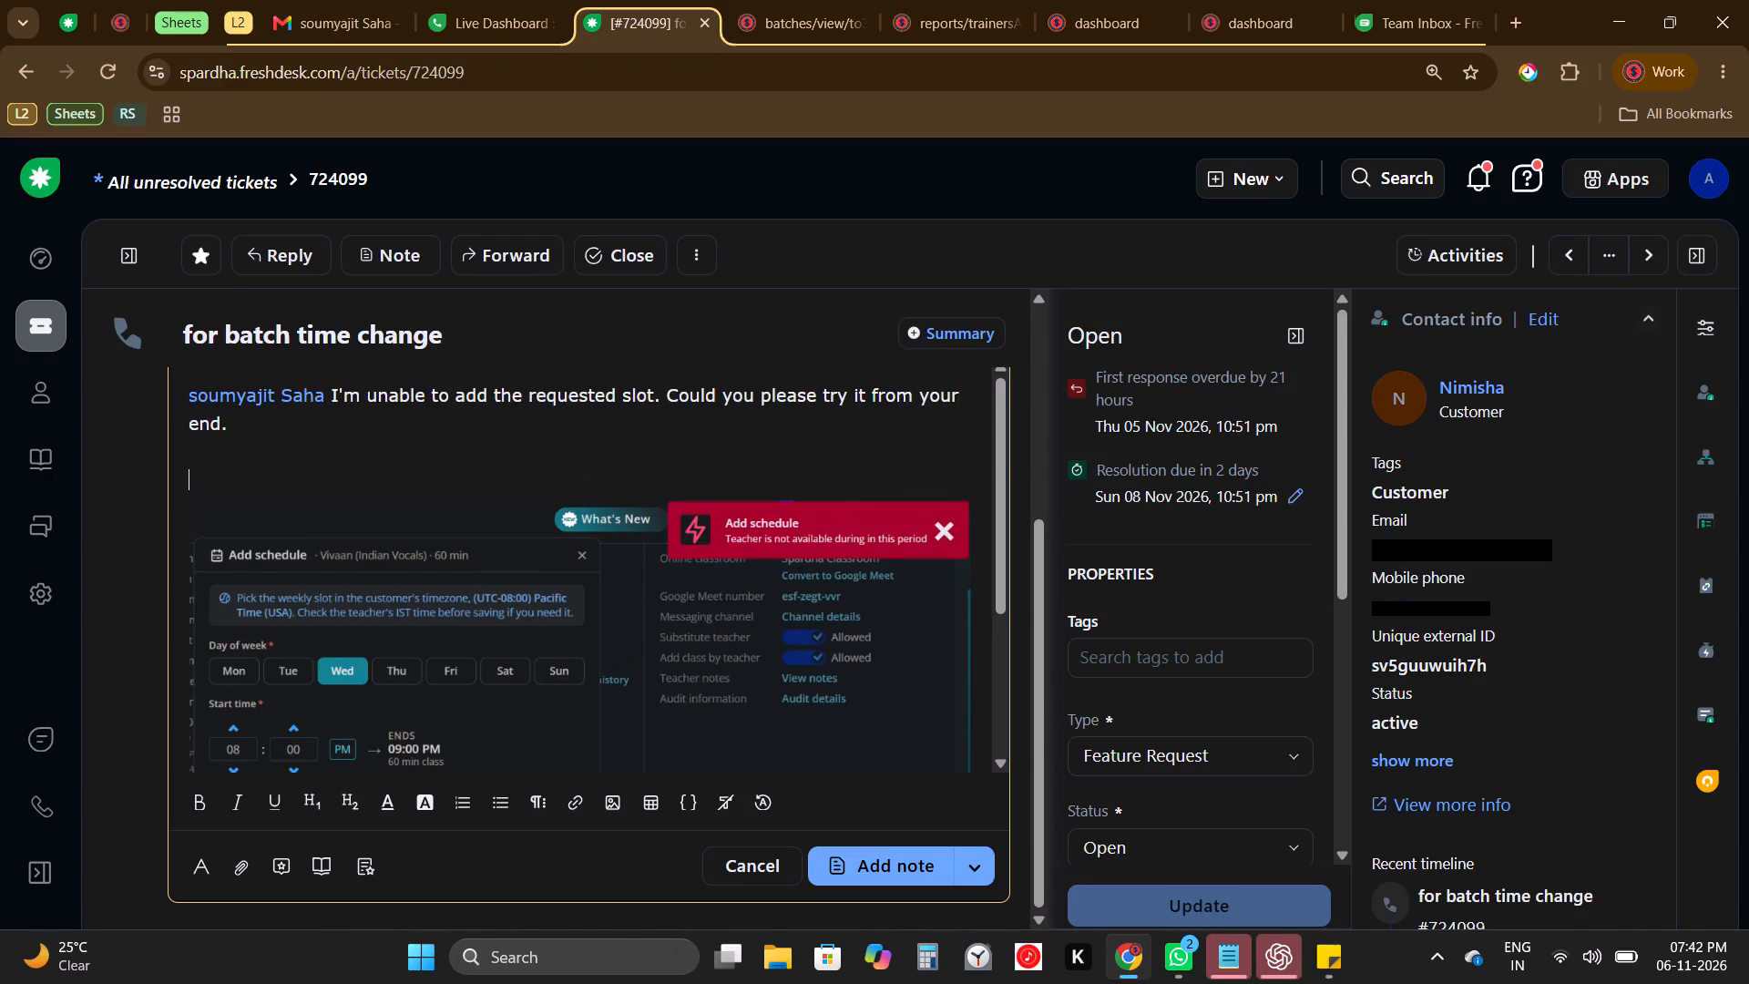
key(Up)
key(ctrl+v)
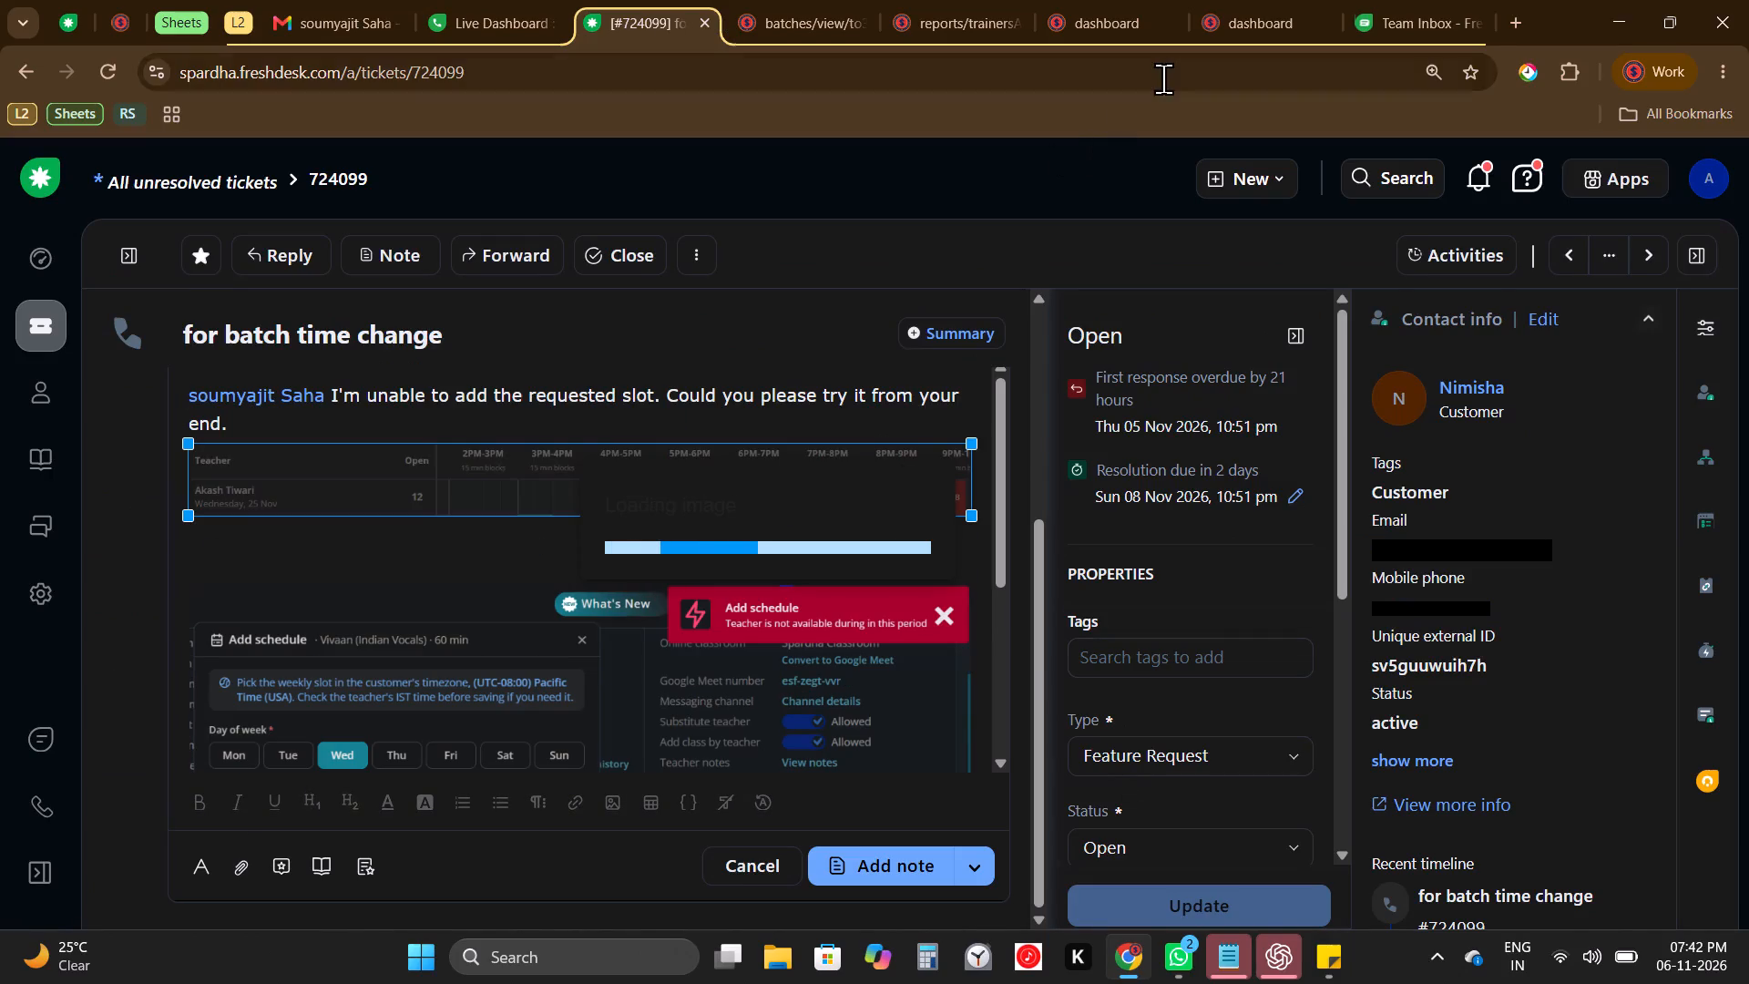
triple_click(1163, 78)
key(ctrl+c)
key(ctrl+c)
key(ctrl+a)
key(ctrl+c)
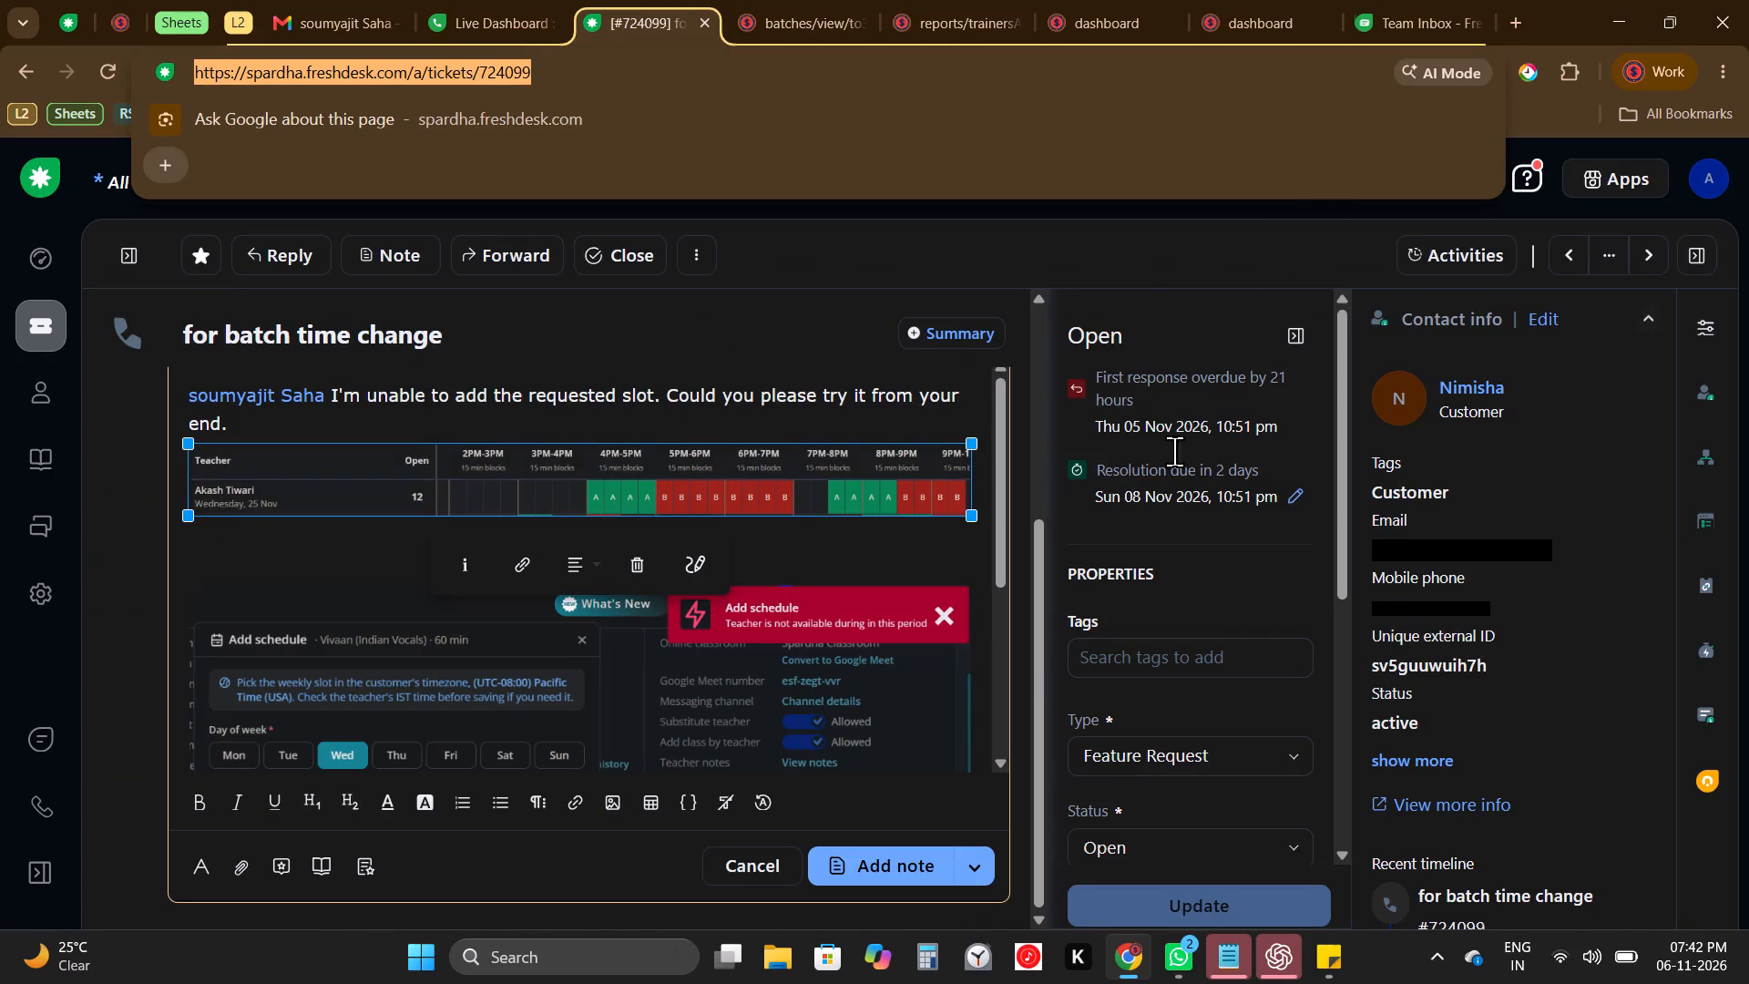
drag(1142, 841, 1202, 801)
click(1202, 801)
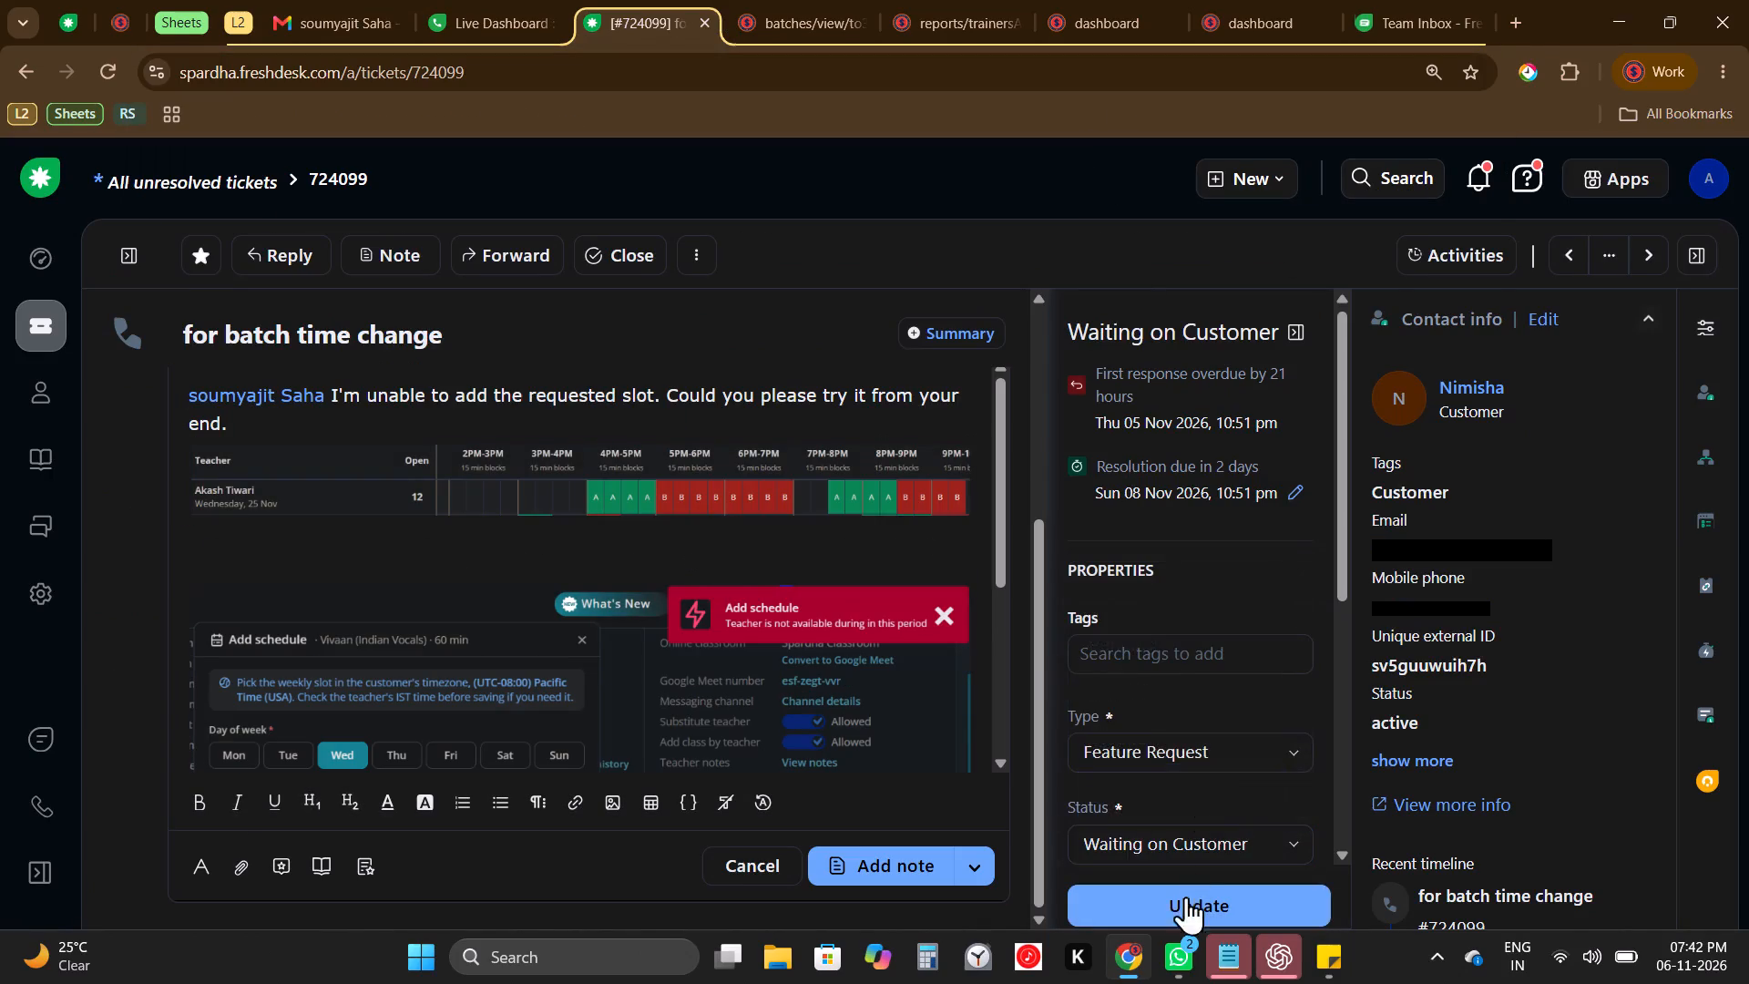
click(1187, 917)
click(870, 865)
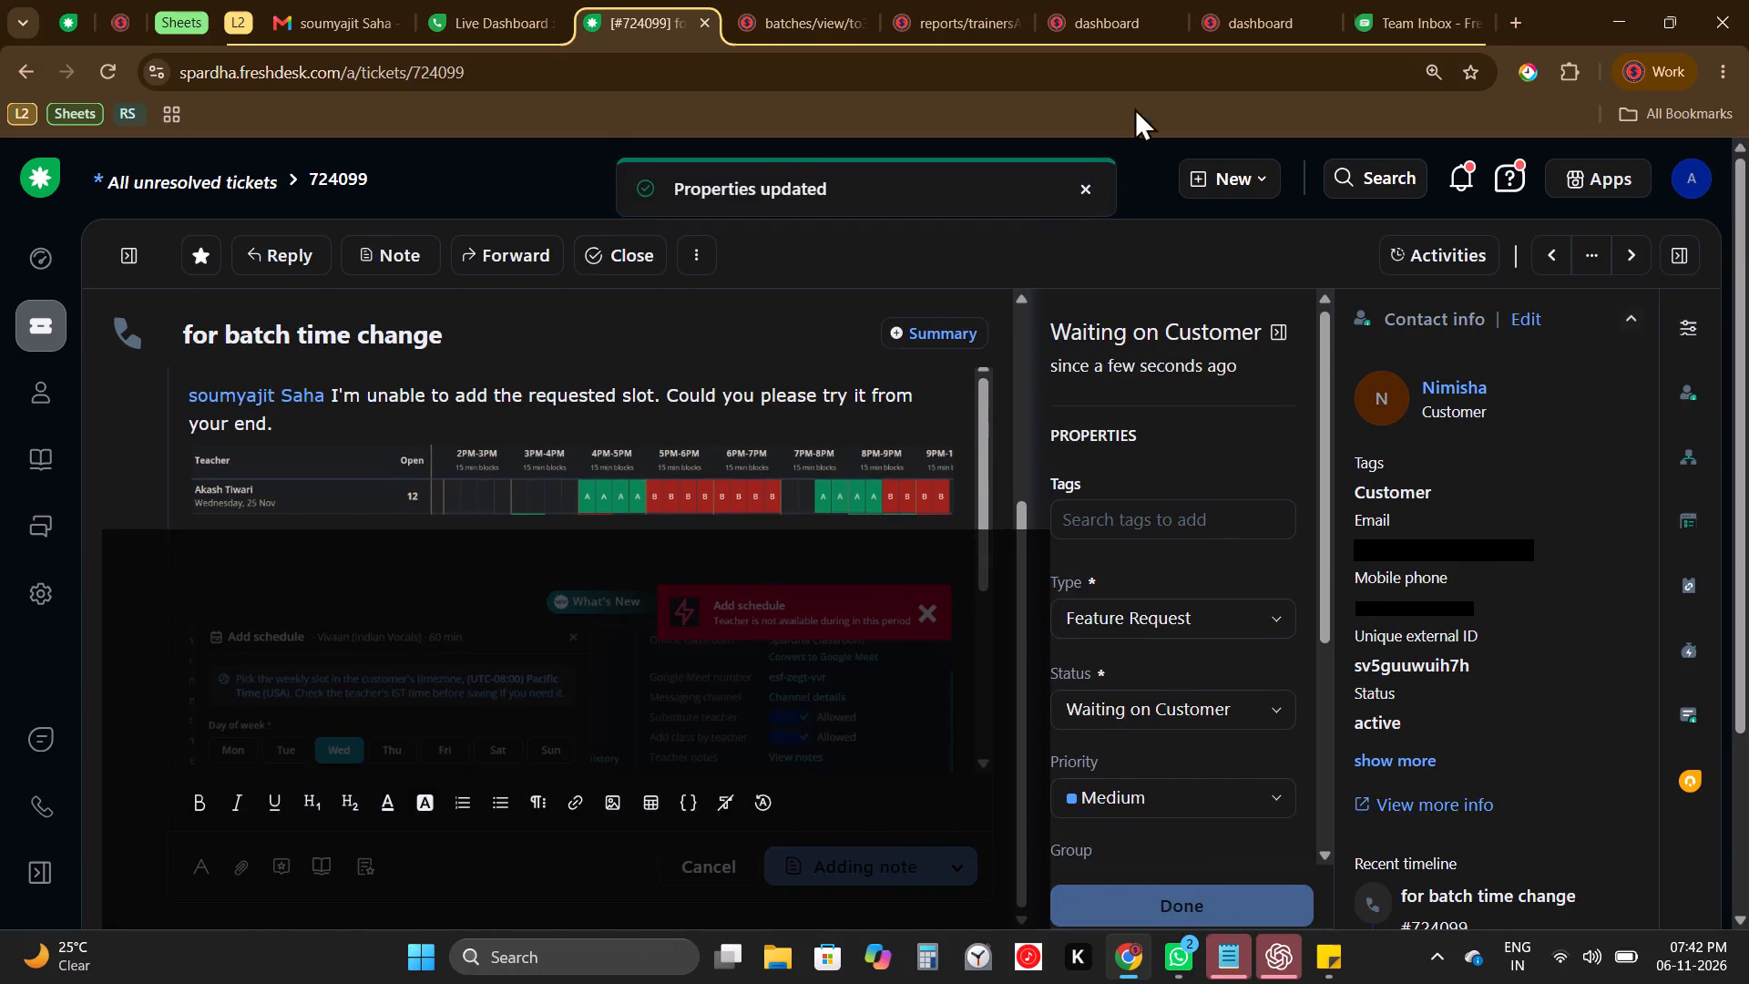
Copy the web address of ticket #724099 and switch to Gmail chat.
triple_click(1216, 77)
key(ctrl+c)
click(316, 0)
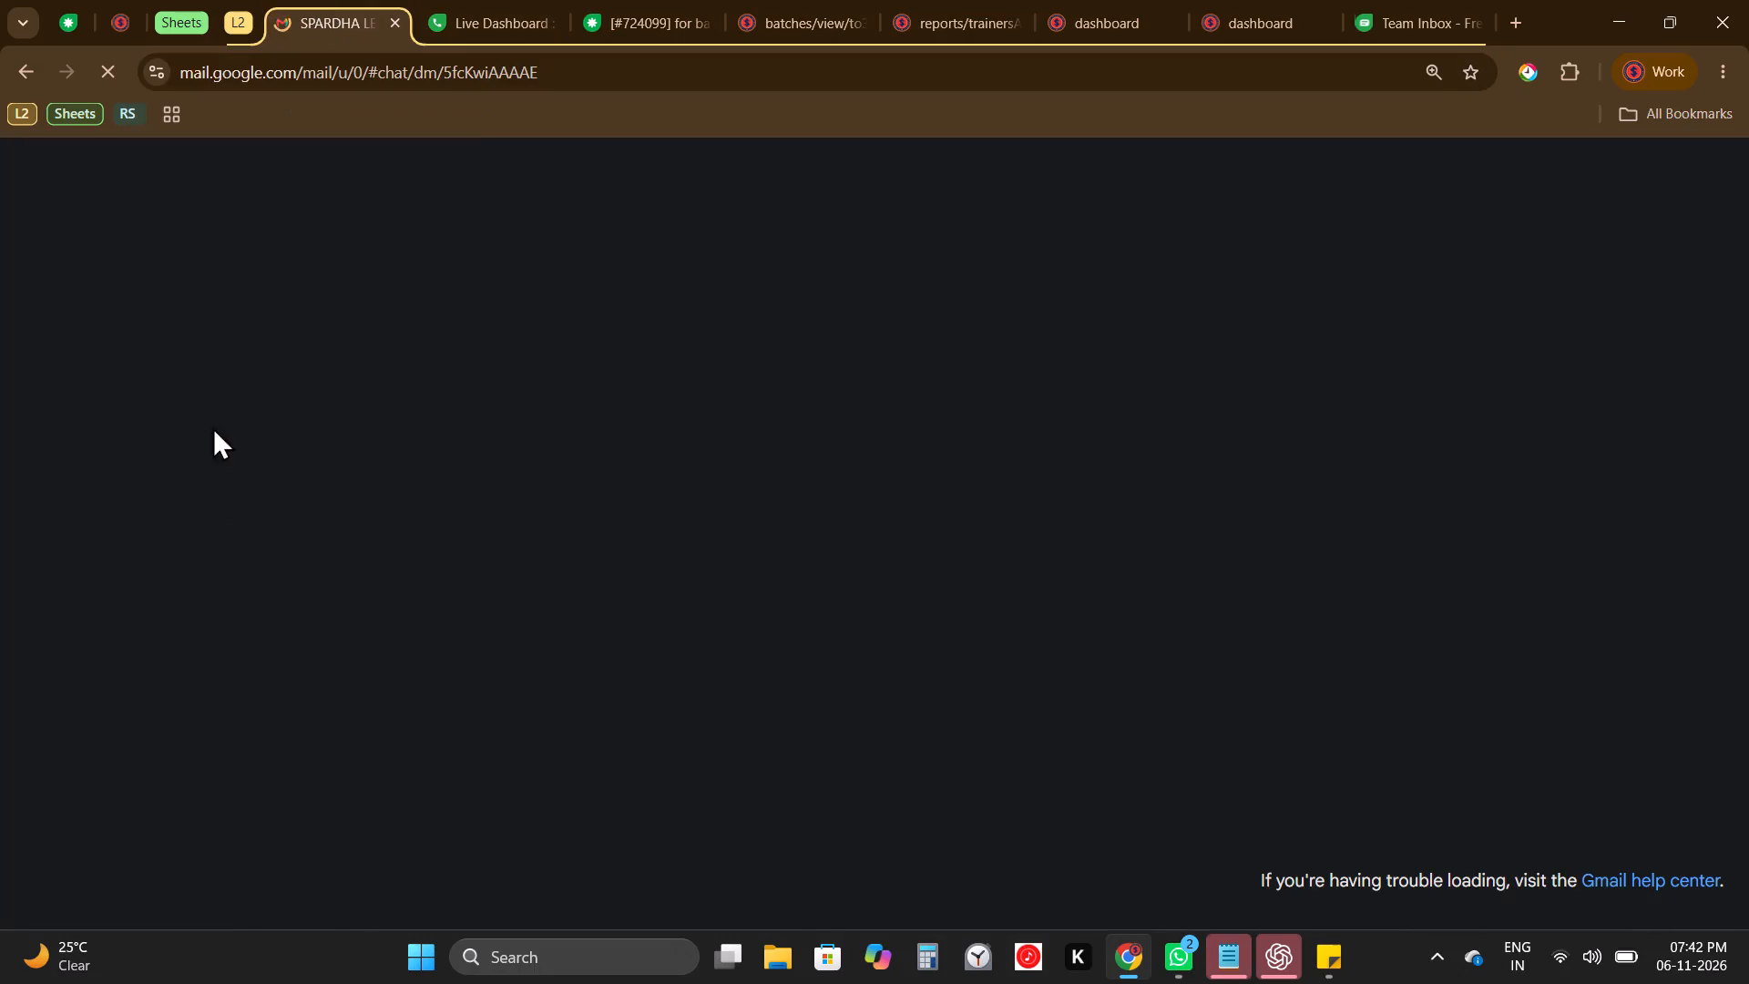
Switch to the Freshcaller Live Dashboard and set the call availability status to Available.
click(506, 0)
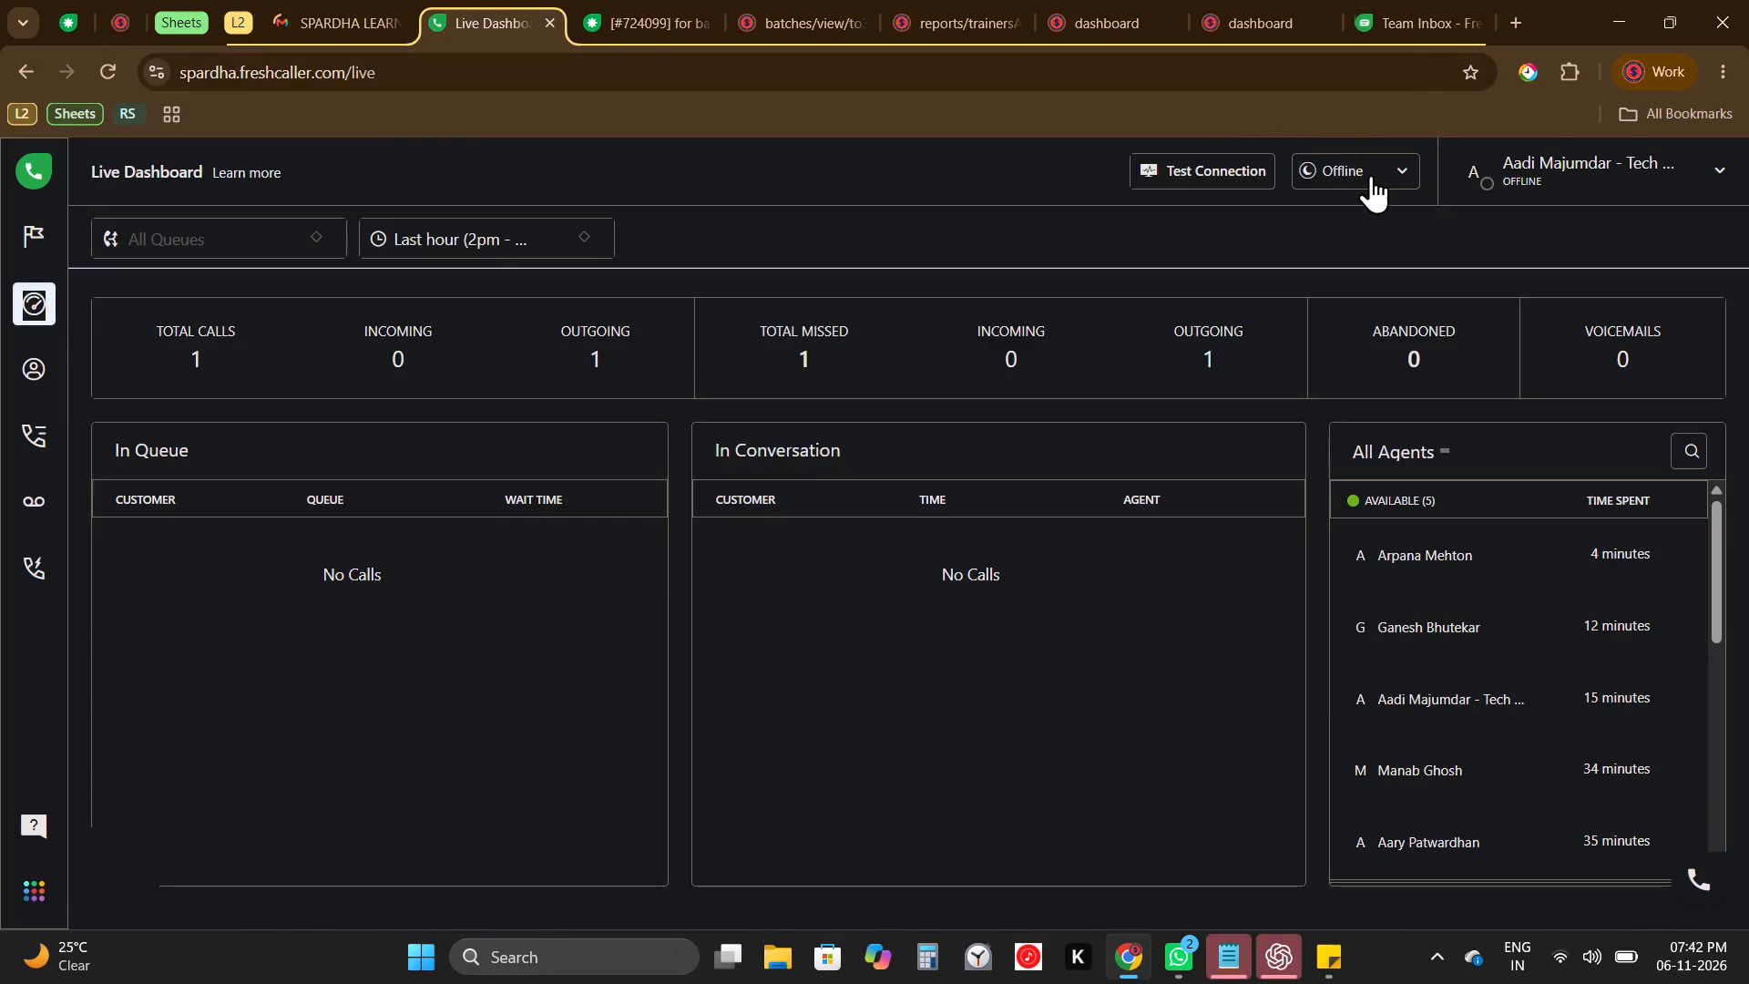
click(1371, 175)
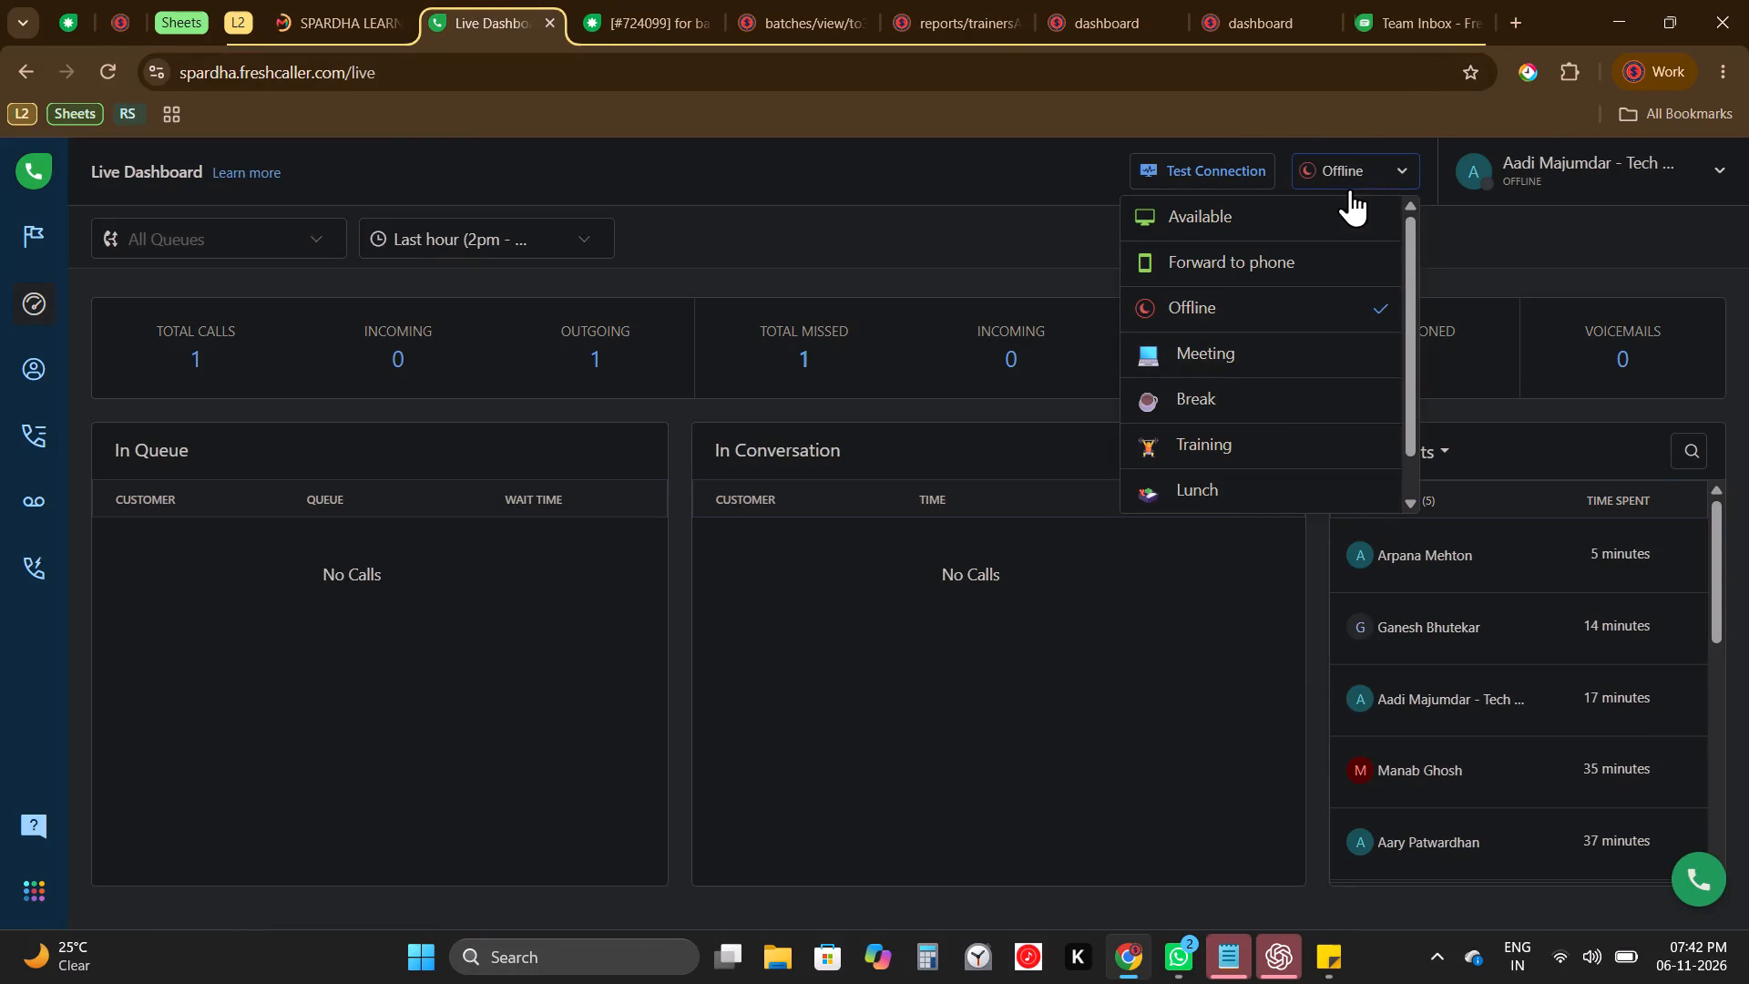
drag(1350, 189, 1345, 200)
click(1345, 200)
click(1385, 162)
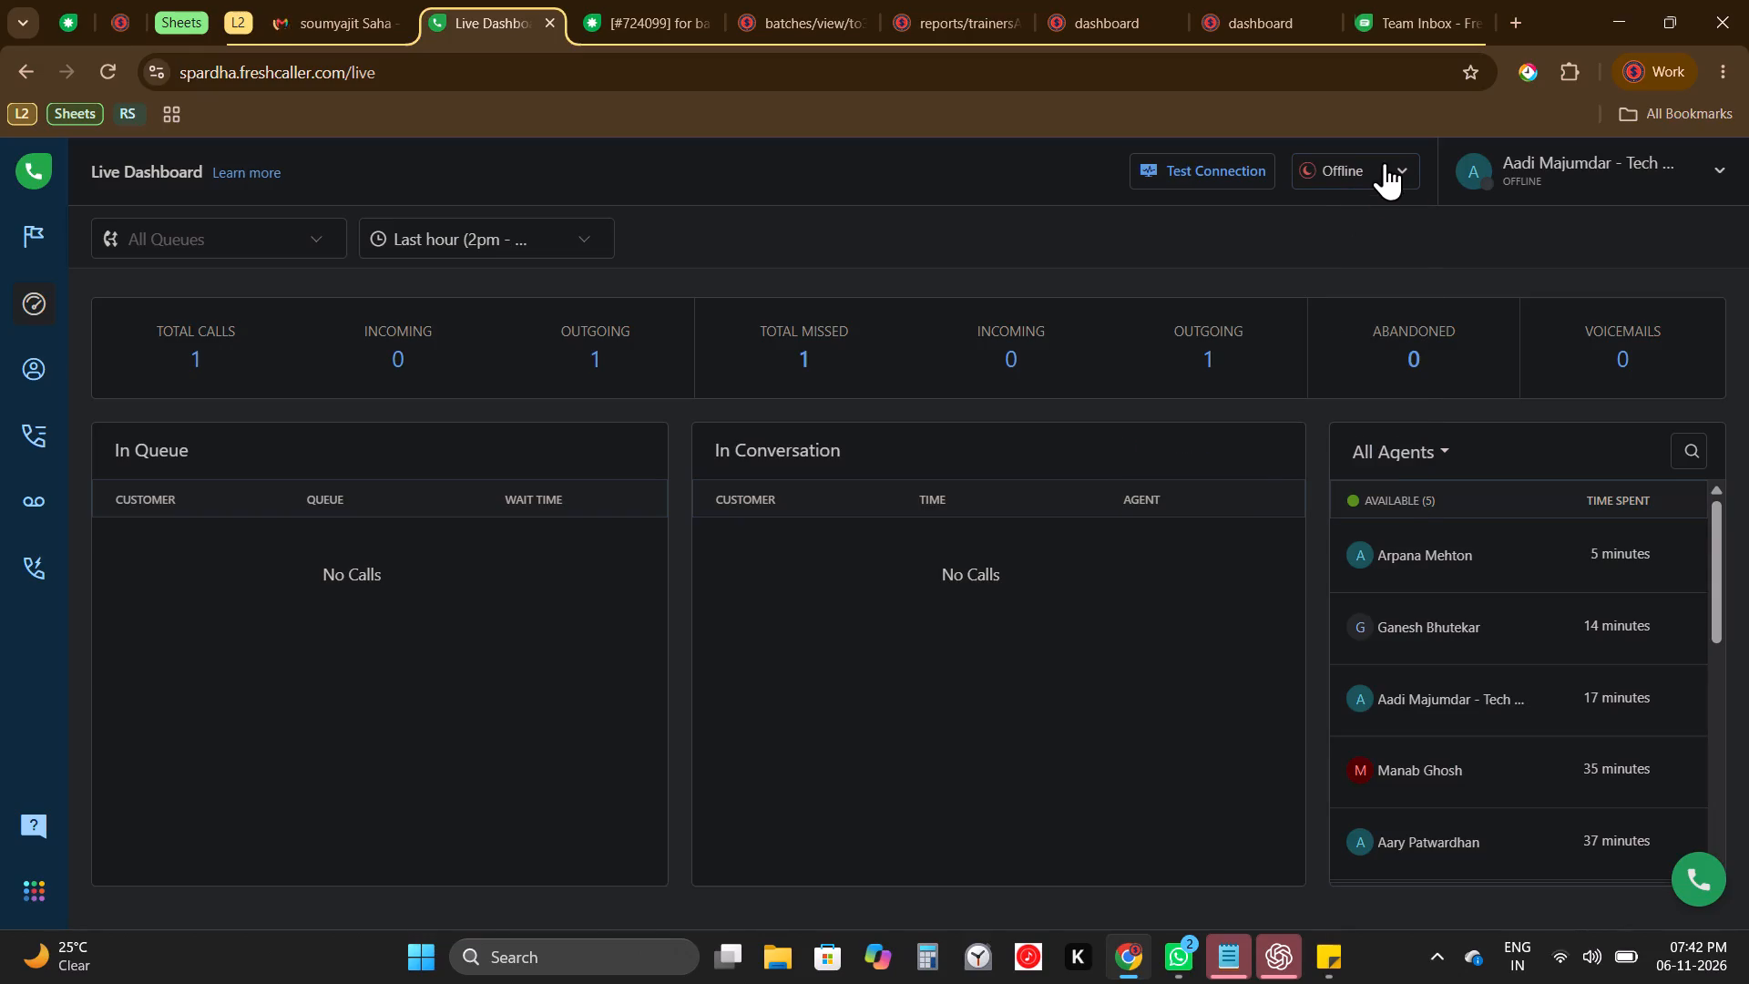
click(1344, 200)
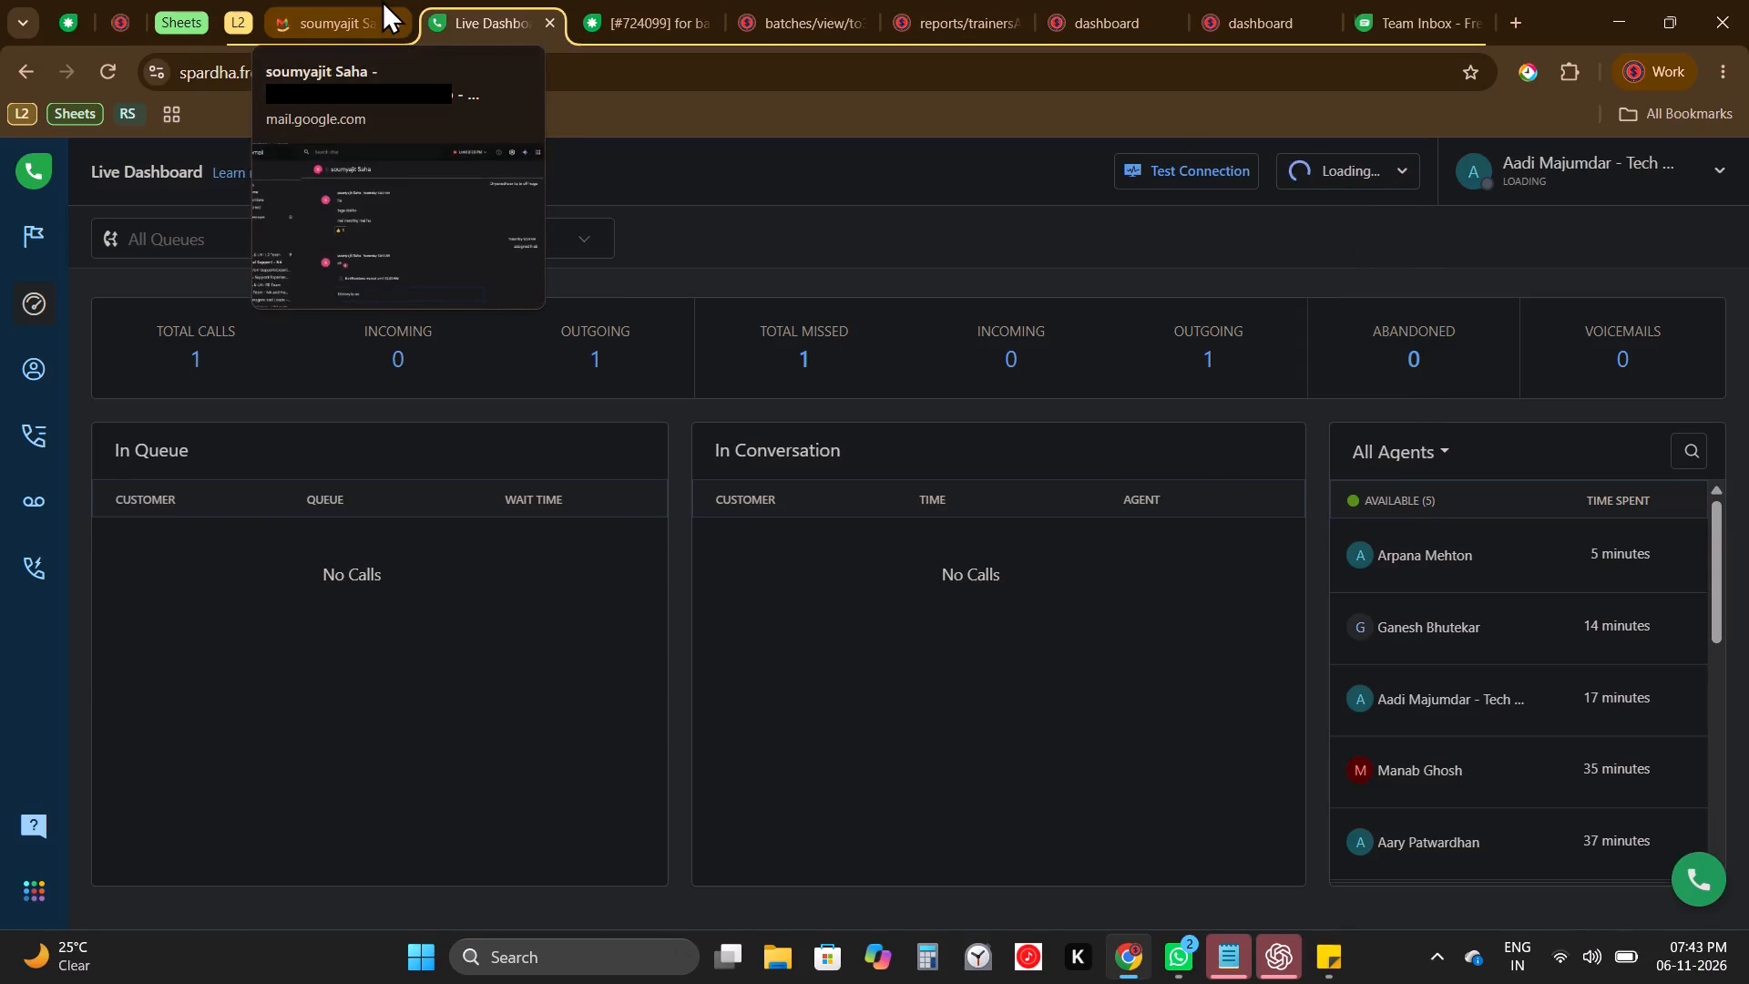
click(382, 0)
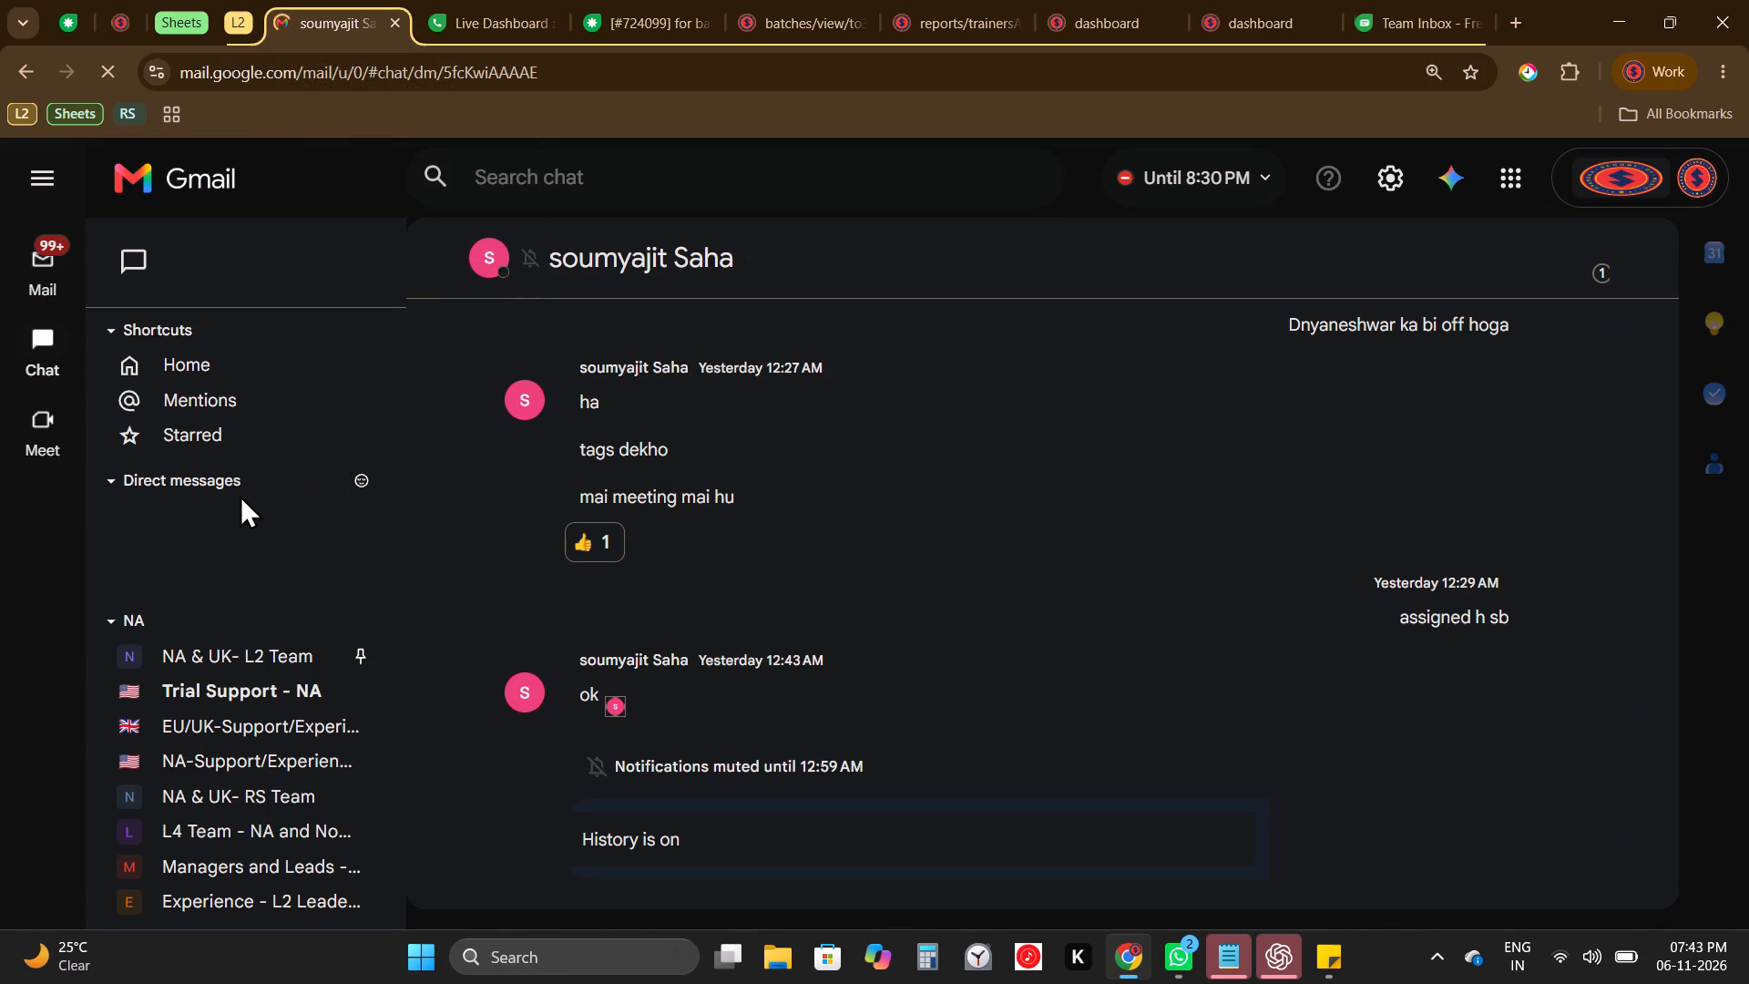
triple_click(275, 660)
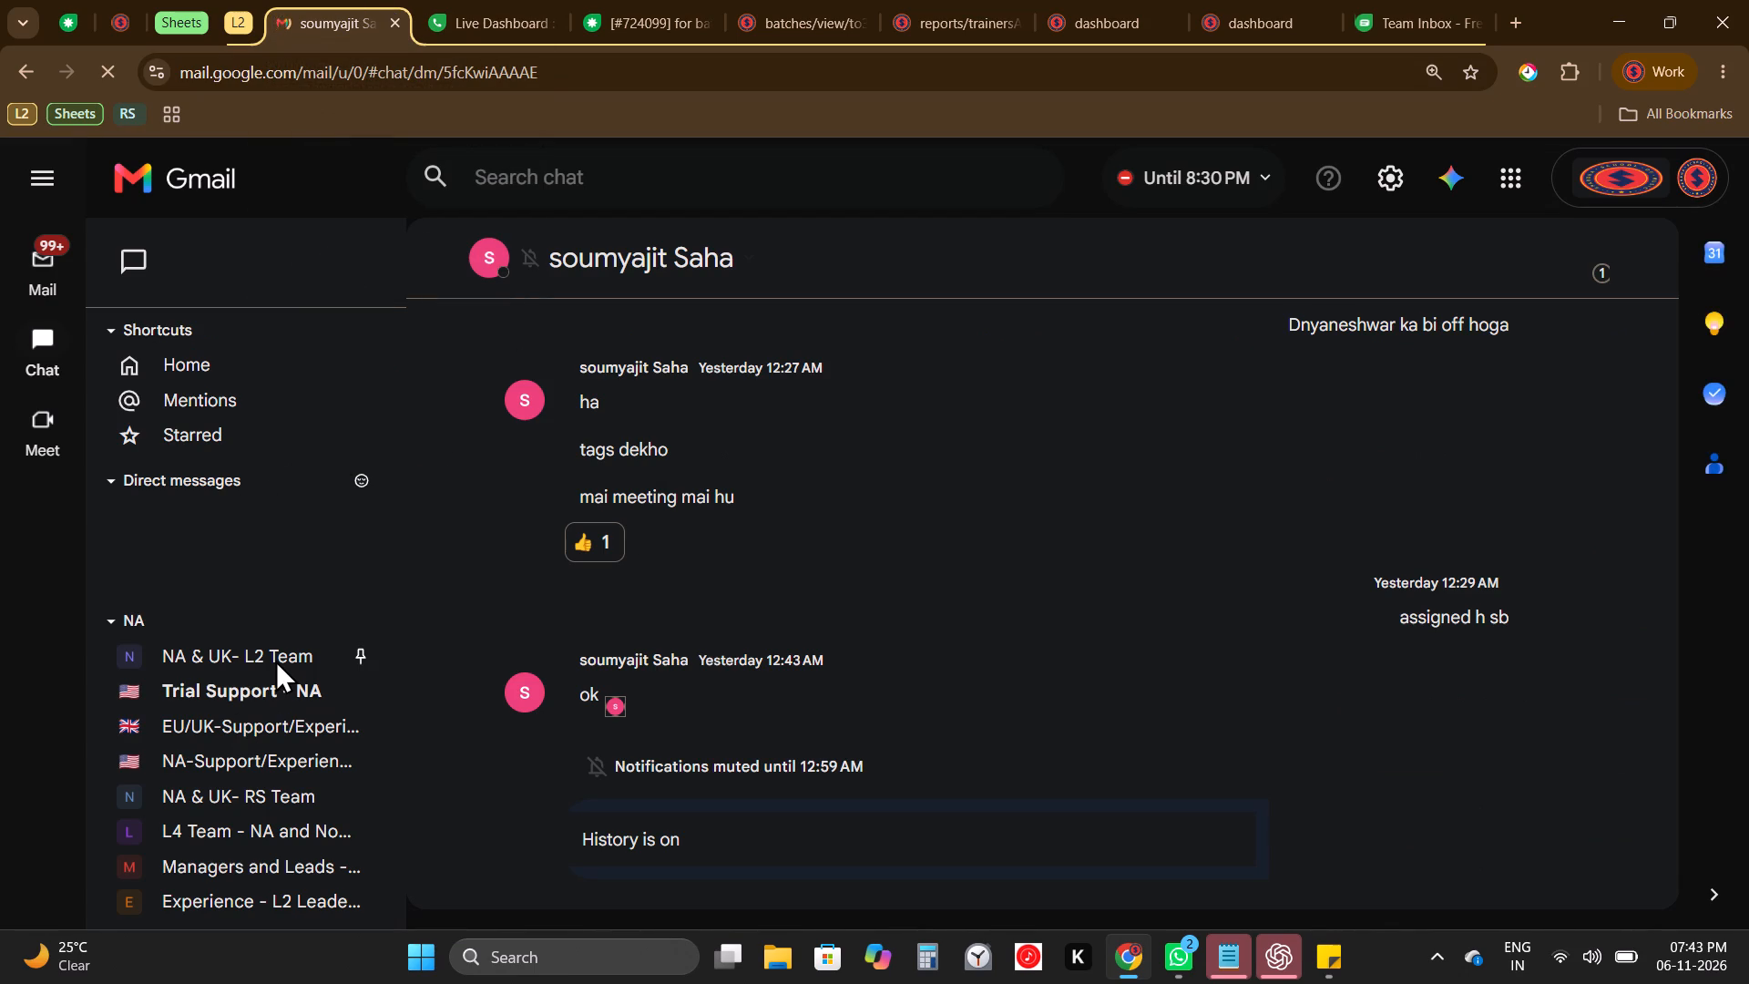
triple_click(275, 660)
triple_click(275, 660)
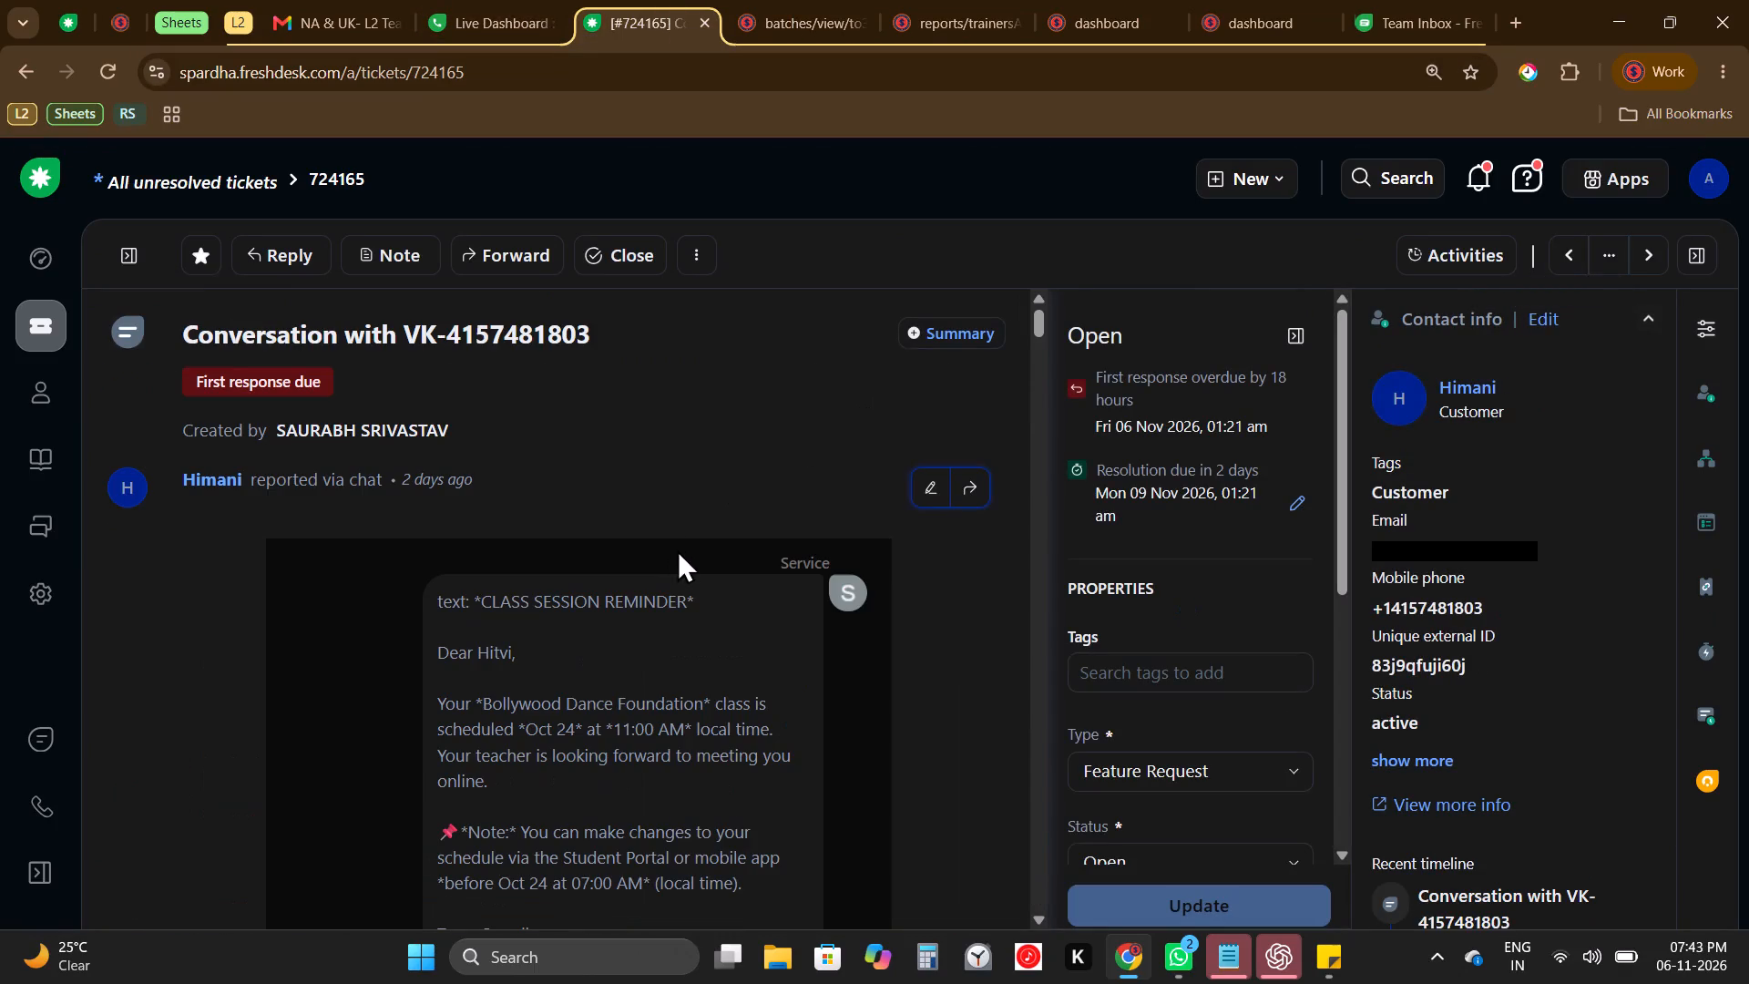
scroll(677, 549, down, 13)
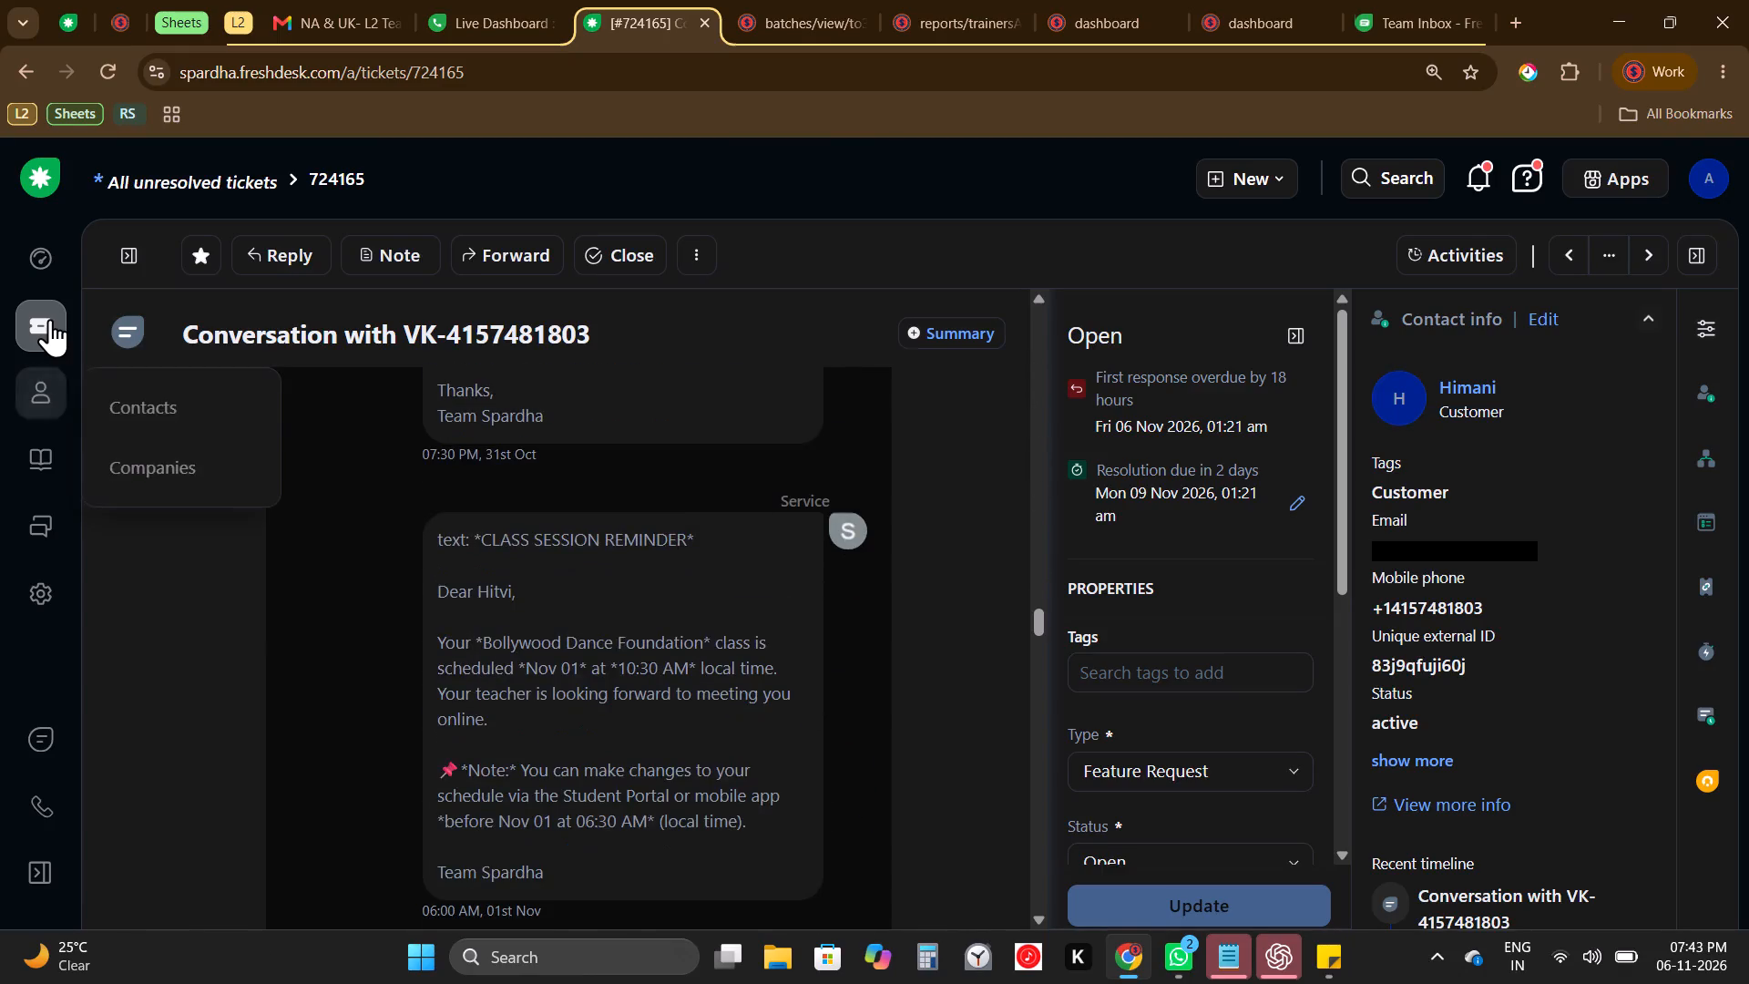
Return to the All unresolved tickets list and look through the assigned tickets for the next one to handle.
click(50, 319)
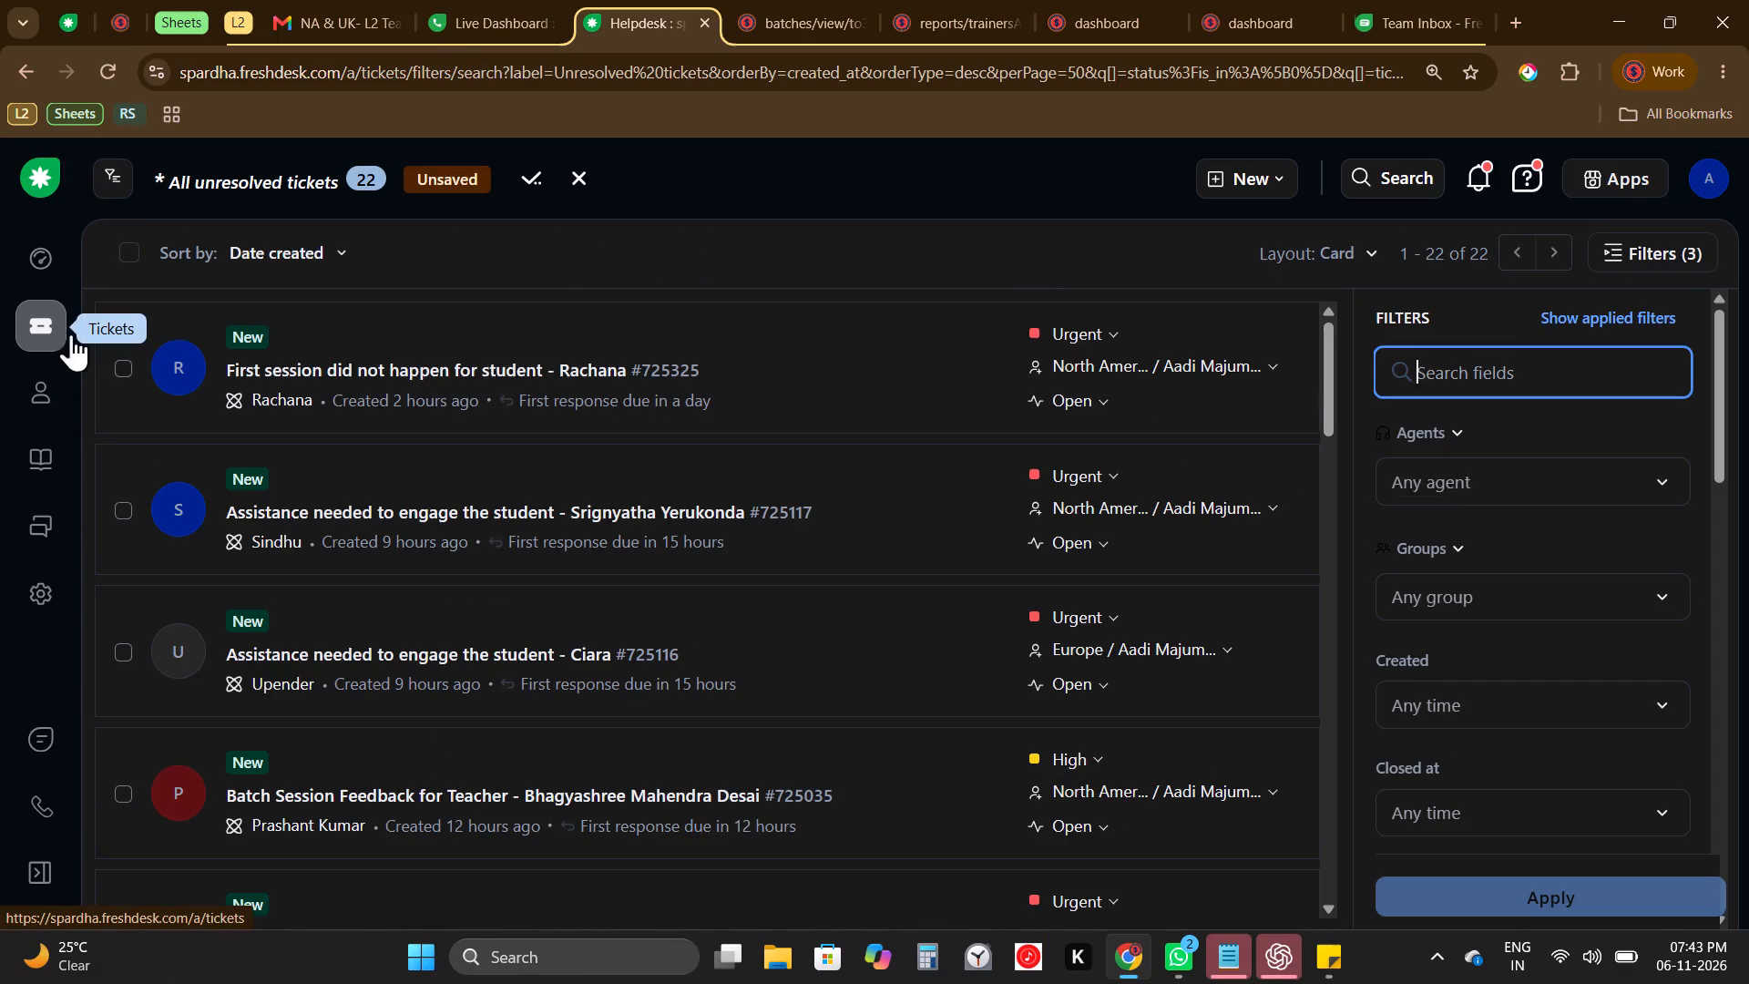
scroll(281, 608, down, 9)
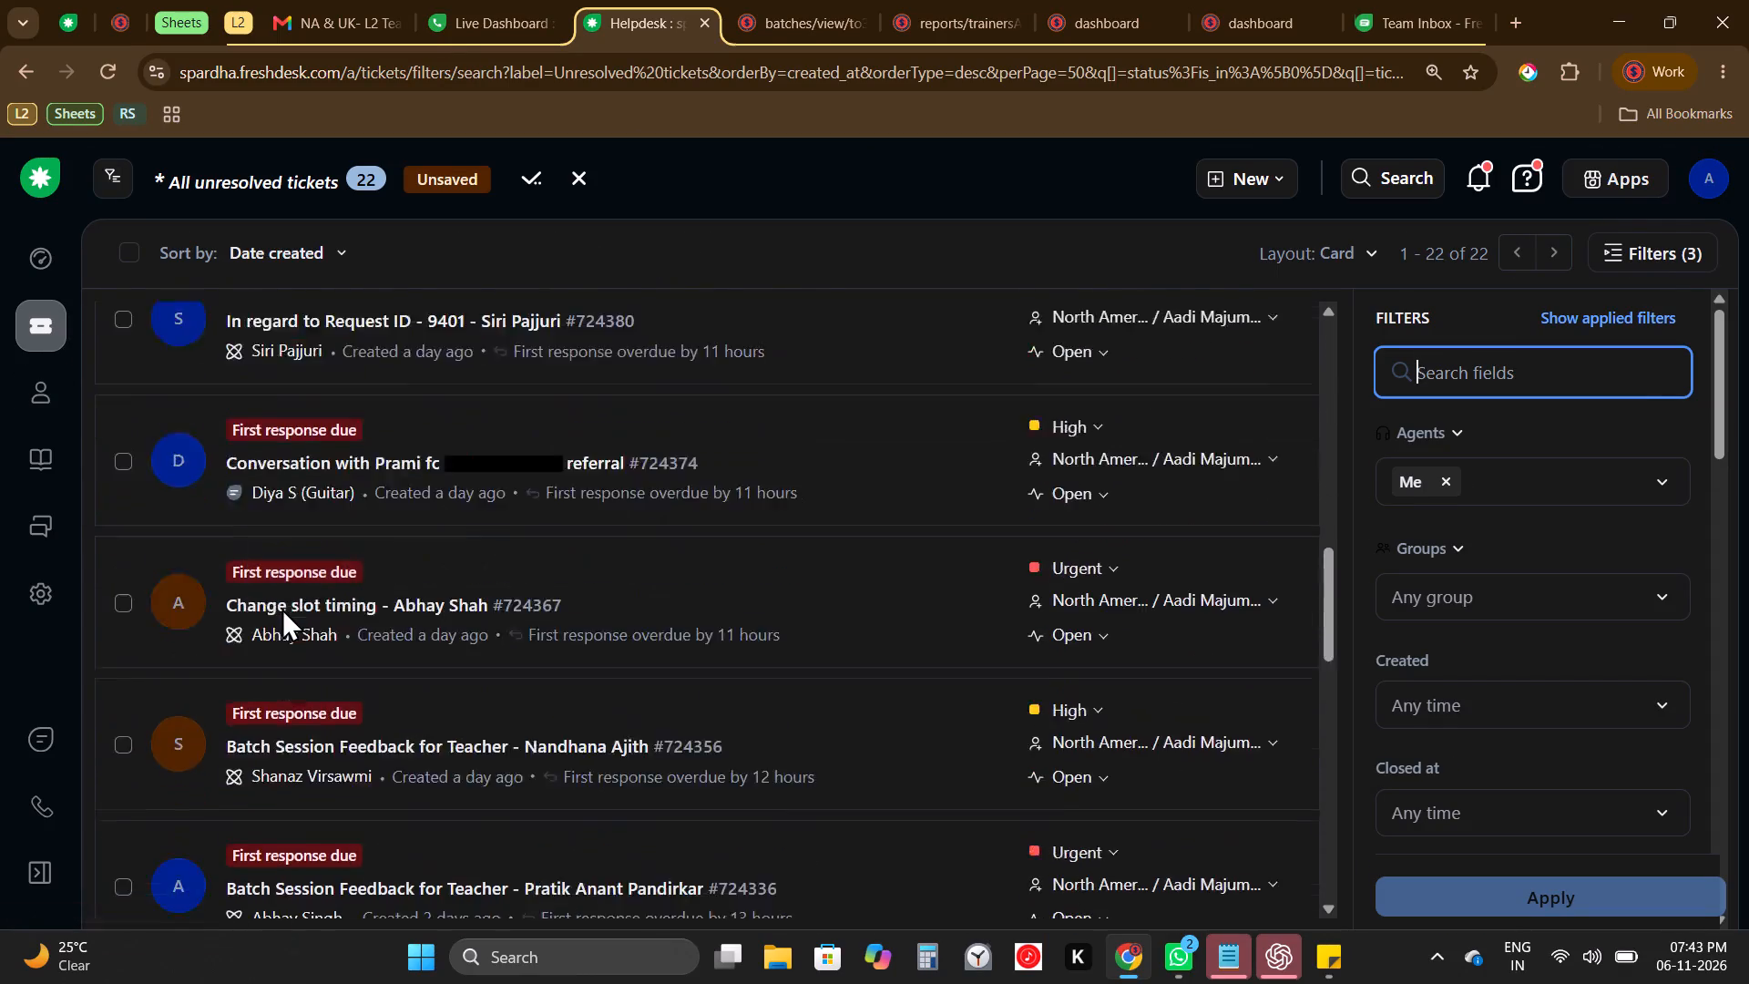
scroll(281, 608, down, 8)
scroll(396, 522, up, 1)
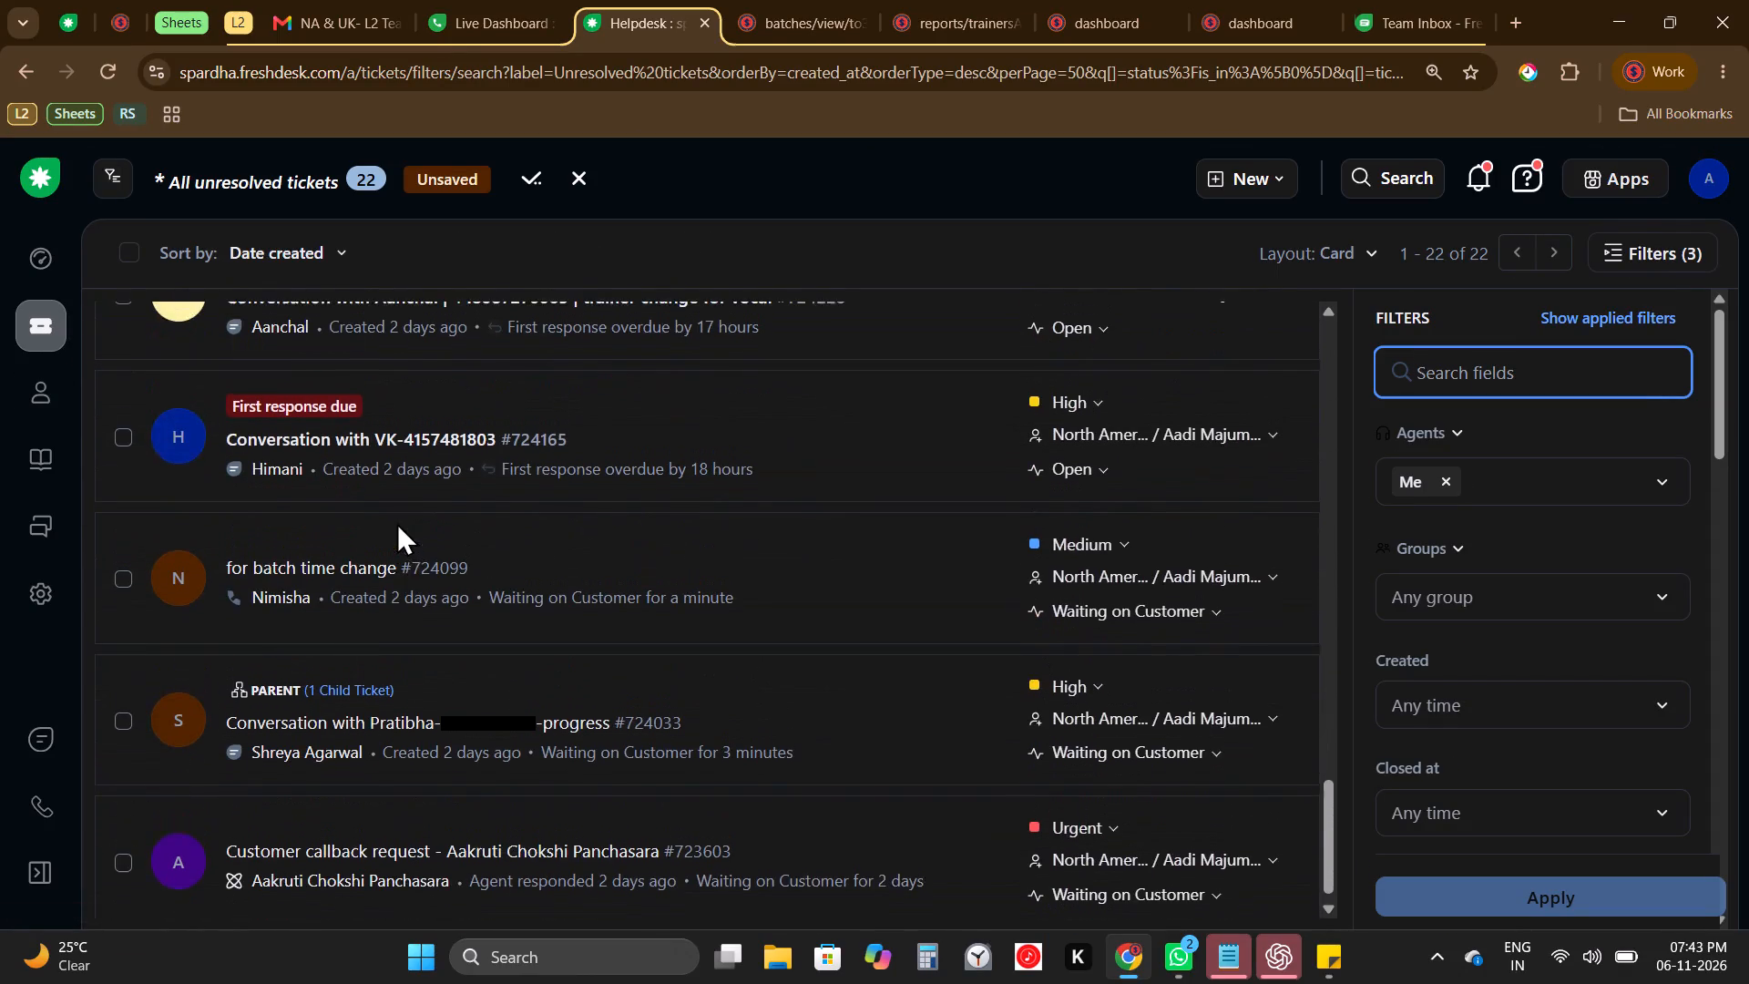
Look through the assigned unresolved tickets, from the oldest toward the newer ones.
scroll(396, 522, up, 1)
scroll(485, 487, up, 3)
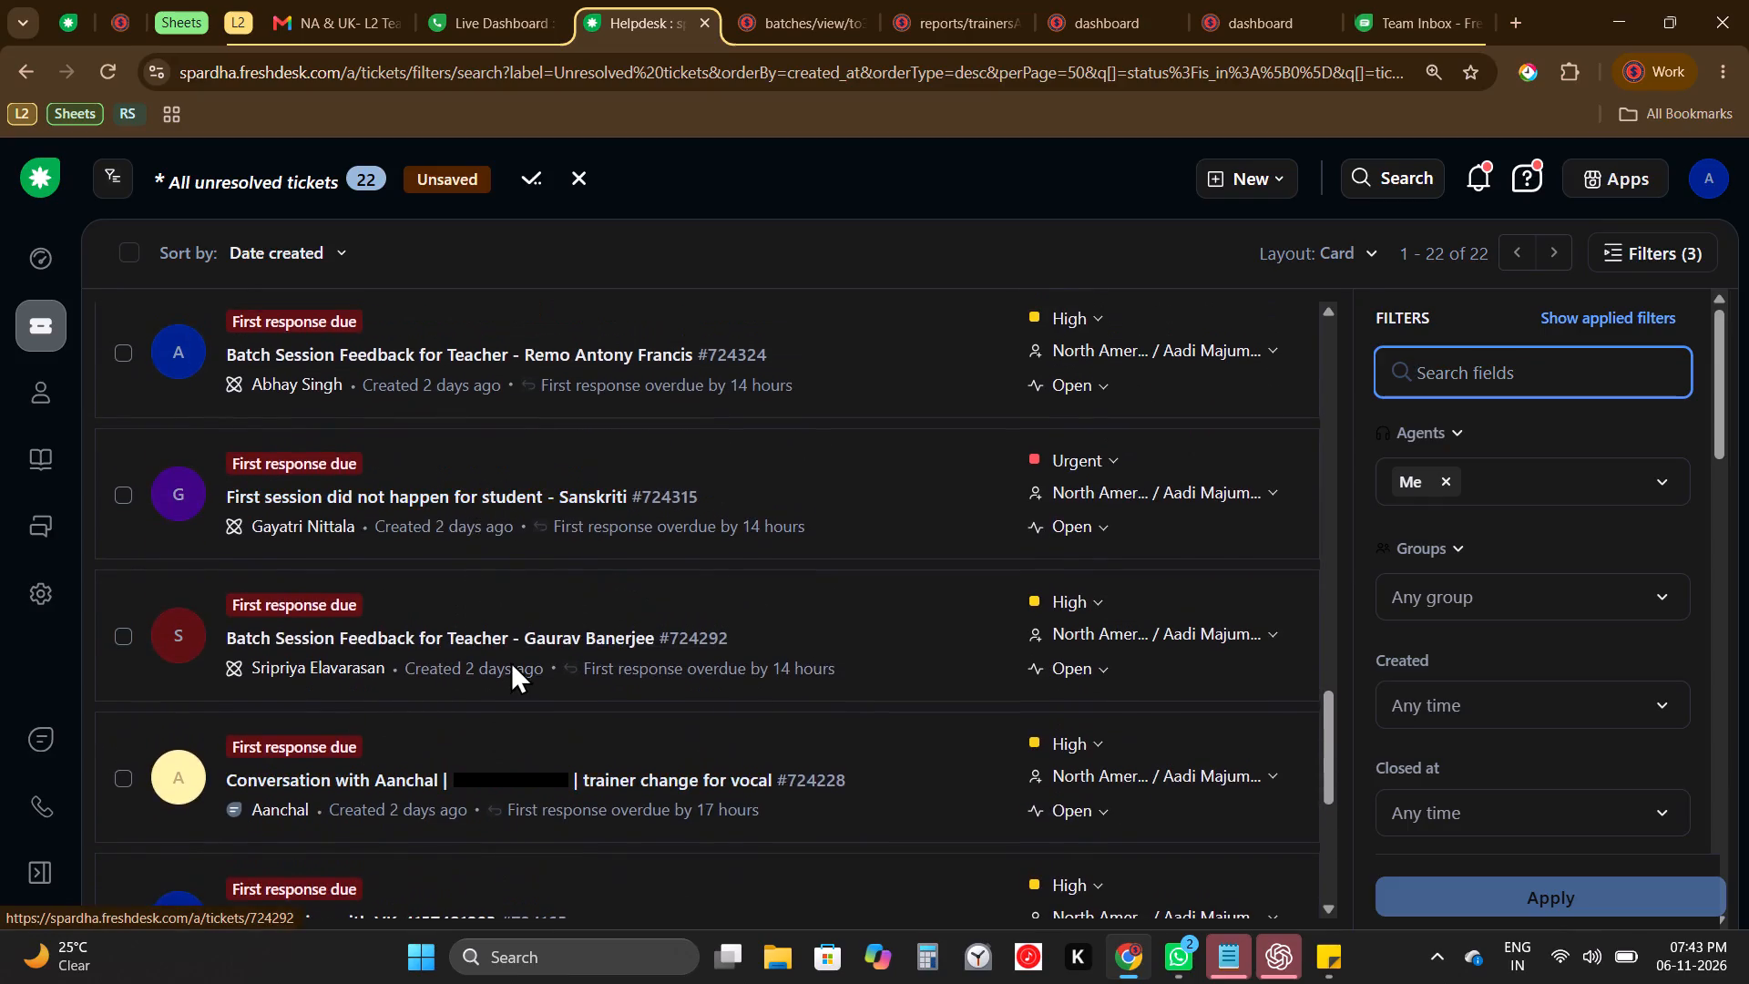
scroll(510, 661, up, 5)
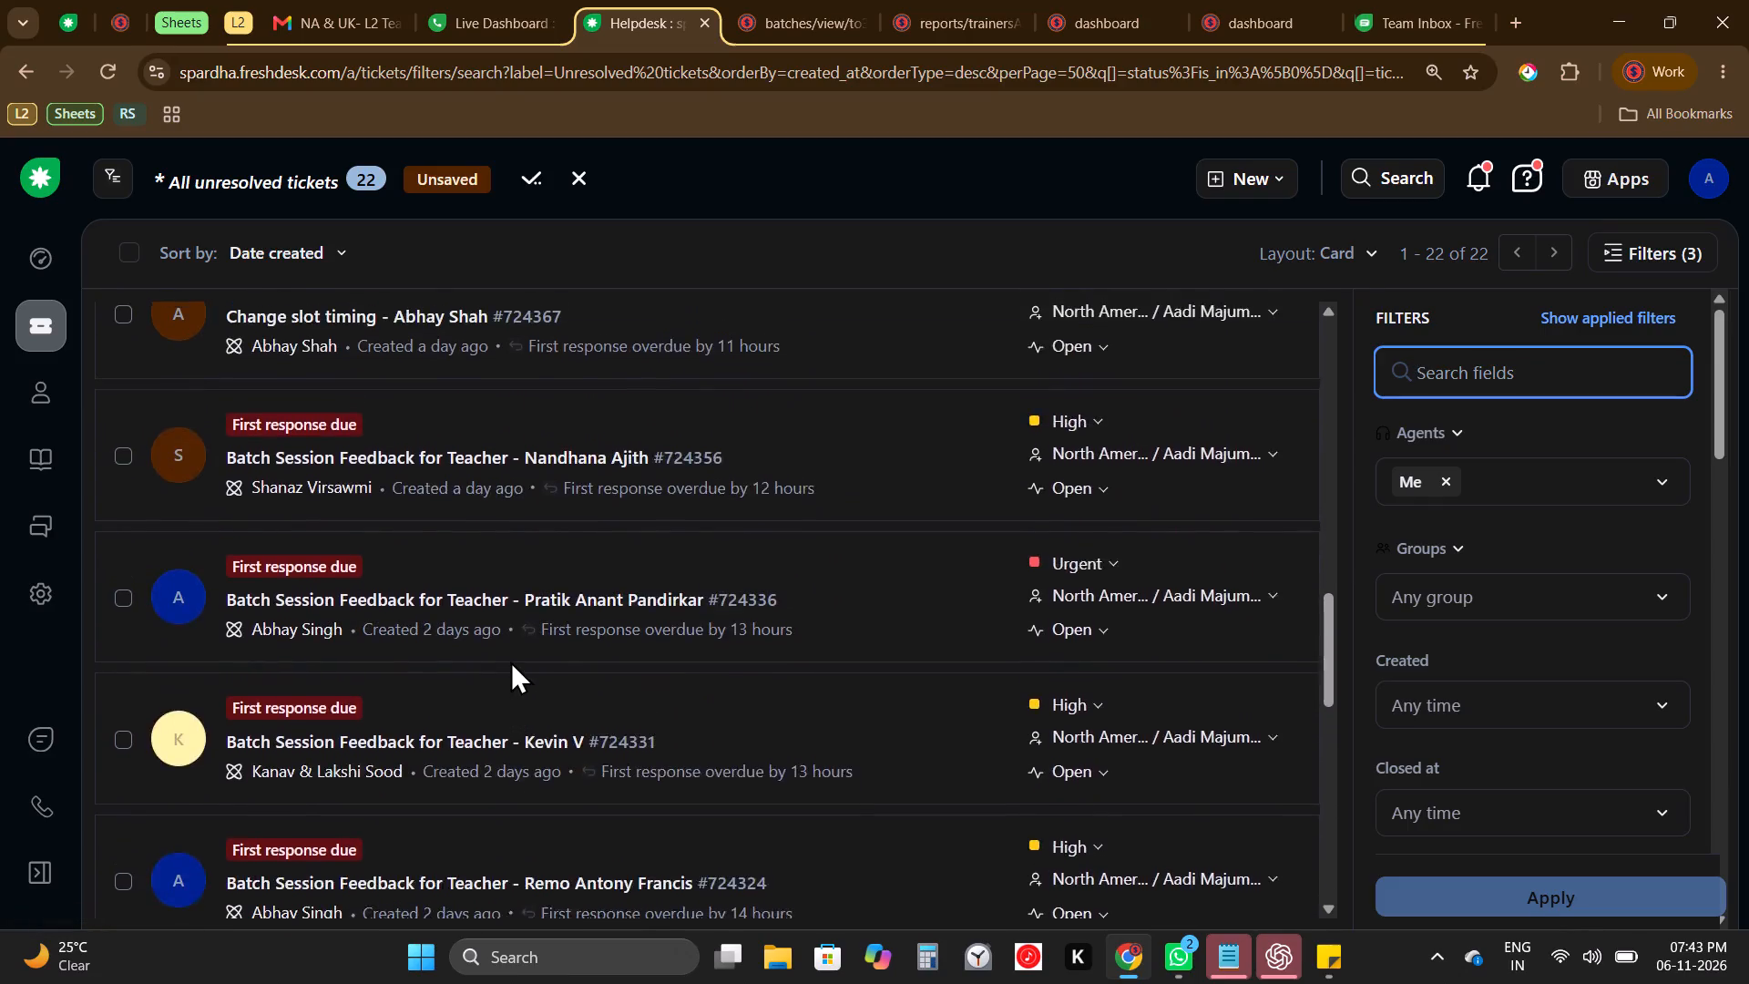
scroll(510, 661, up, 6)
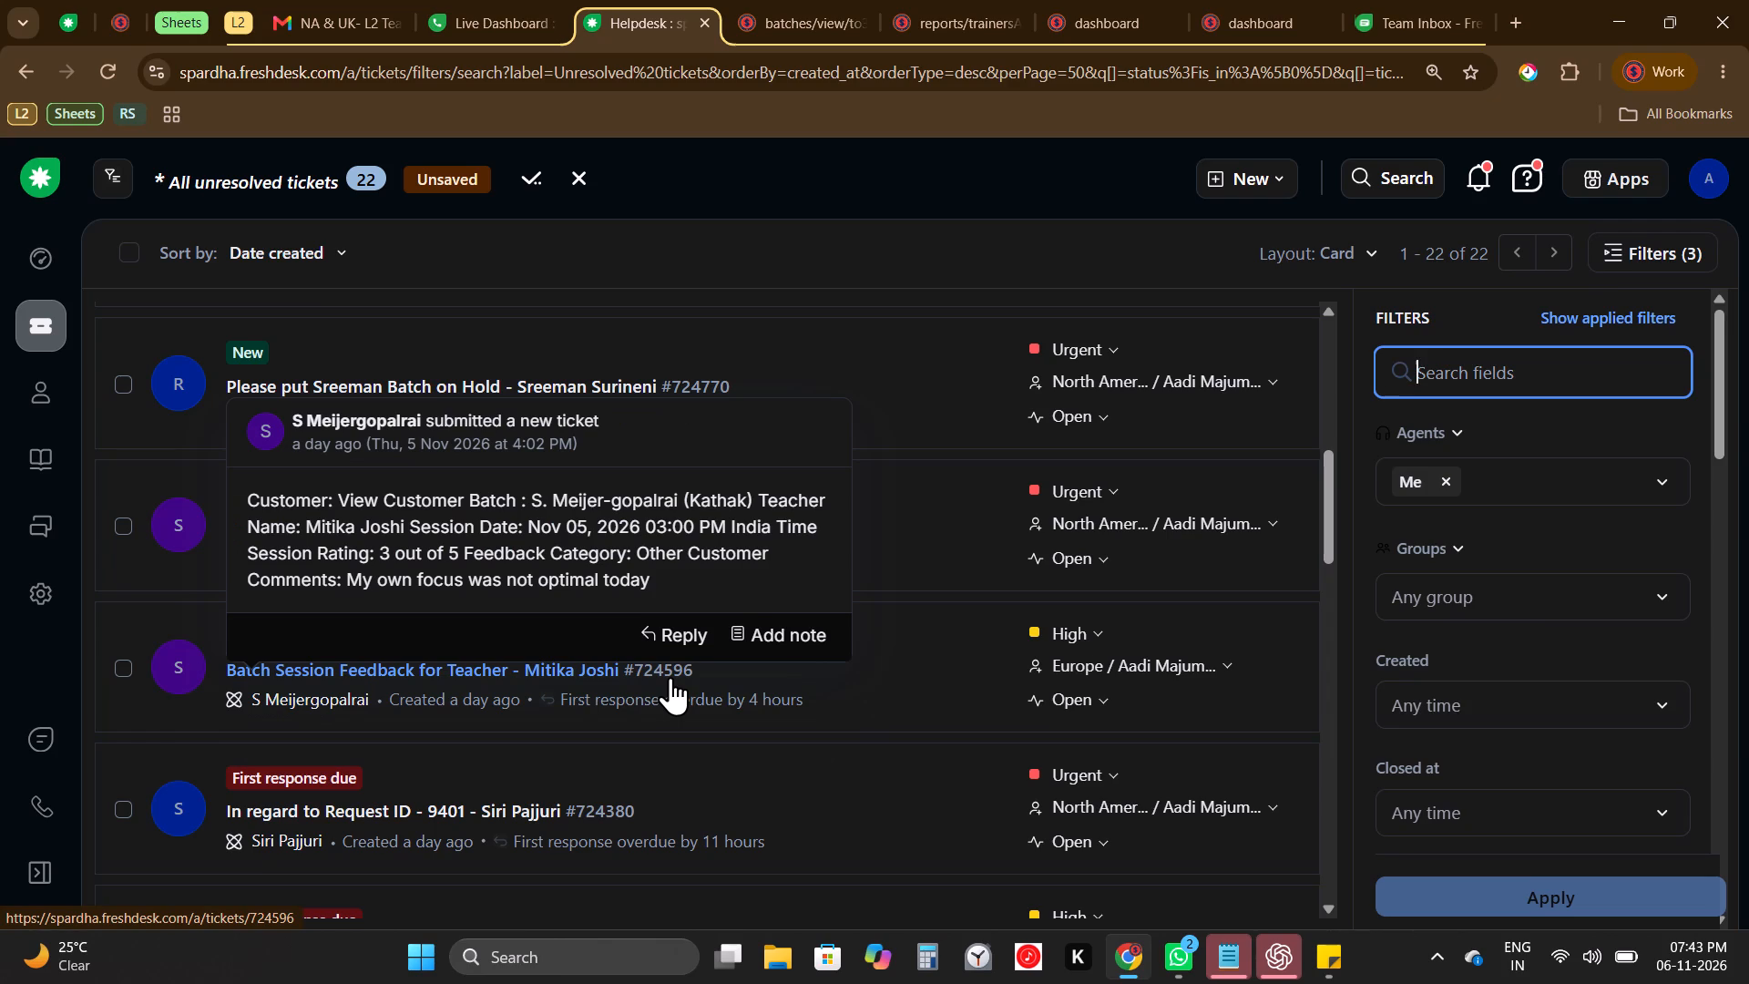
Open the Freshdesk helpdesk dashboard.
click(15, 154)
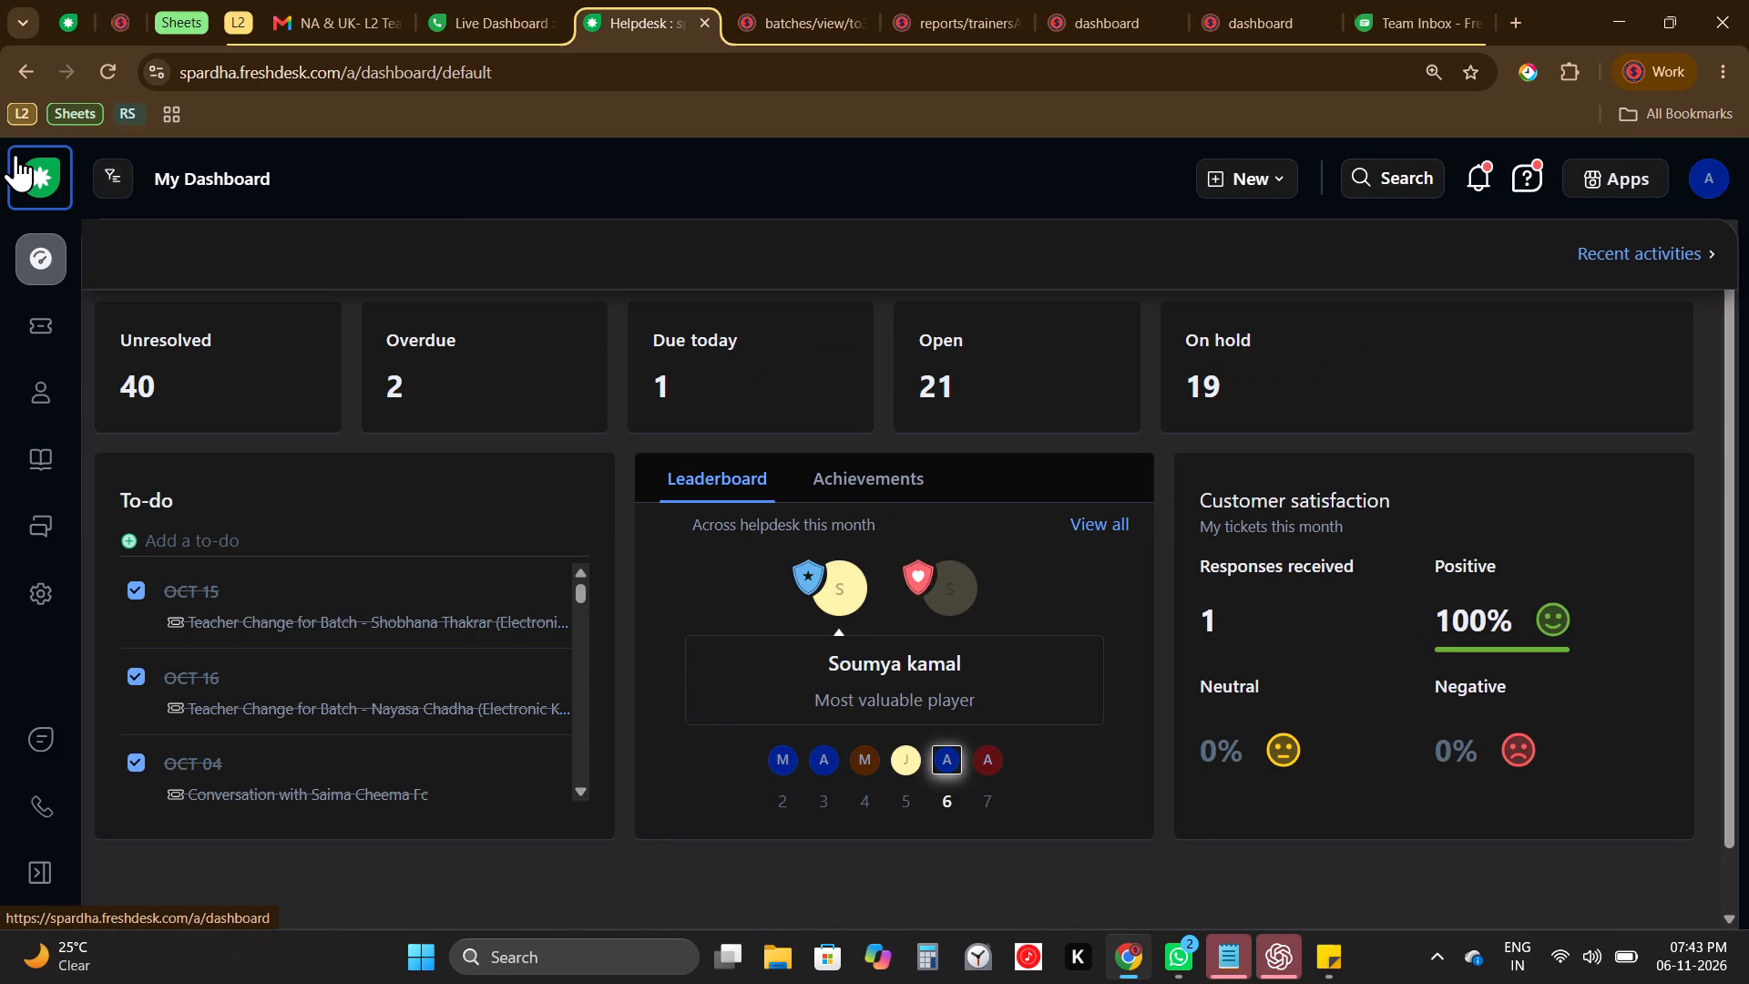
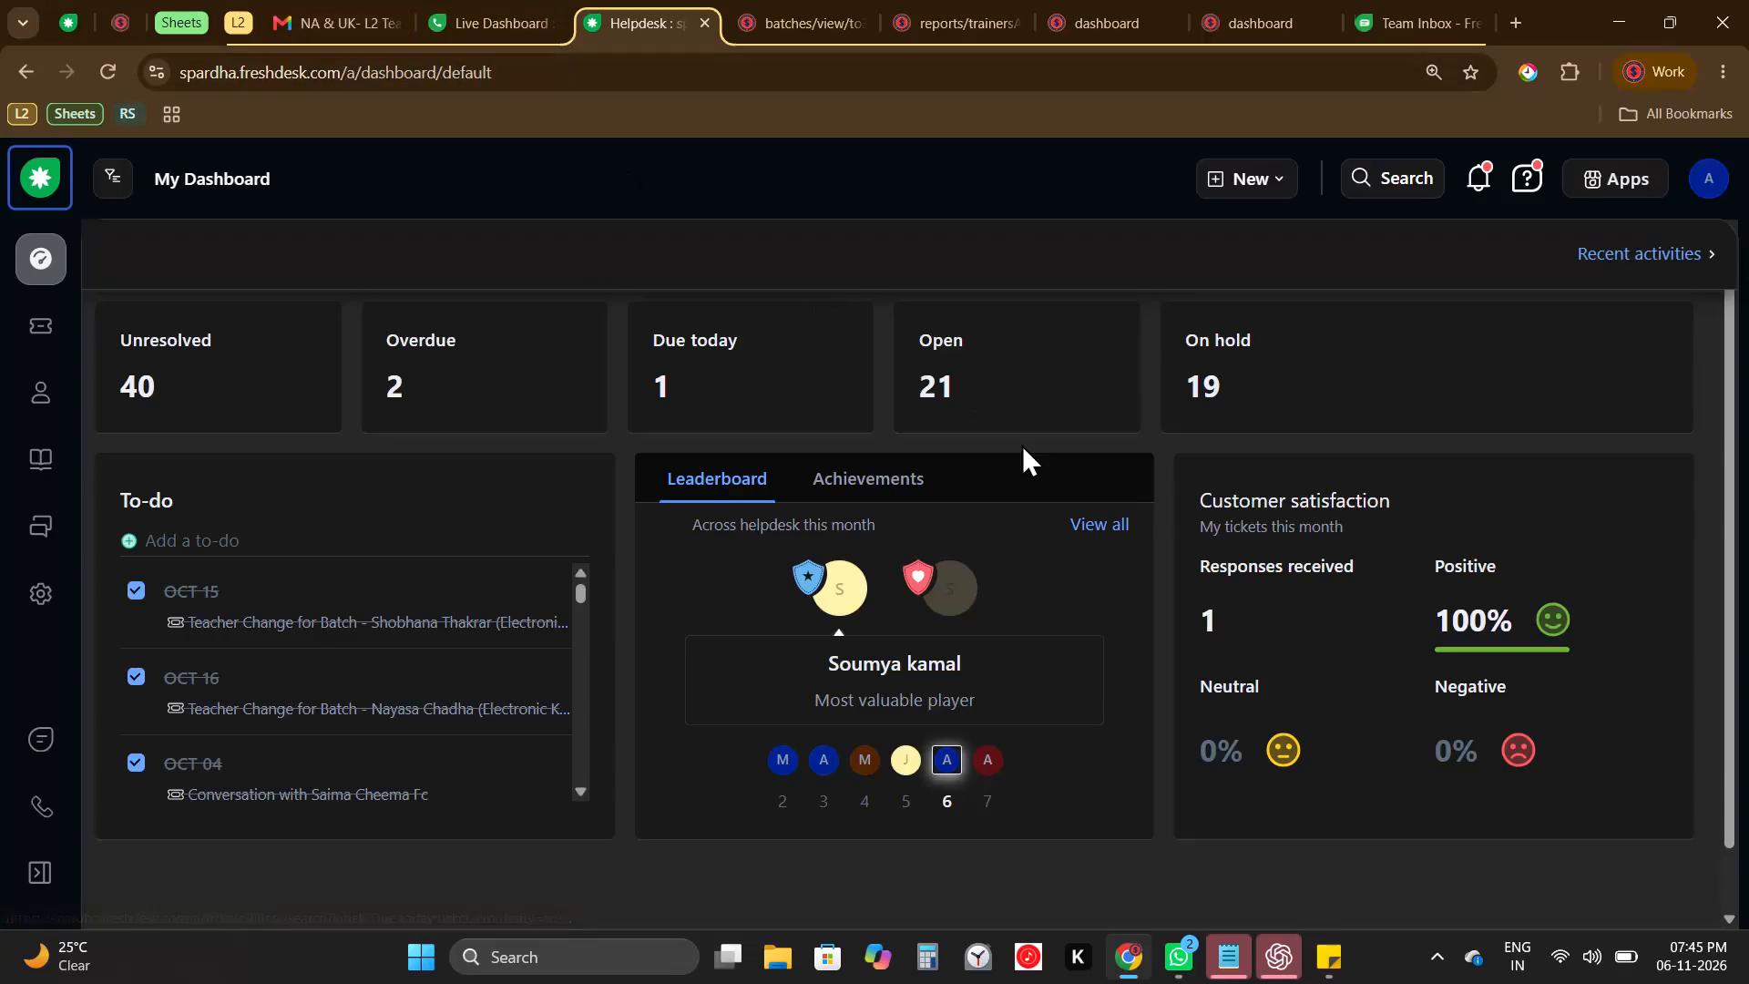
Browse the tickets with Open status from the dashboard and open the batch session feedback ticket #724596.
click(1076, 374)
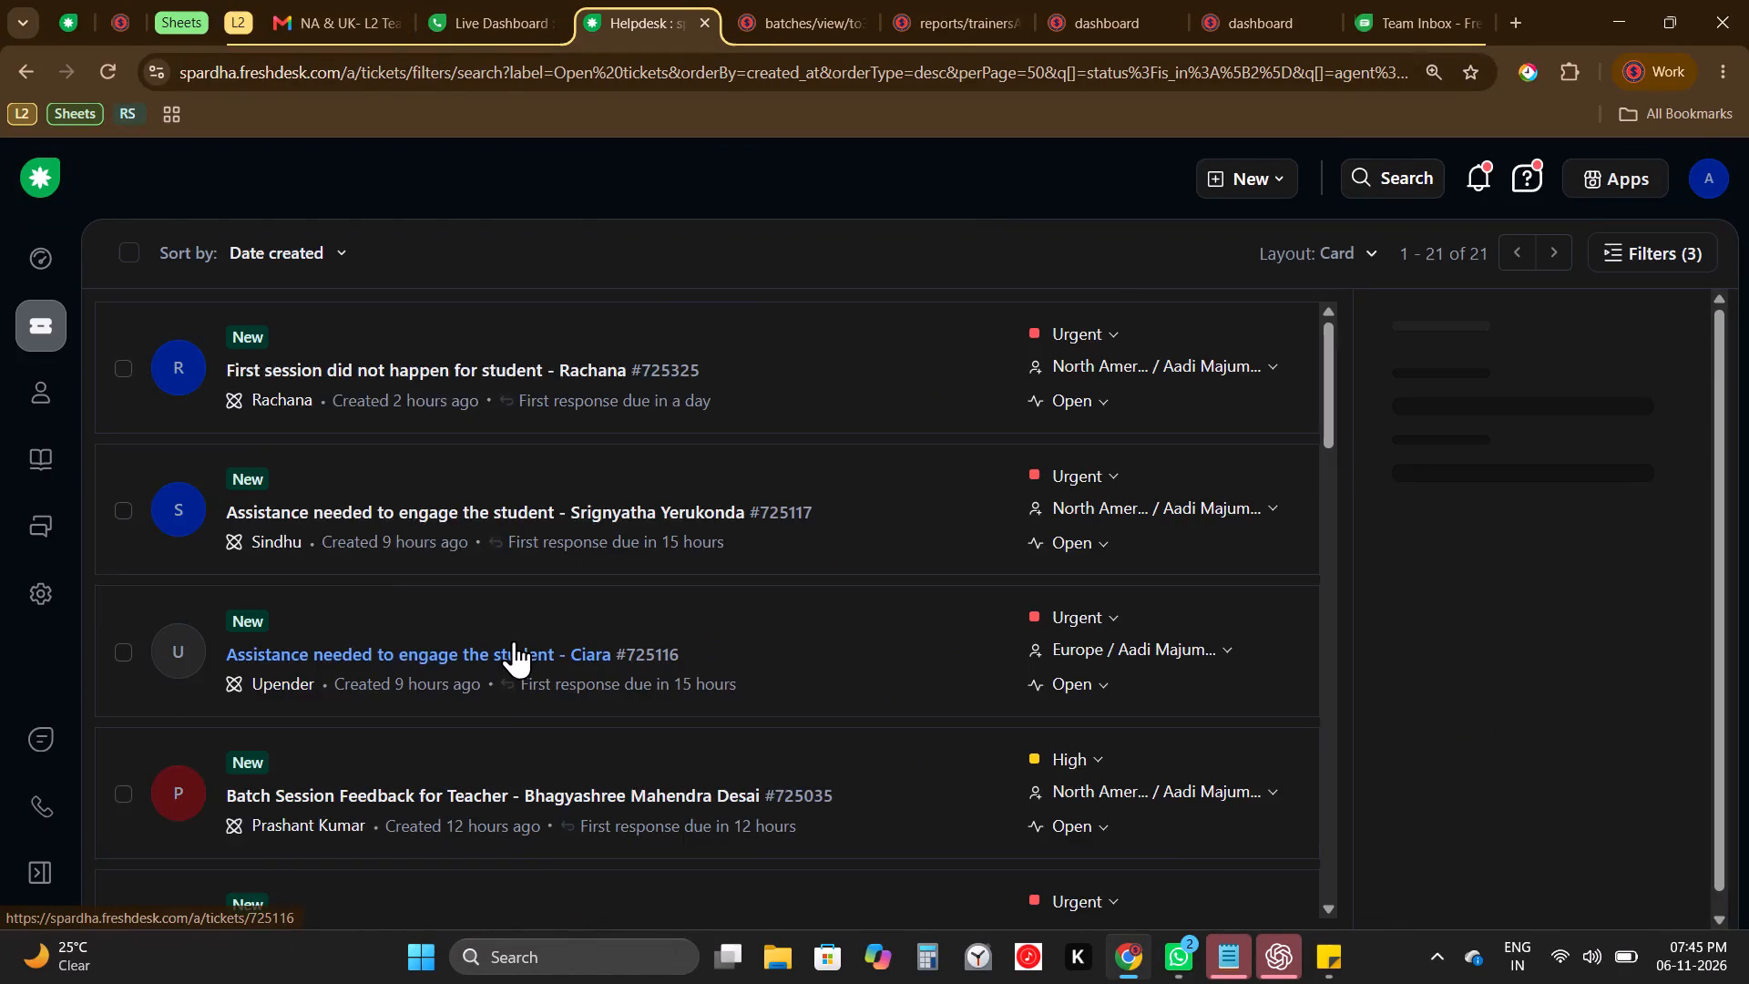
scroll(514, 641, down, 15)
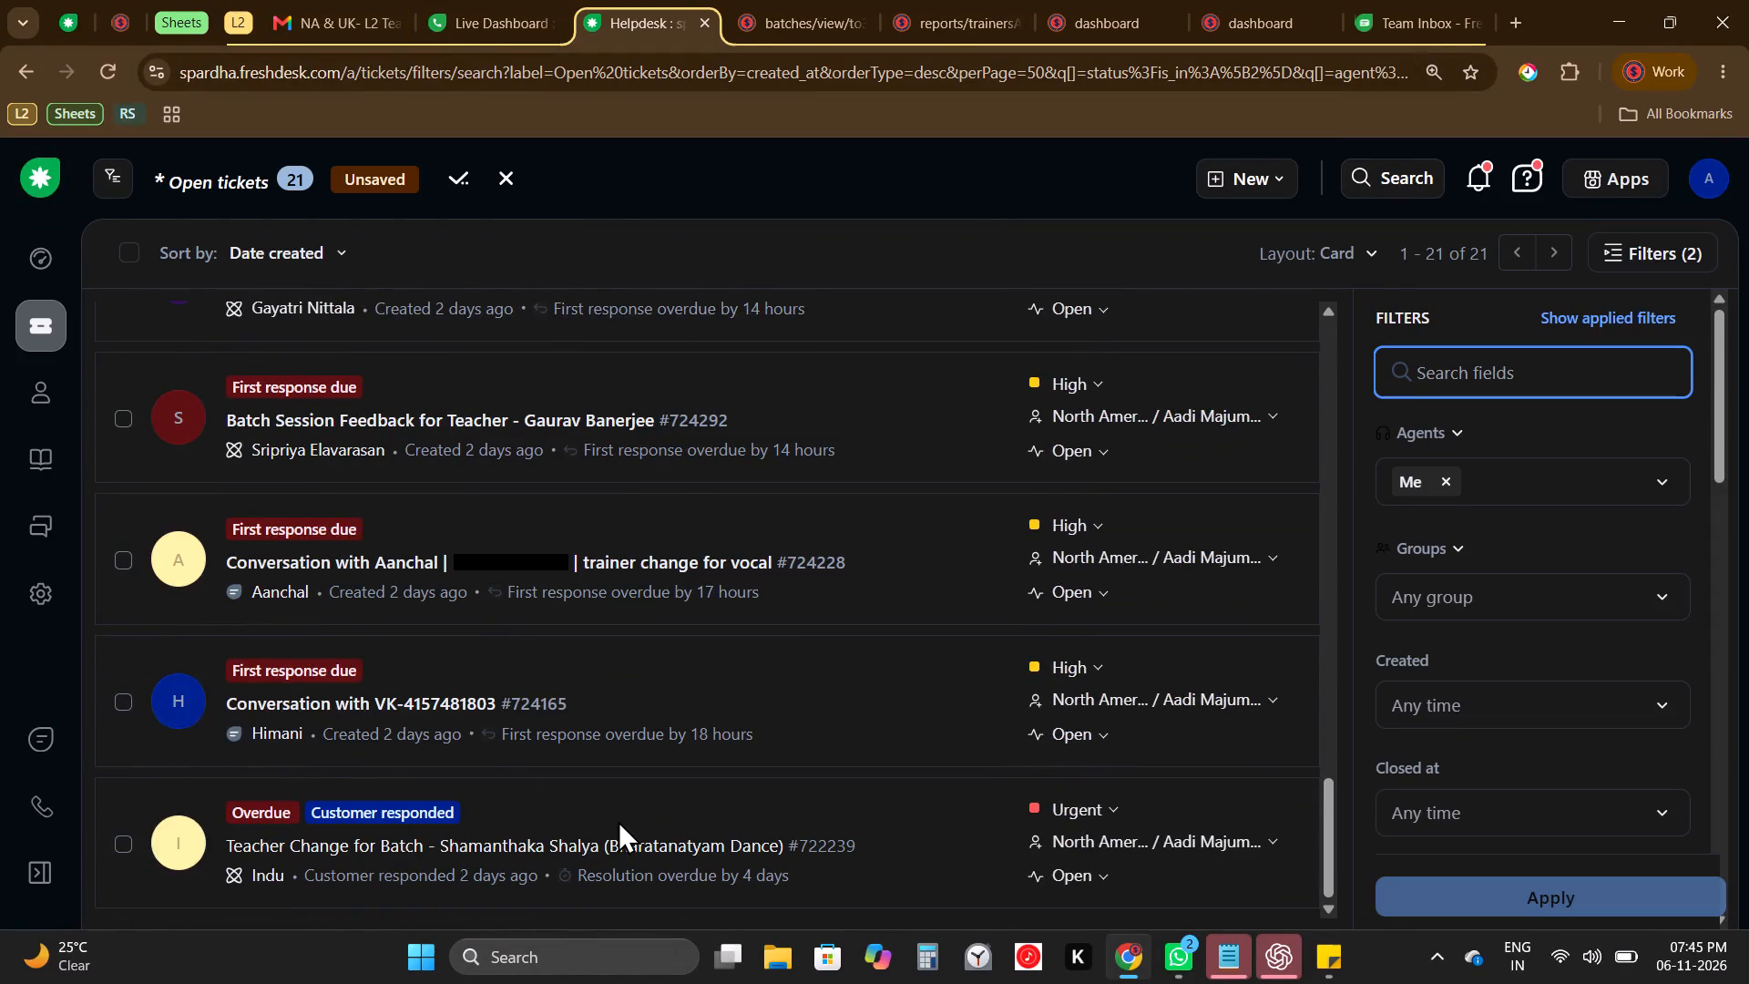
scroll(698, 727, up, 6)
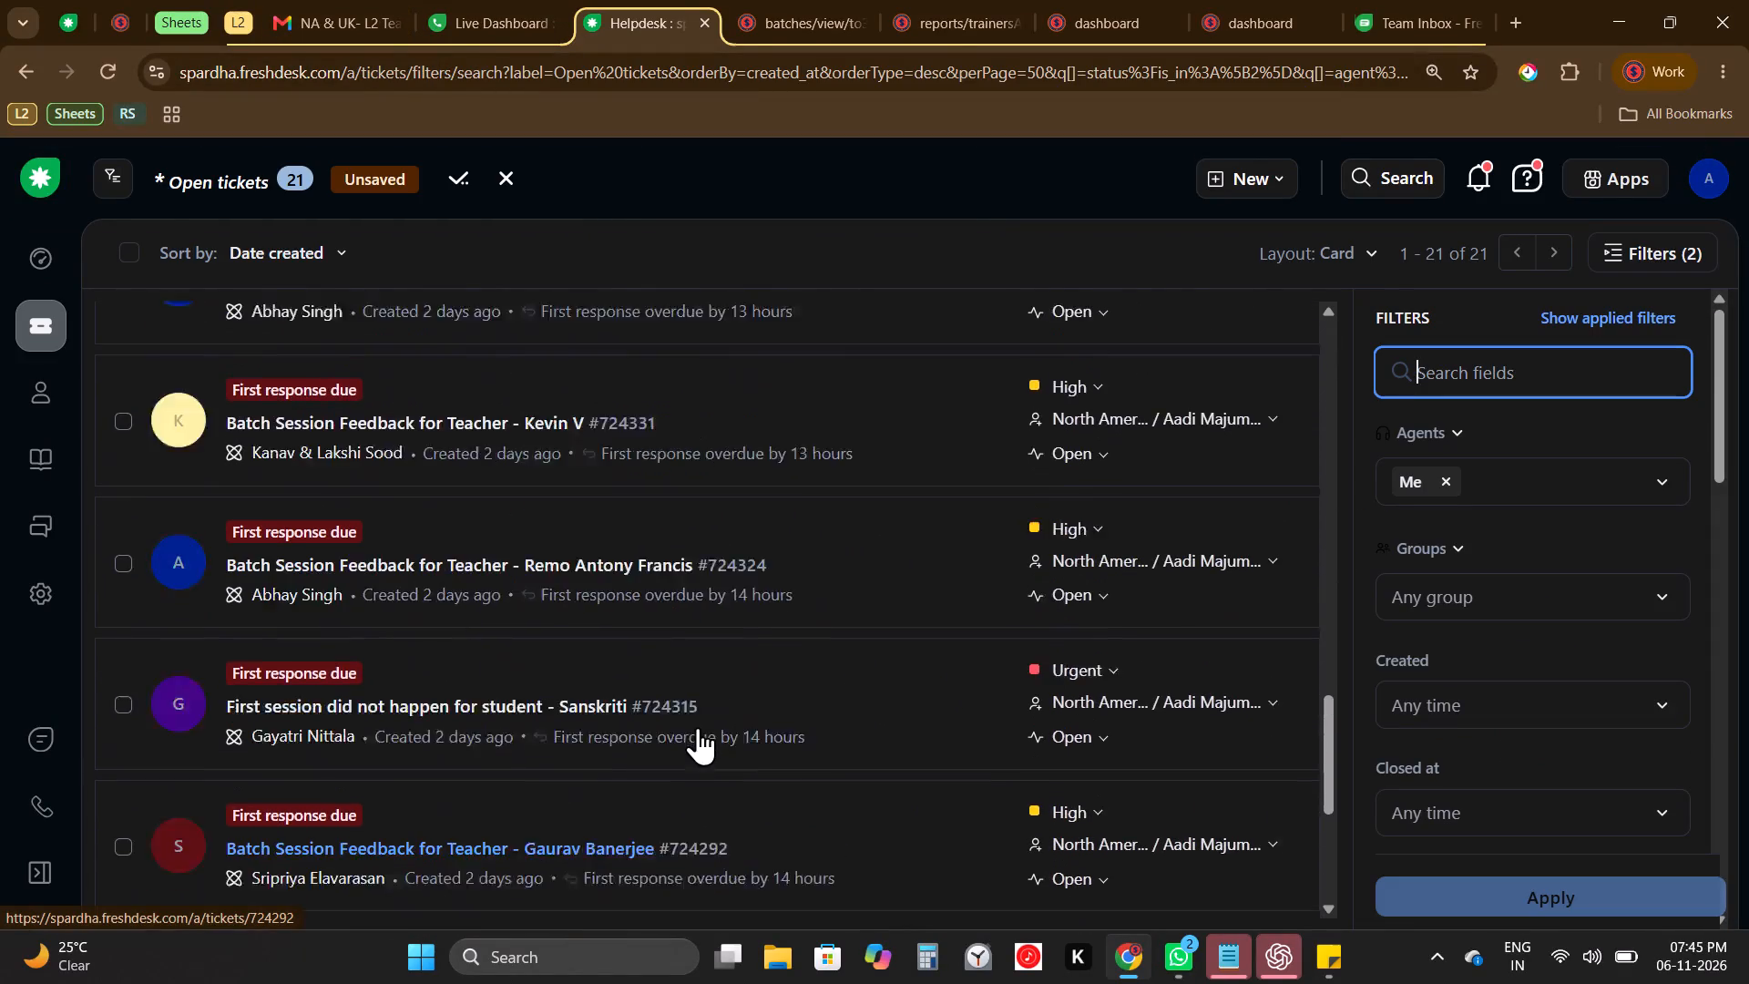
scroll(698, 727, up, 8)
scroll(698, 727, down, 1)
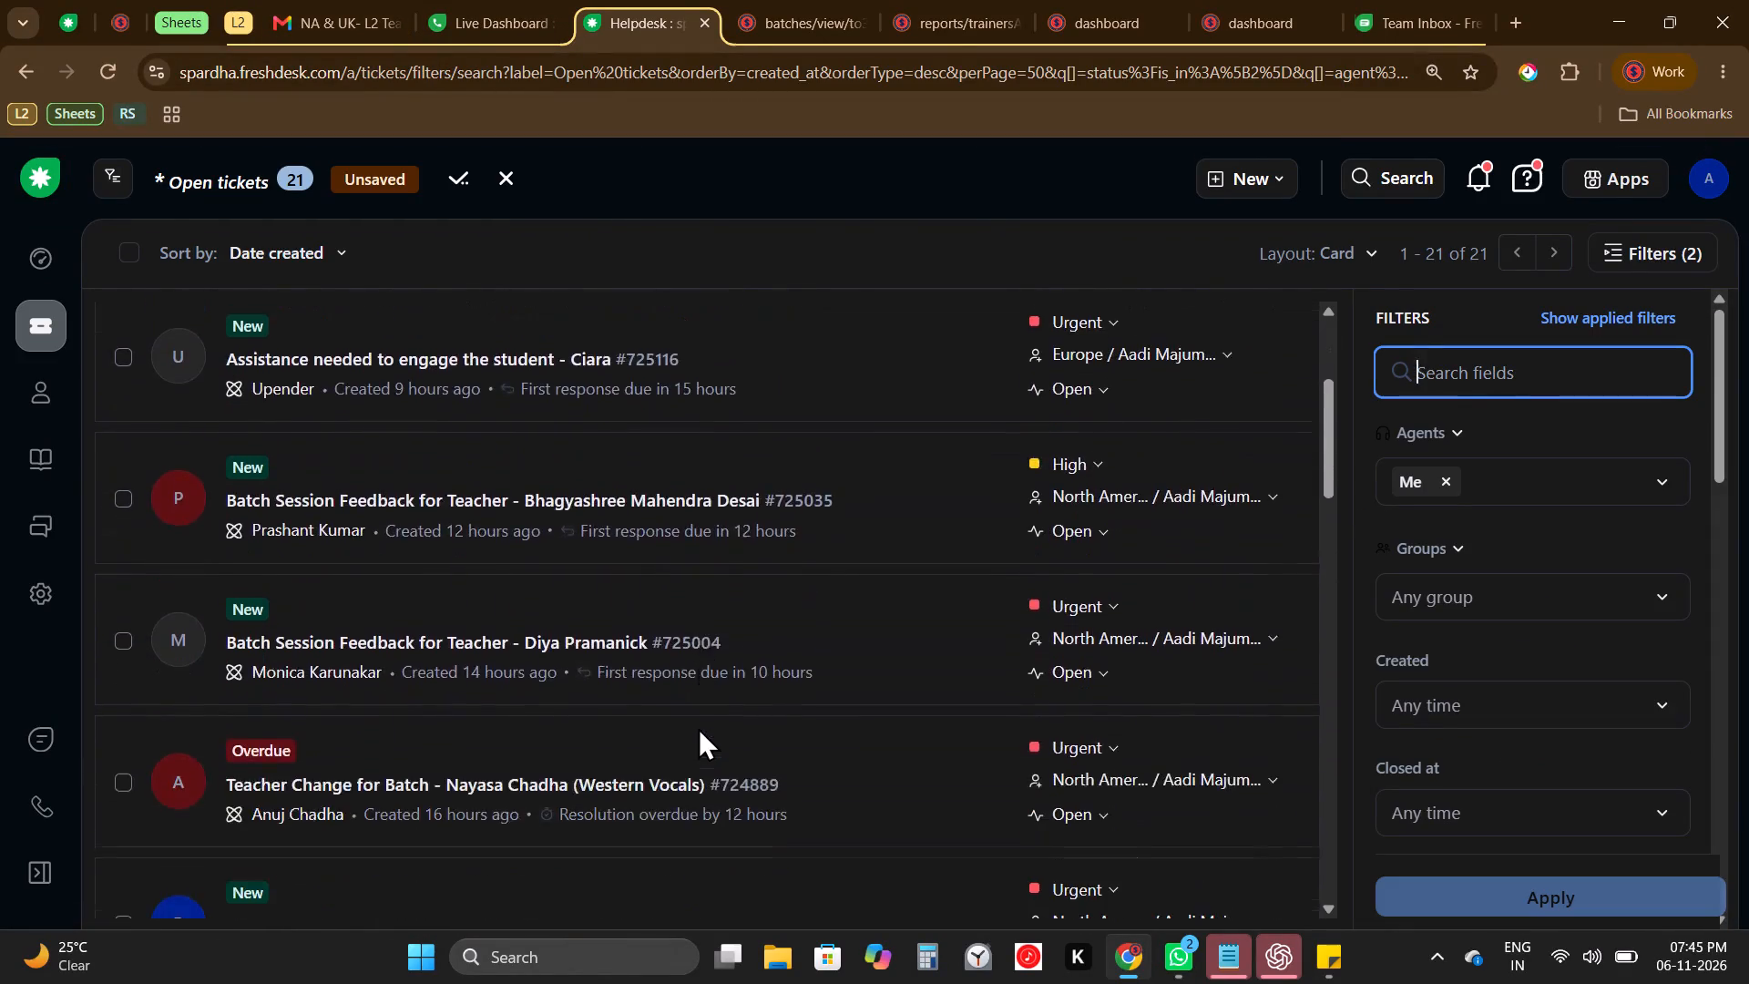
scroll(698, 727, down, 4)
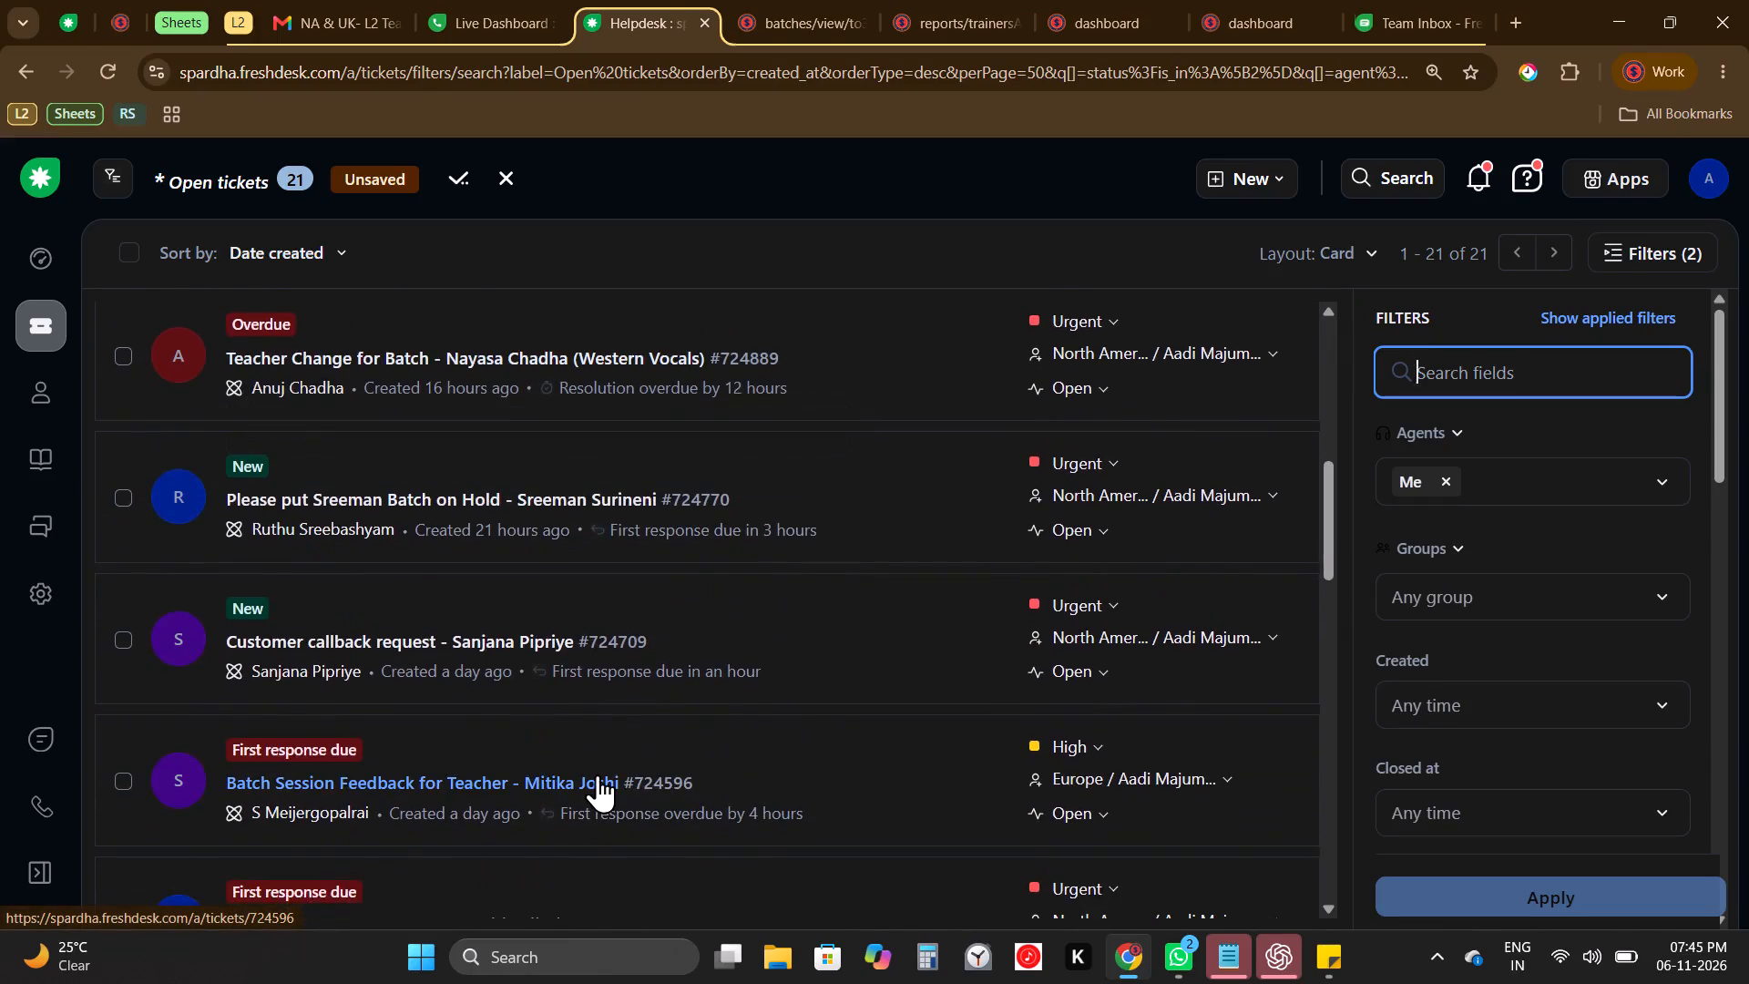
click(598, 774)
click(441, 676)
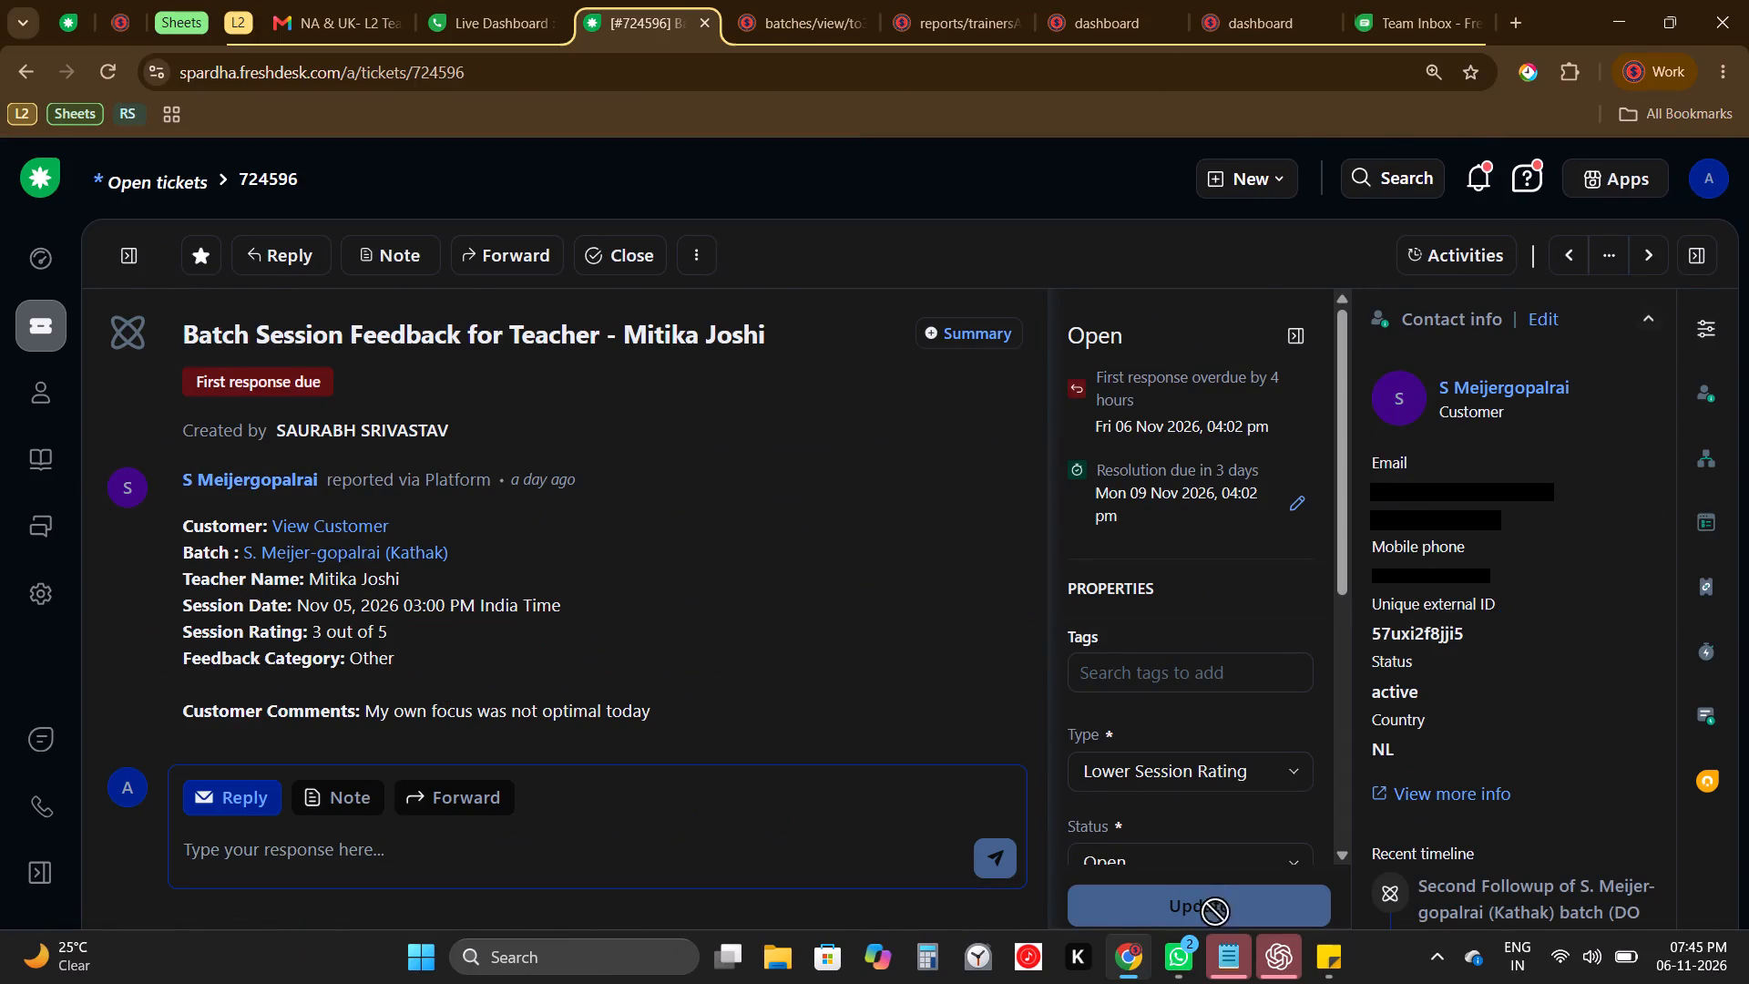
Copy the saved sentence about feedback submitted accidentally by a child from Sticky Notes and add it to the ticket as a private note.
click(1319, 950)
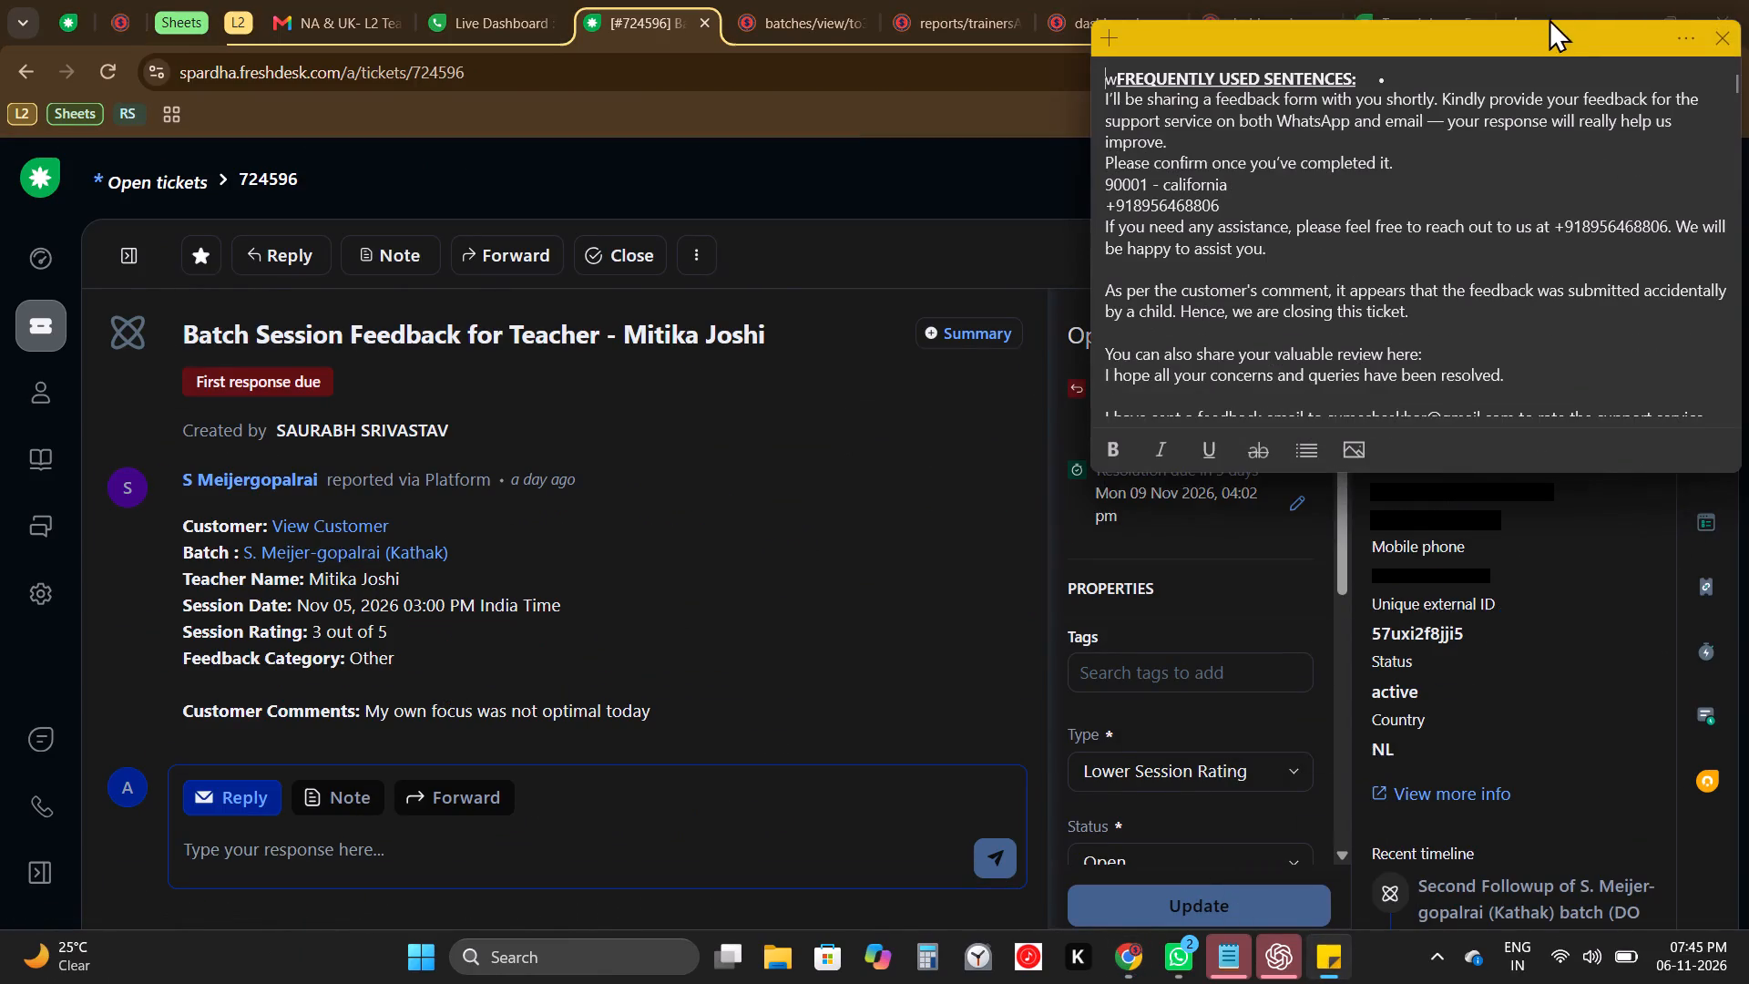
drag(1551, 24, 1553, 1)
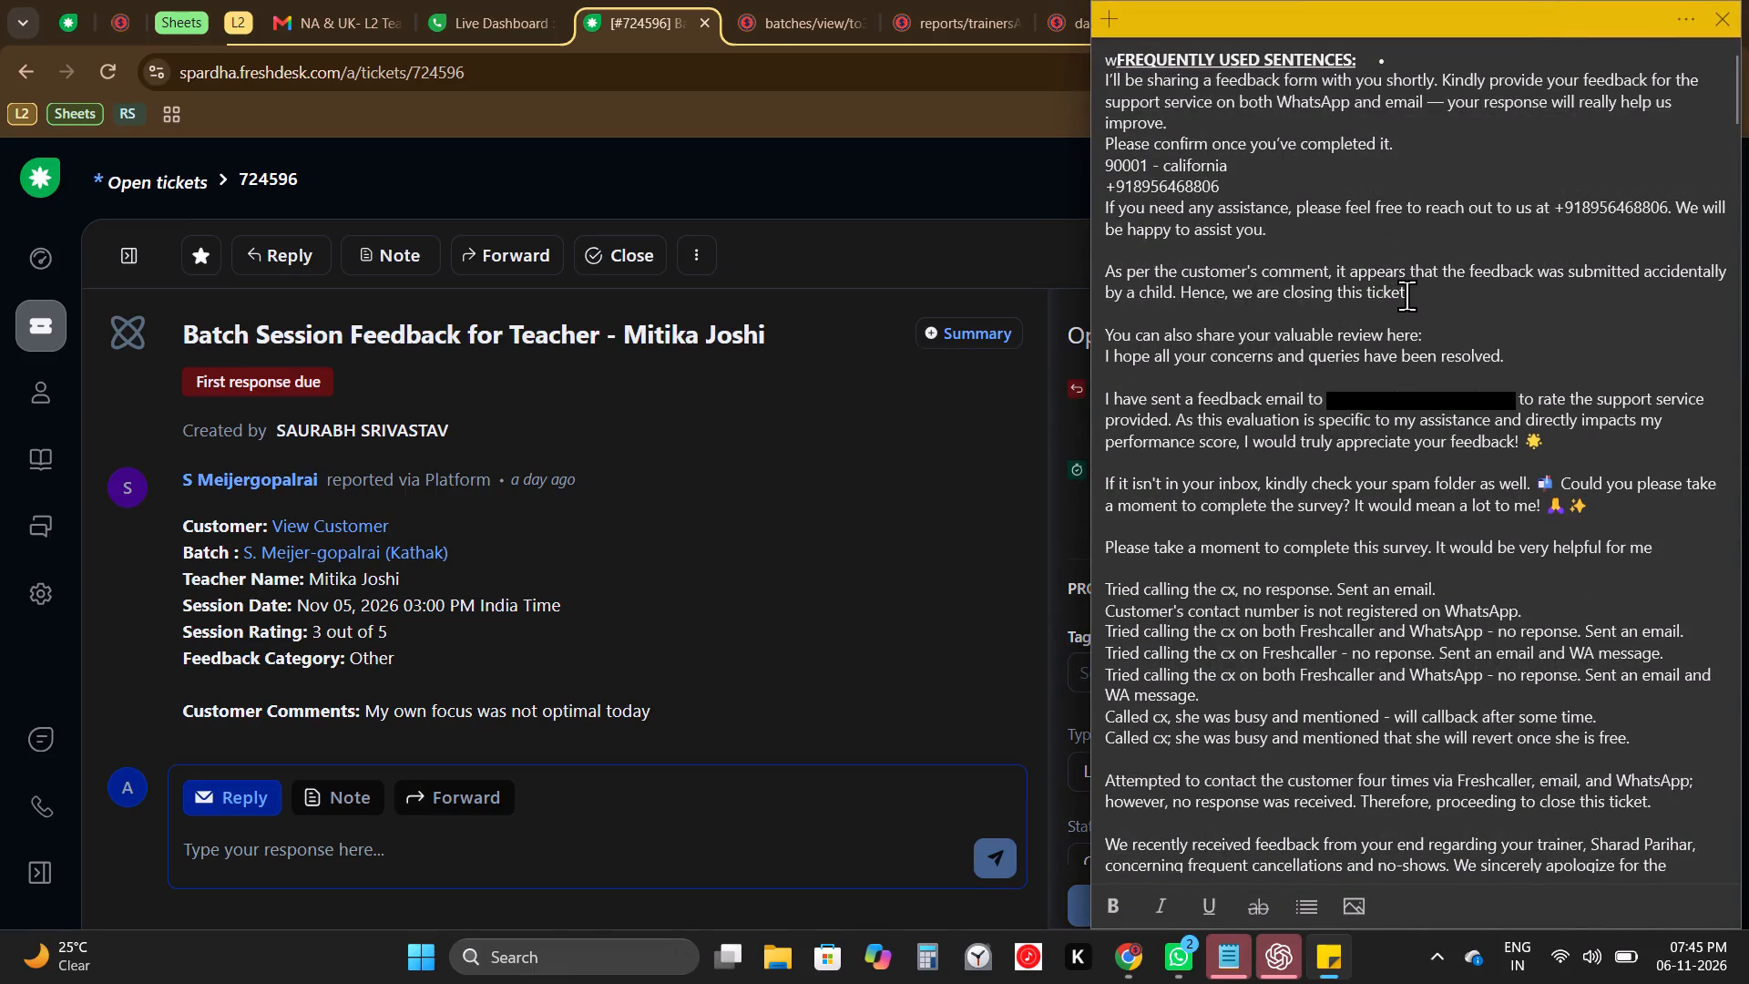
triple_click(1406, 295)
key(ctrl+c)
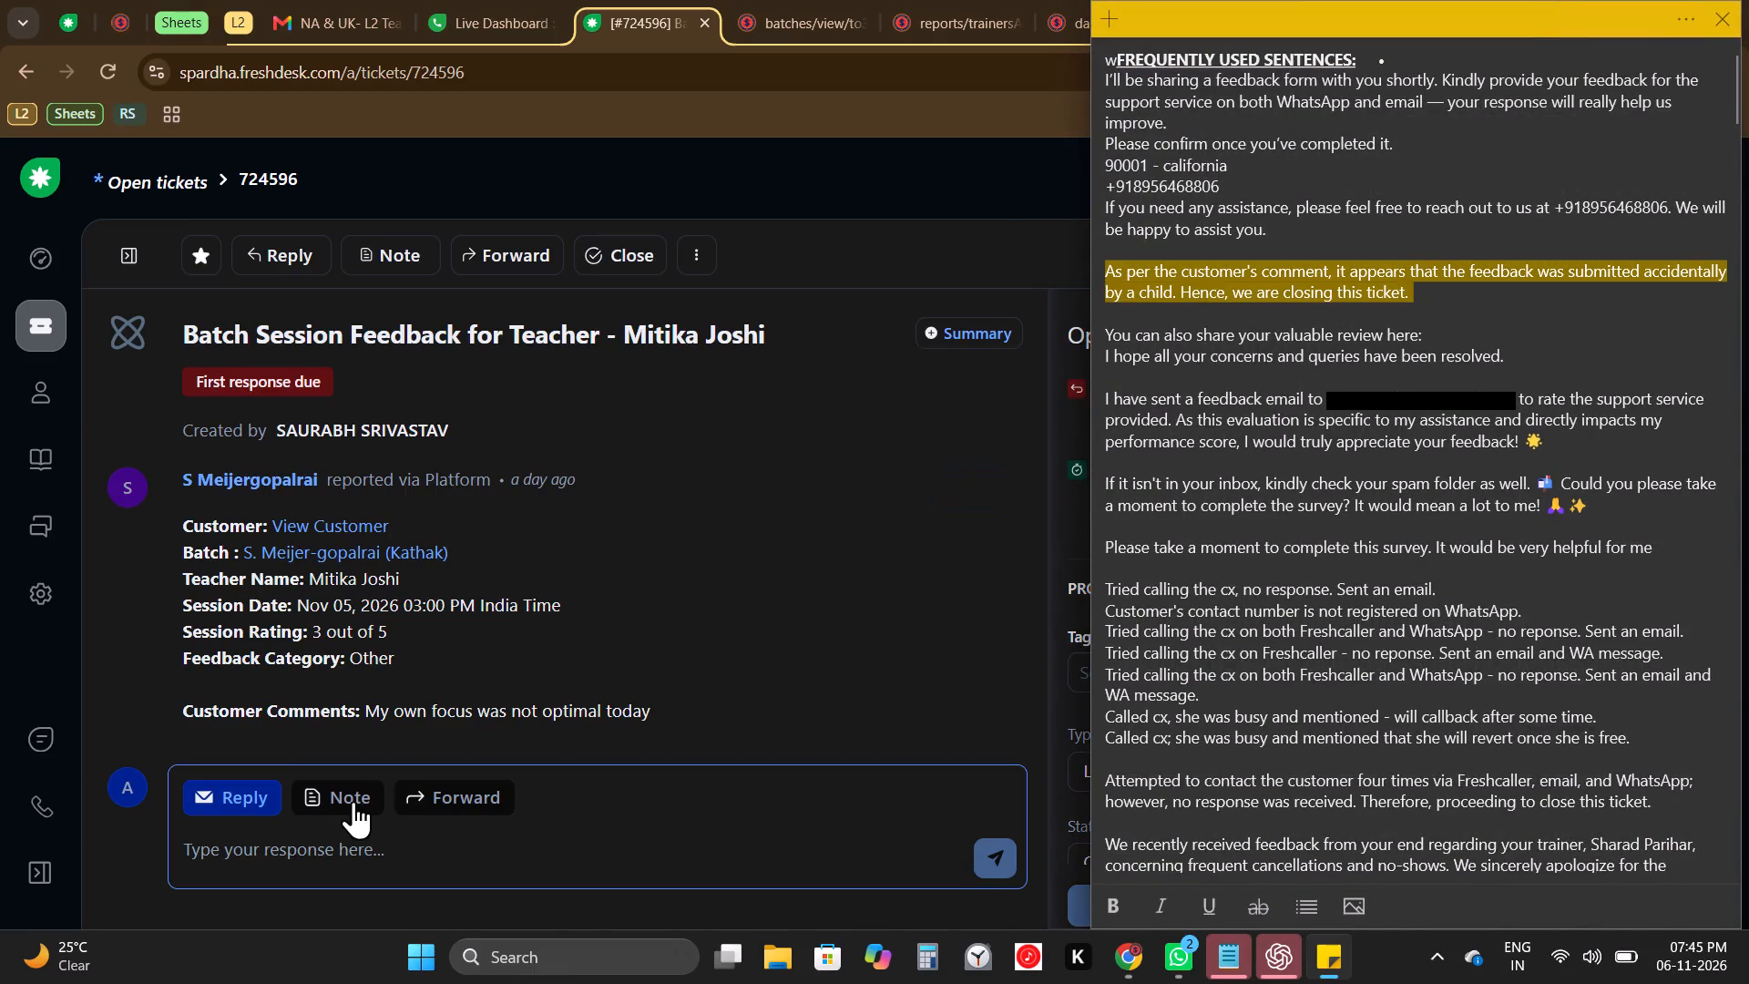
click(353, 801)
ctrl+click(545, 698)
key(ctrl+v)
click(892, 868)
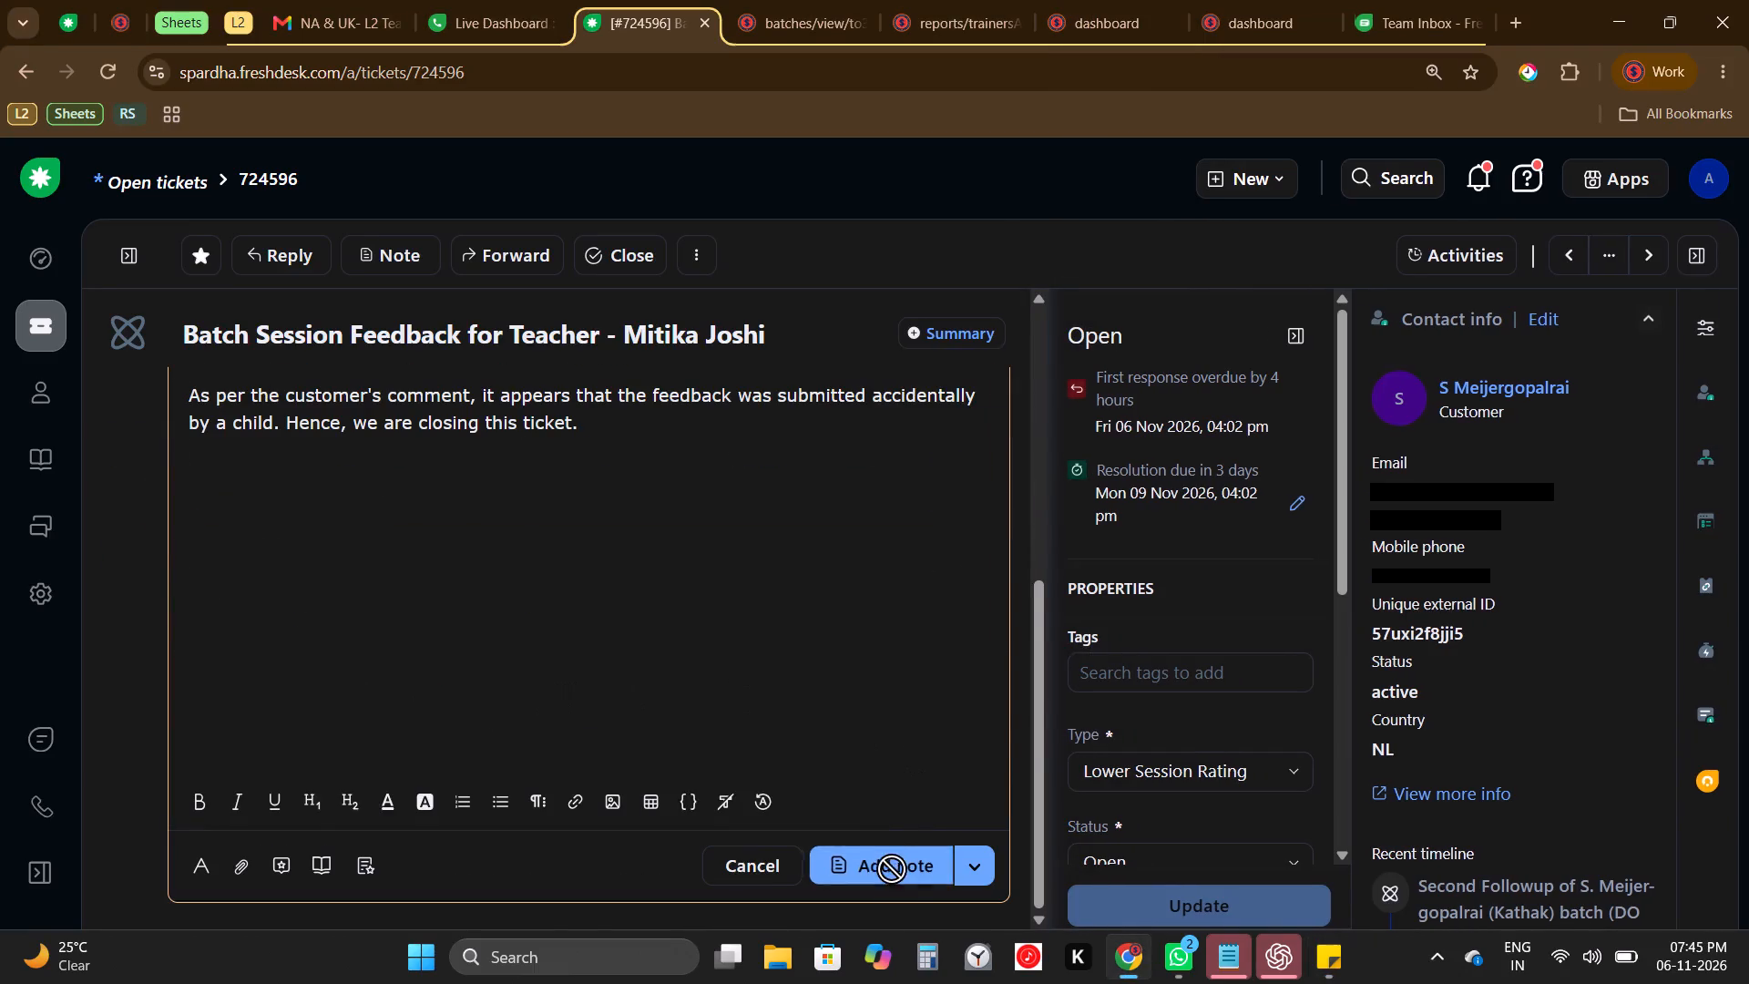
click(1241, 774)
key(f)
text(ea)
key(Return)
key(Tab)
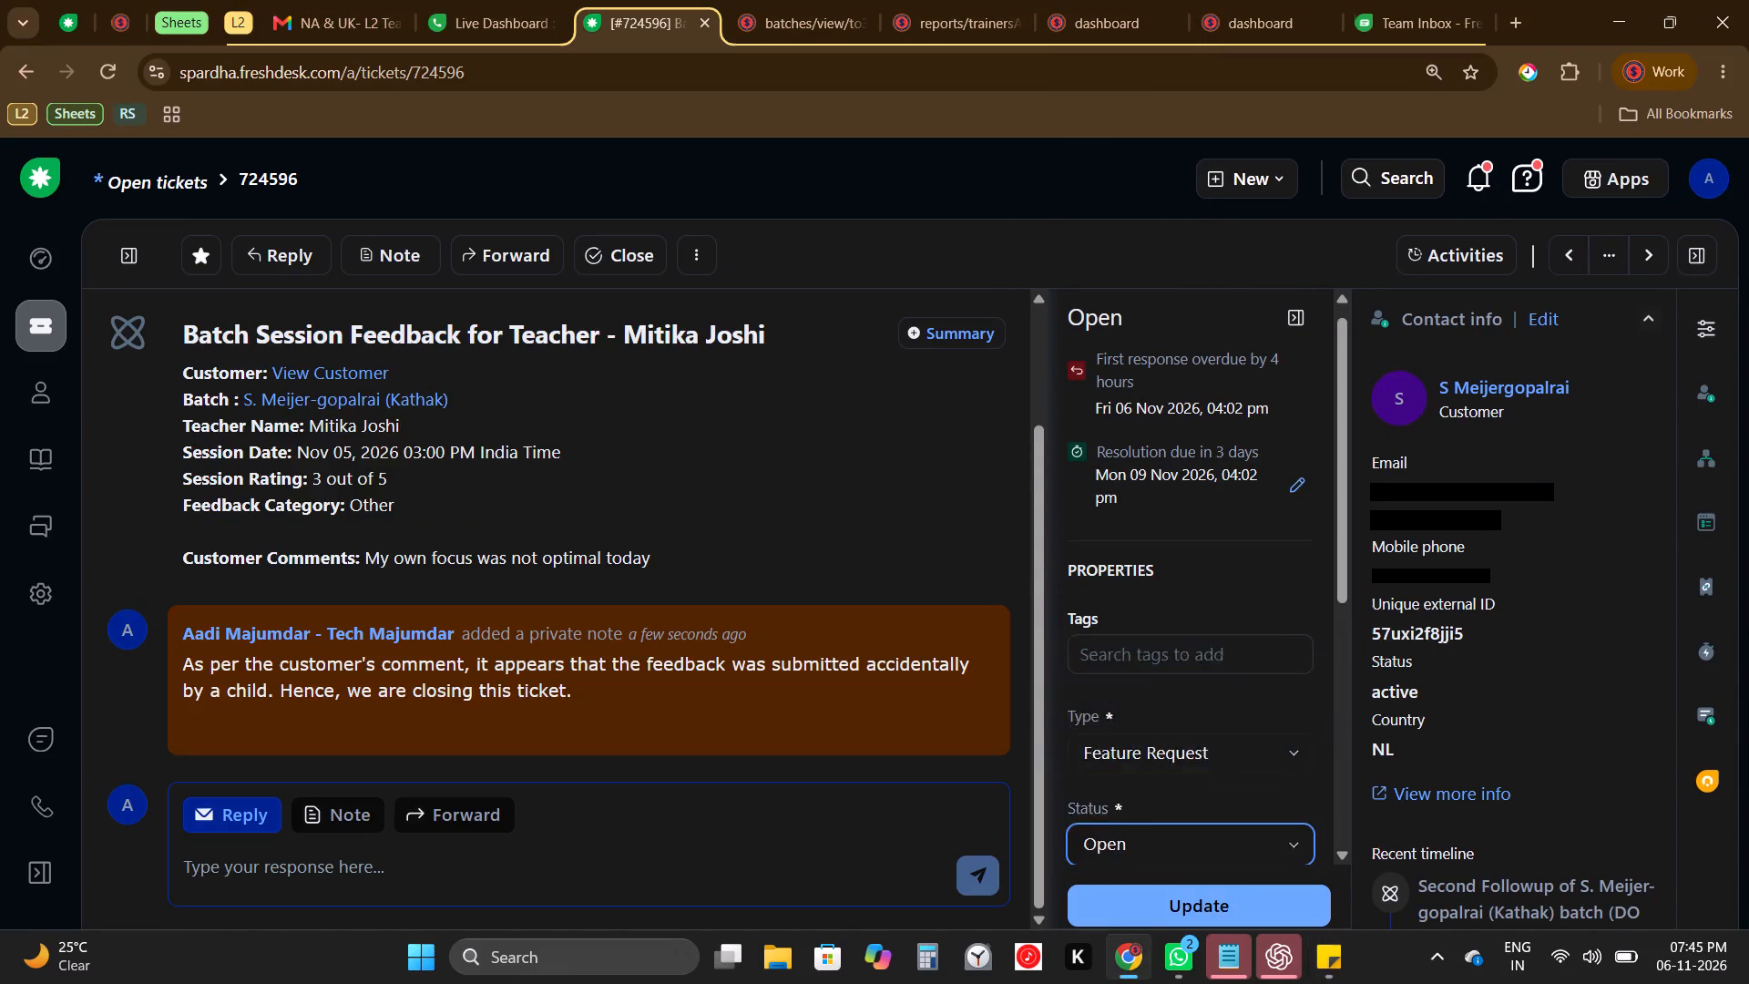
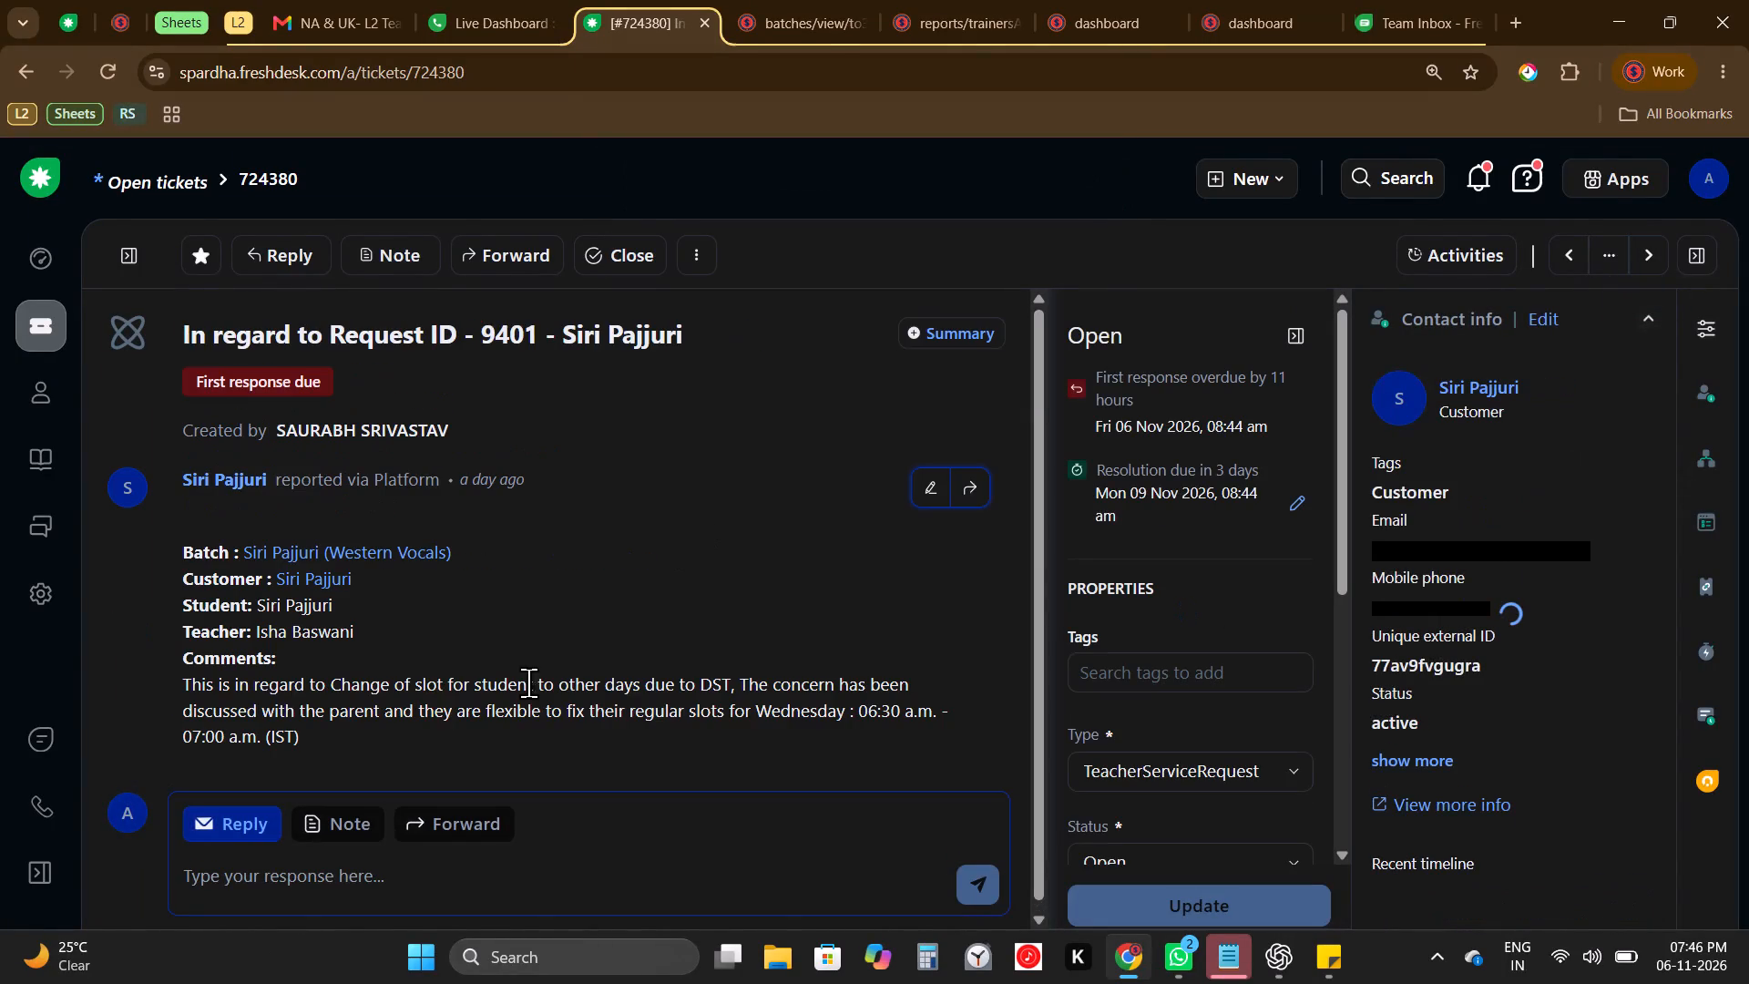
triple_click(493, 720)
triple_click(493, 720)
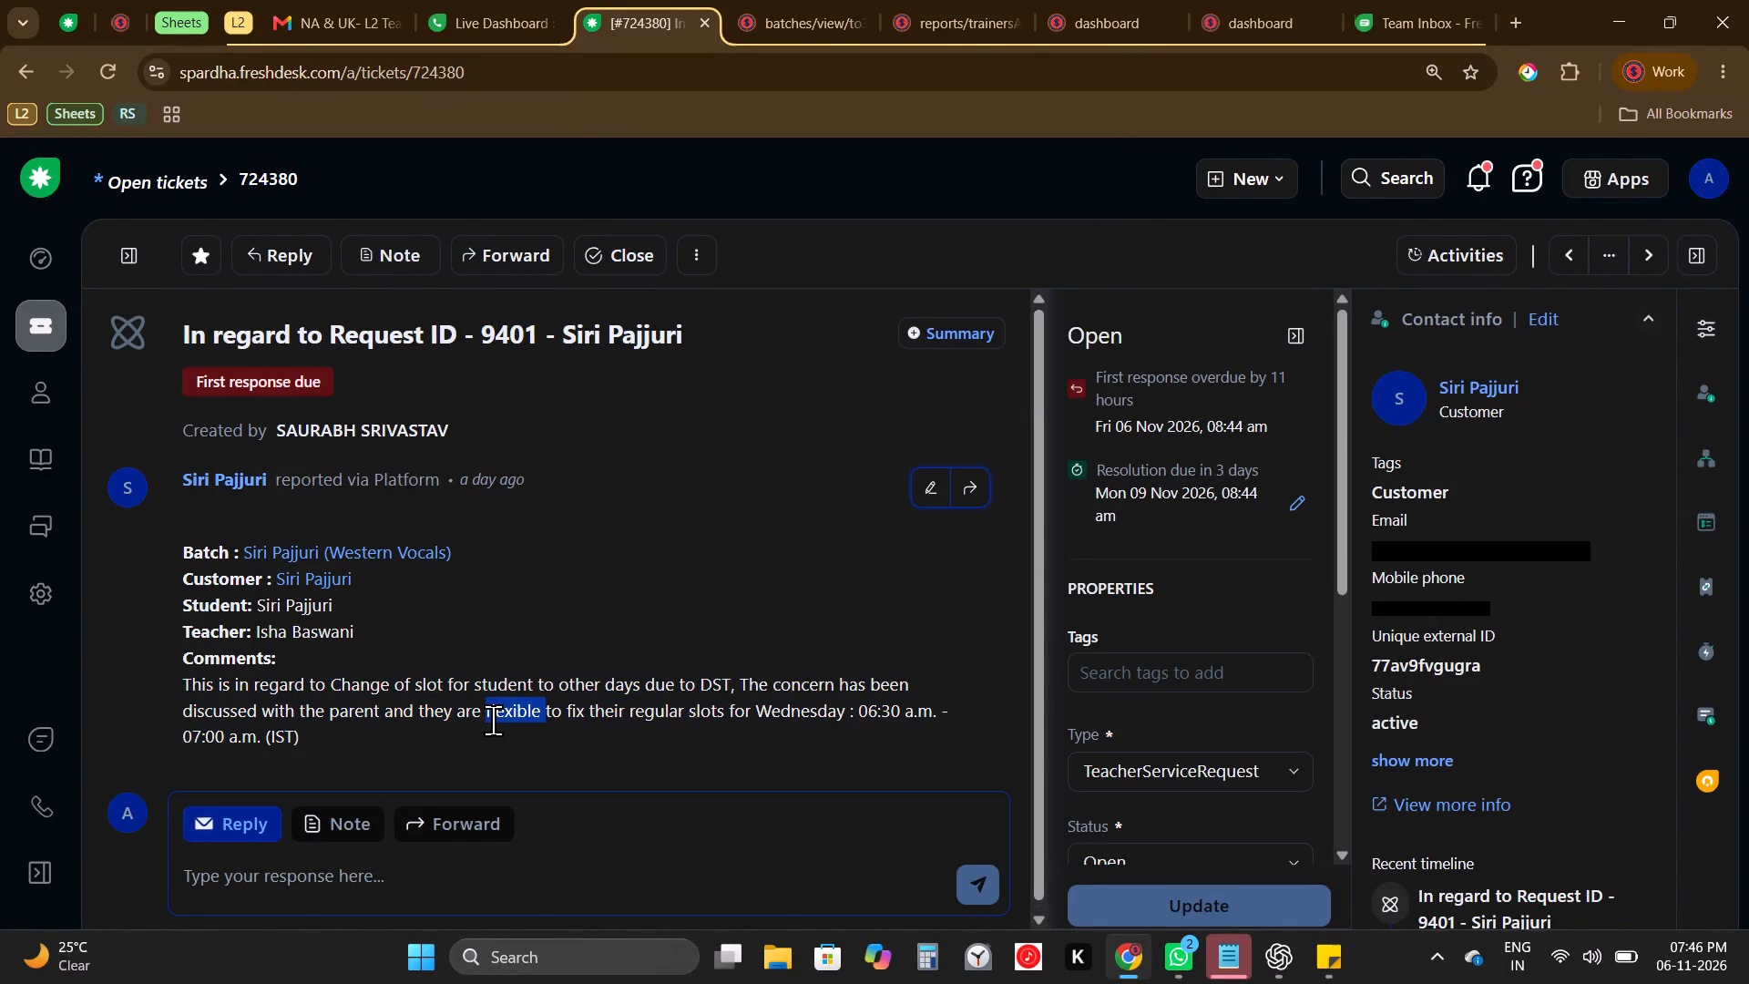
scroll(612, 684, down, 1)
click(720, 712)
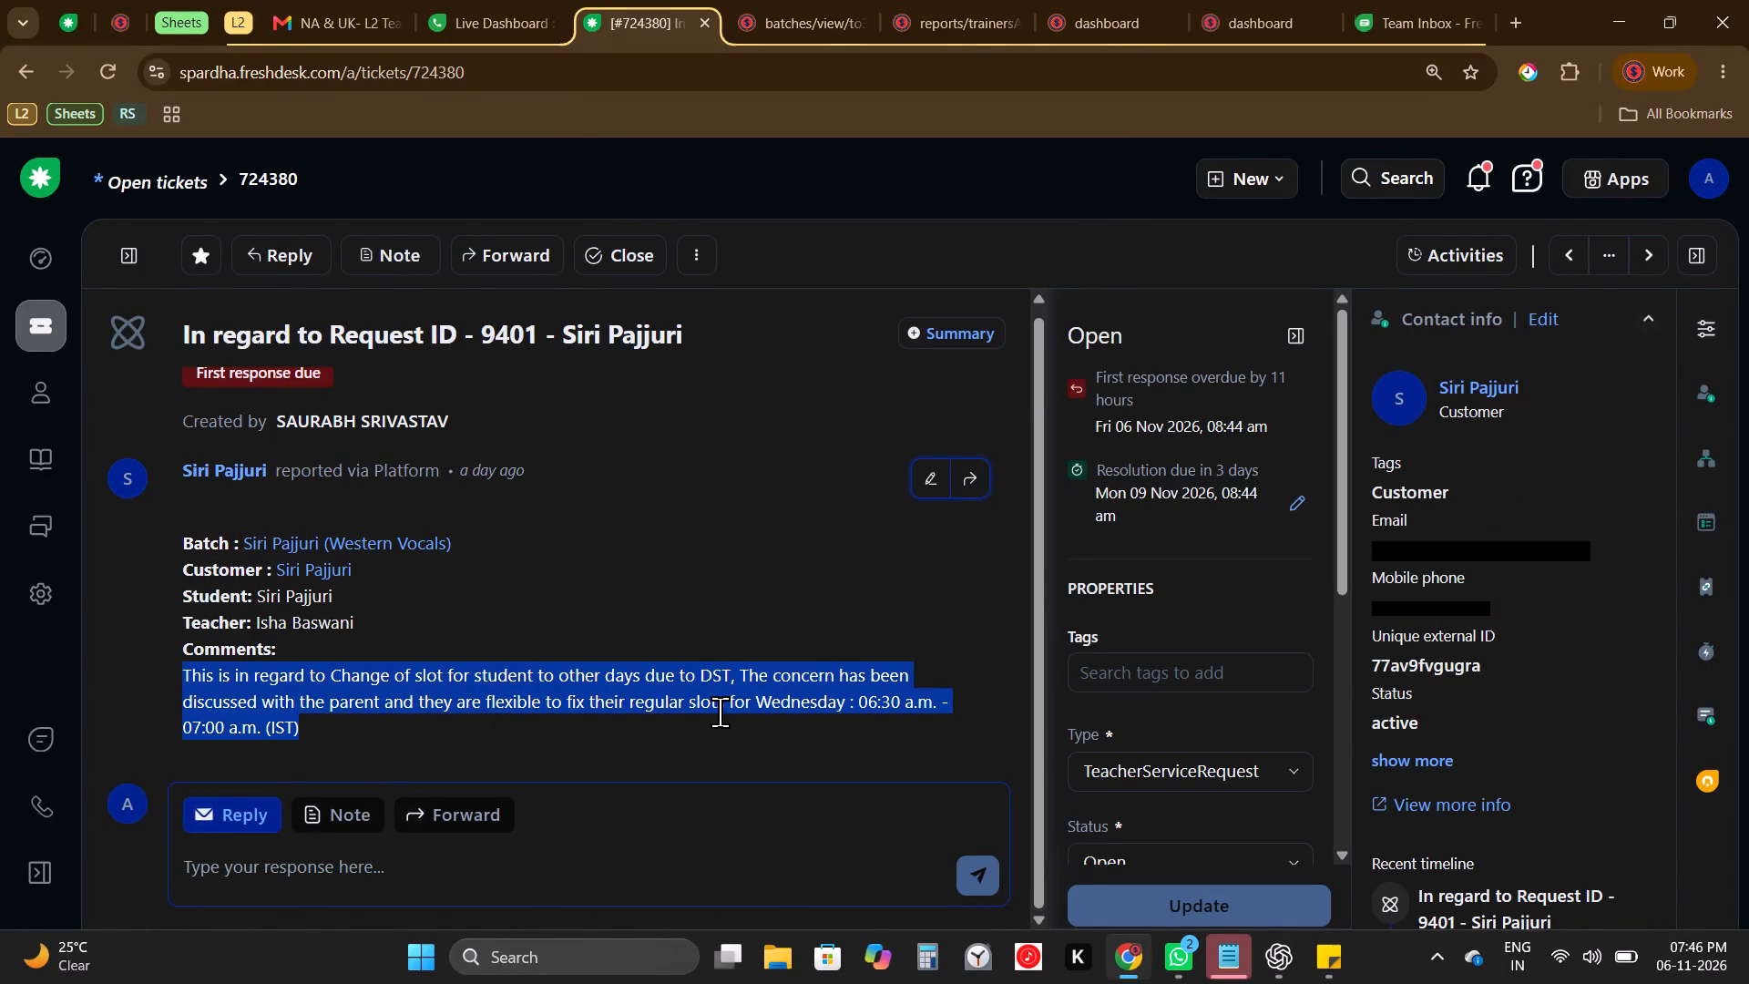
drag(720, 712, 755, 737)
click(755, 737)
click(429, 710)
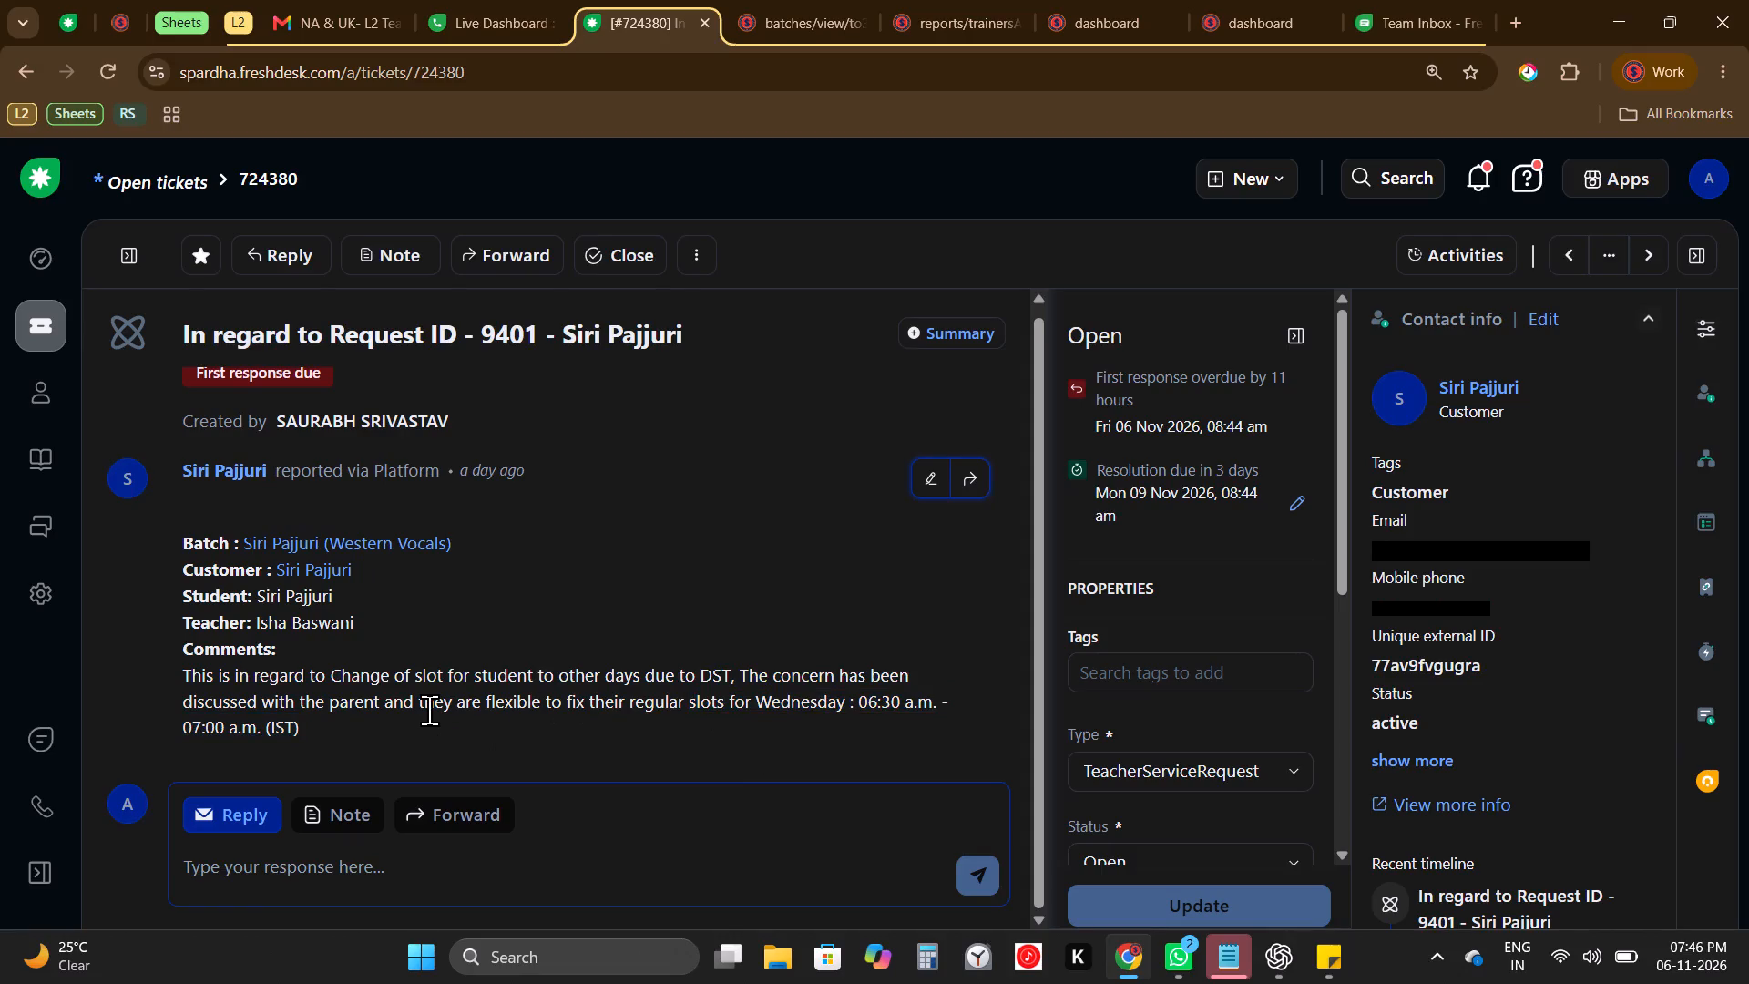
drag(429, 710, 823, 756)
click(823, 756)
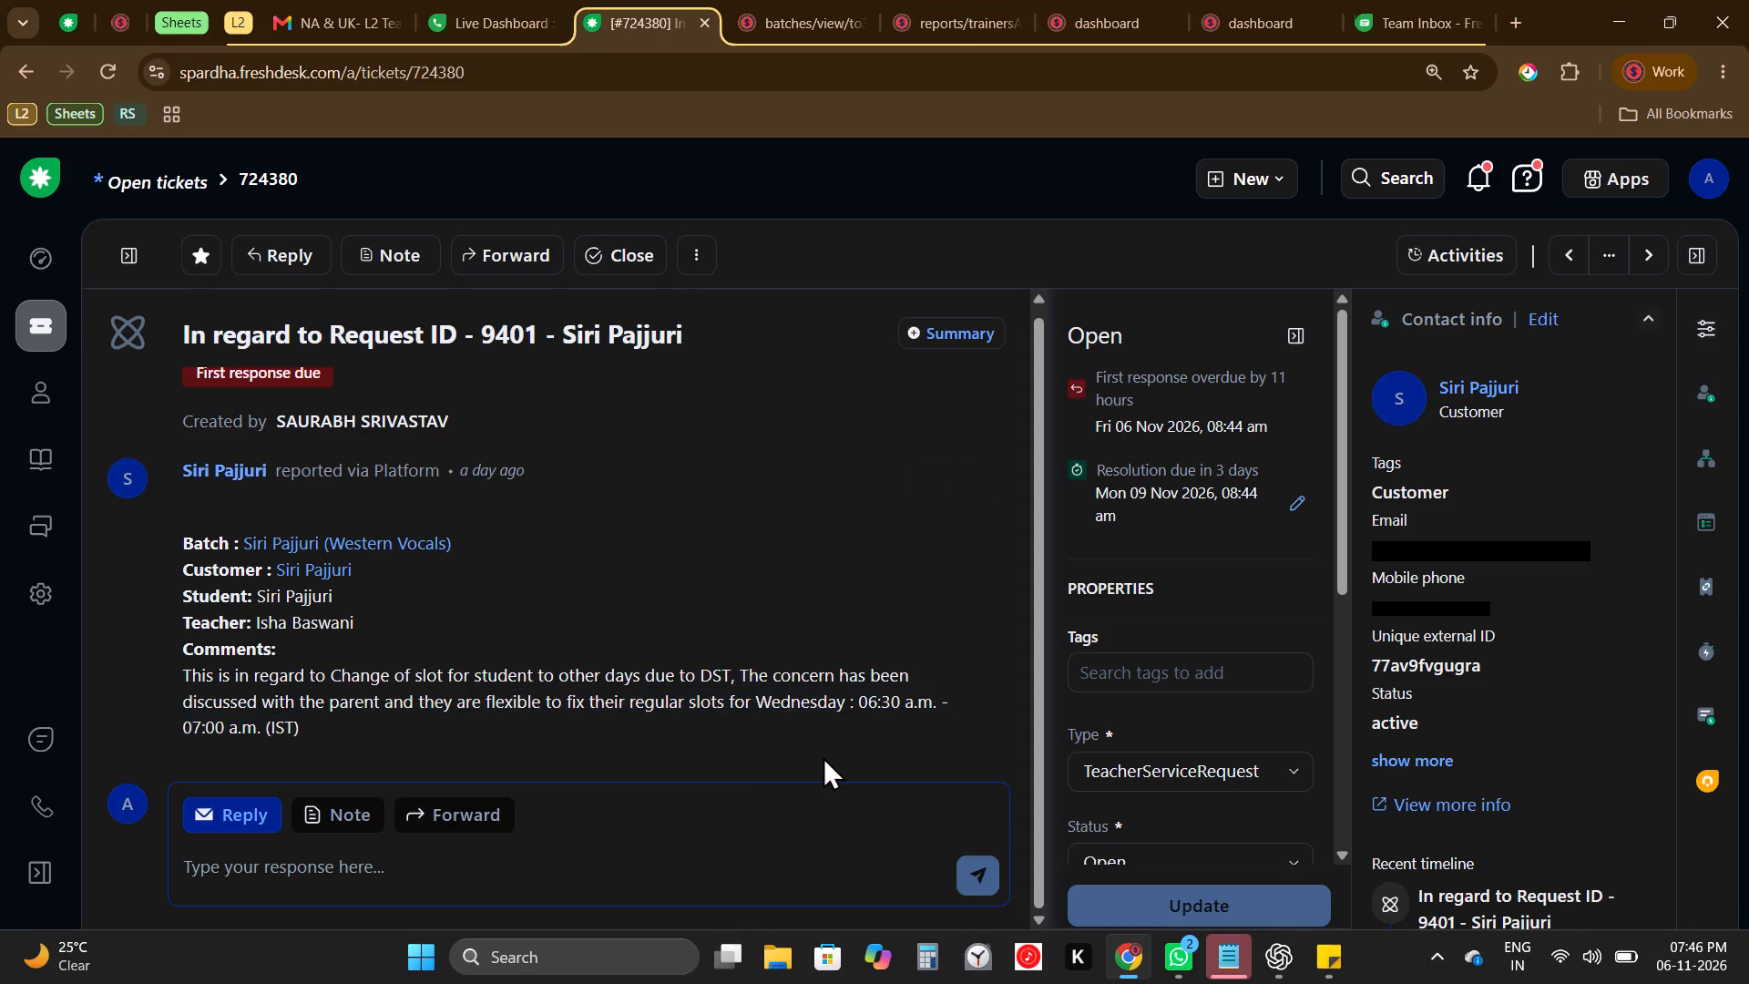
Open the ticket's Western Vocals batch in place of the old batch tab and examine its sessions, schedule and details.
click(378, 539)
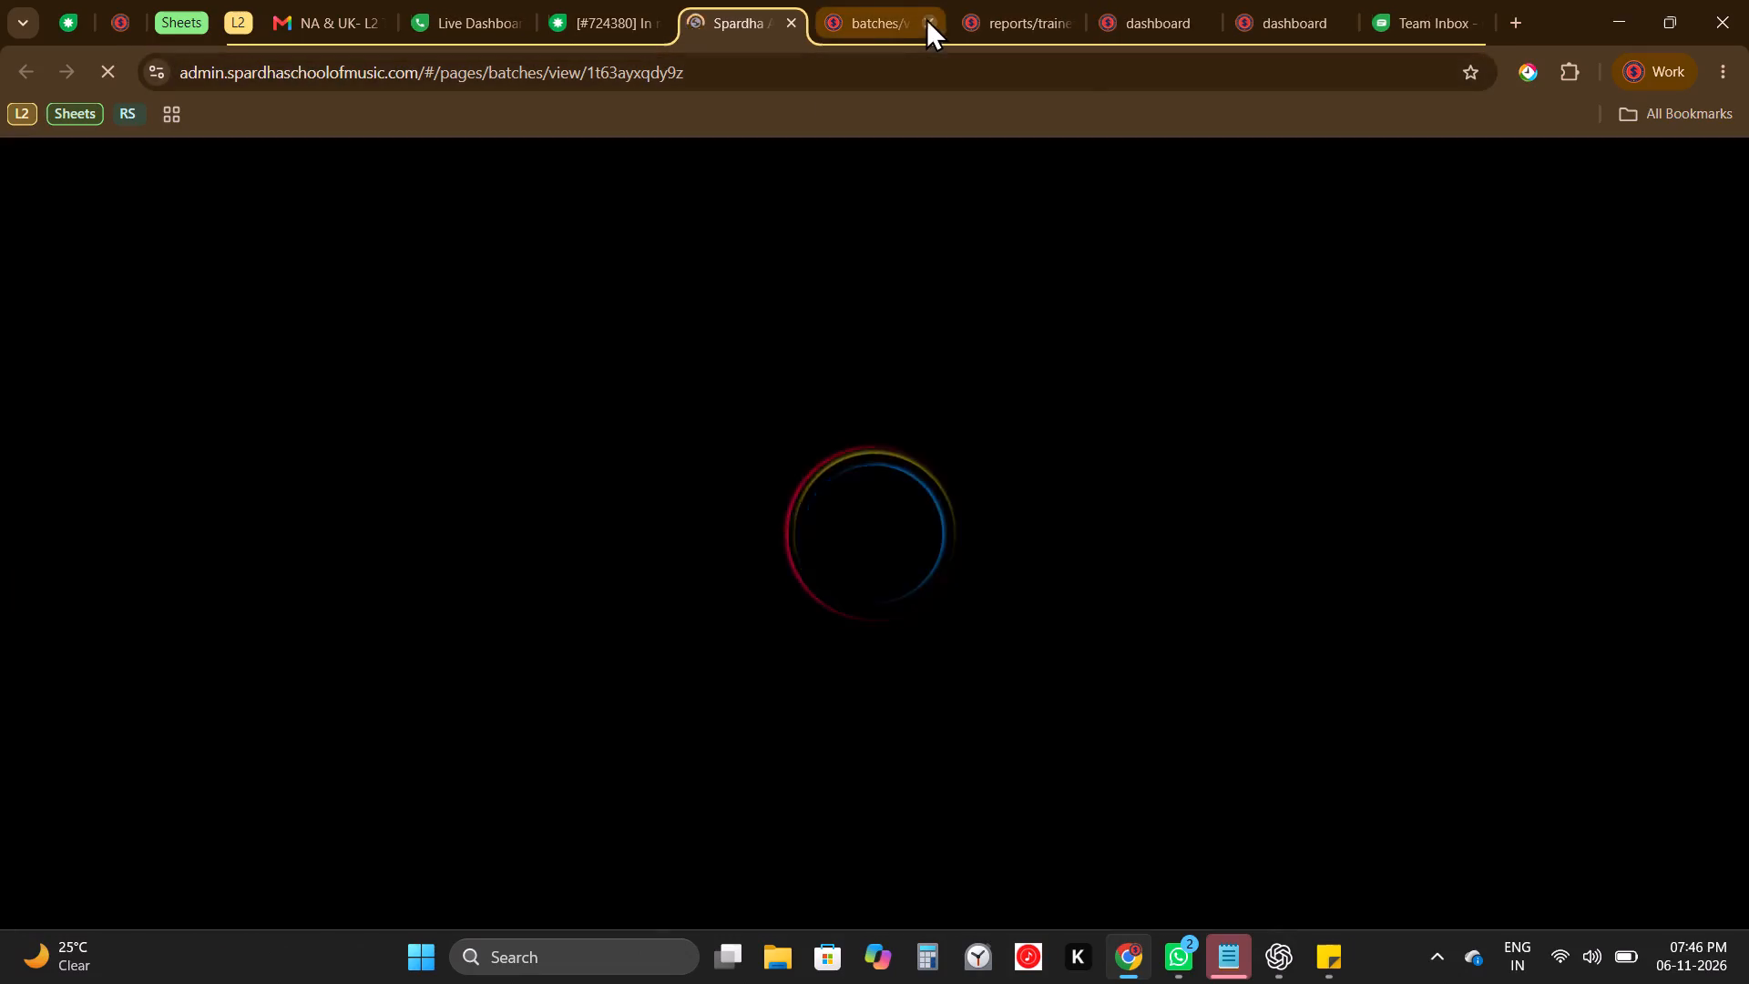
click(929, 26)
click(591, 0)
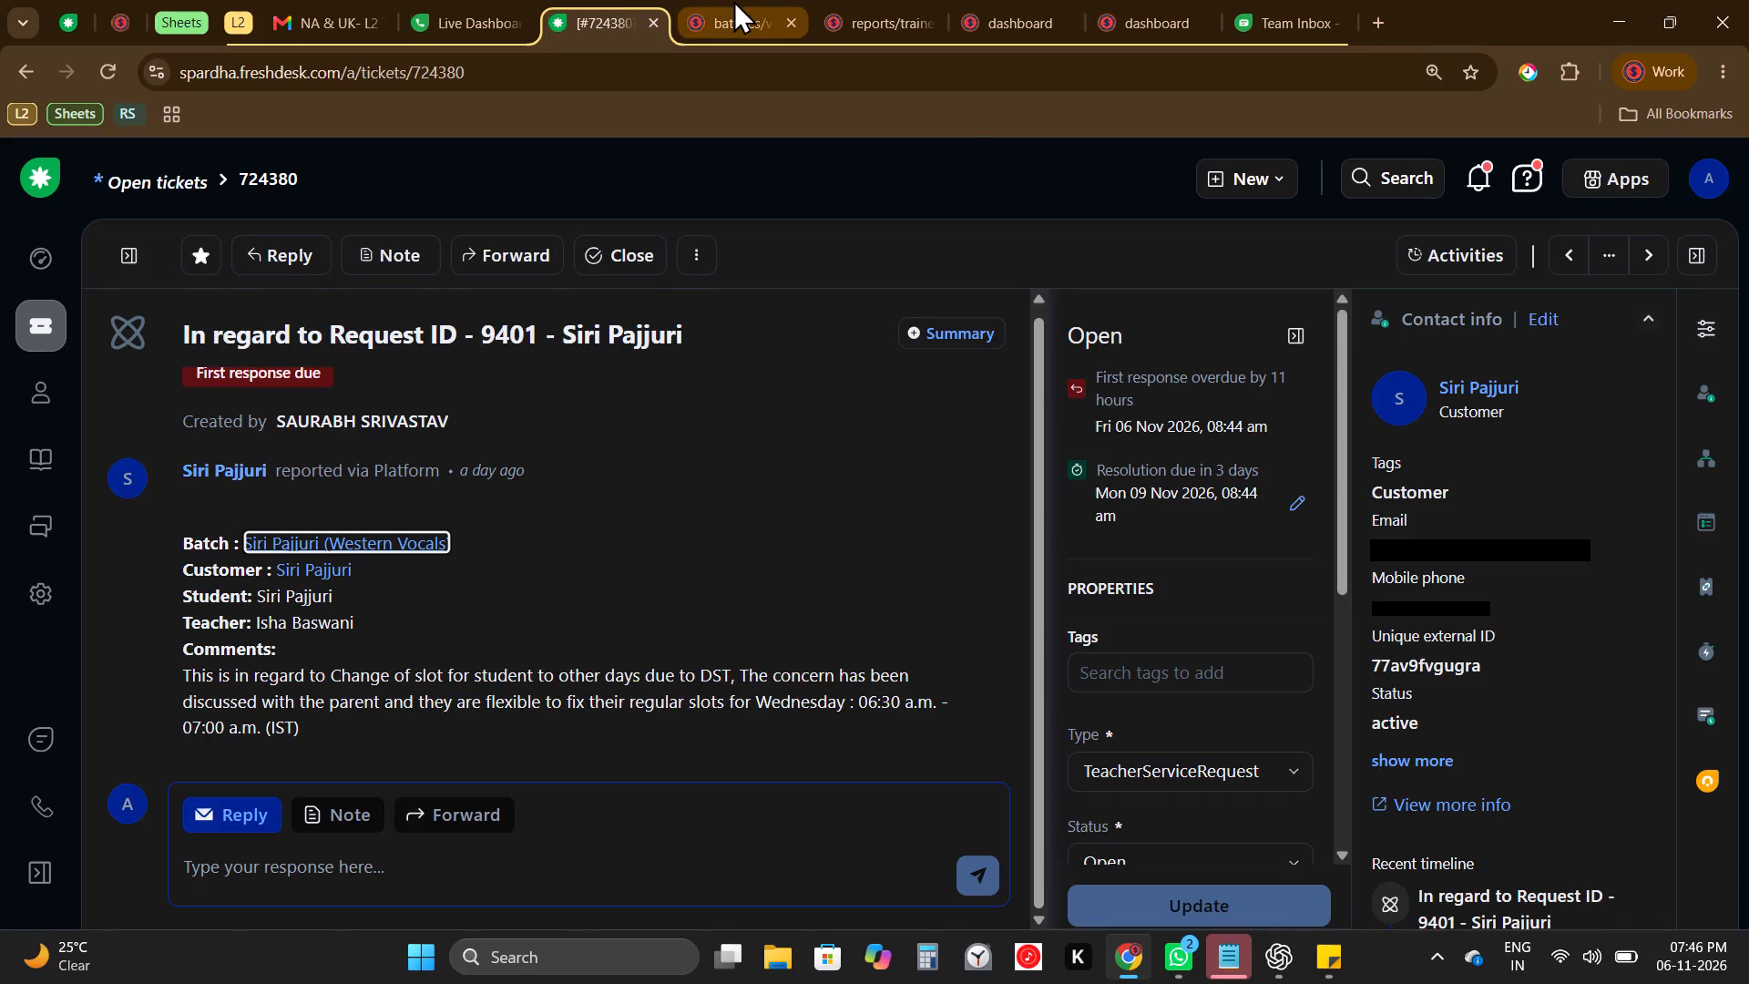
click(733, 0)
scroll(808, 477, down, 3)
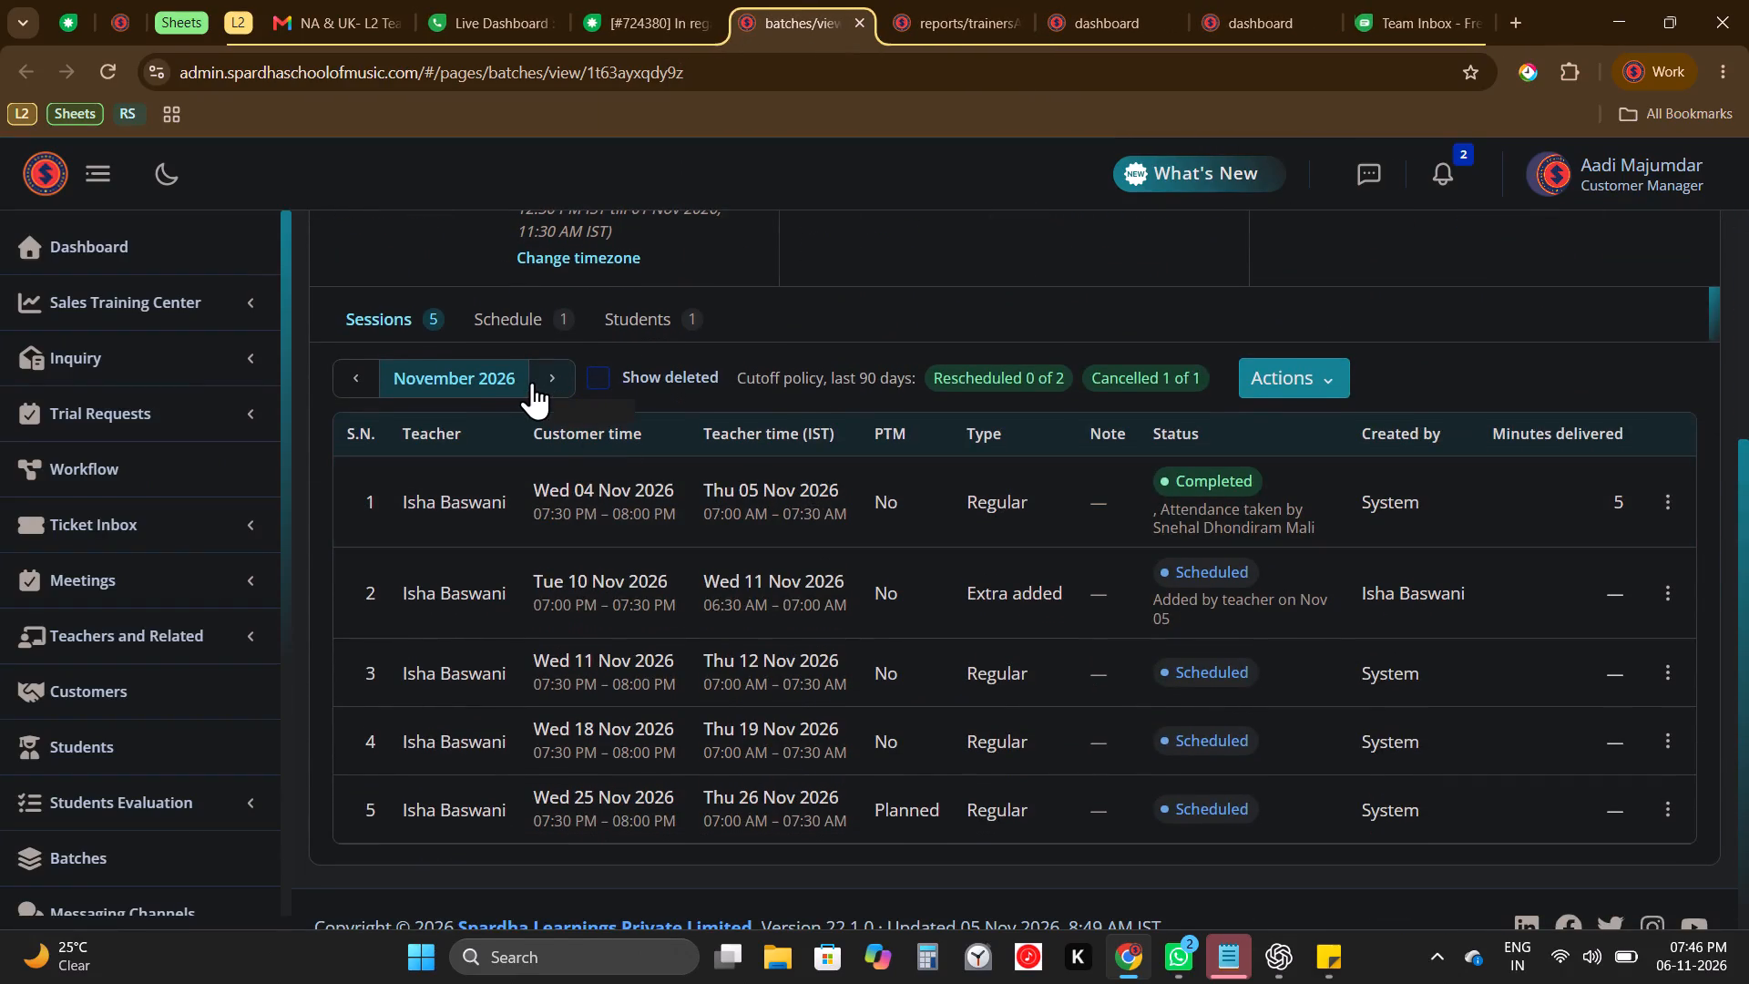
click(532, 382)
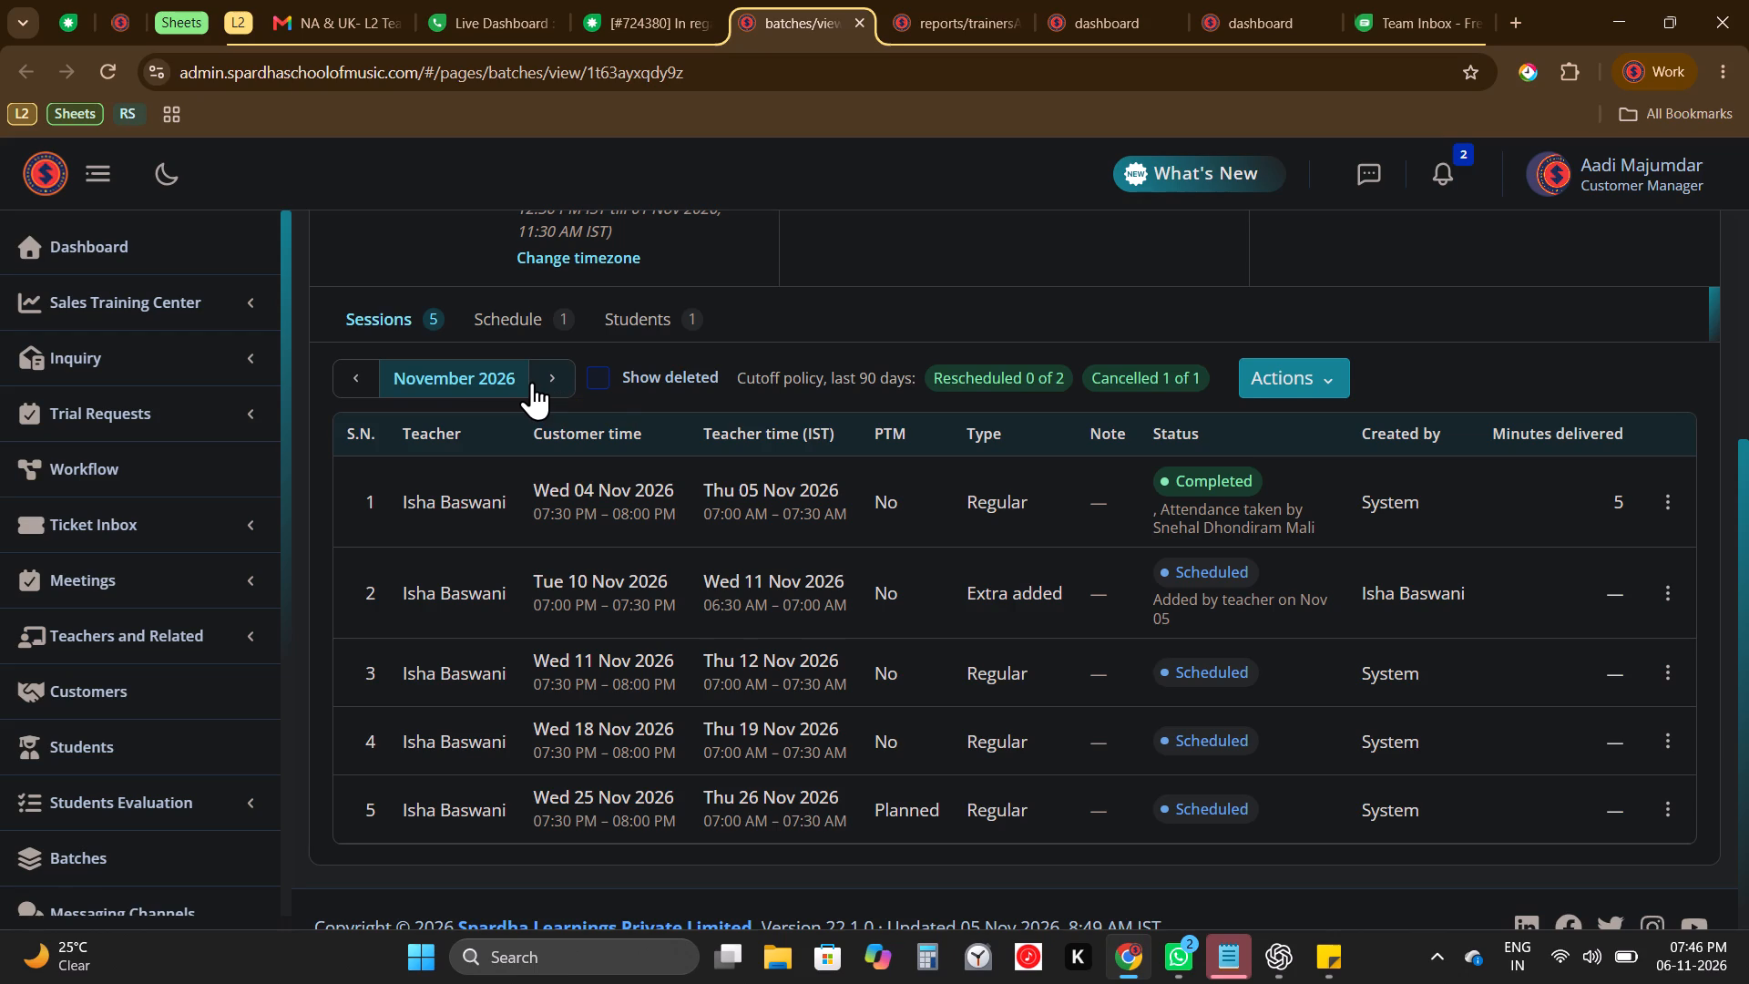
click(521, 323)
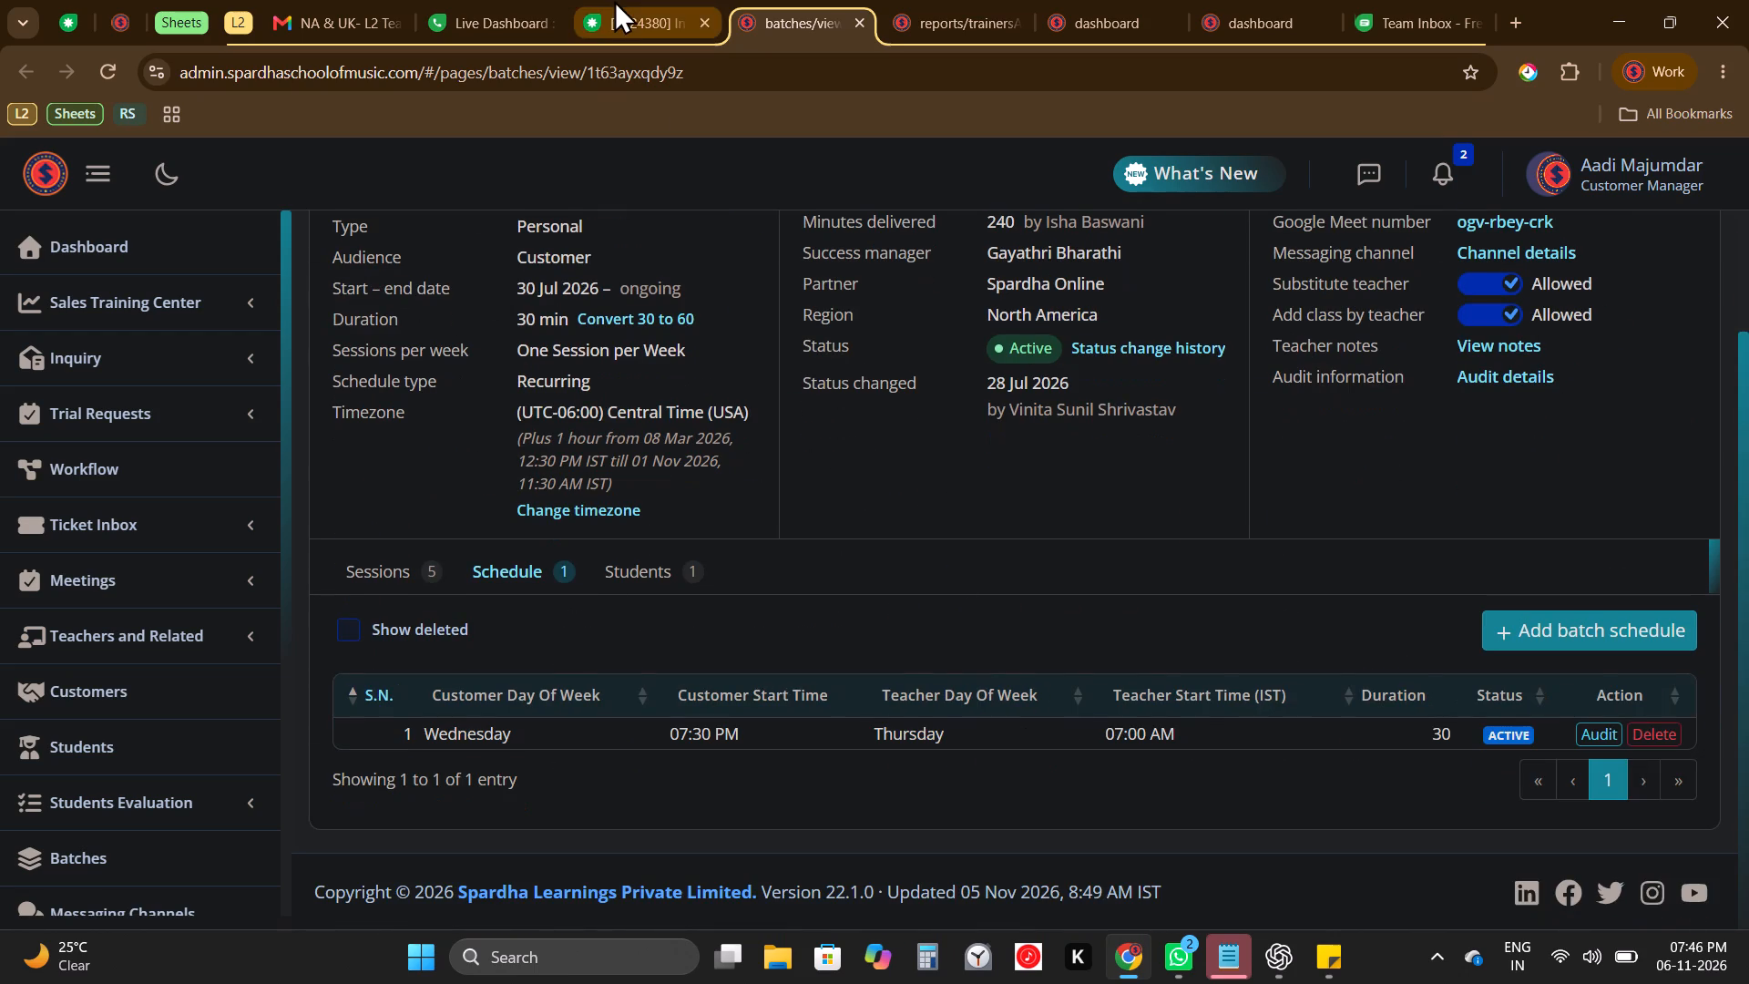
scroll(976, 586, up, 1)
scroll(1232, 638, up, 2)
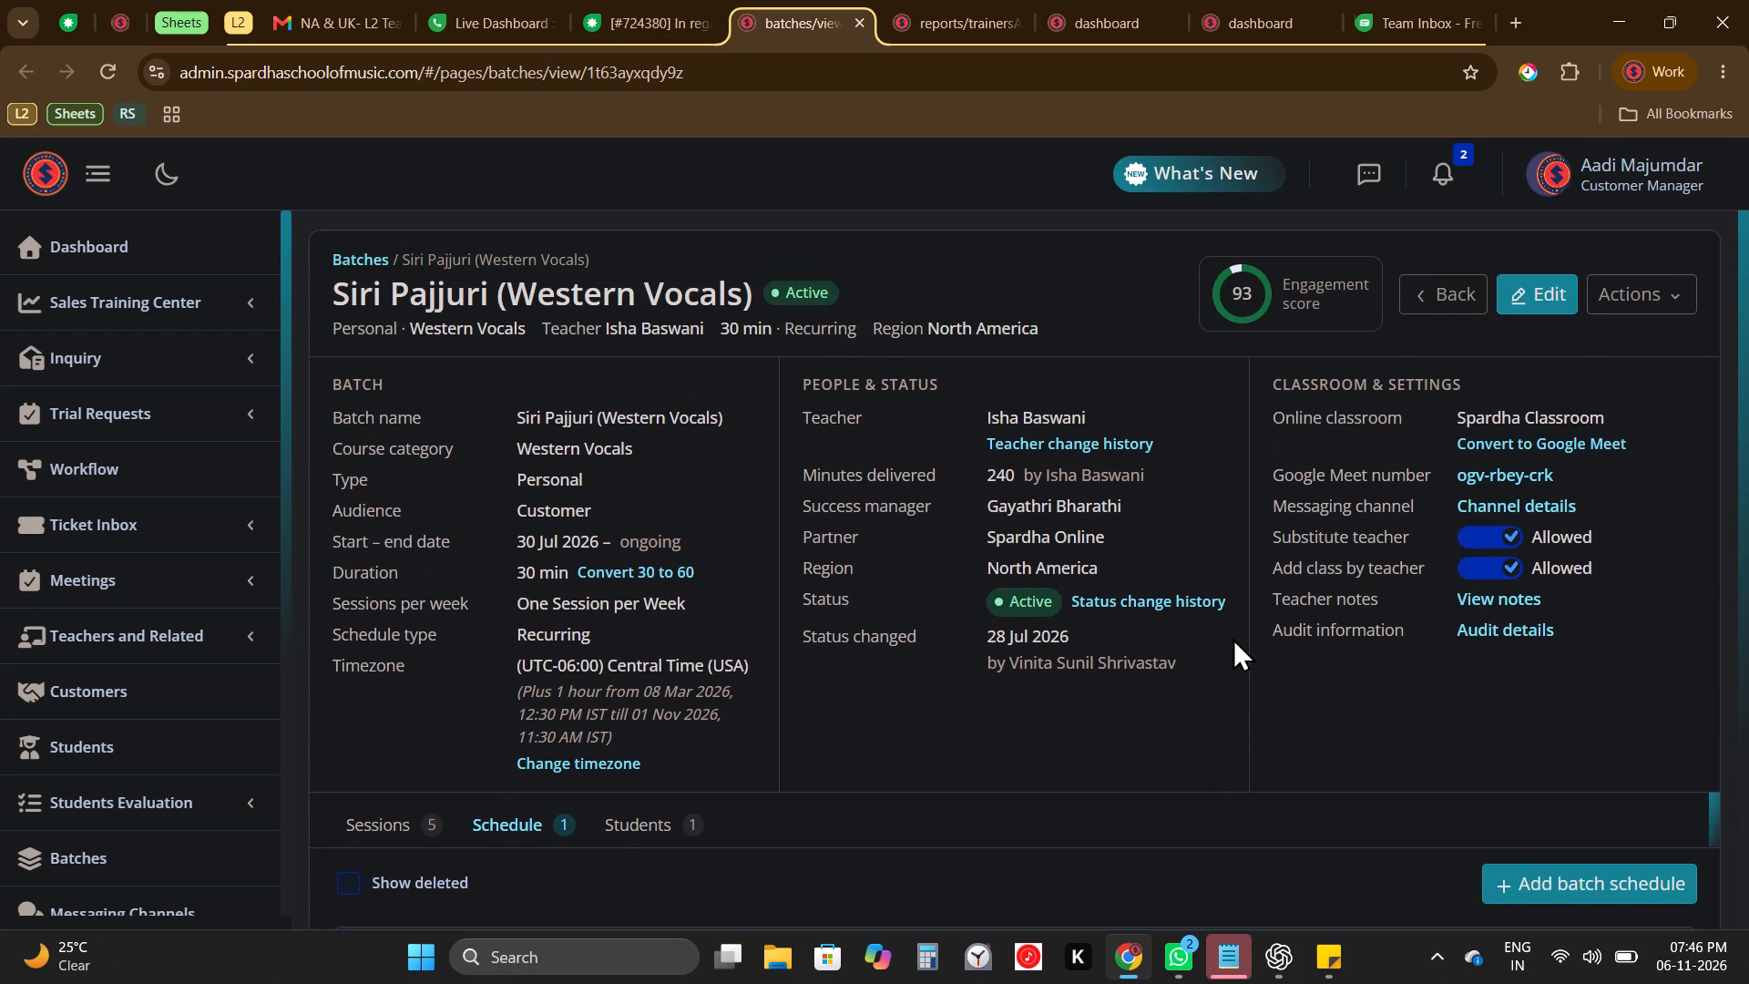
scroll(1232, 638, down, 4)
click(1548, 613)
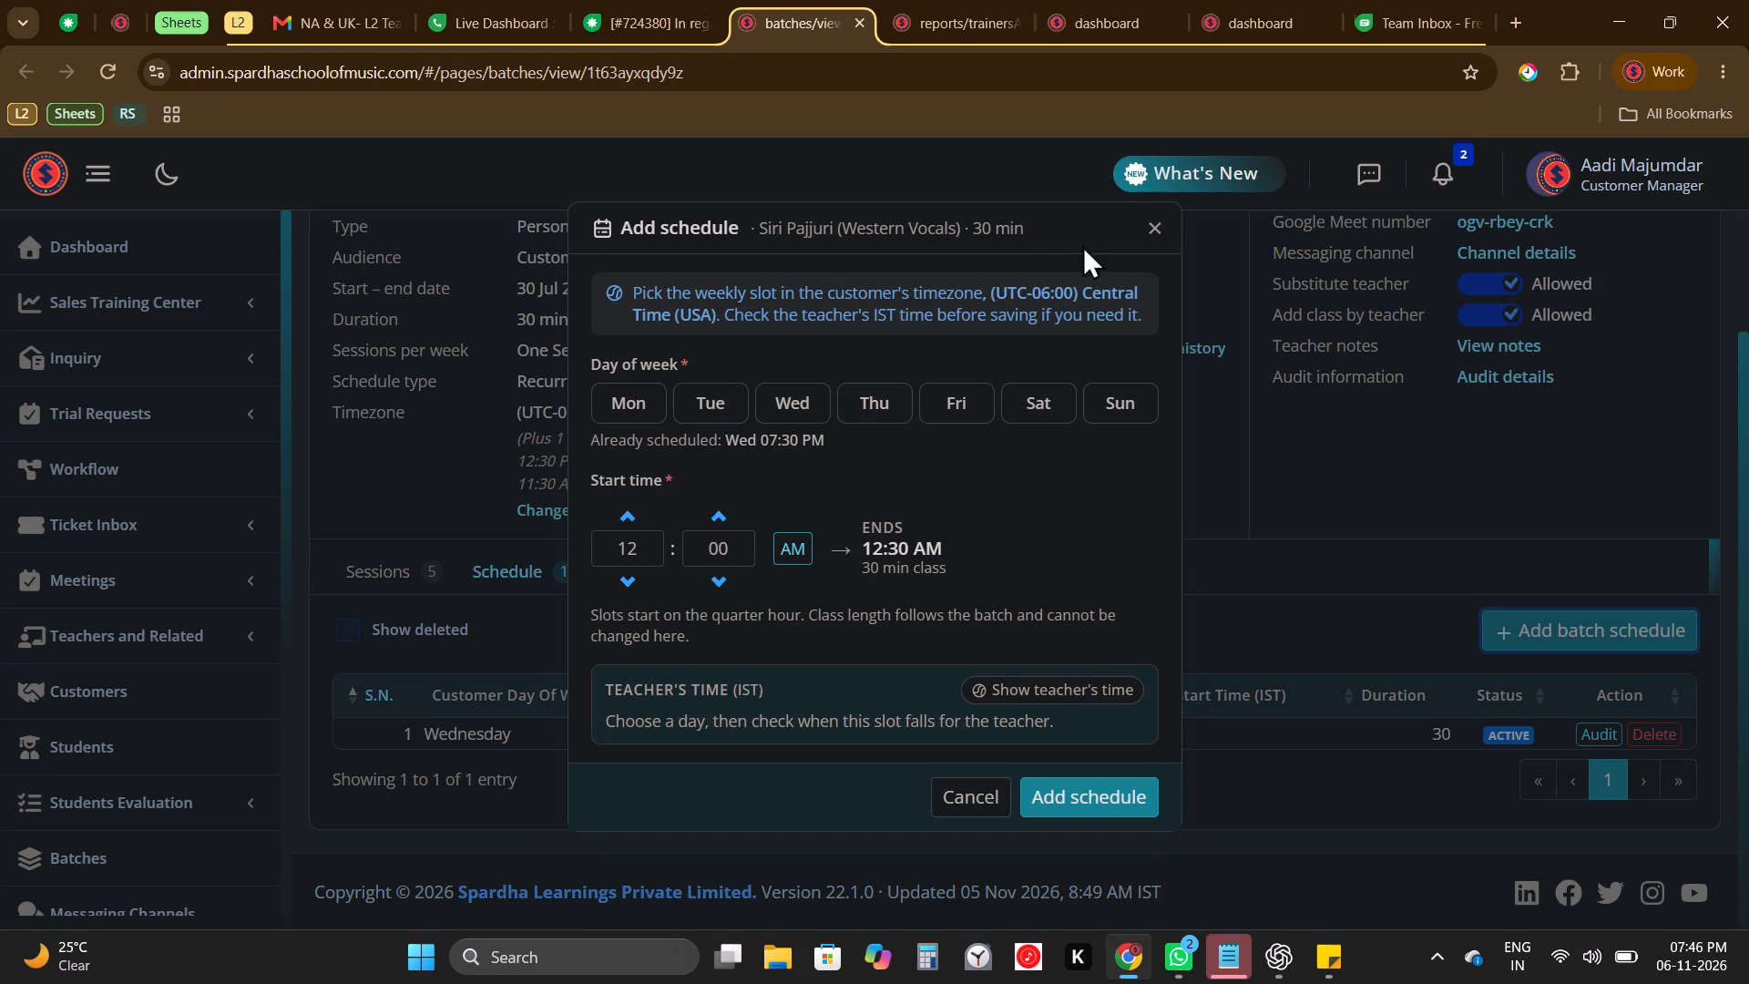
click(1144, 237)
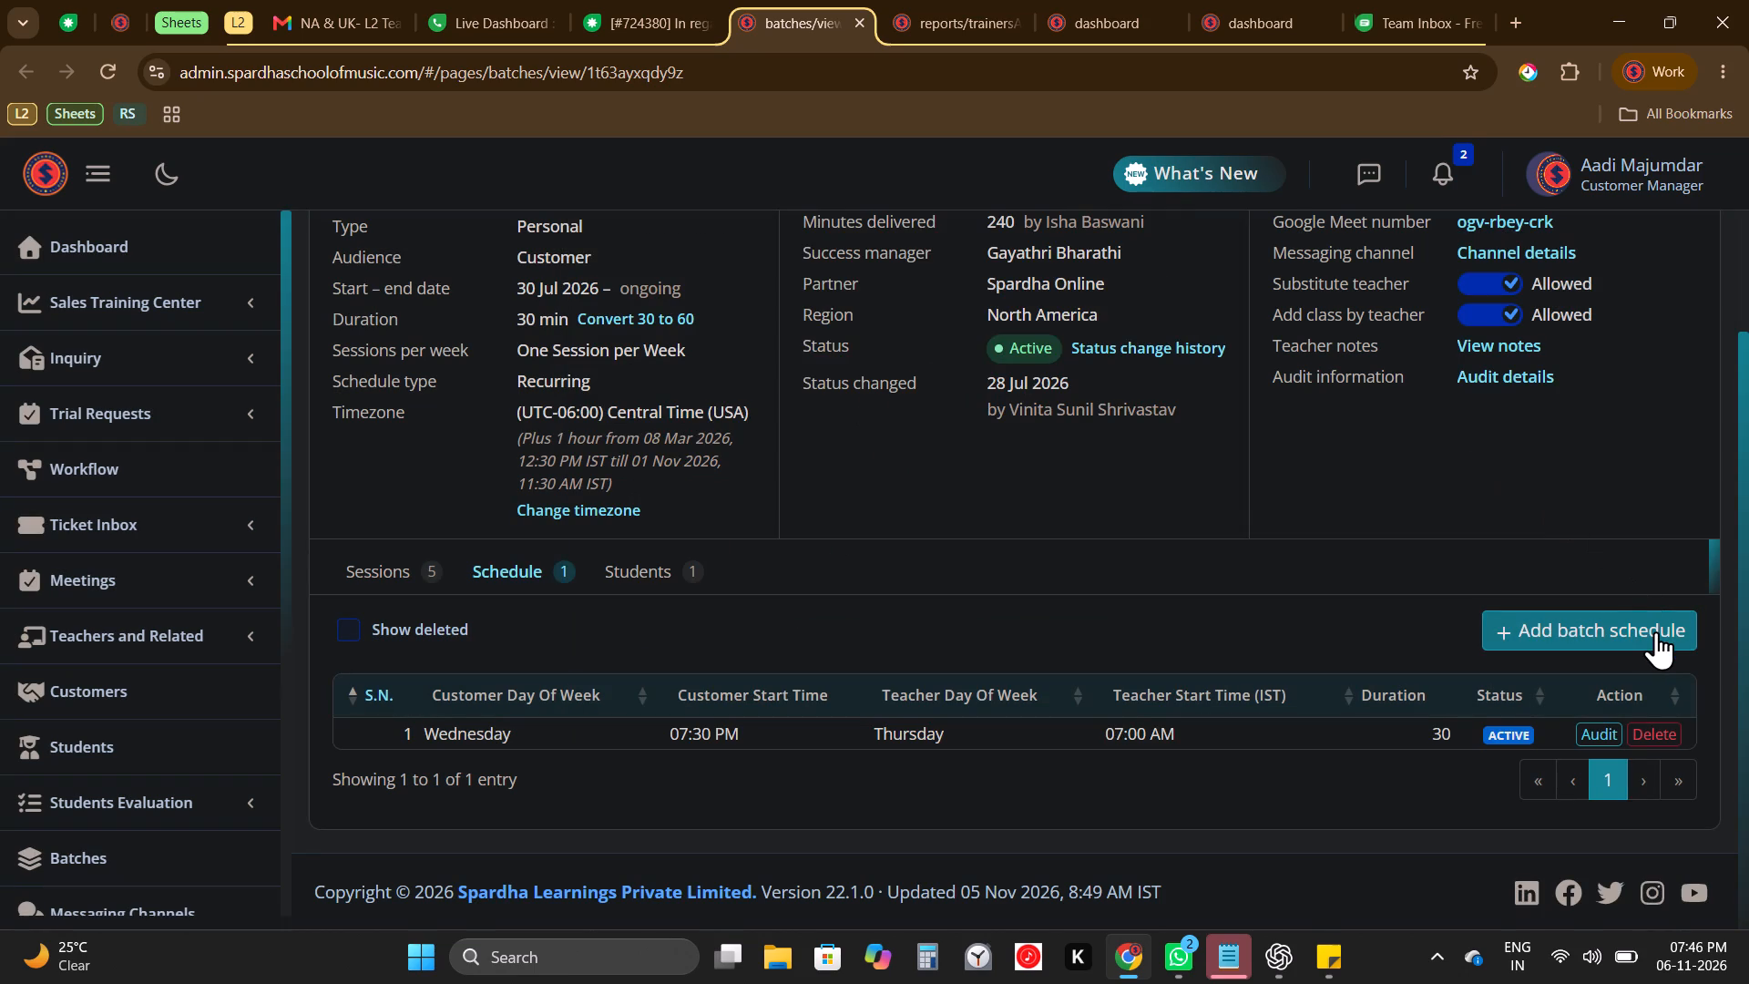
Reread the slot request in ticket #724380 and compare it with the batch's December and November 2026 sessions.
click(688, 0)
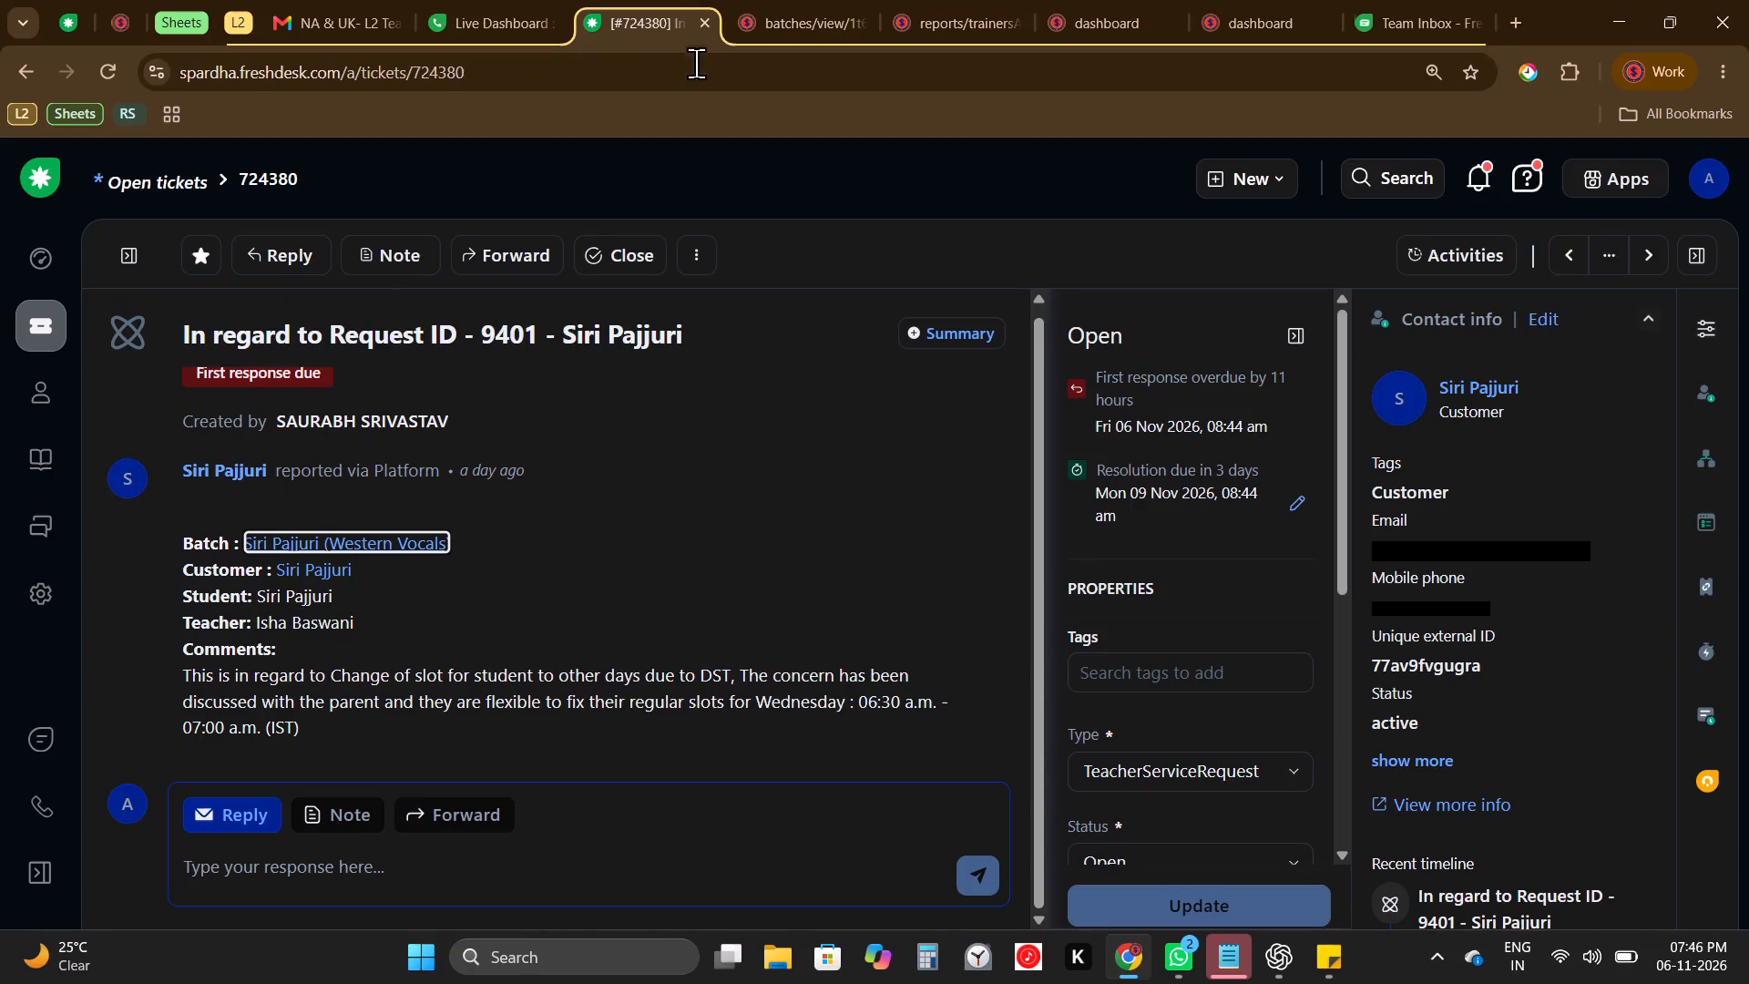
click(740, 685)
drag(740, 685, 759, 725)
click(759, 725)
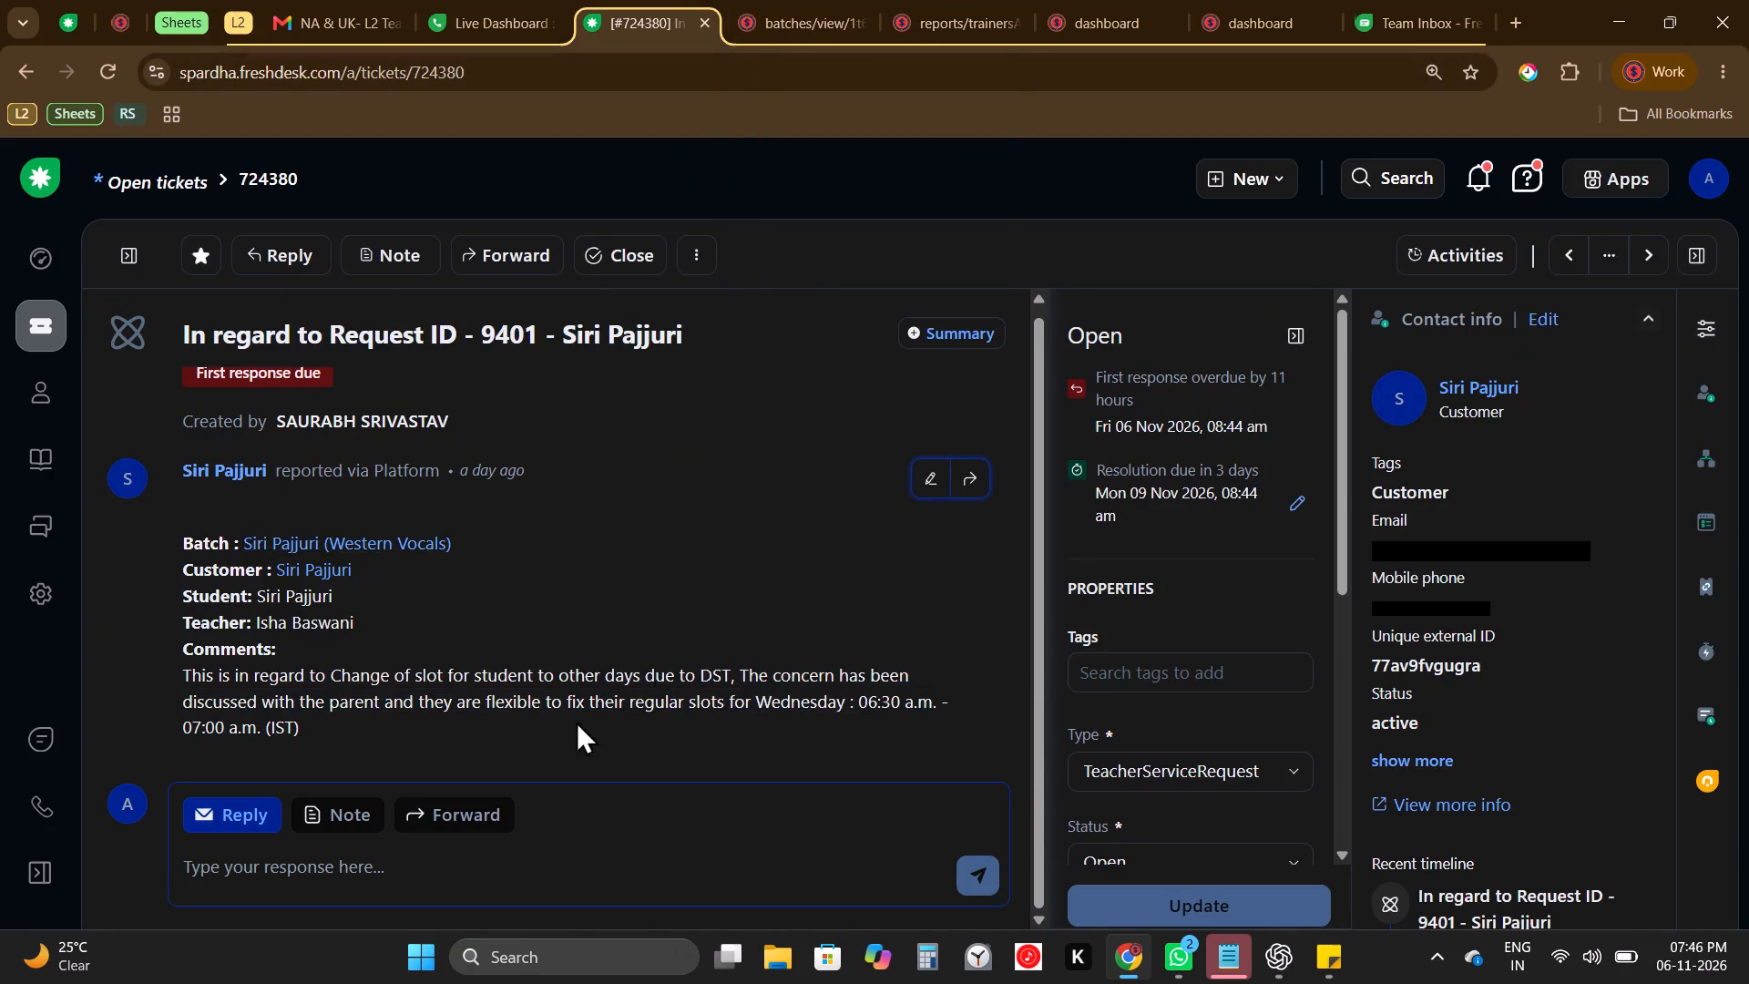
click(567, 706)
drag(567, 706, 793, 734)
click(793, 734)
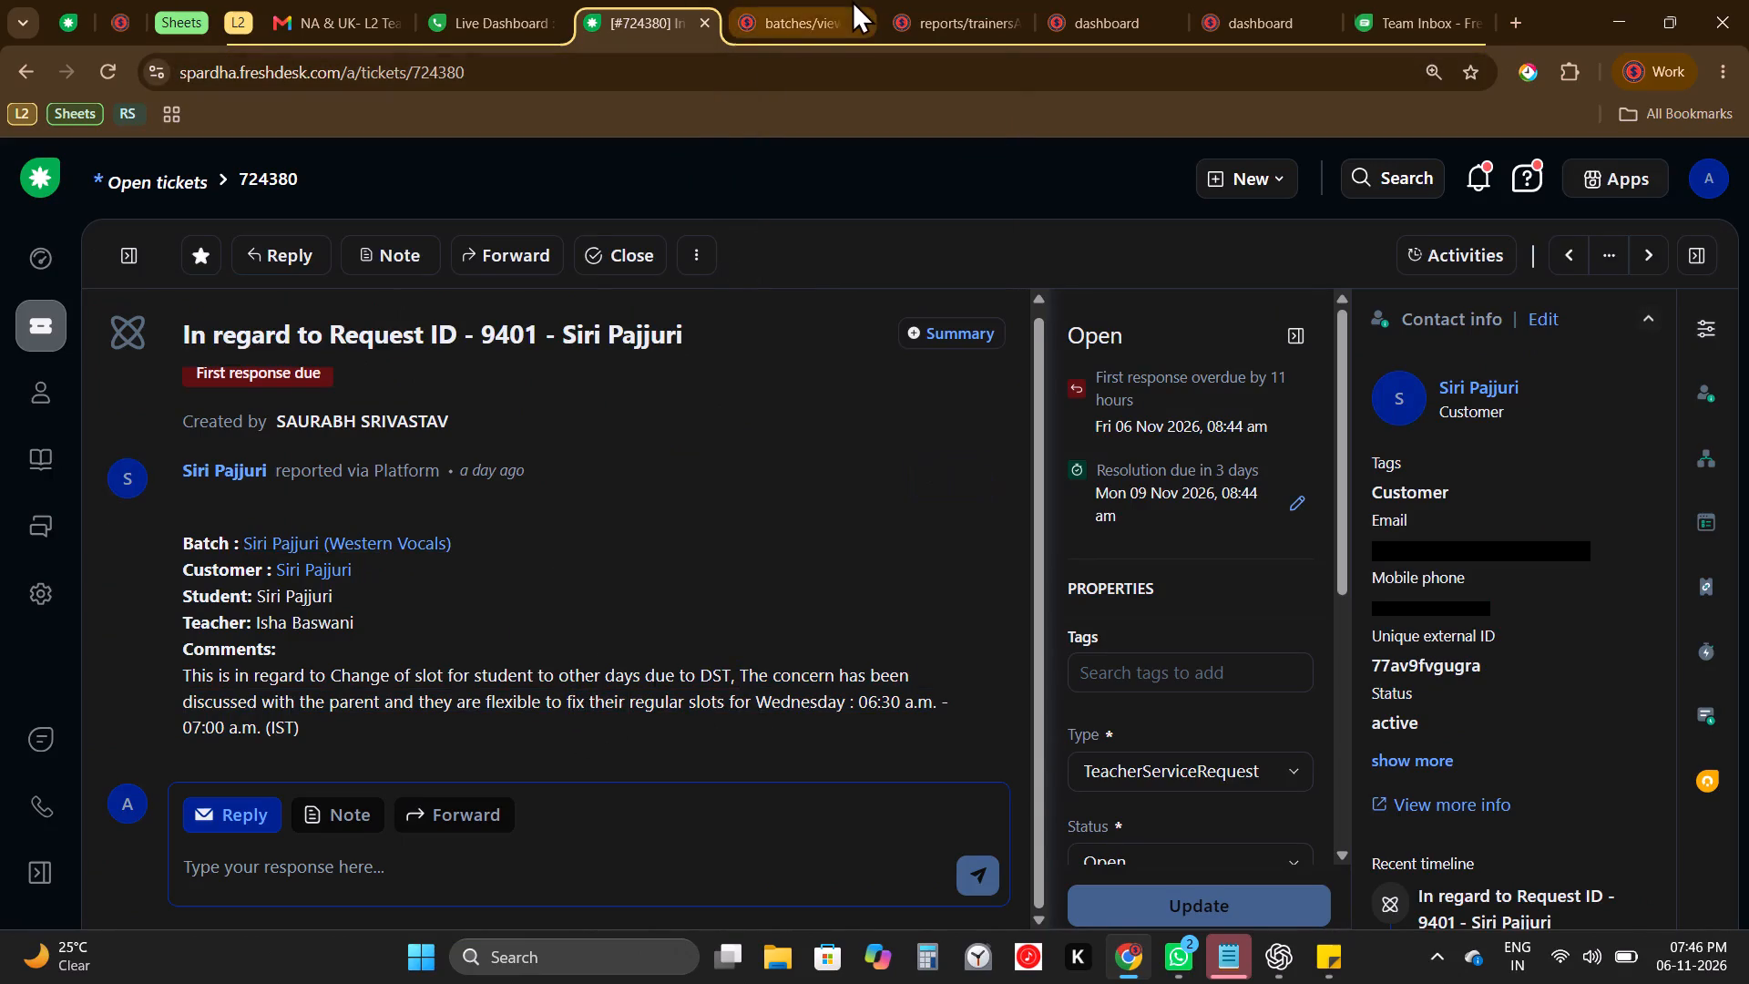
click(852, 0)
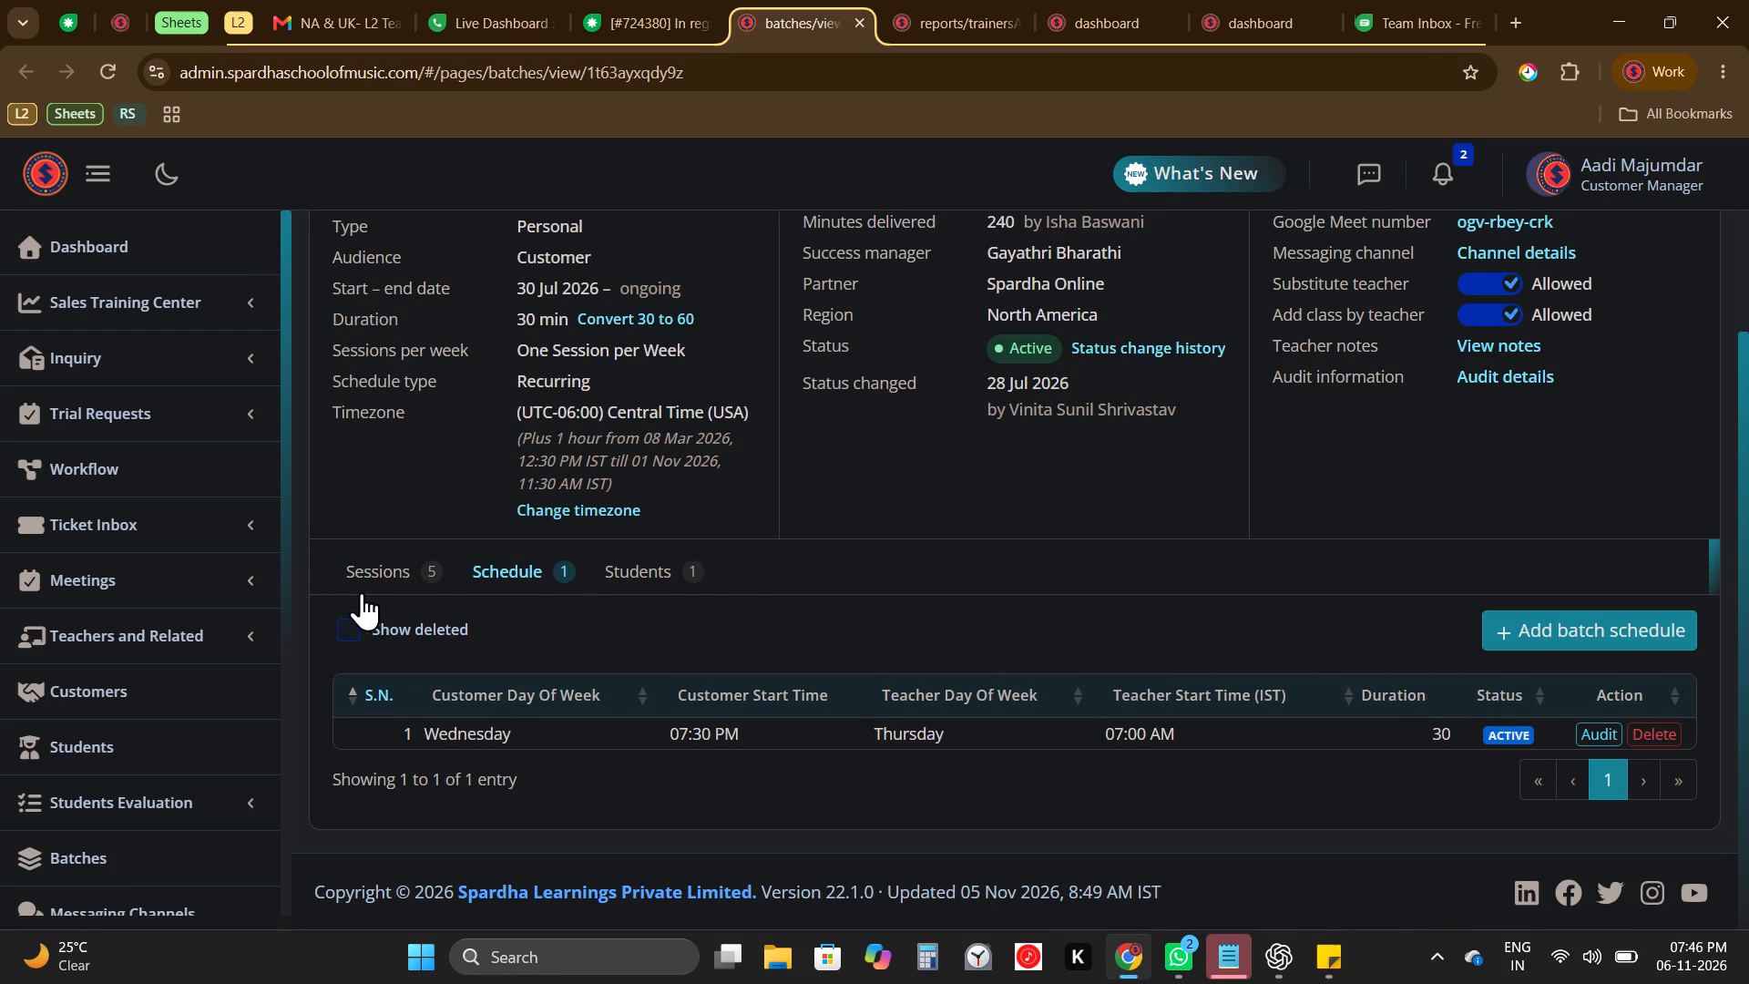
drag(428, 548, 394, 578)
click(394, 578)
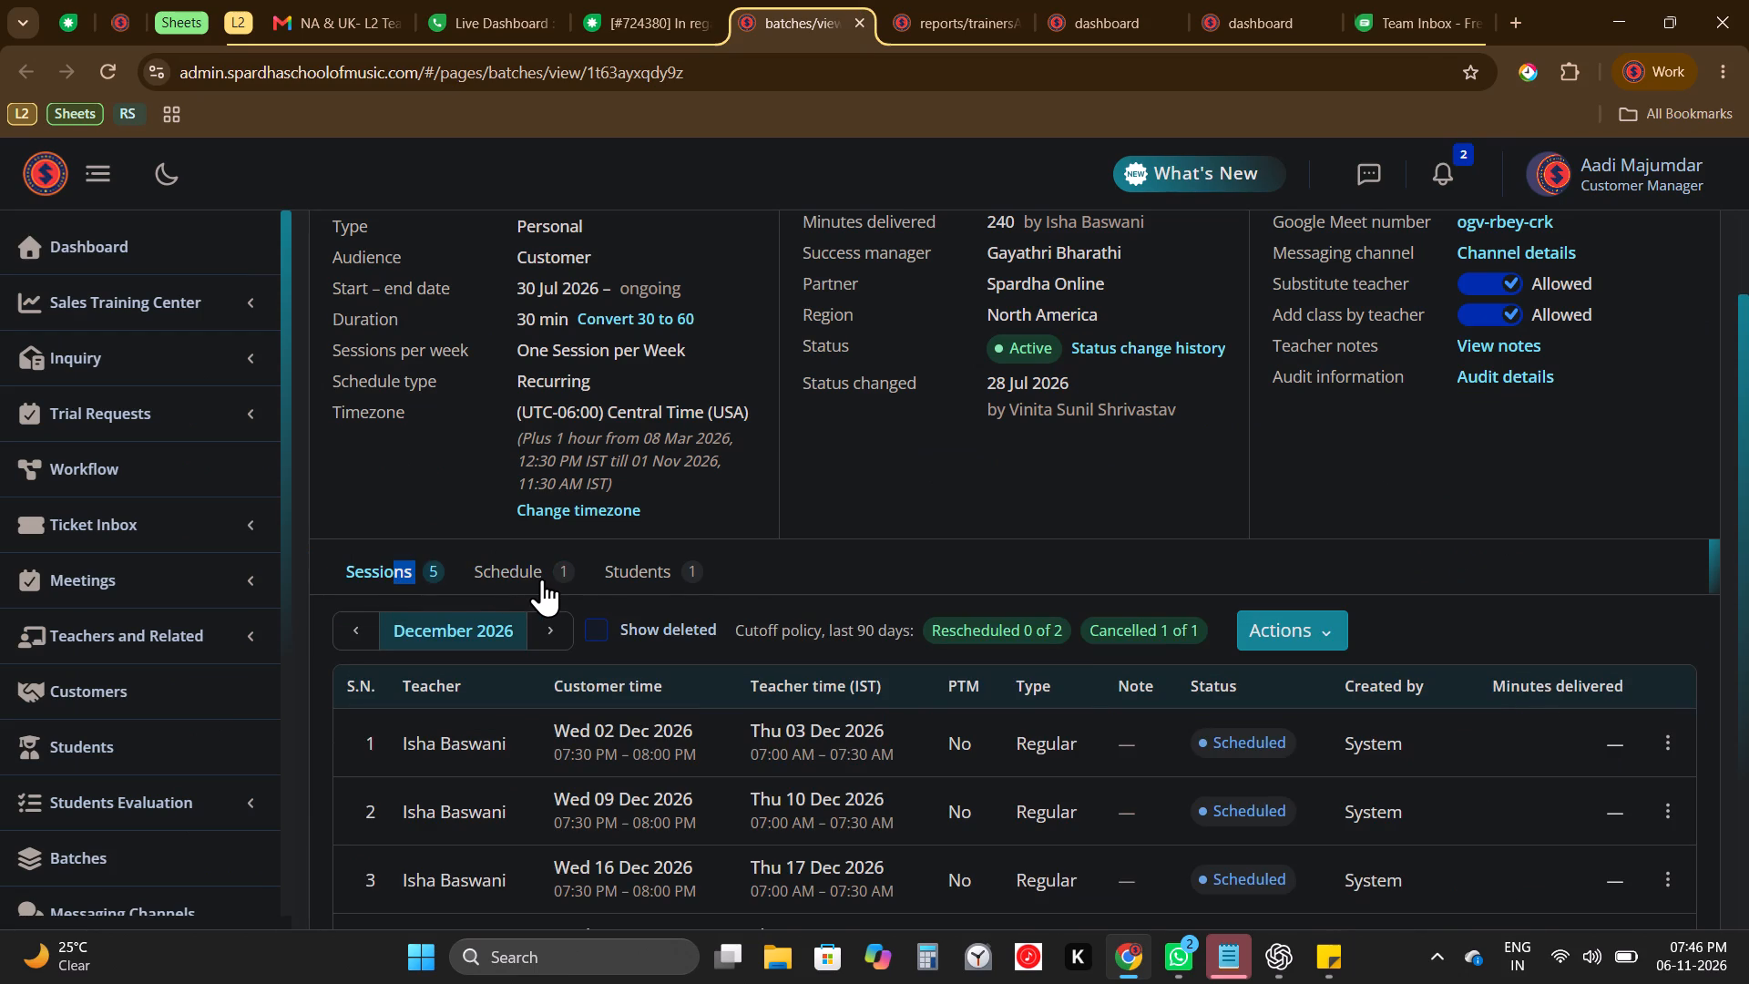
scroll(542, 579, down, 2)
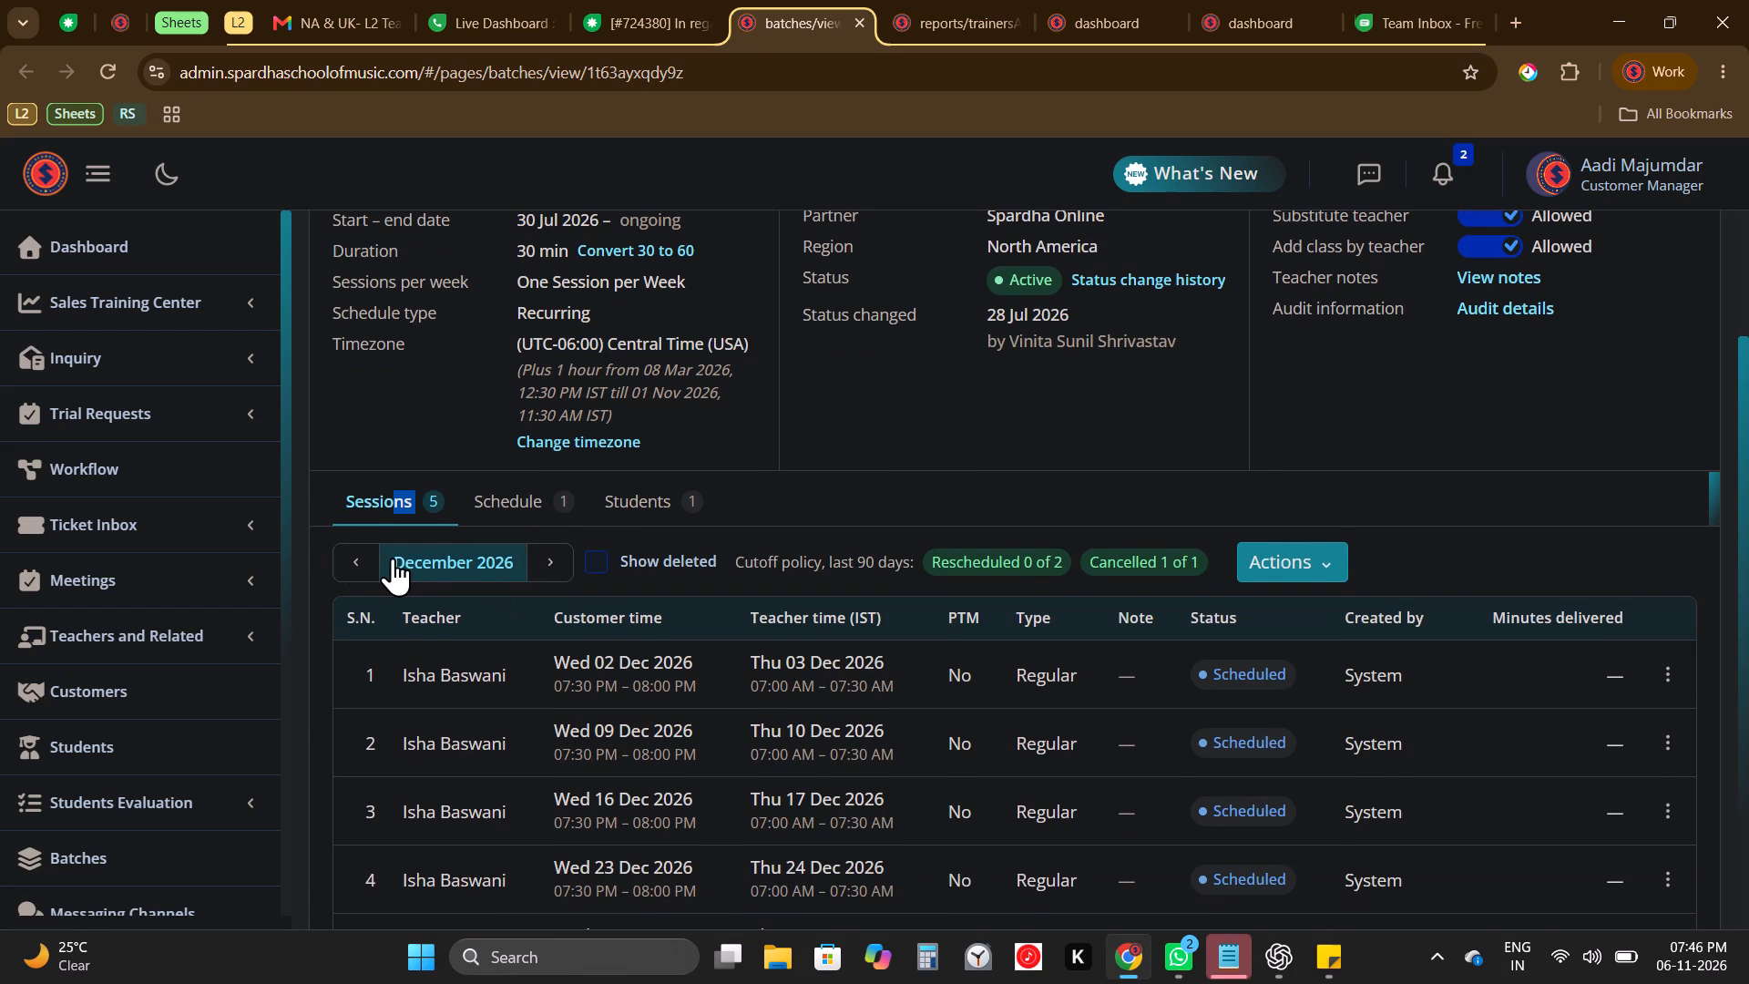
click(357, 559)
scroll(629, 632, down, 1)
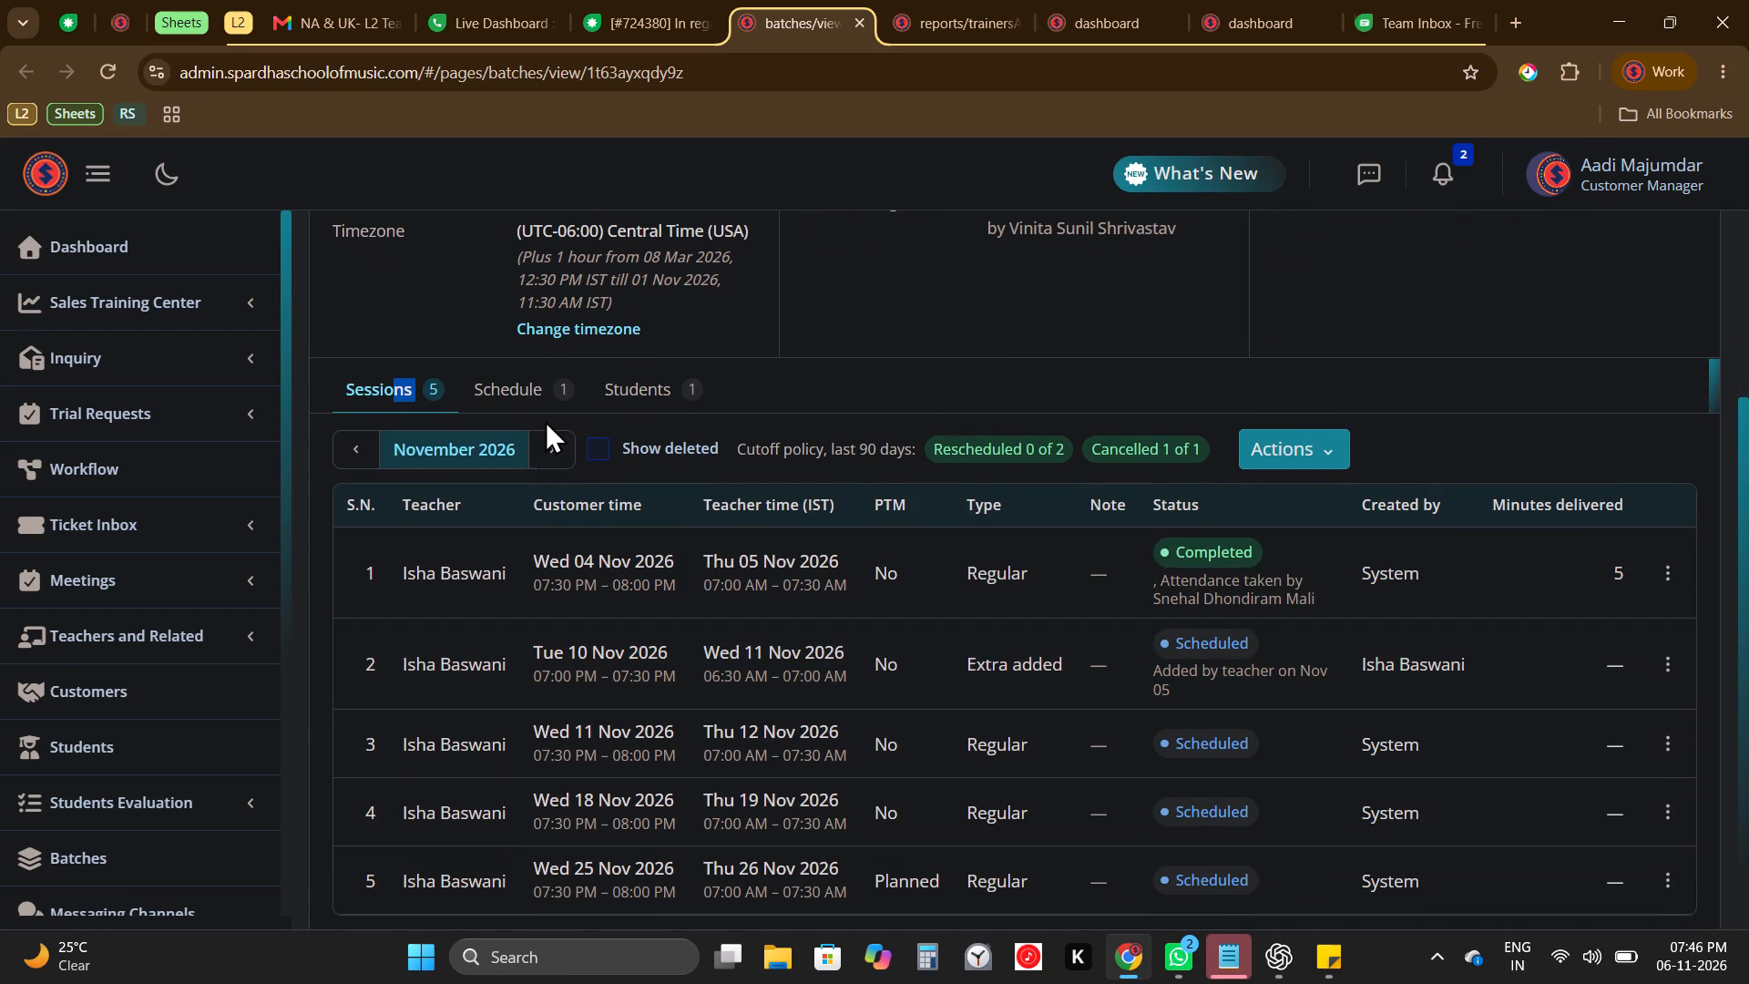
Try to add a Tuesday 07:00 PM schedule to the Western Vocals batch, checking the teacher's IST time before submitting.
click(546, 395)
click(1540, 641)
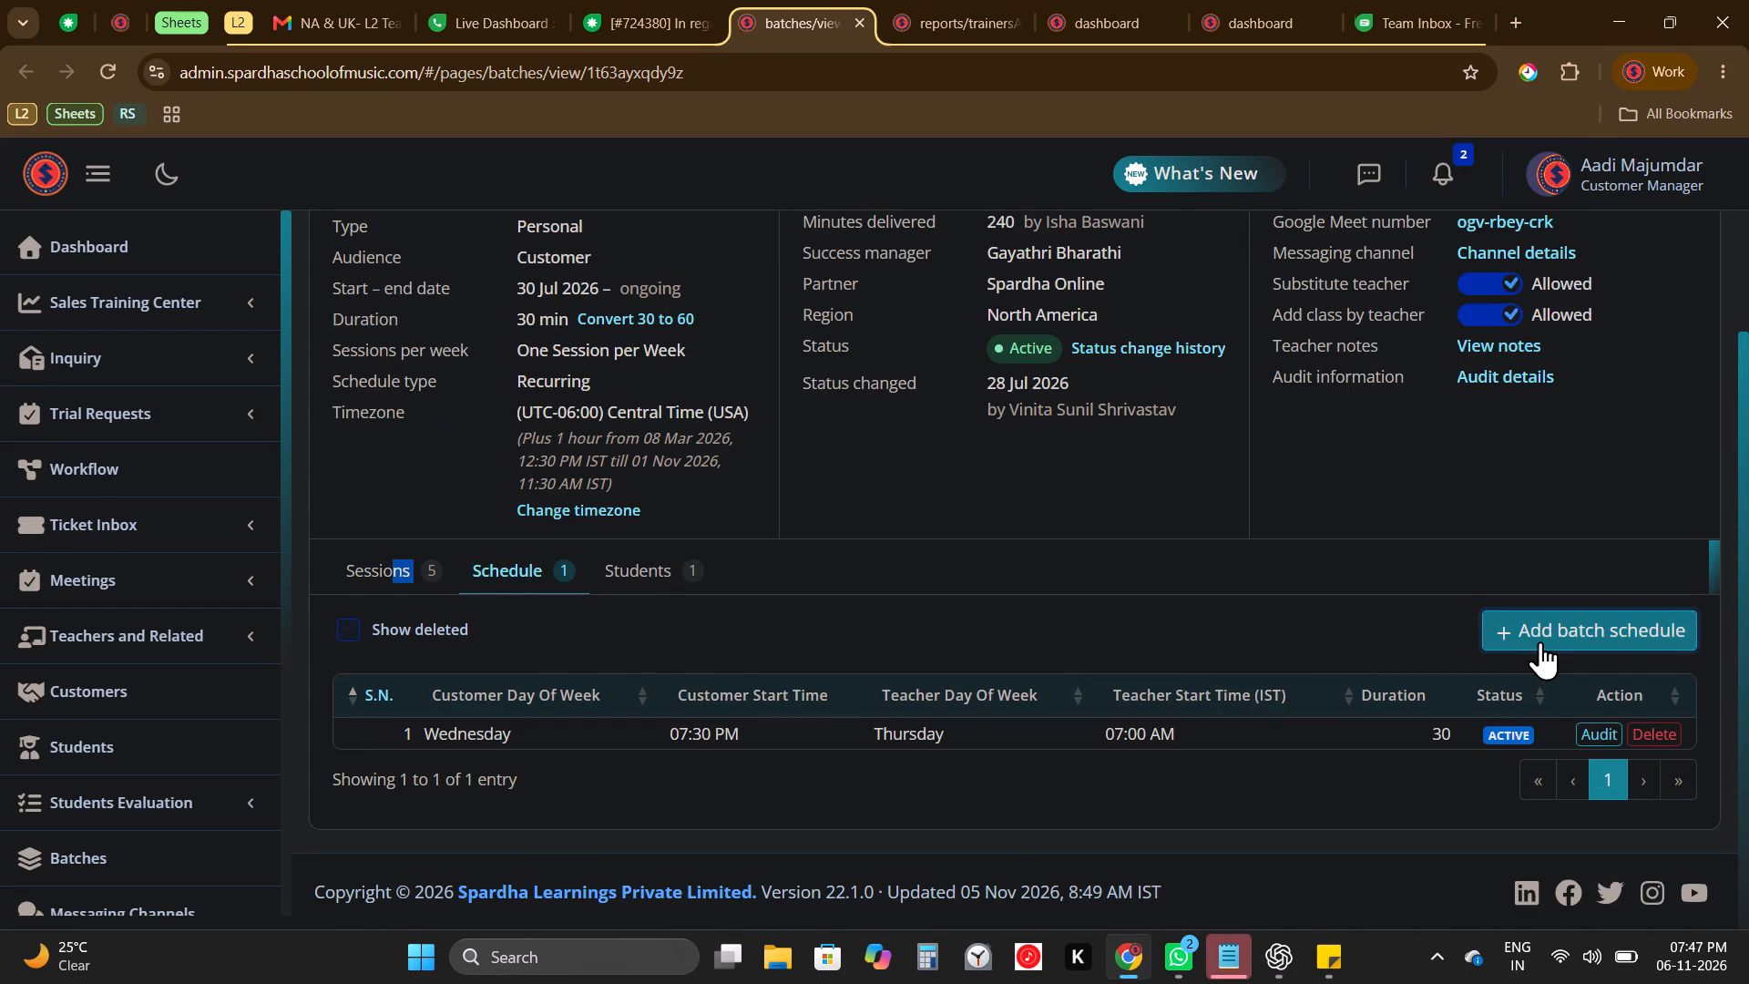
click(715, 408)
double_click(643, 539)
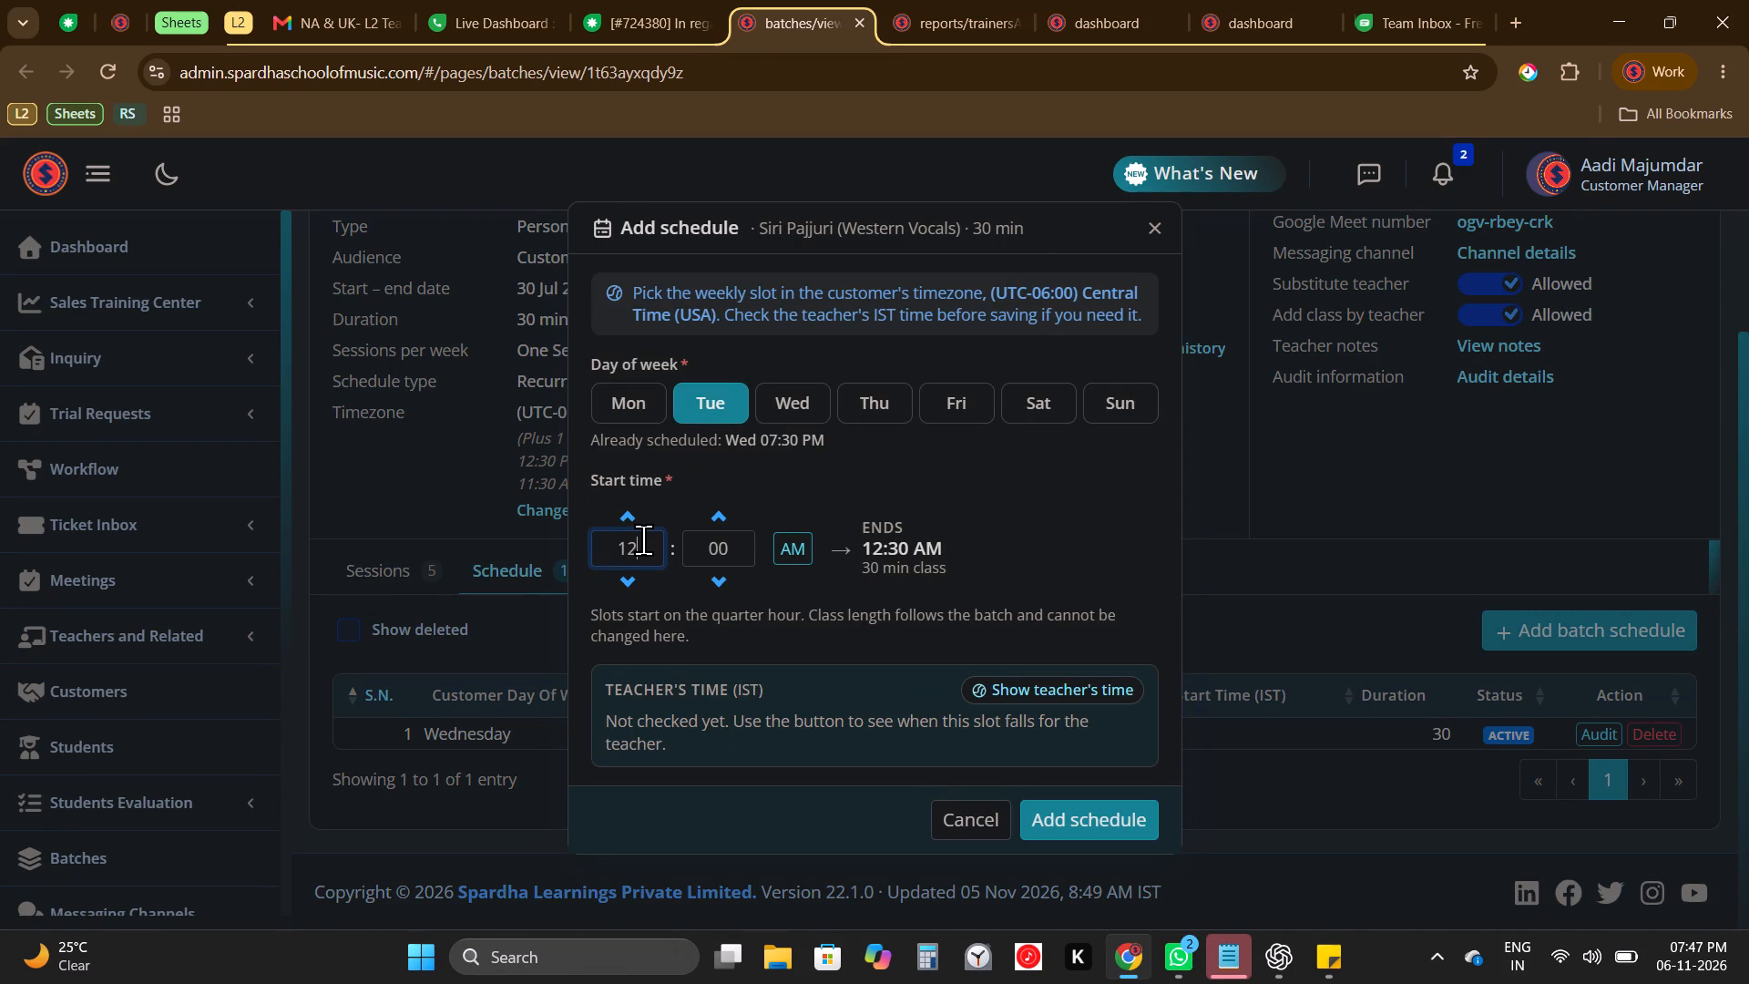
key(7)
key(Tab)
key(Tab)
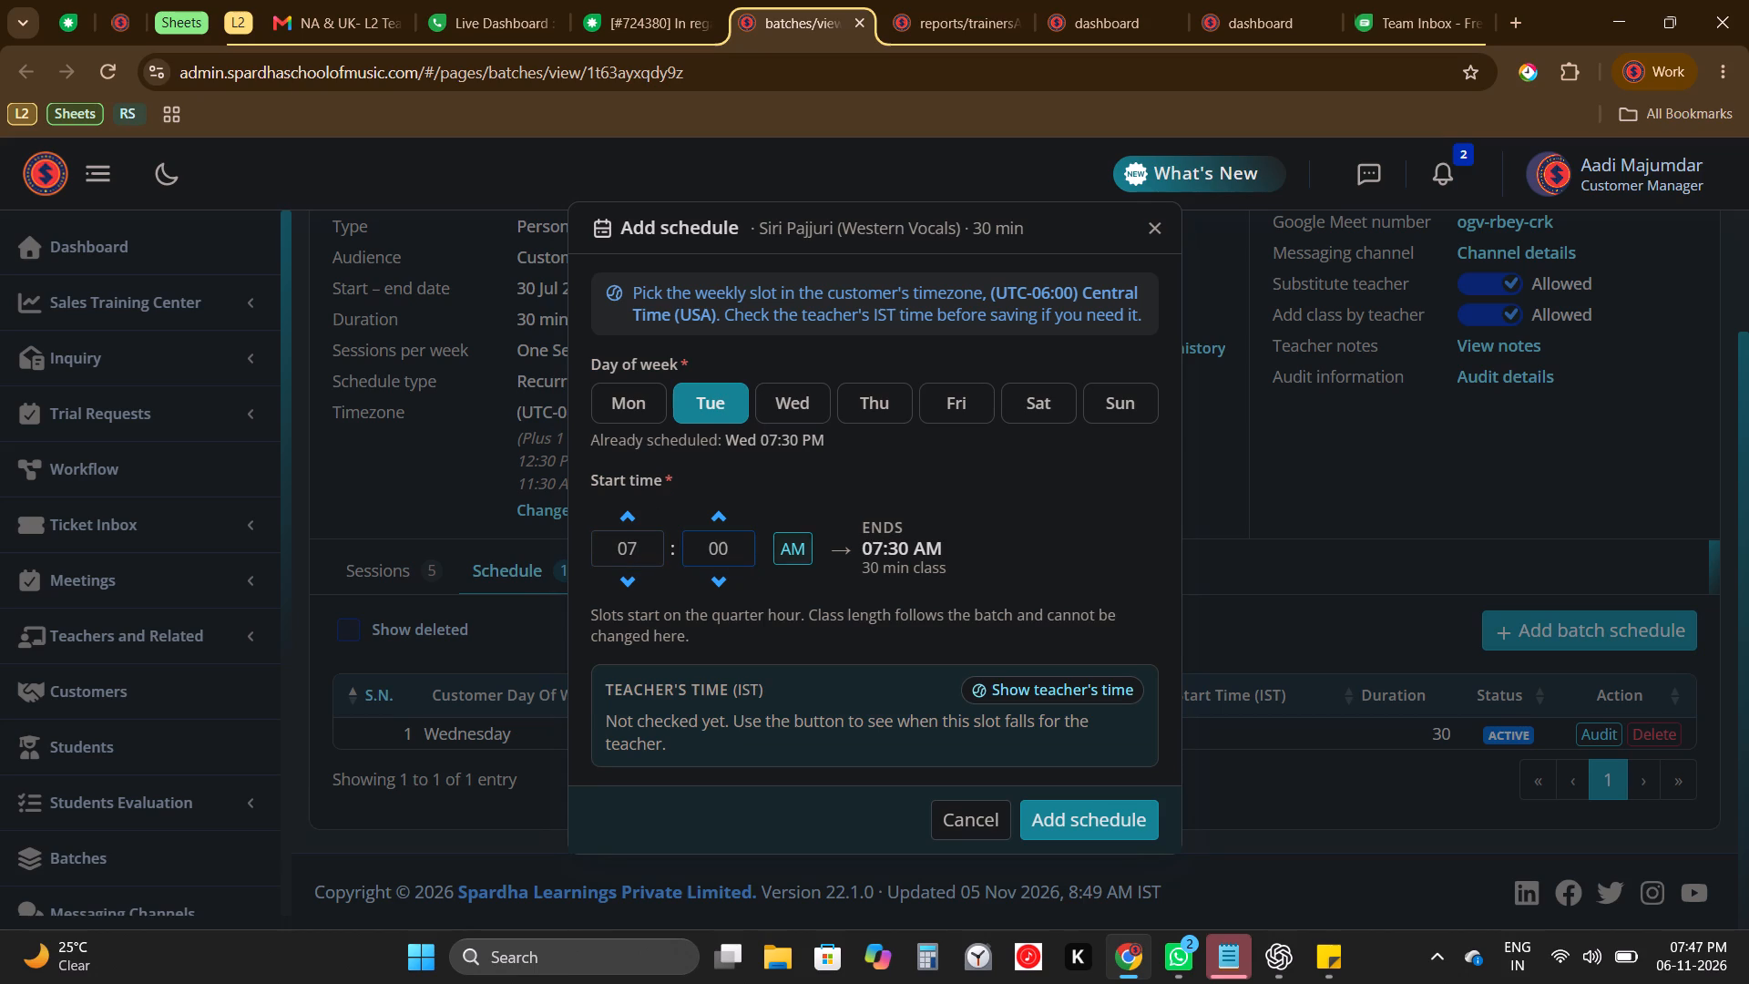
key(Return)
click(1089, 691)
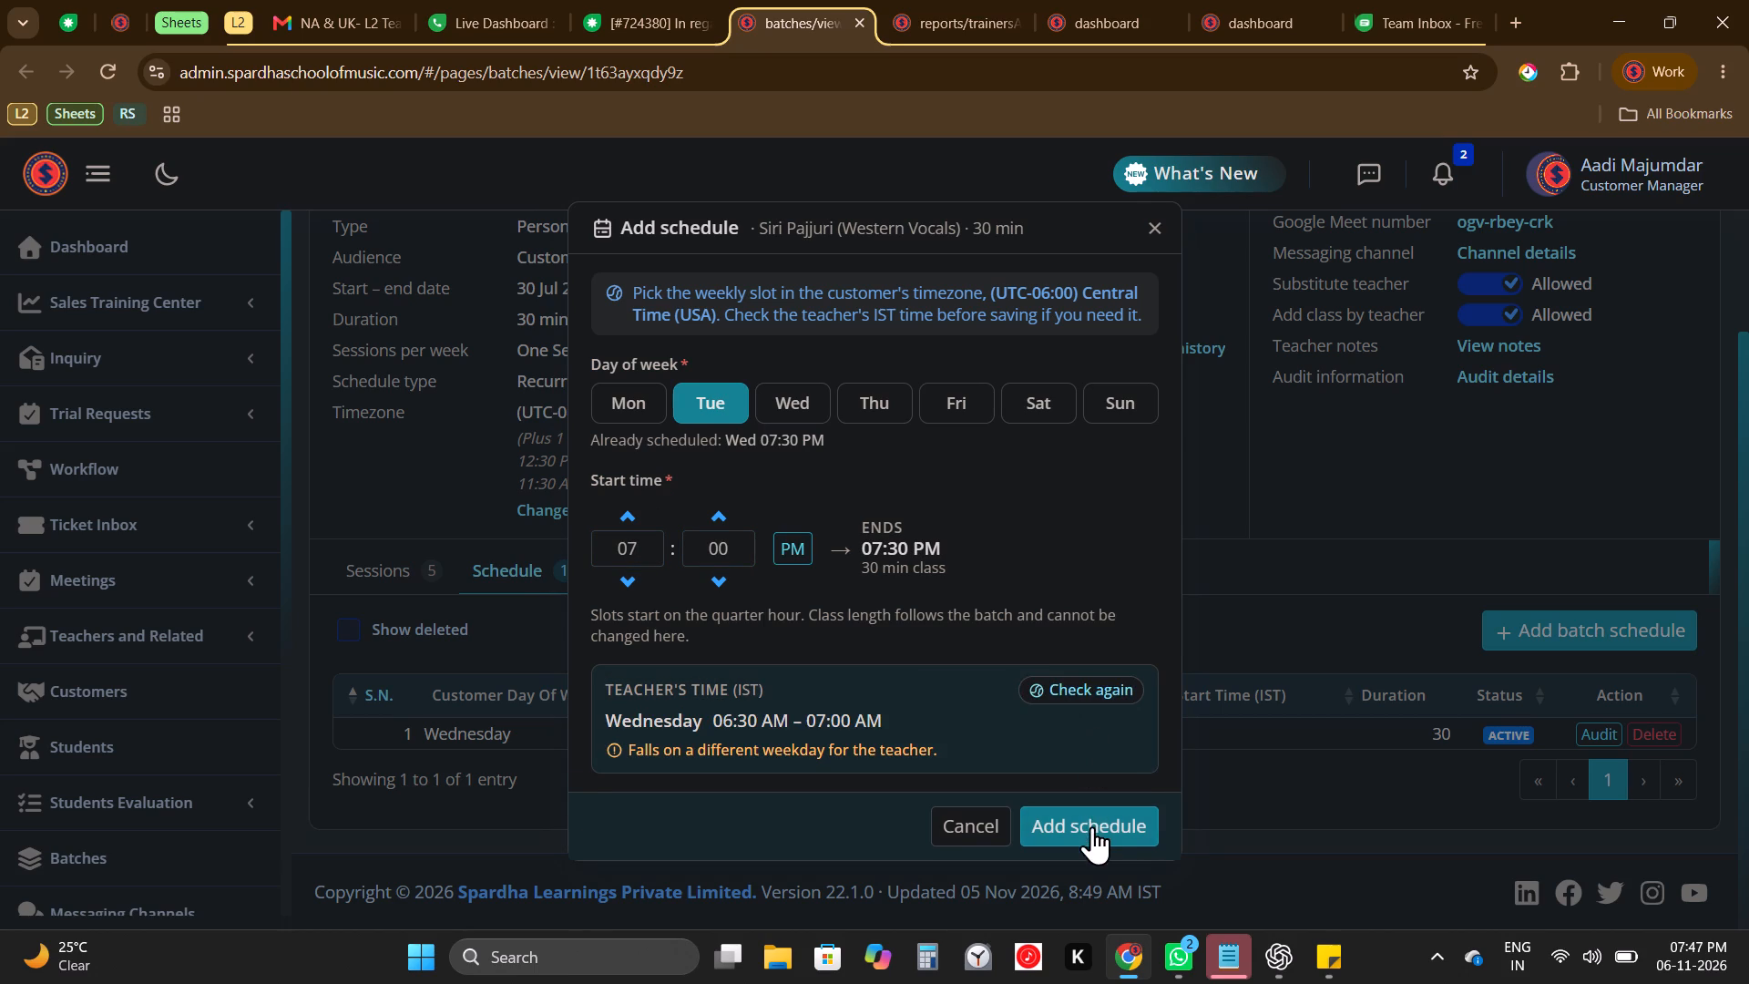
click(1090, 835)
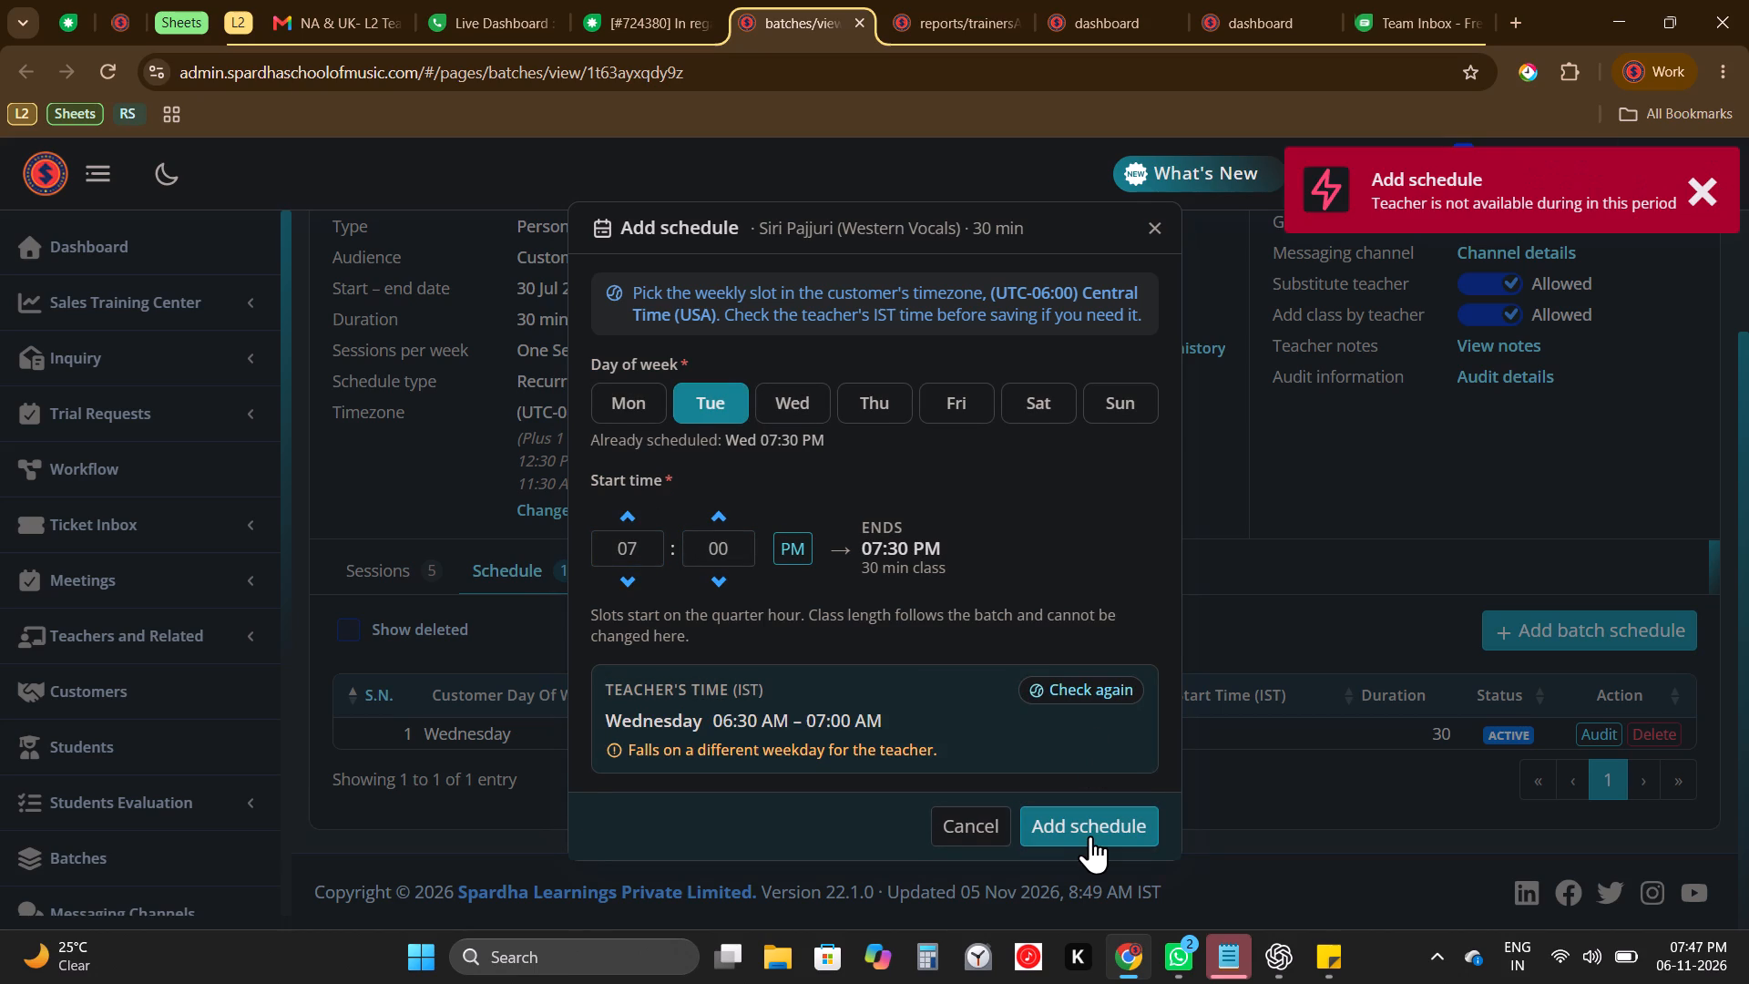
Capture a screenshot of the Add schedule dialog together with its error notification and copy it.
key(Print)
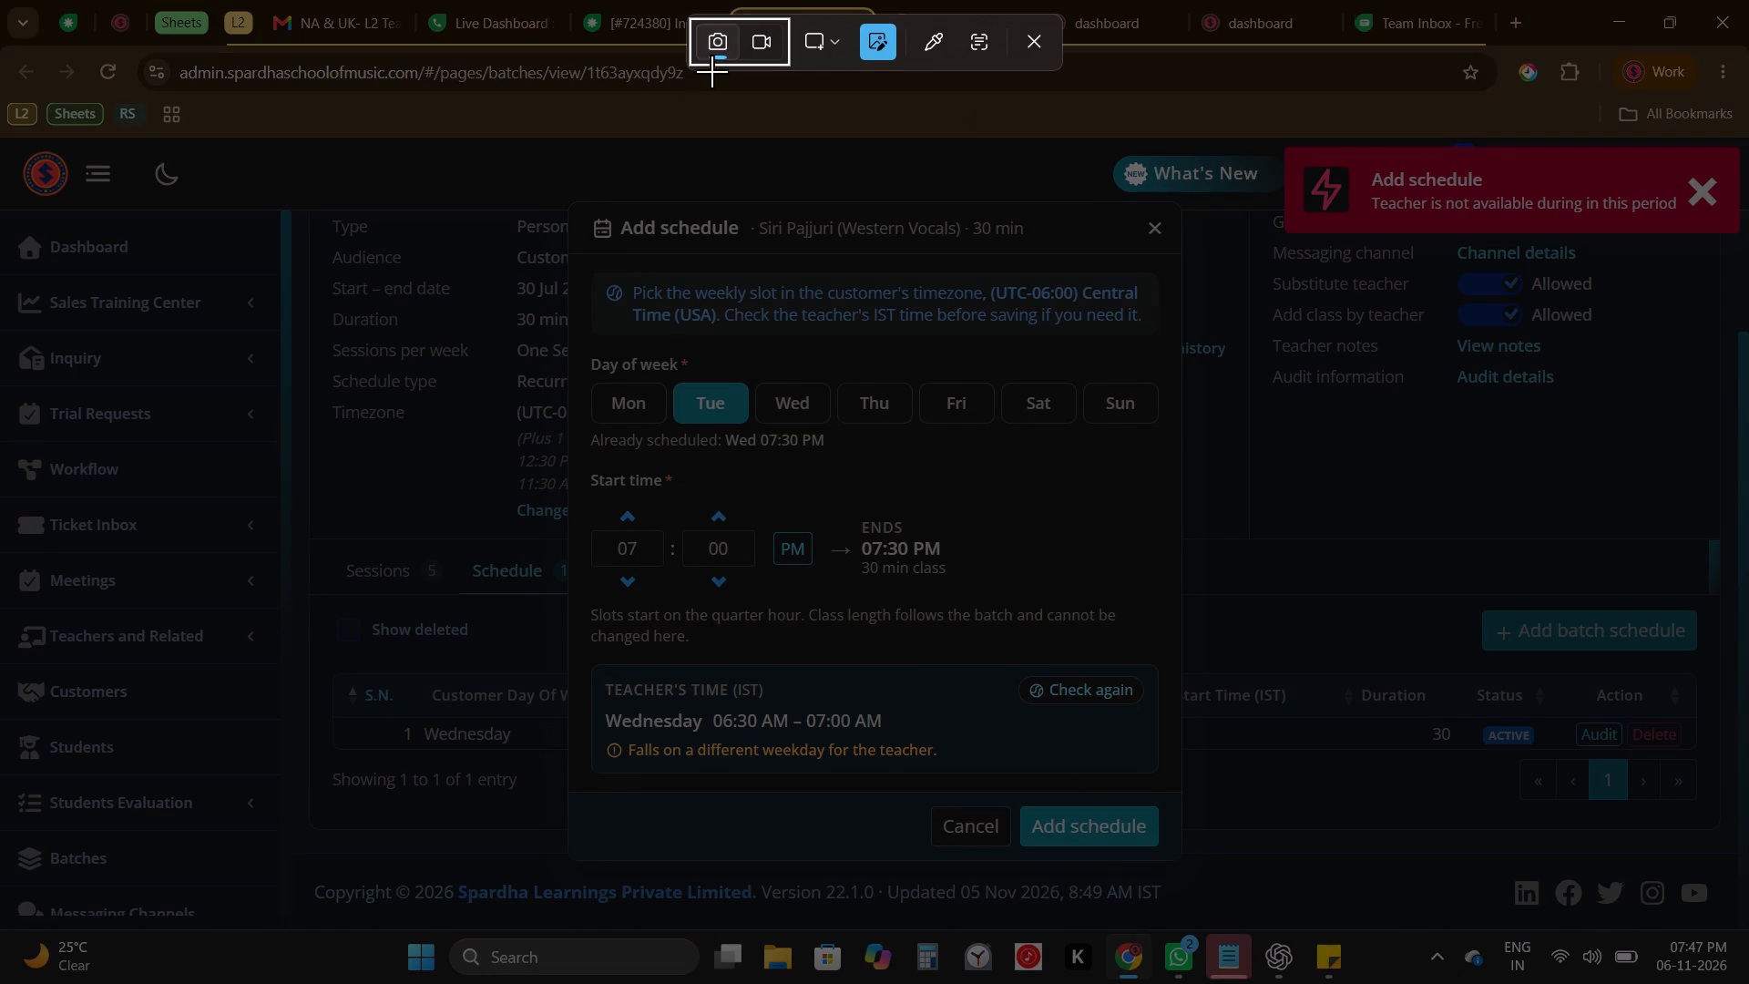
drag(552, 142, 1748, 813)
key(ctrl+c)
Return to ticket #724380 and start creating a child ticket from it.
click(589, 0)
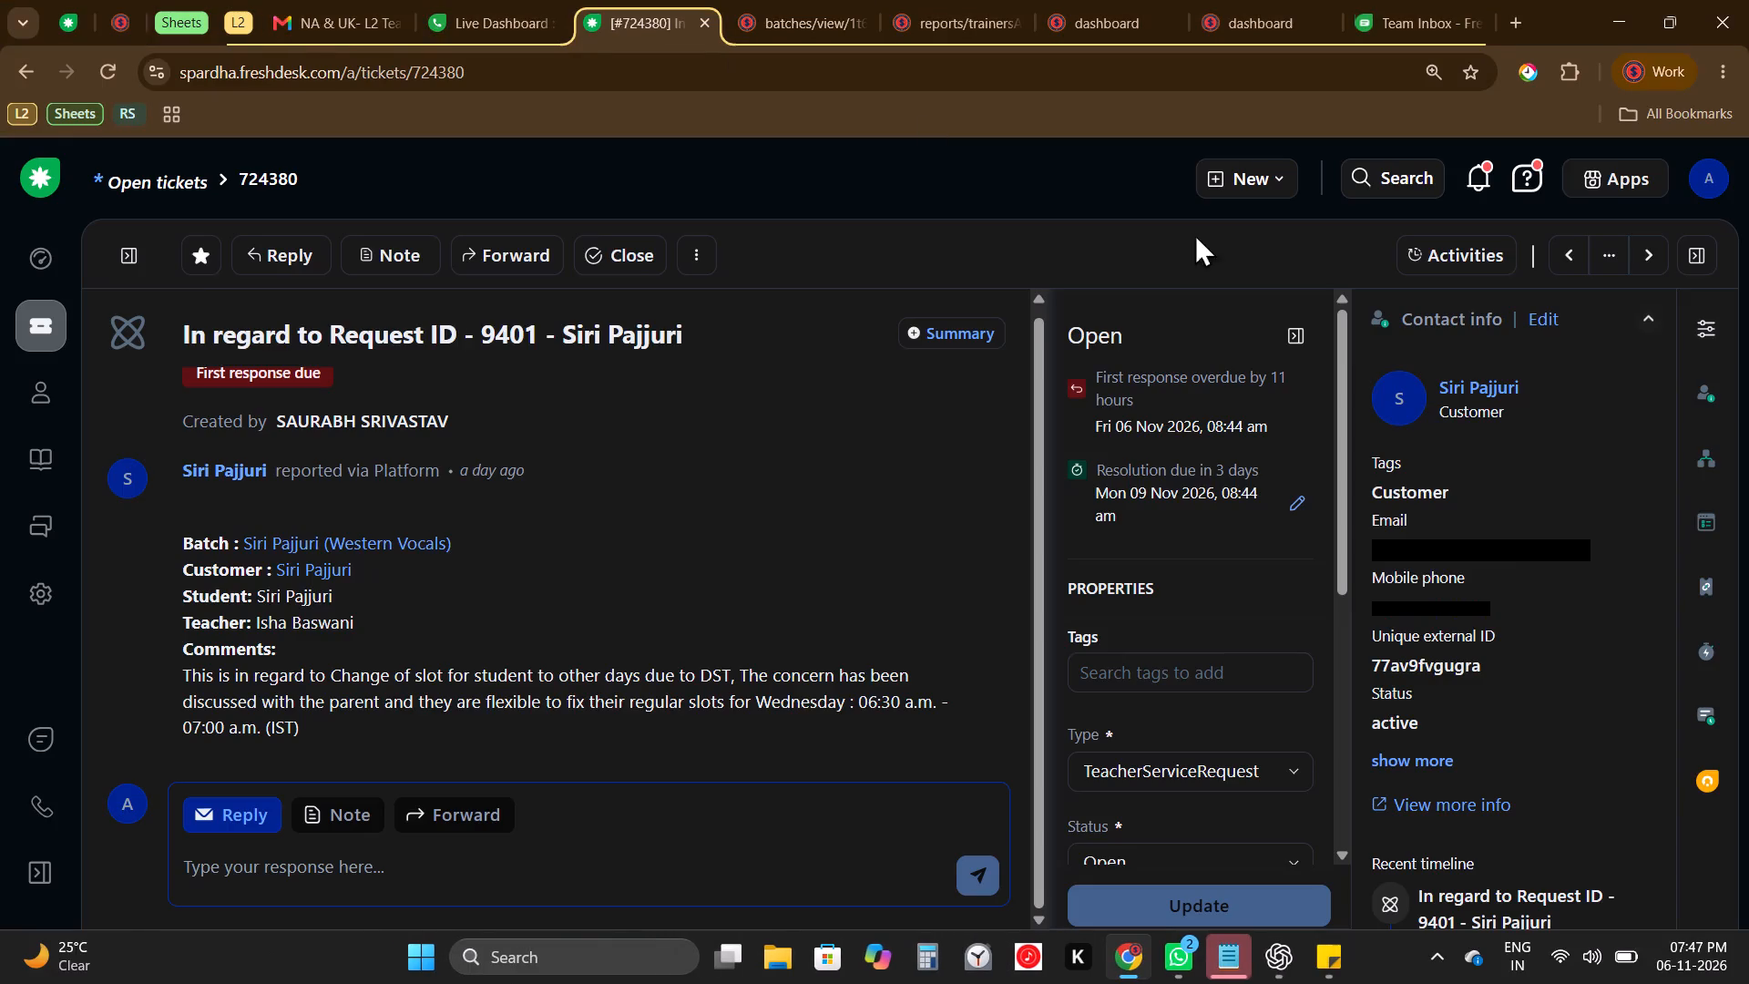
click(1718, 470)
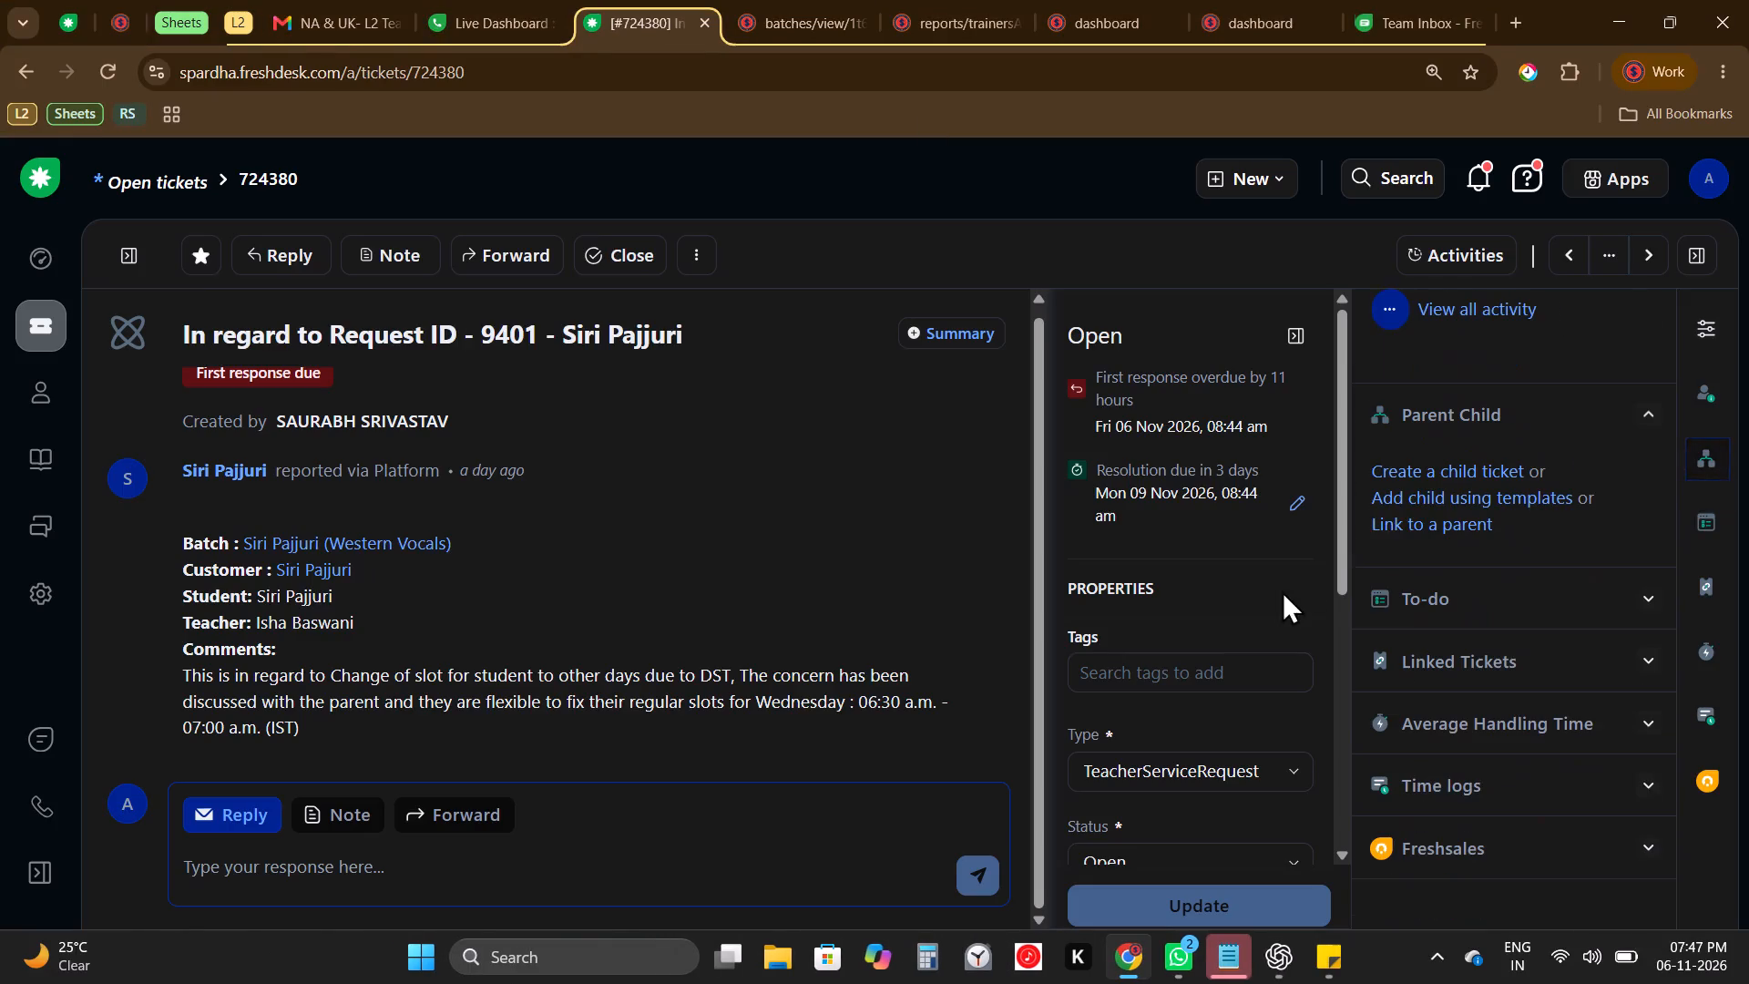
click(1427, 475)
Add a CONCERN line to the child ticket's description saying the required slot isn't available from trainer's end, and paste the screenshot below it.
scroll(1234, 656, down, 6)
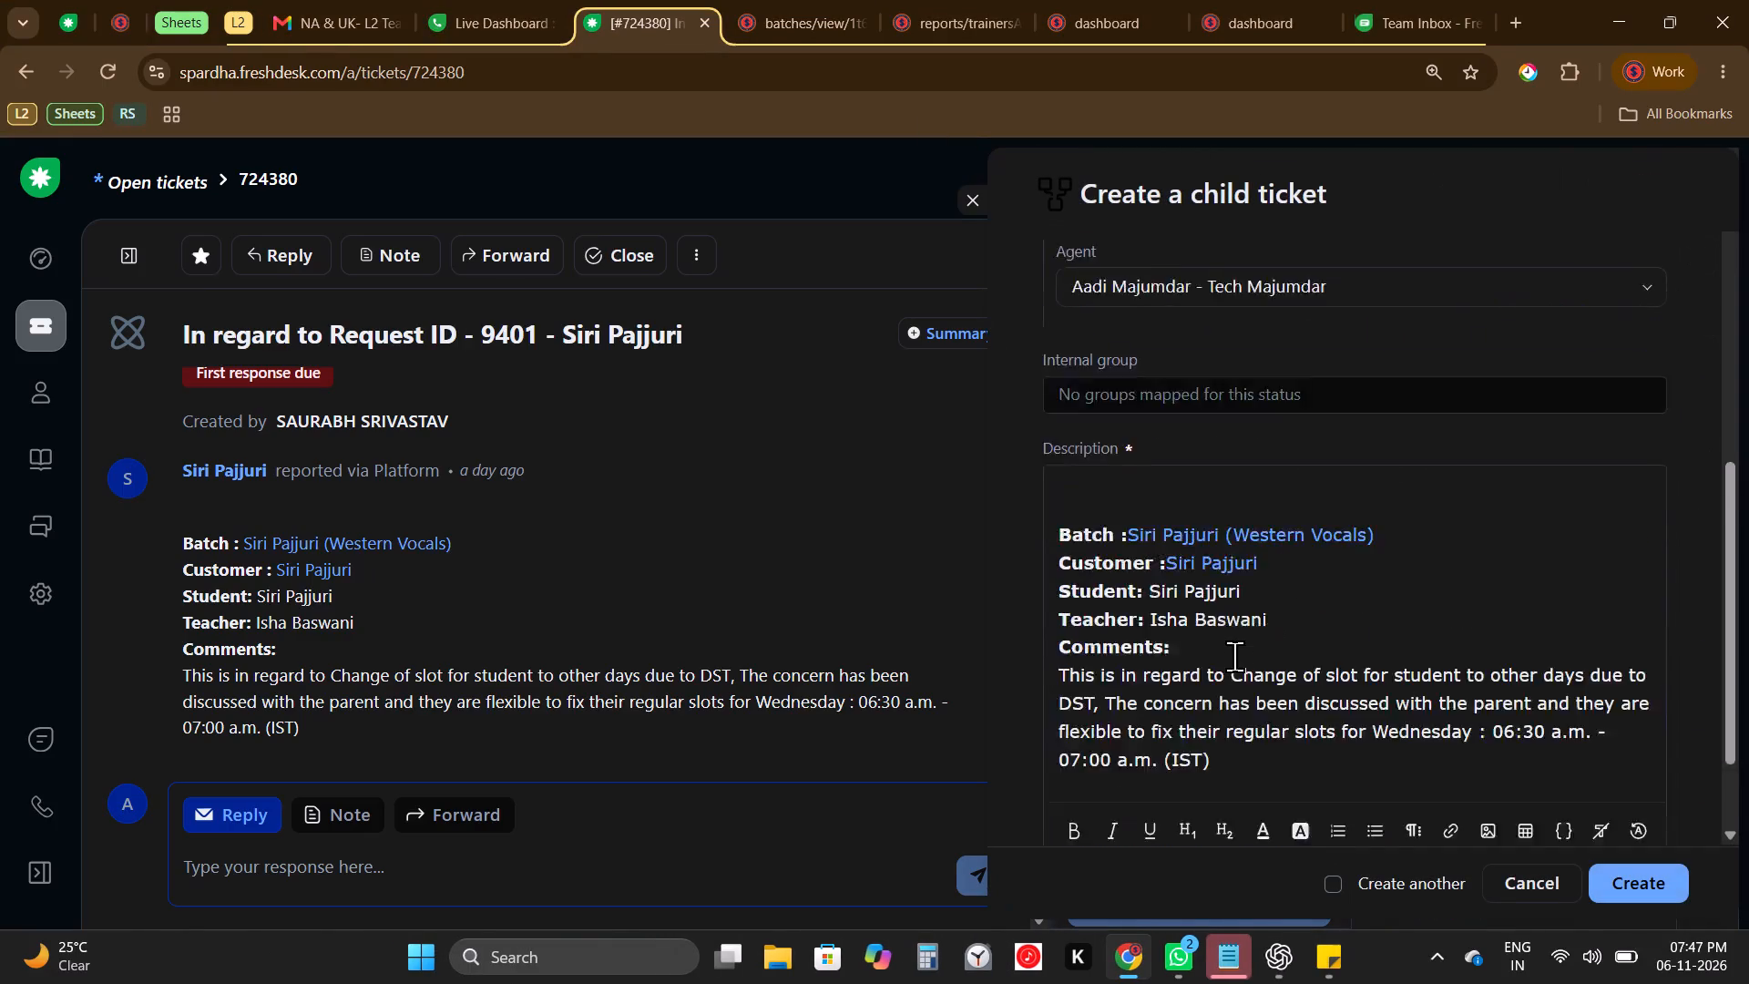
click(1379, 653)
click(1438, 624)
key(Return)
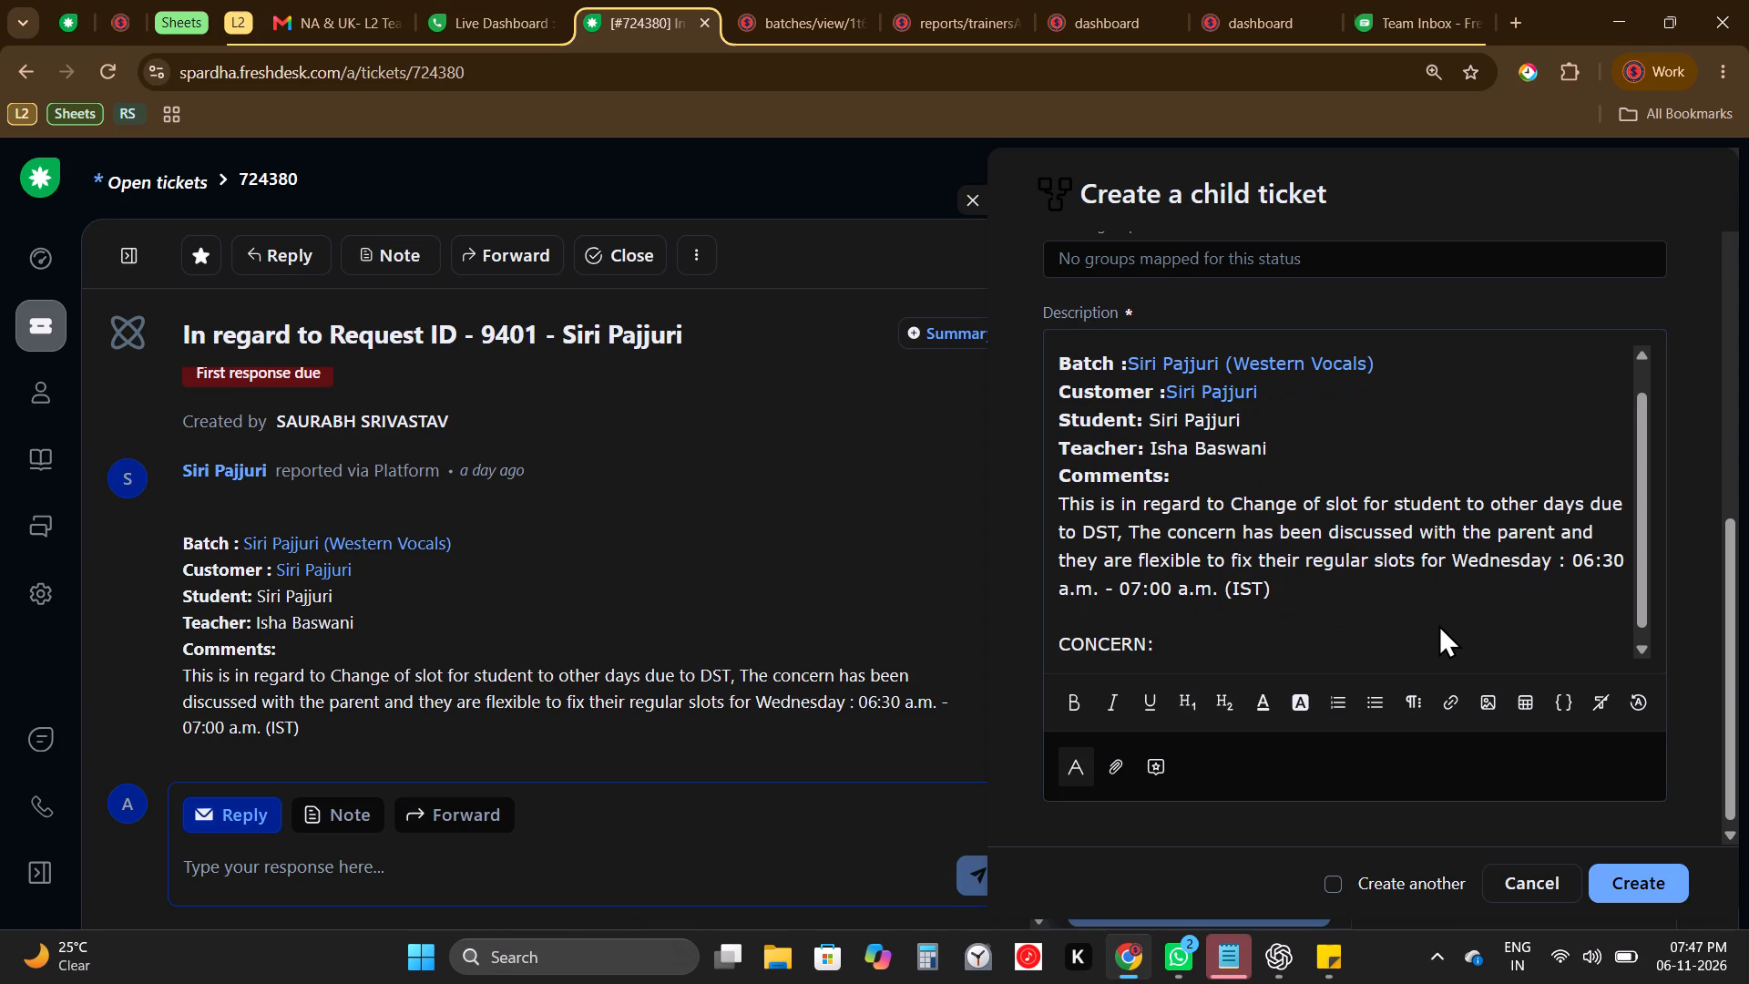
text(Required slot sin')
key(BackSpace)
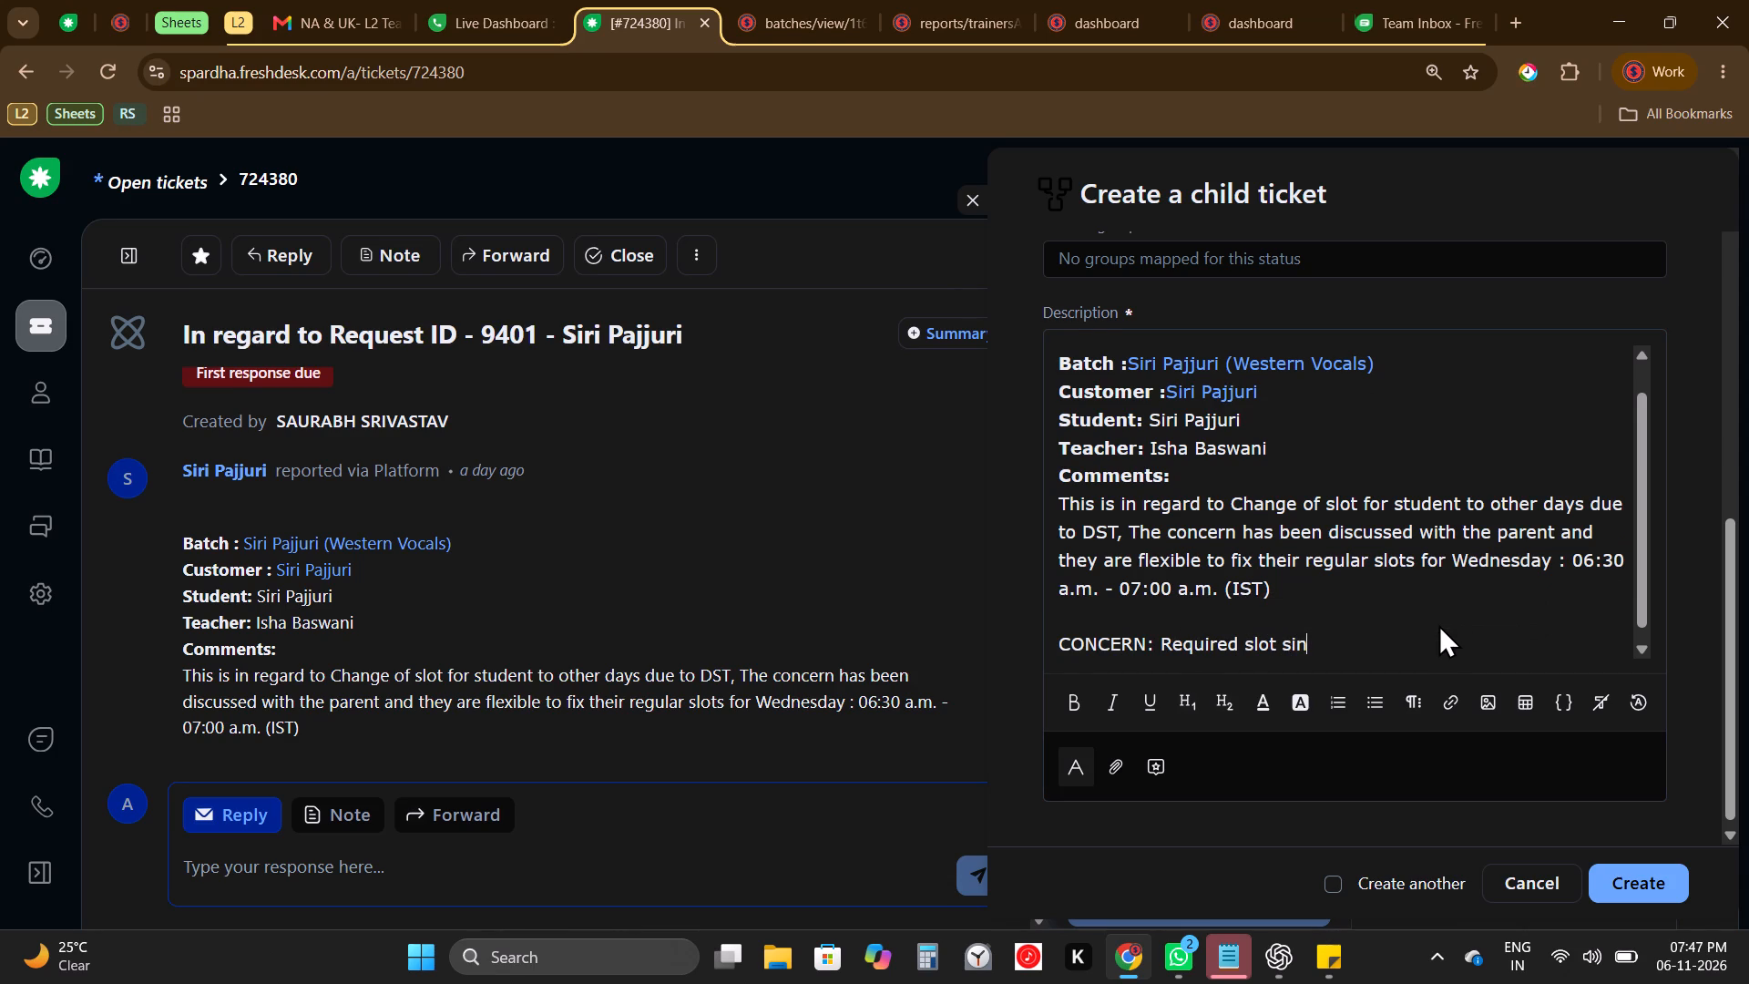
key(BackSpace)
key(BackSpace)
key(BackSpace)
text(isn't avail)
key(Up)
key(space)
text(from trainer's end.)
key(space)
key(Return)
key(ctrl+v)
Set the child ticket's group to TSM Desk.
scroll(1546, 458, up, 2)
scroll(1449, 307, up, 1)
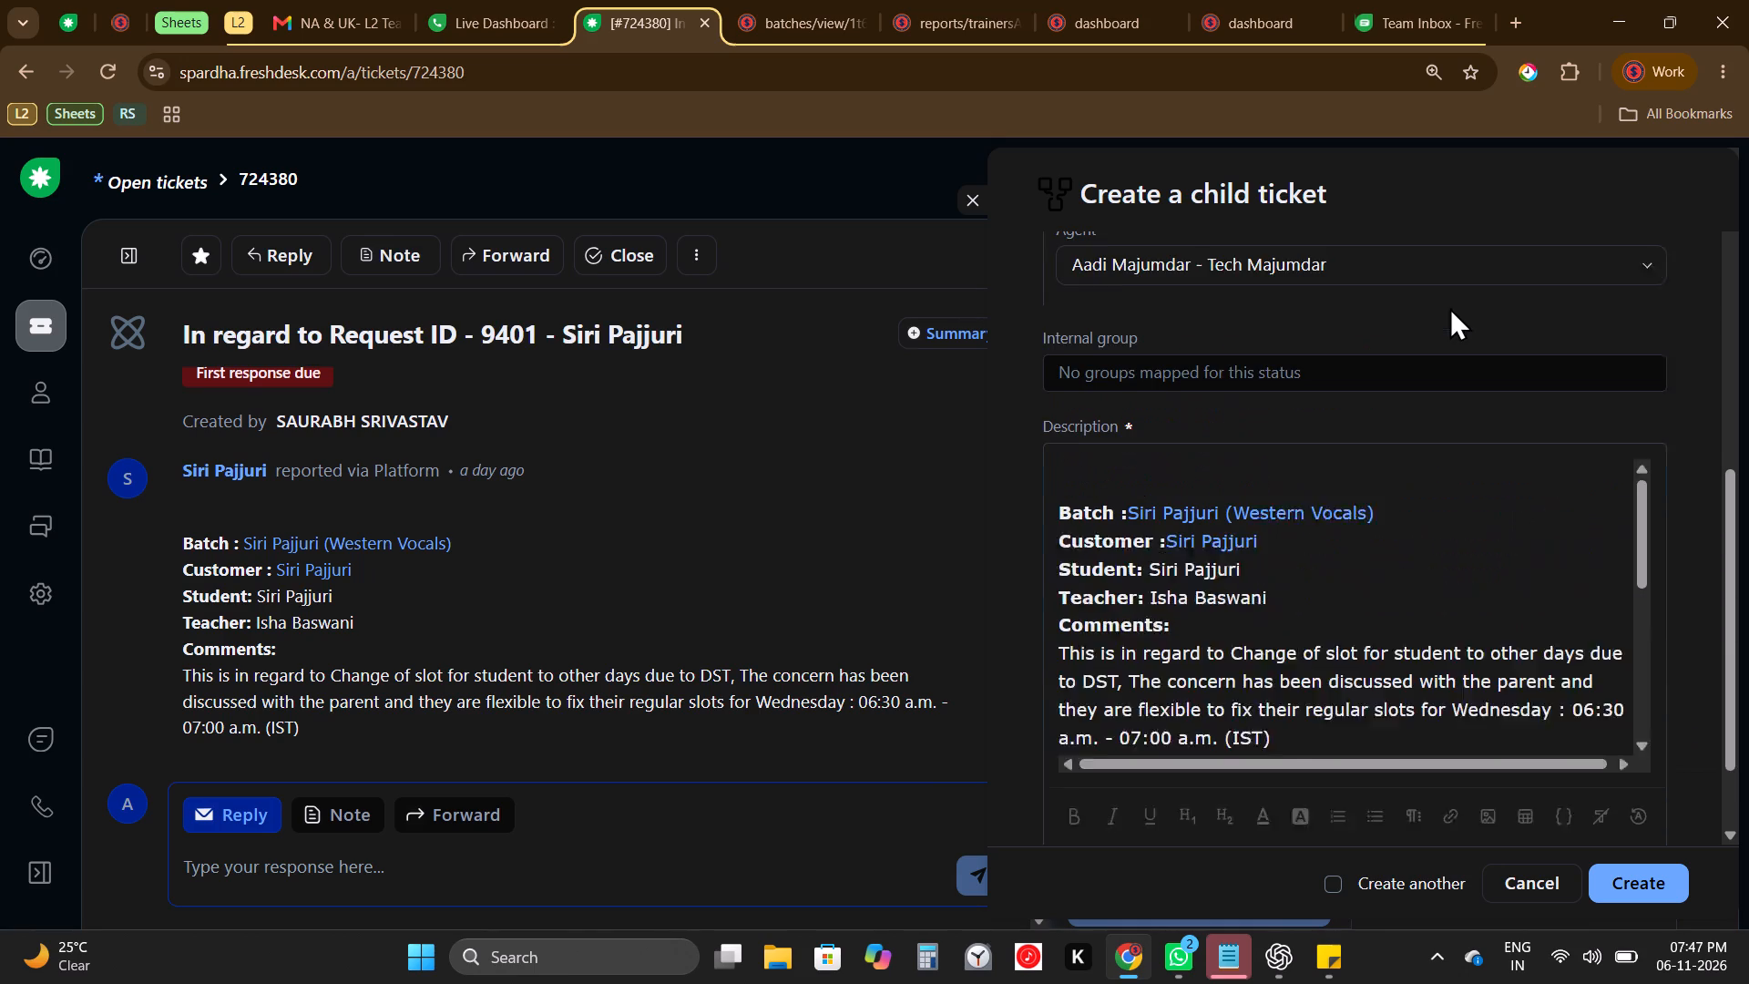
scroll(1449, 307, up, 2)
click(1427, 289)
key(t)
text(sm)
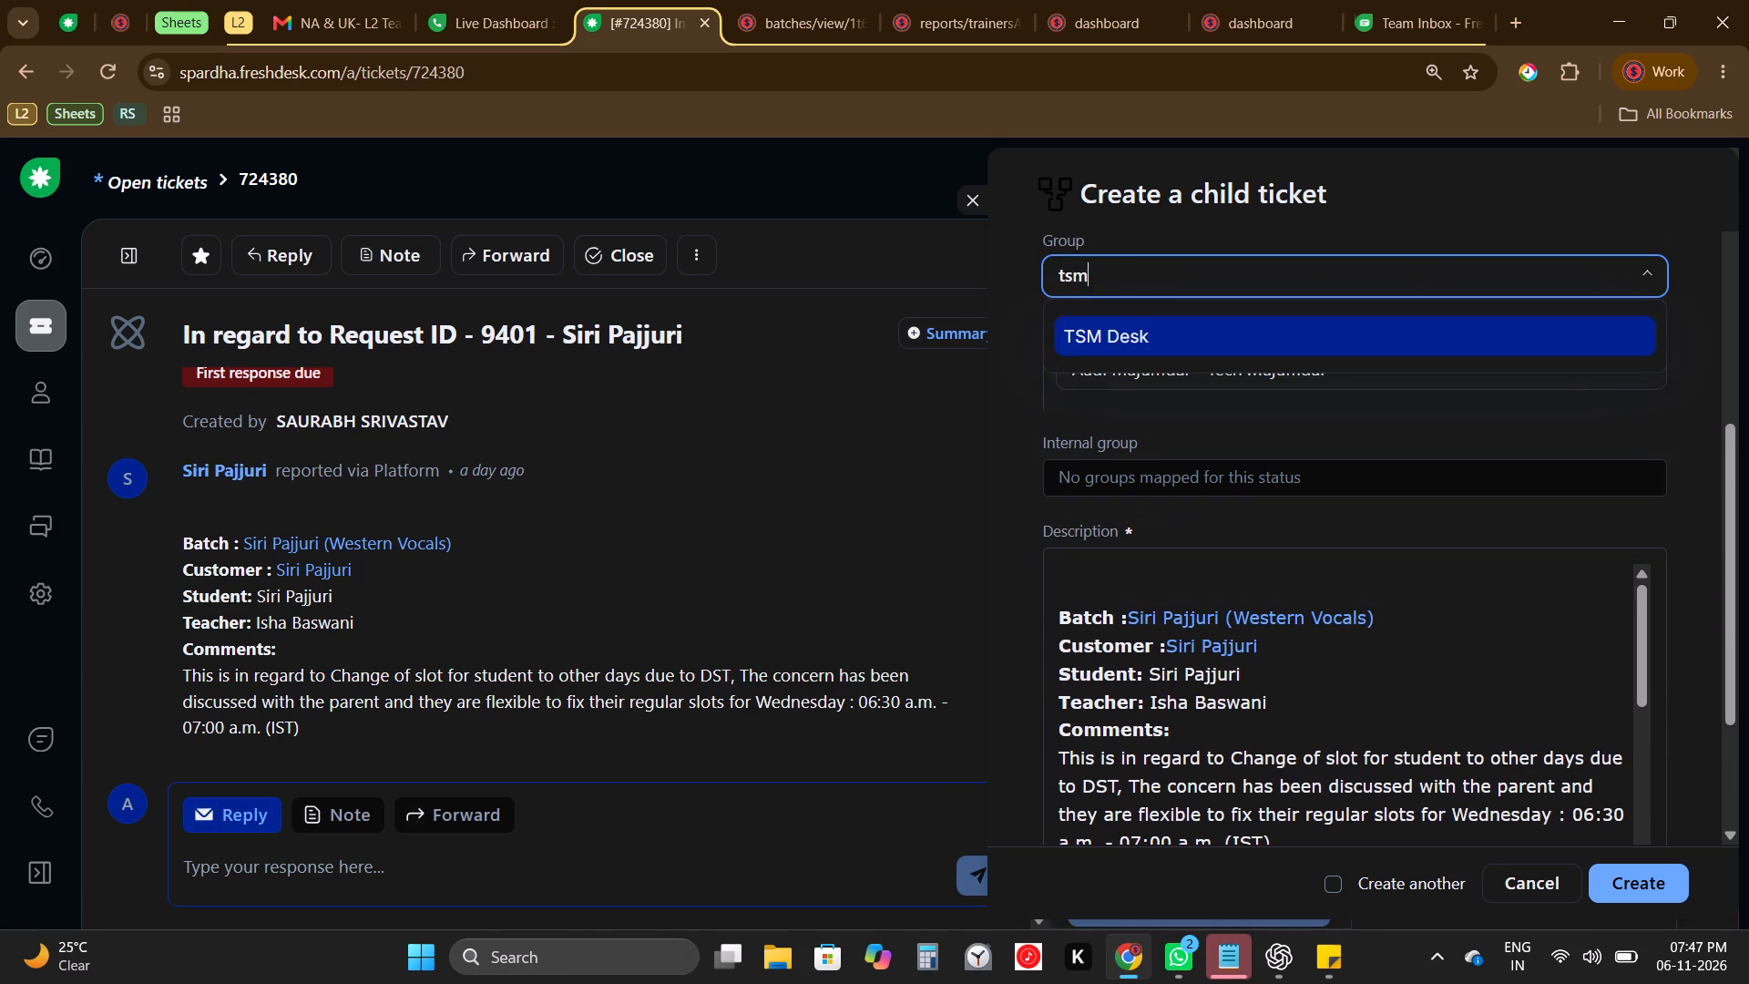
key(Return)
scroll(1407, 418, down, 4)
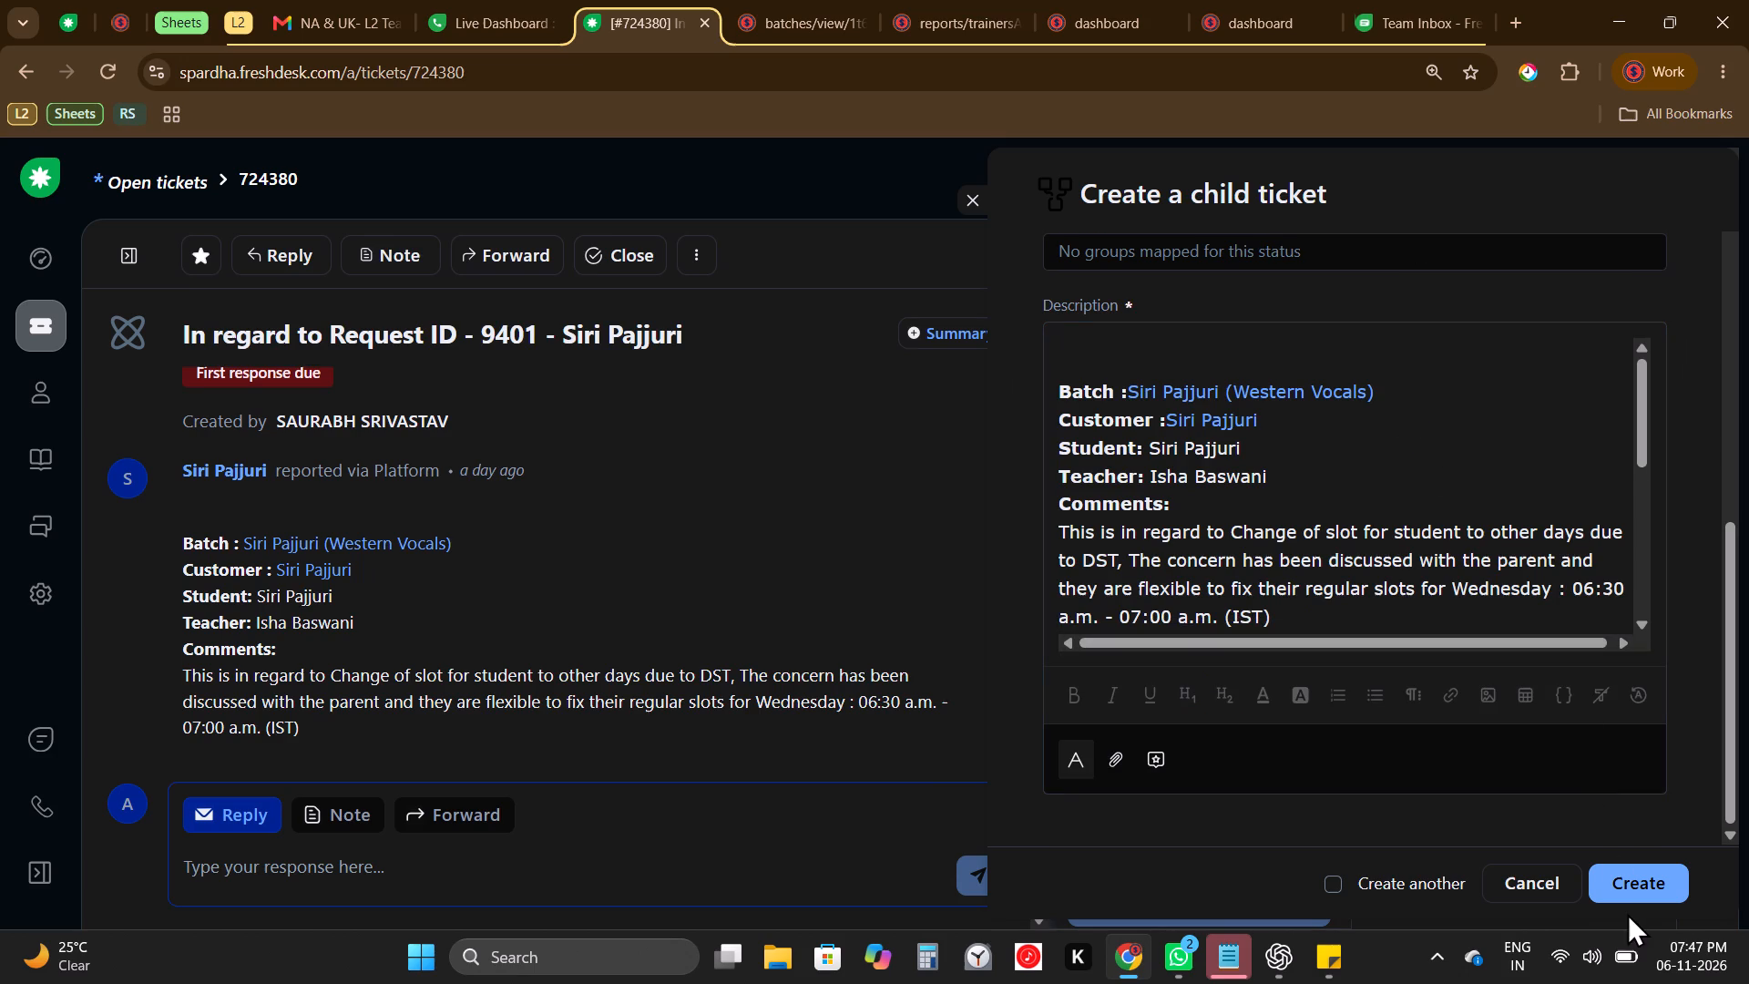
Create the TSM Desk child ticket with the details already filled in.
click(1627, 913)
click(1657, 884)
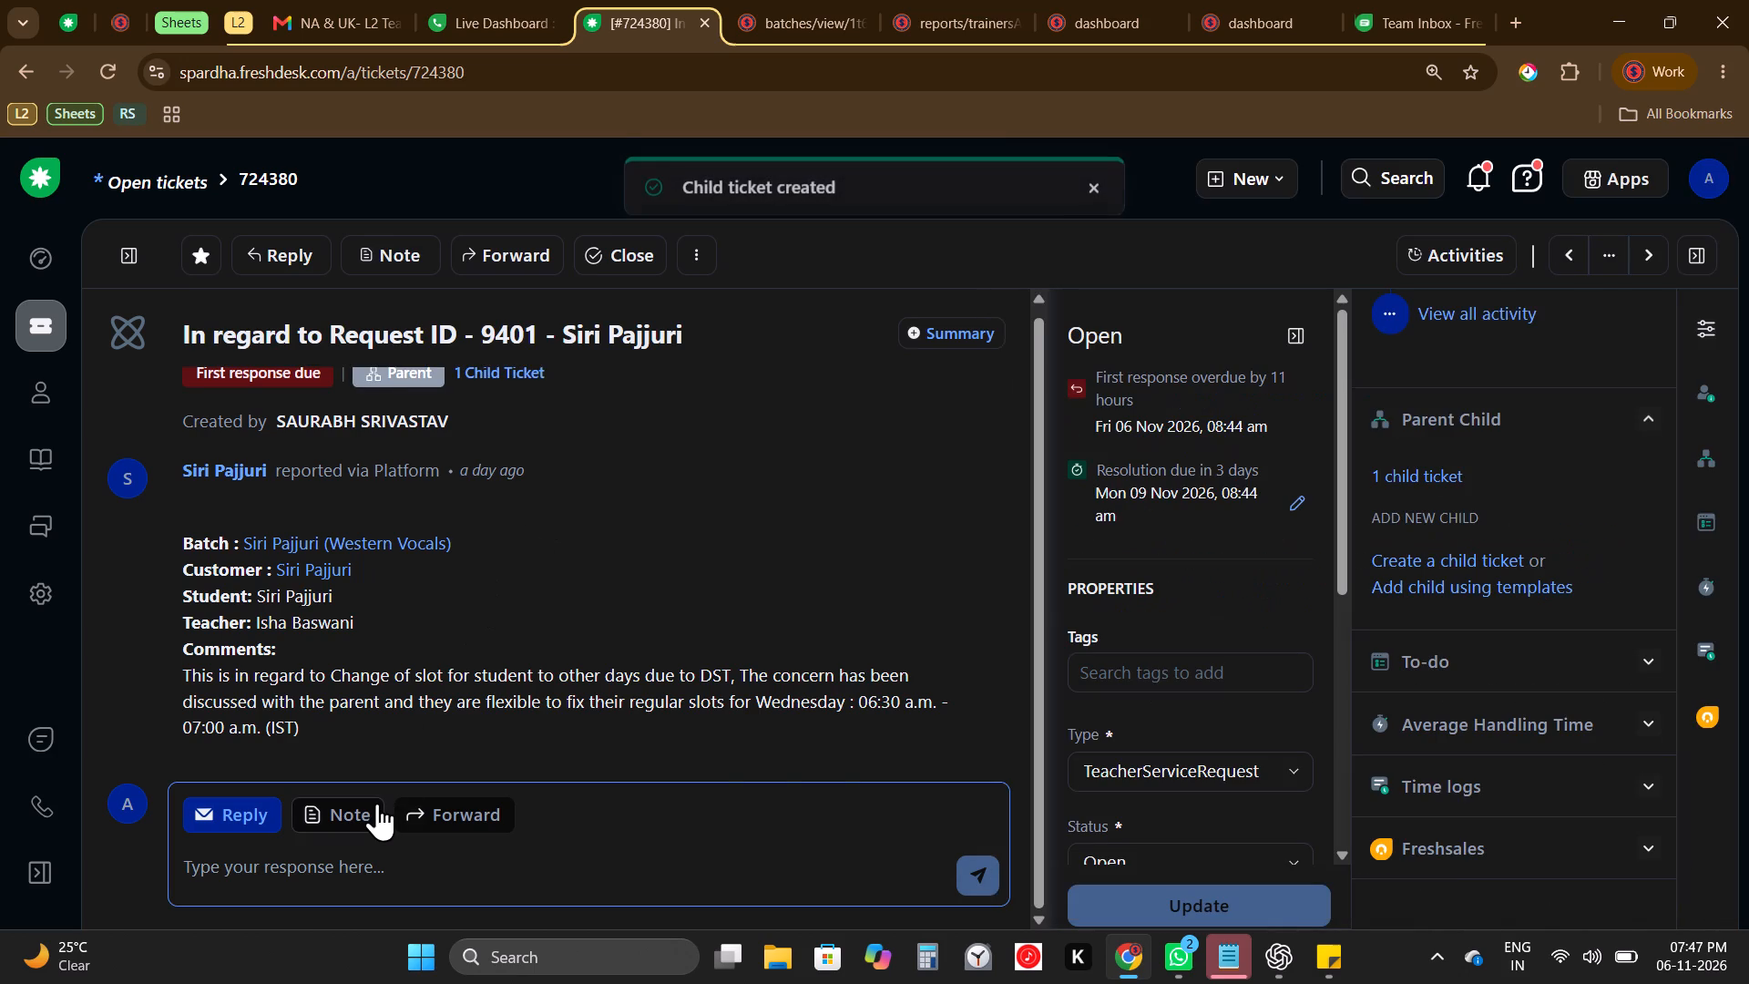
Add a private note to ticket #724380 reading "CREATED A CHILD TICKET.".
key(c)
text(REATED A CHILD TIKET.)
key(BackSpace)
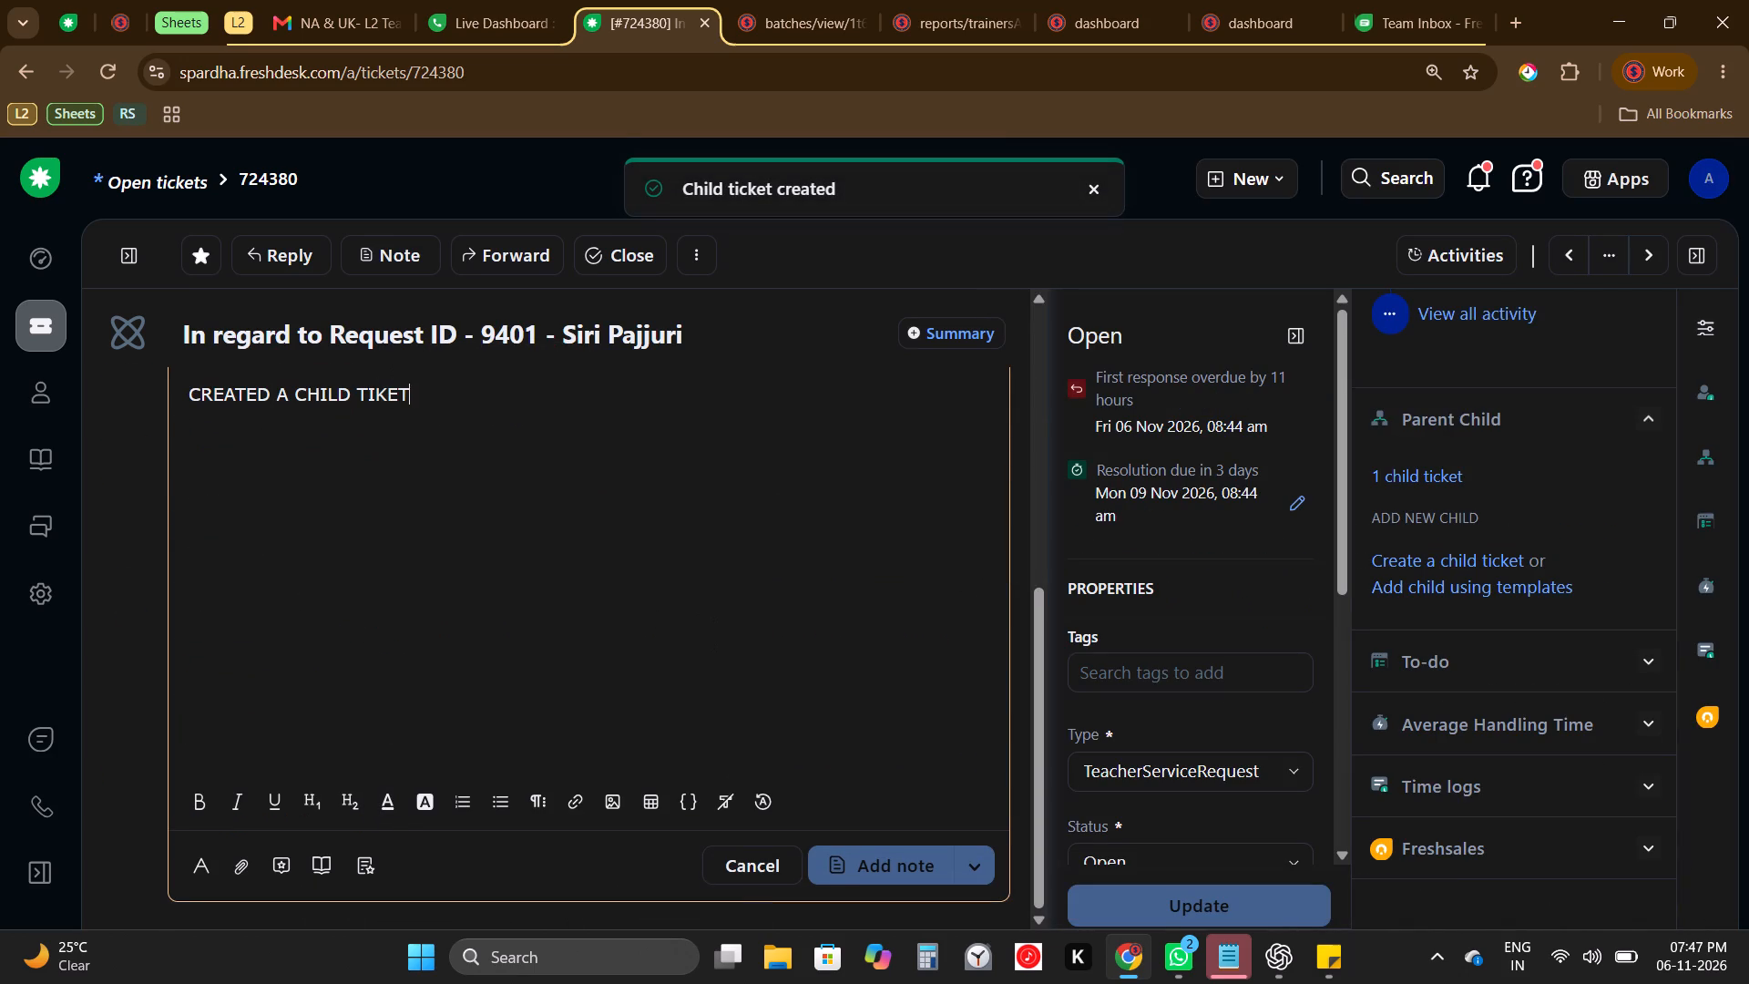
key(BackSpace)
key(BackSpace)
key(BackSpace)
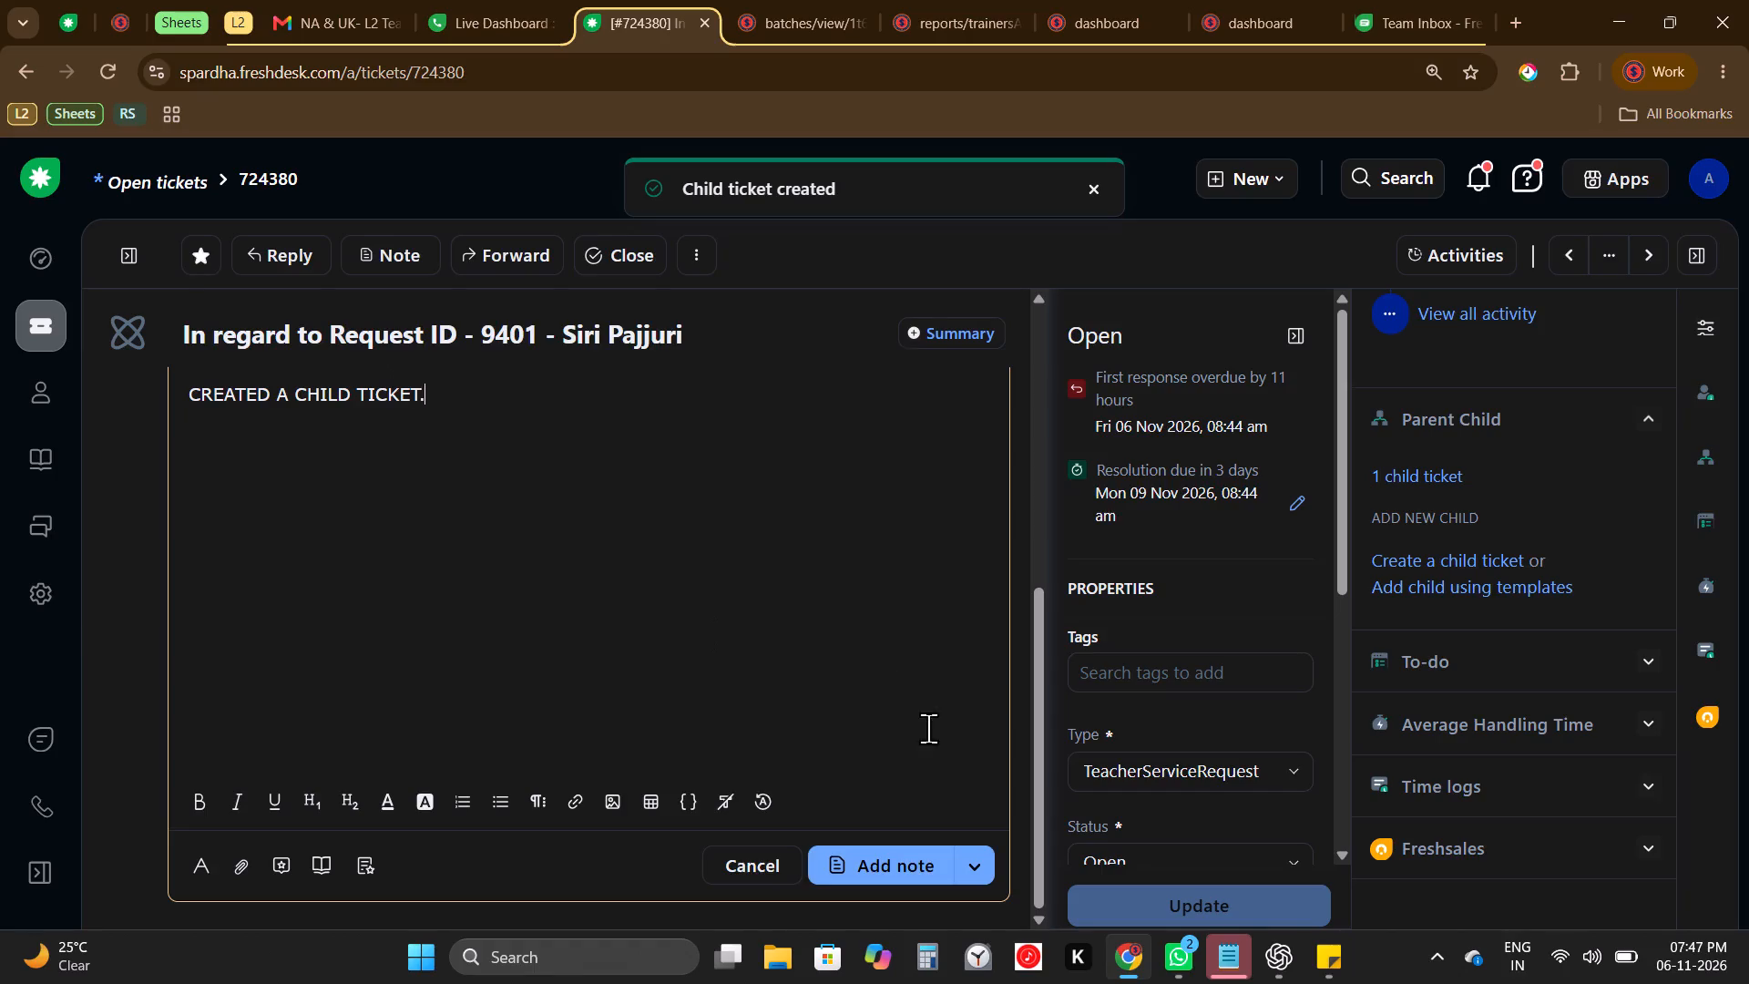
click(905, 854)
drag(1176, 868, 1210, 844)
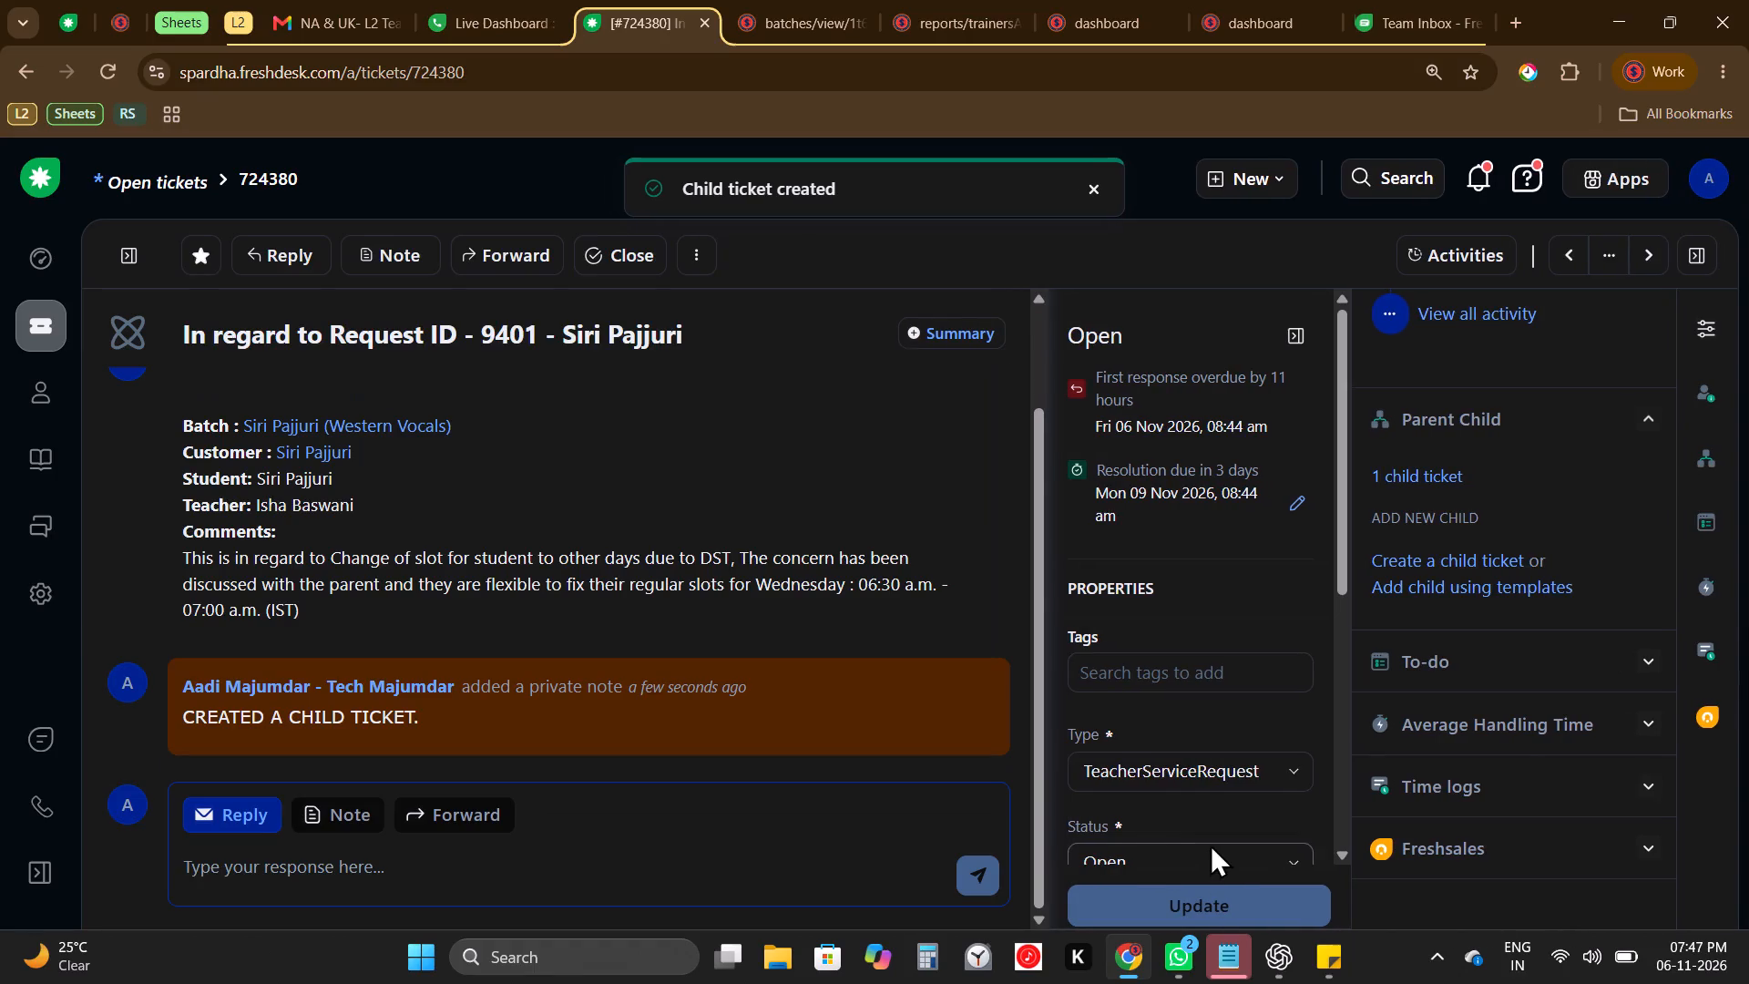
click(1210, 844)
click(1240, 808)
click(1226, 888)
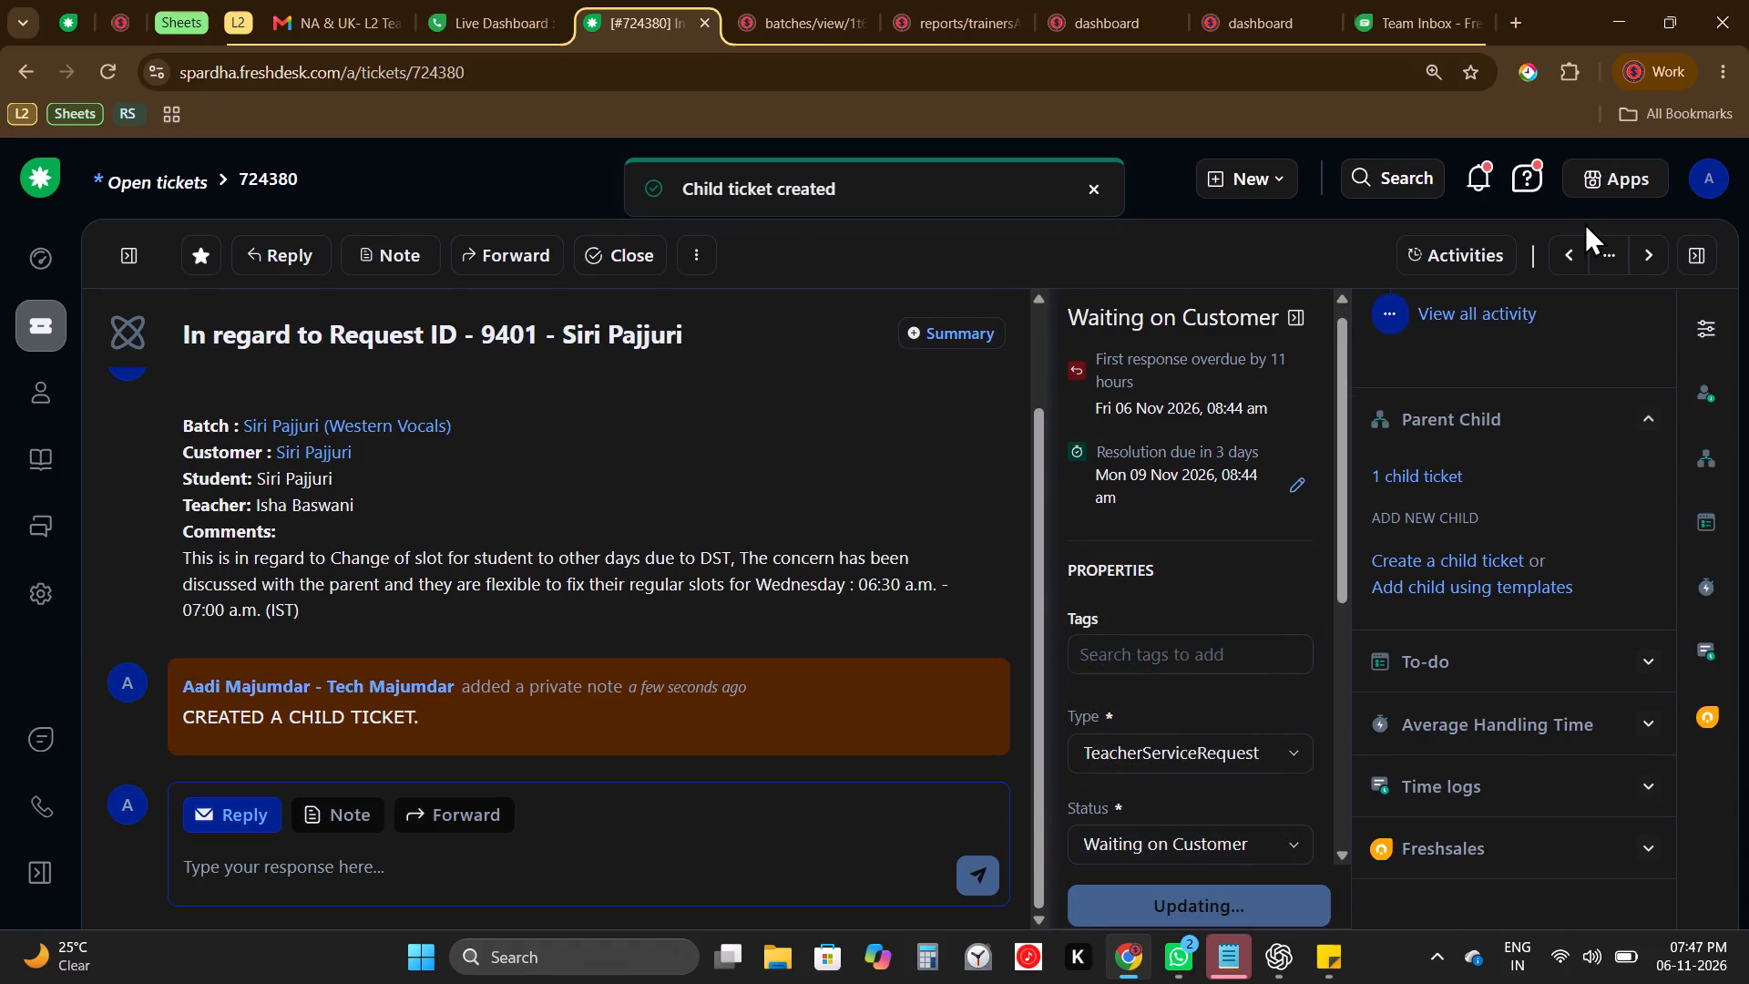
Move on to the next open ticket and read its chat conversation and private note about class rescheduling and the referral.
click(1649, 258)
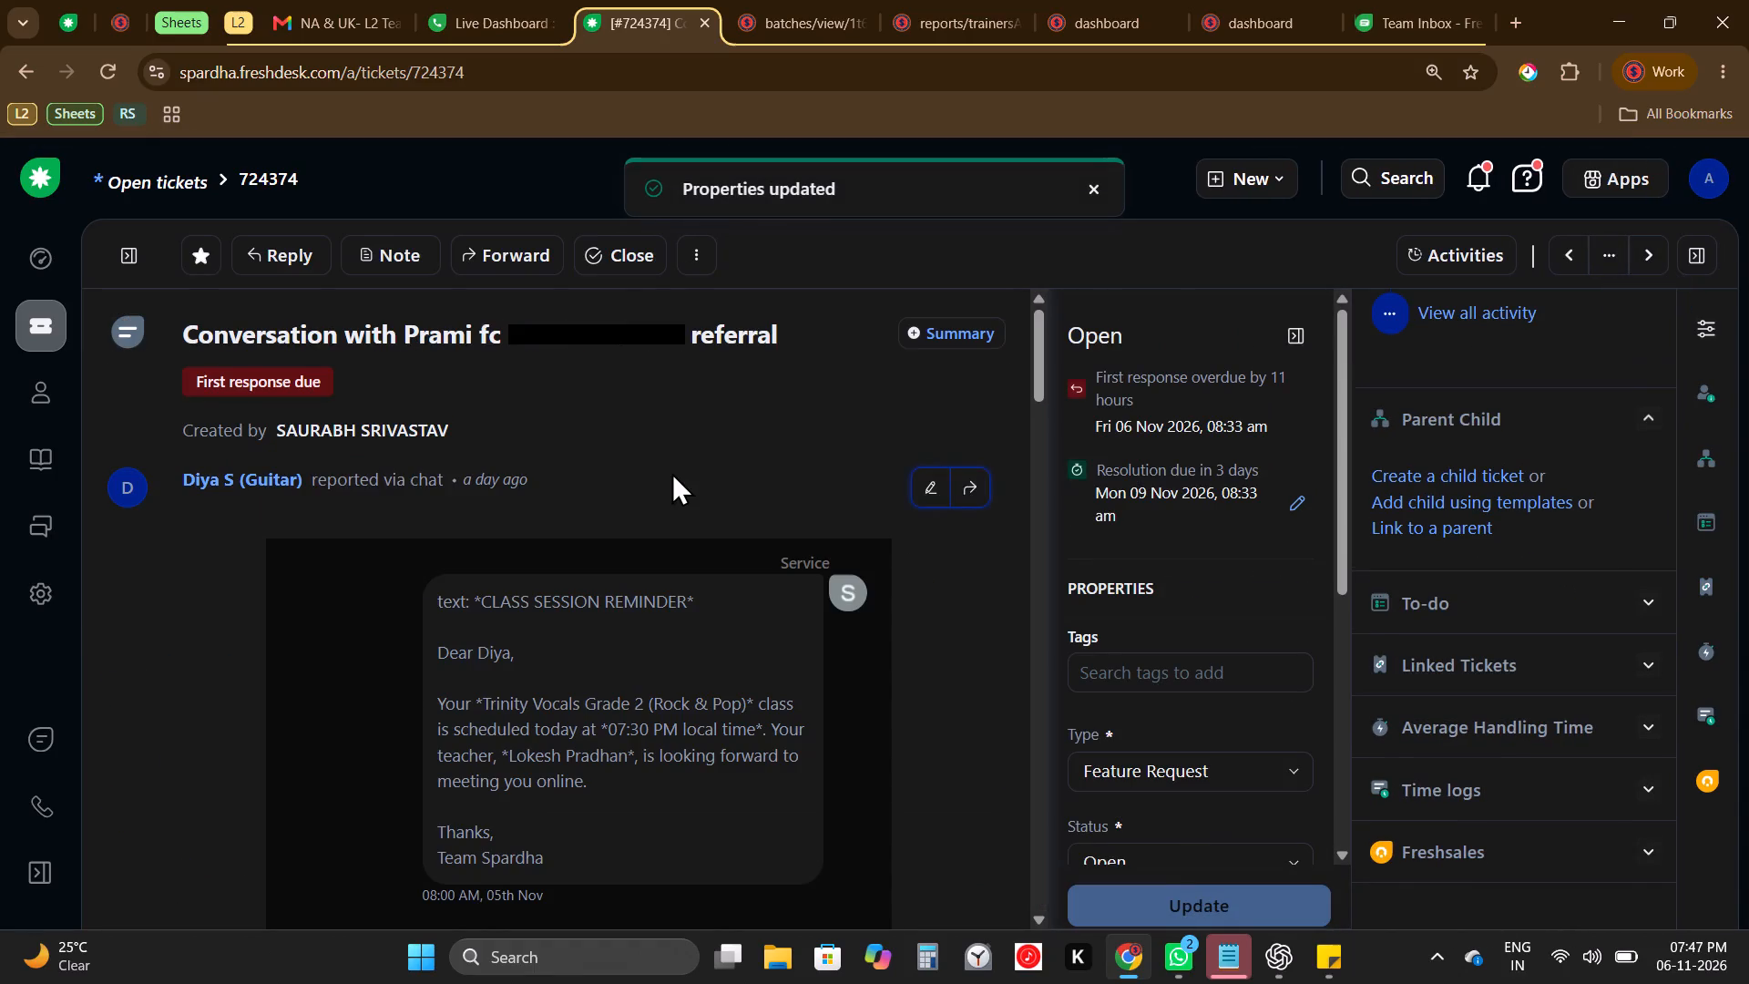
scroll(671, 472, down, 15)
scroll(671, 472, up, 4)
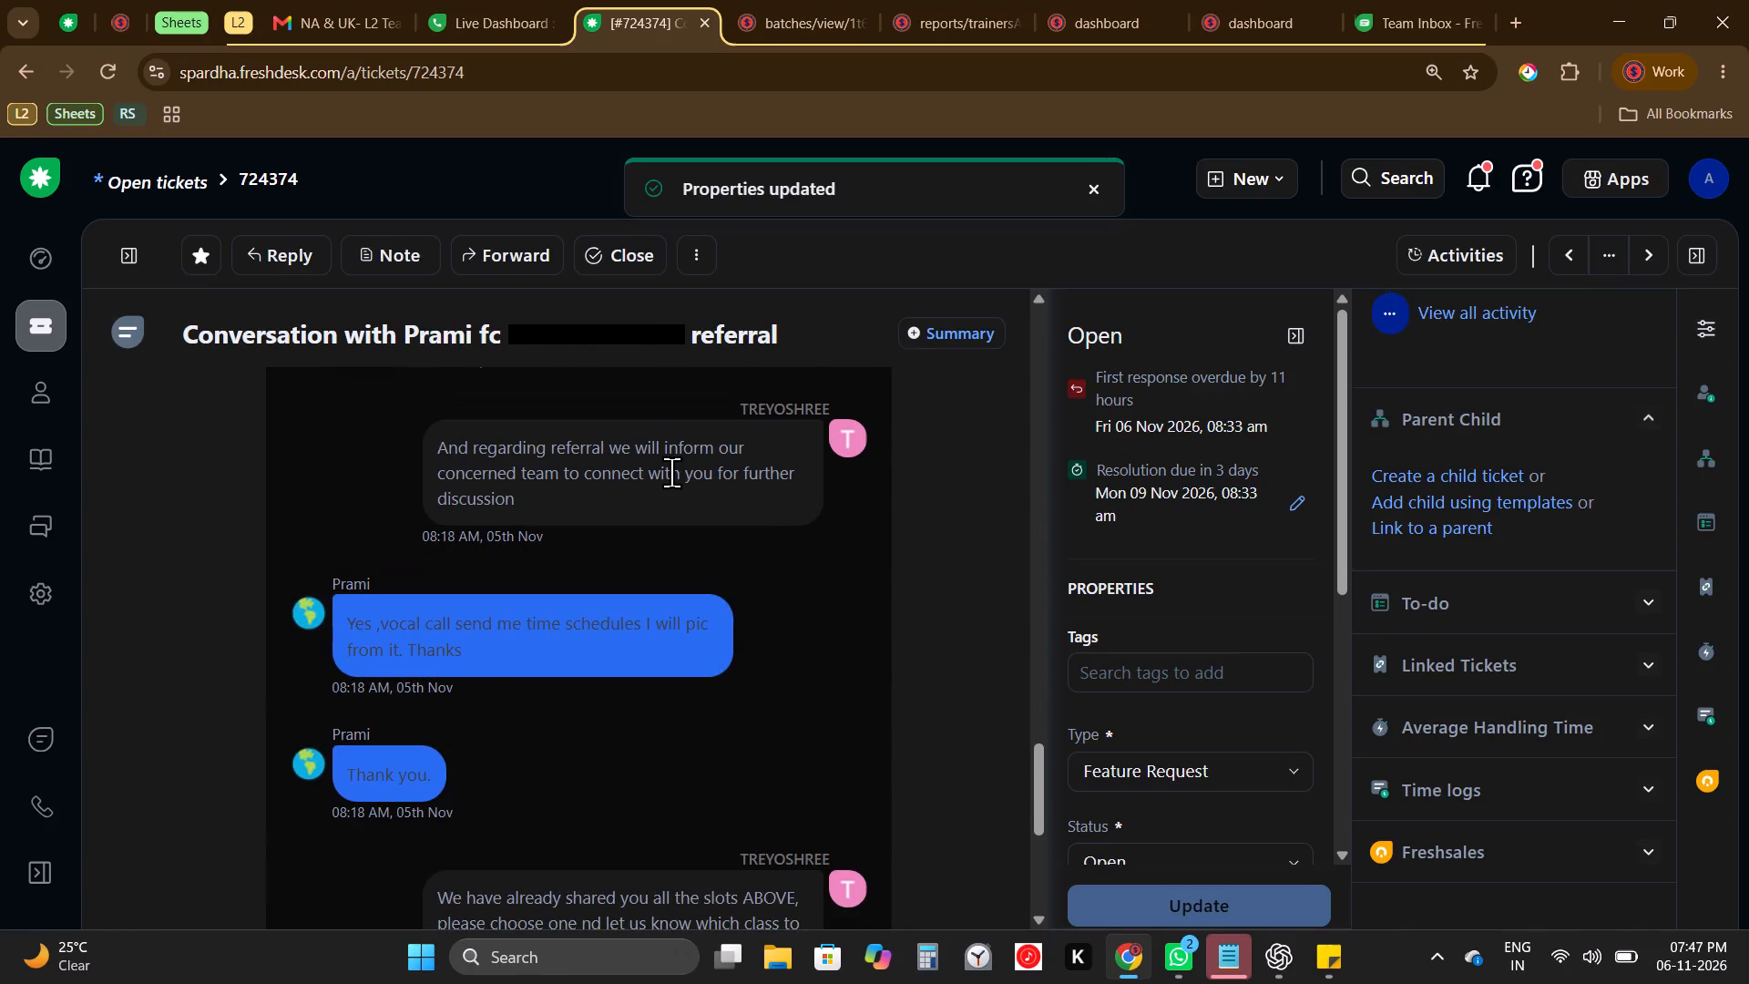
triple_click(452, 659)
scroll(746, 565, up, 1)
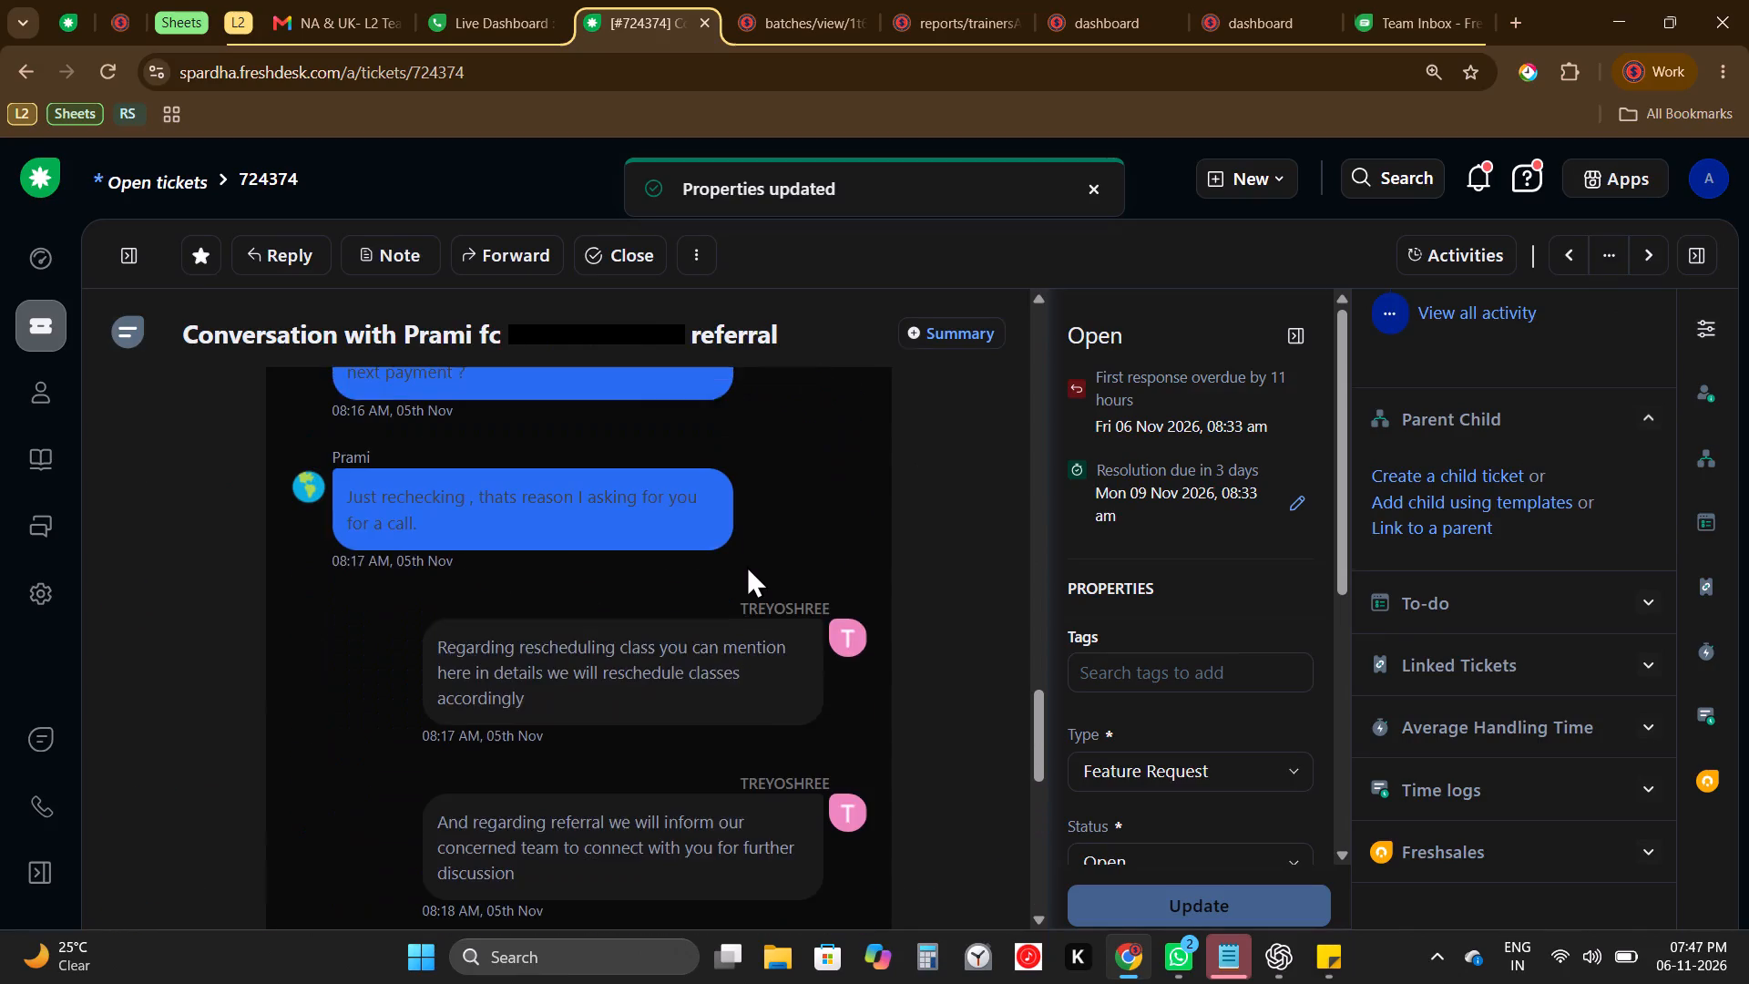
scroll(746, 565, up, 2)
triple_click(520, 528)
scroll(520, 528, up, 4)
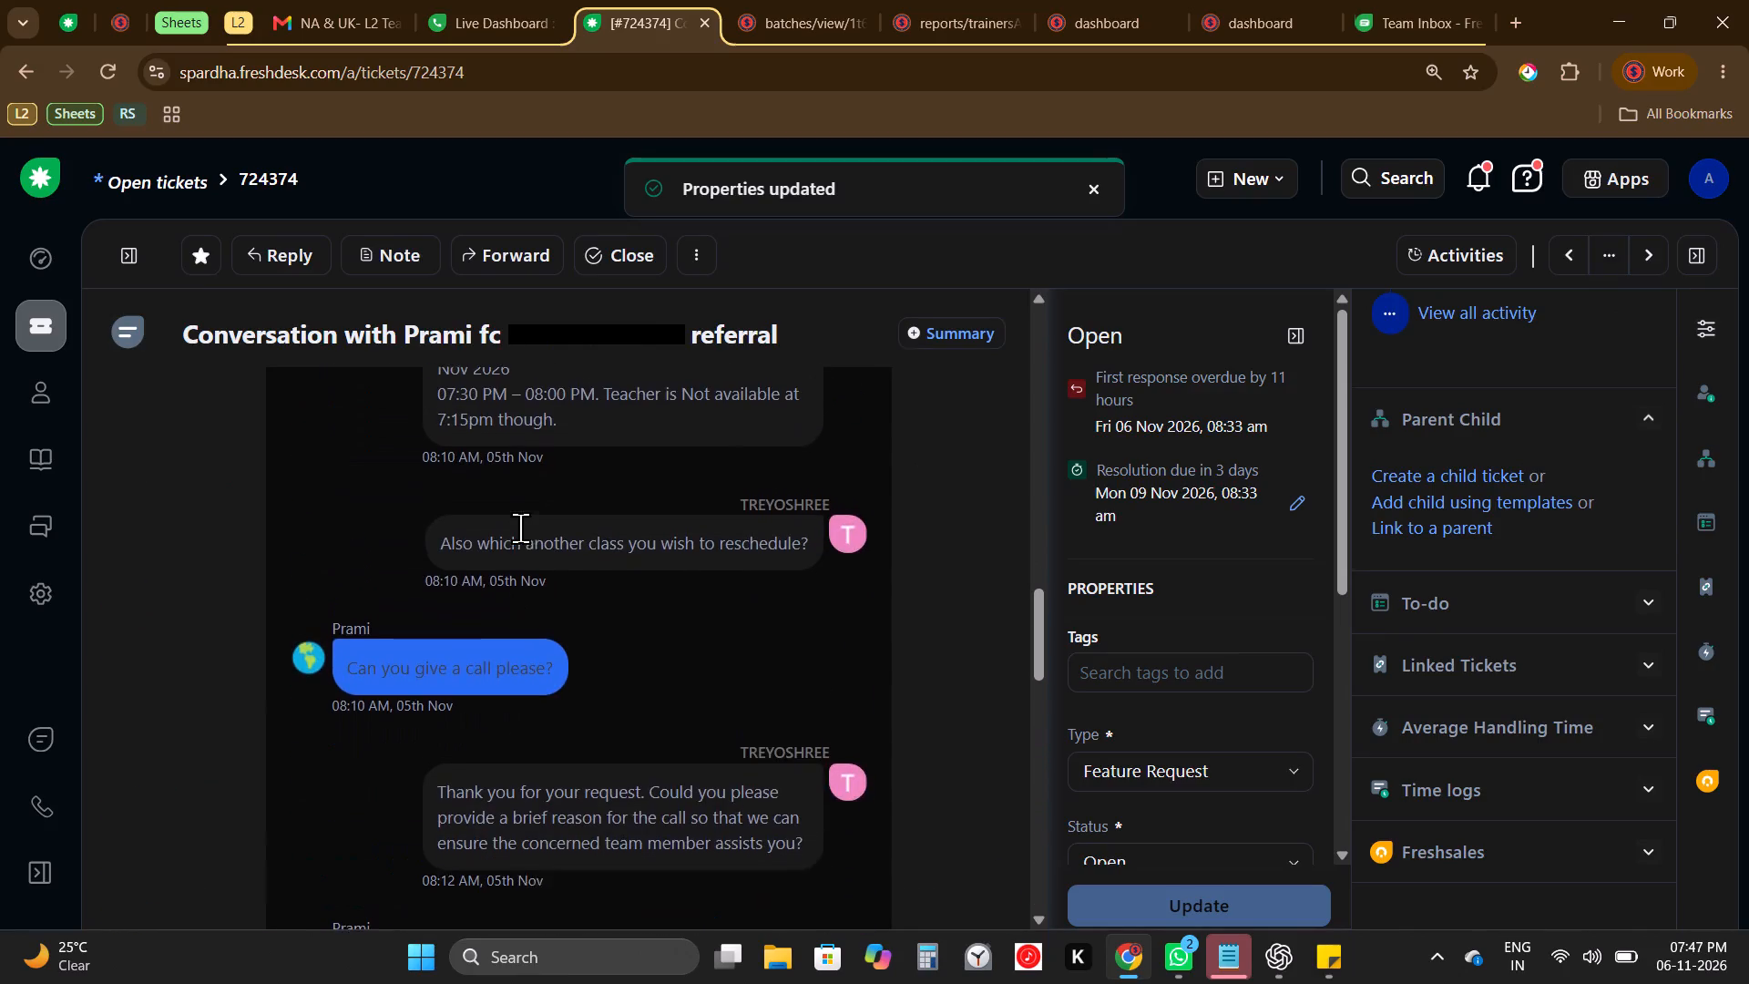
triple_click(450, 646)
scroll(813, 682, down, 3)
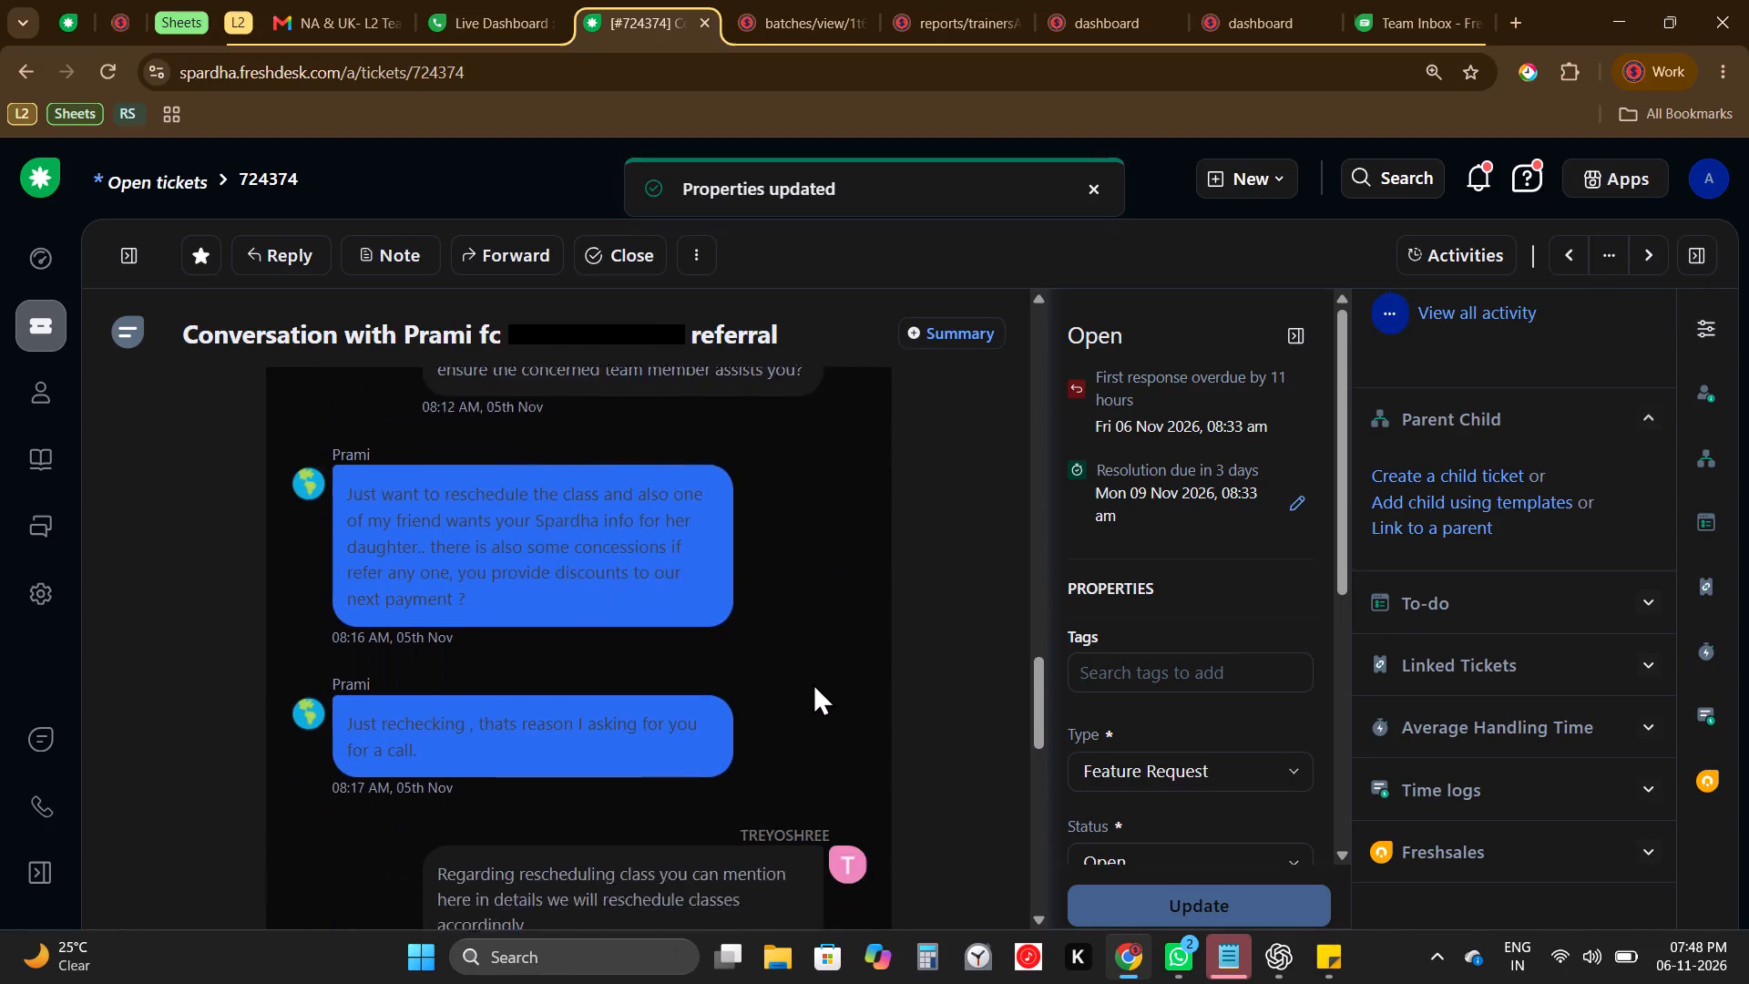
triple_click(552, 531)
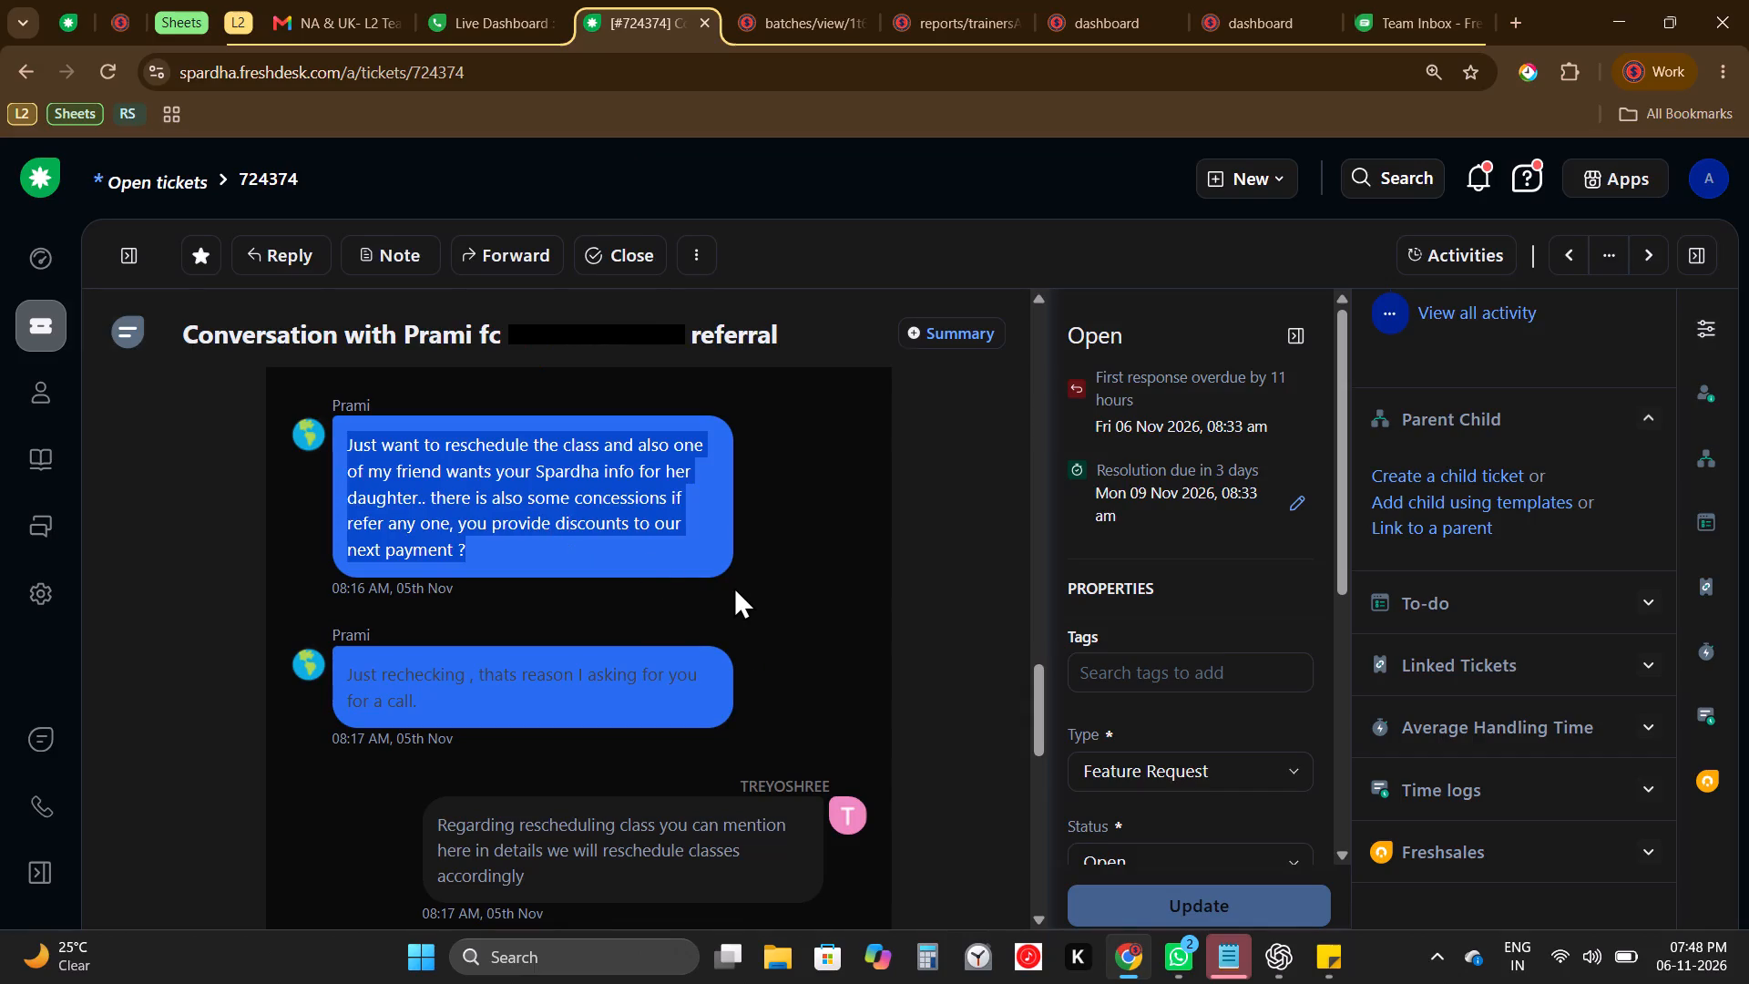
scroll(733, 586, down, 1)
click(712, 566)
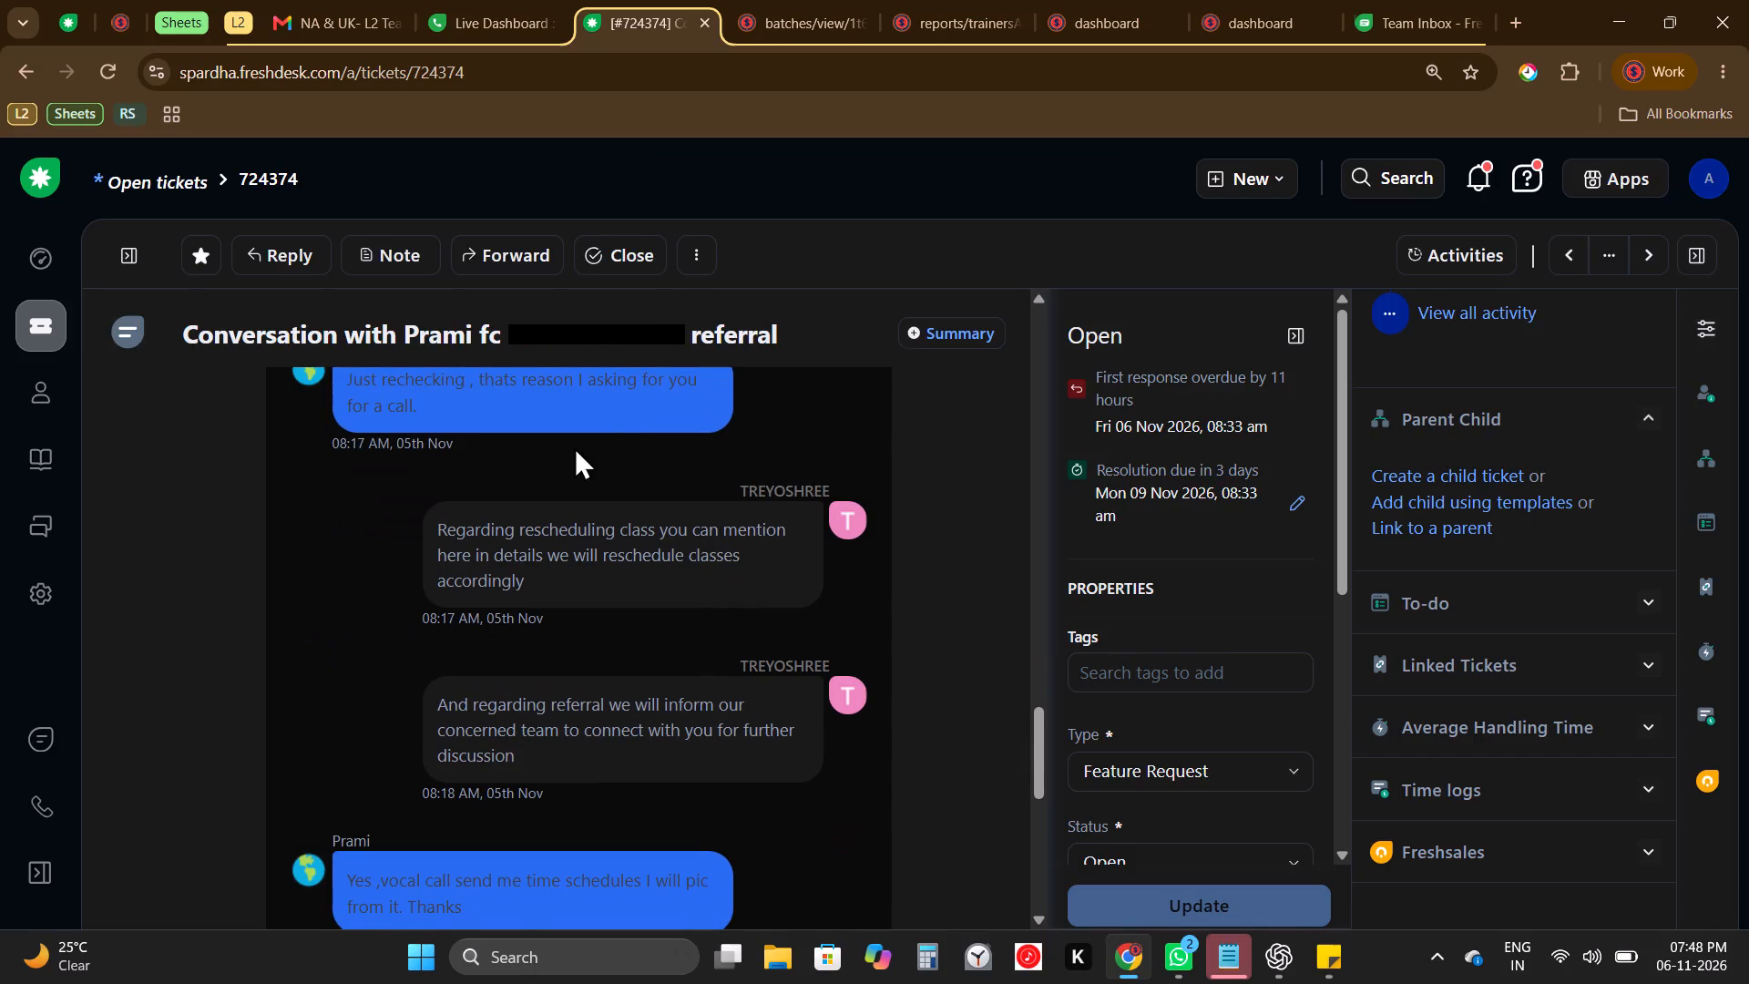
triple_click(595, 415)
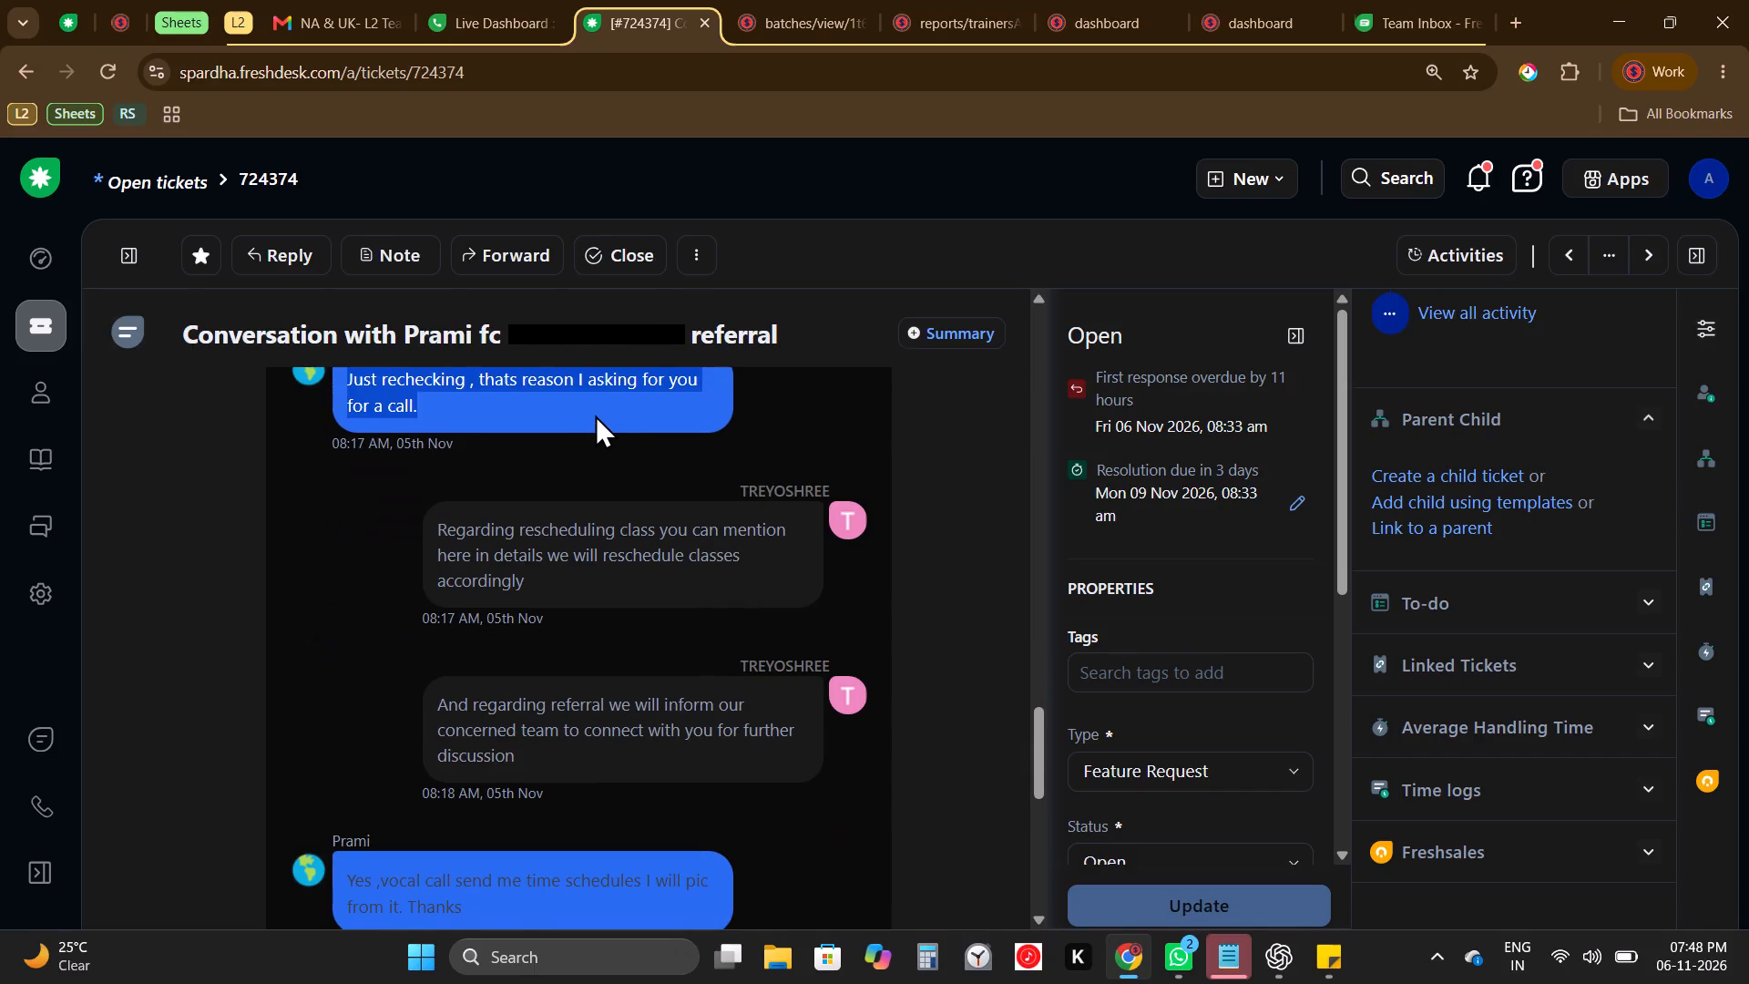
scroll(624, 558, down, 2)
double_click(494, 641)
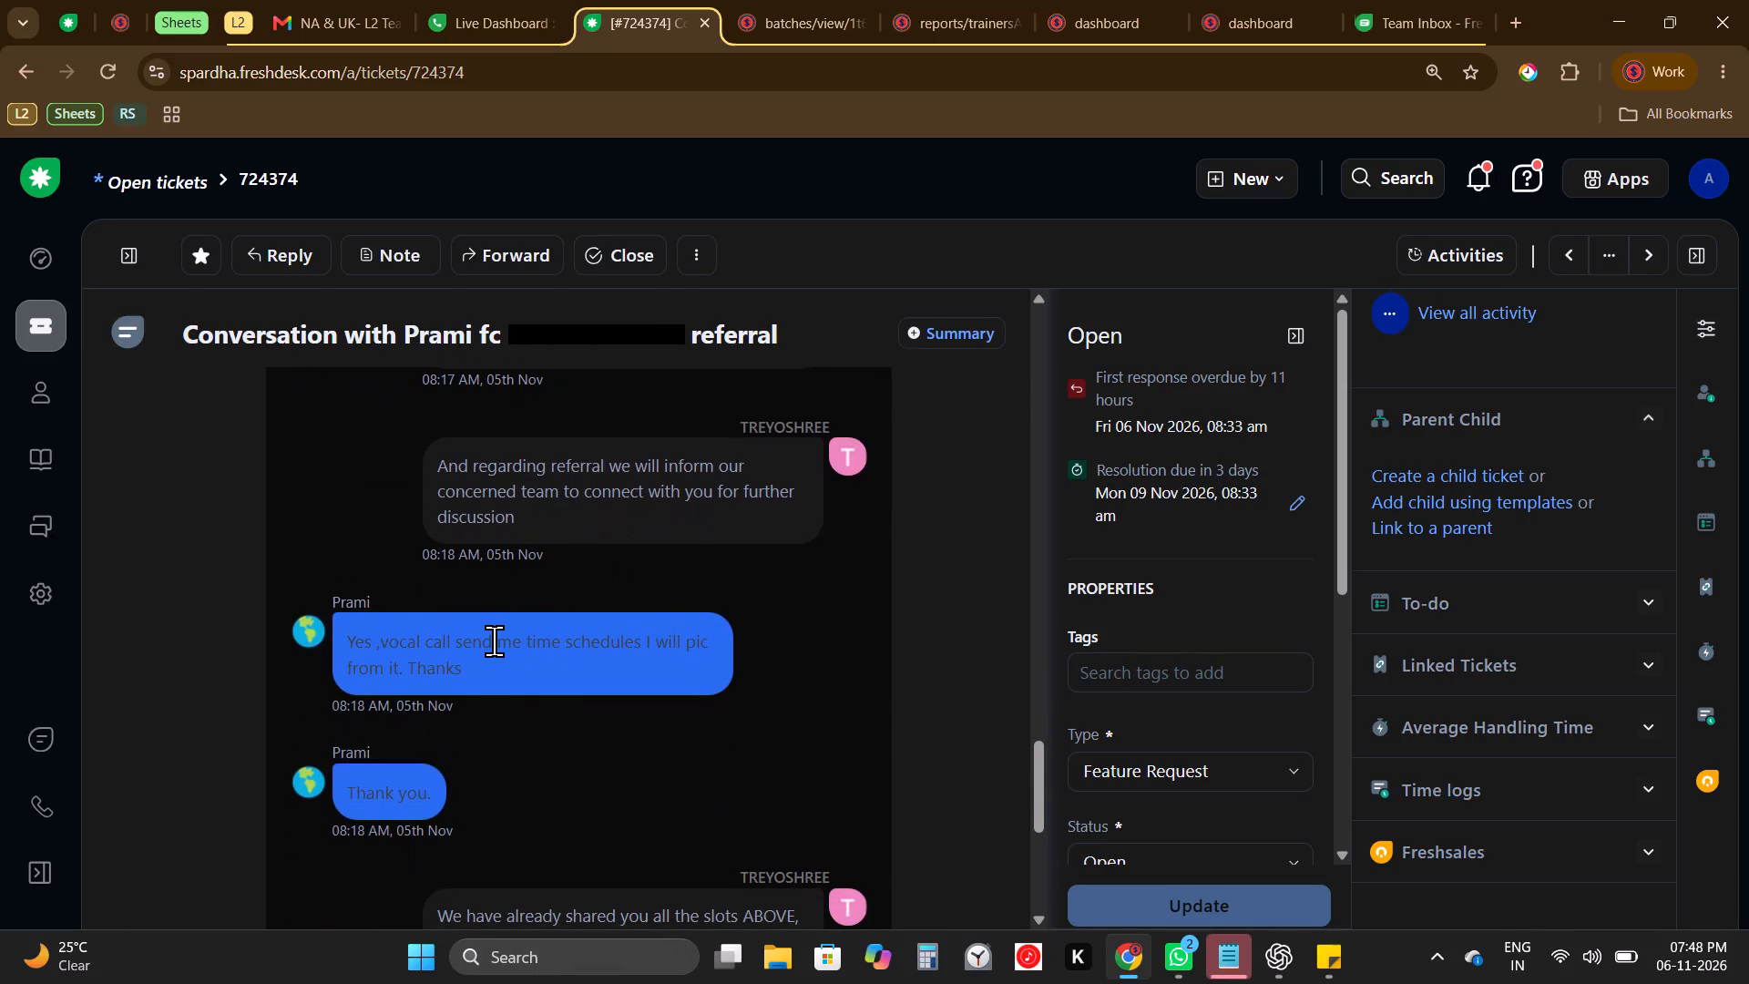
drag(494, 641, 527, 689)
triple_click(527, 689)
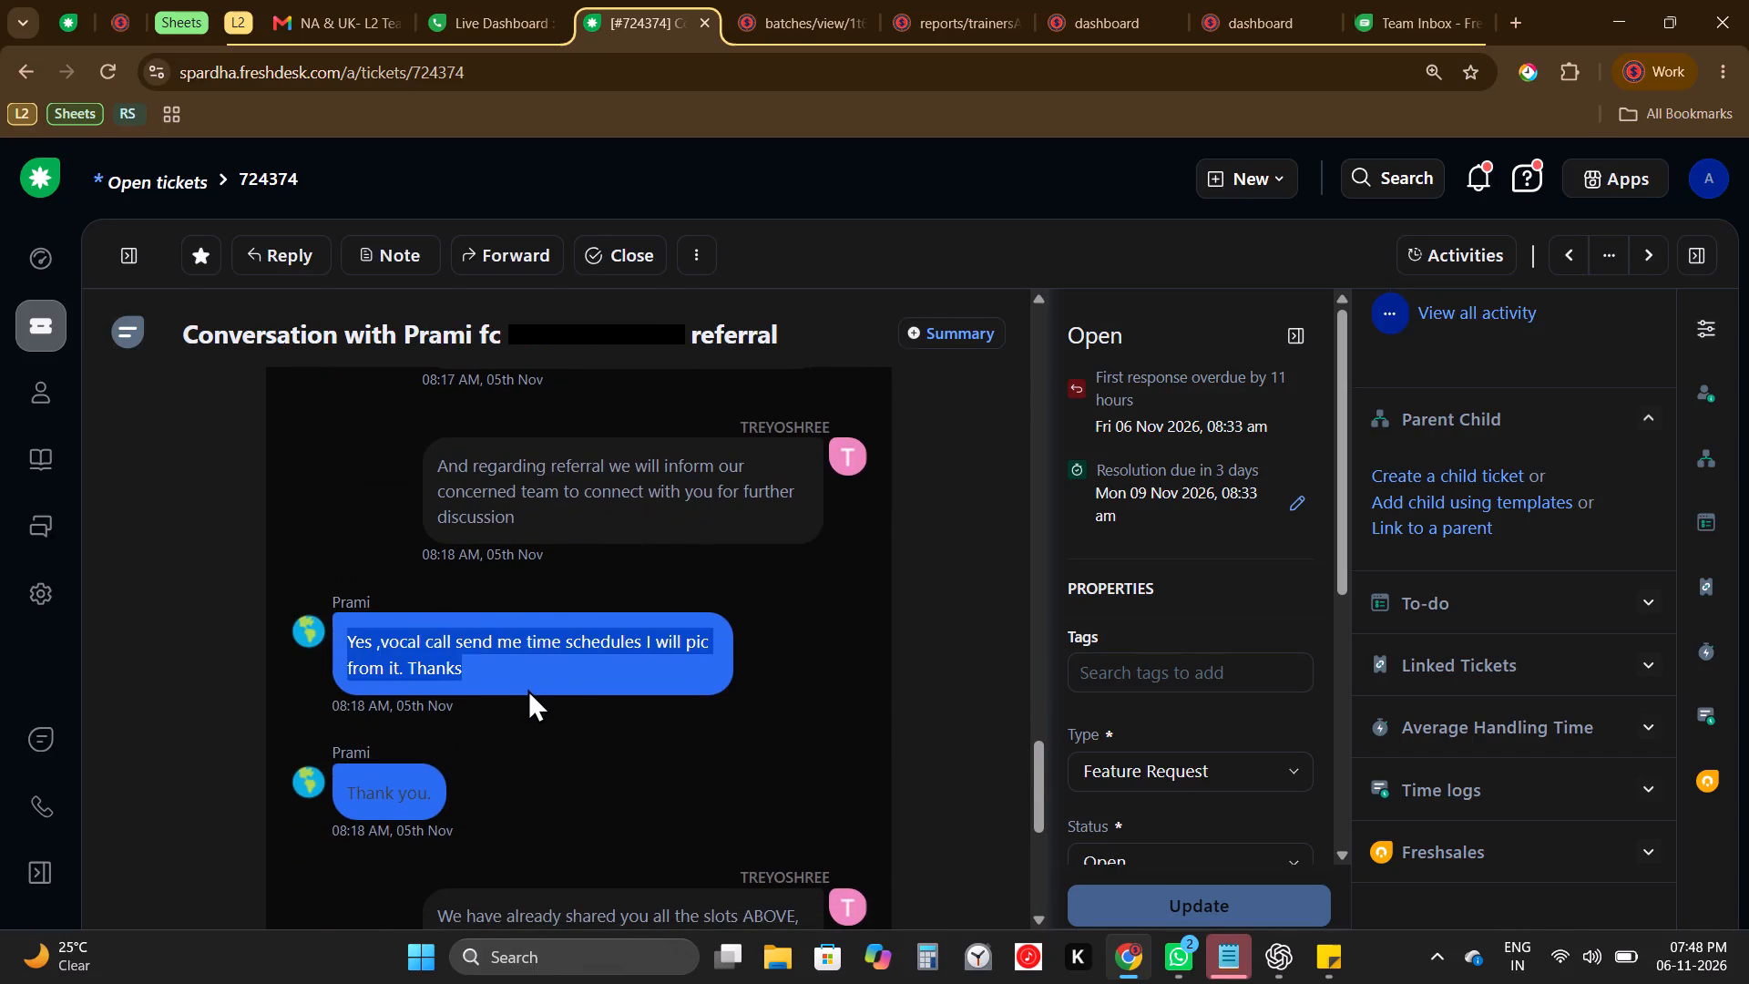
triple_click(636, 497)
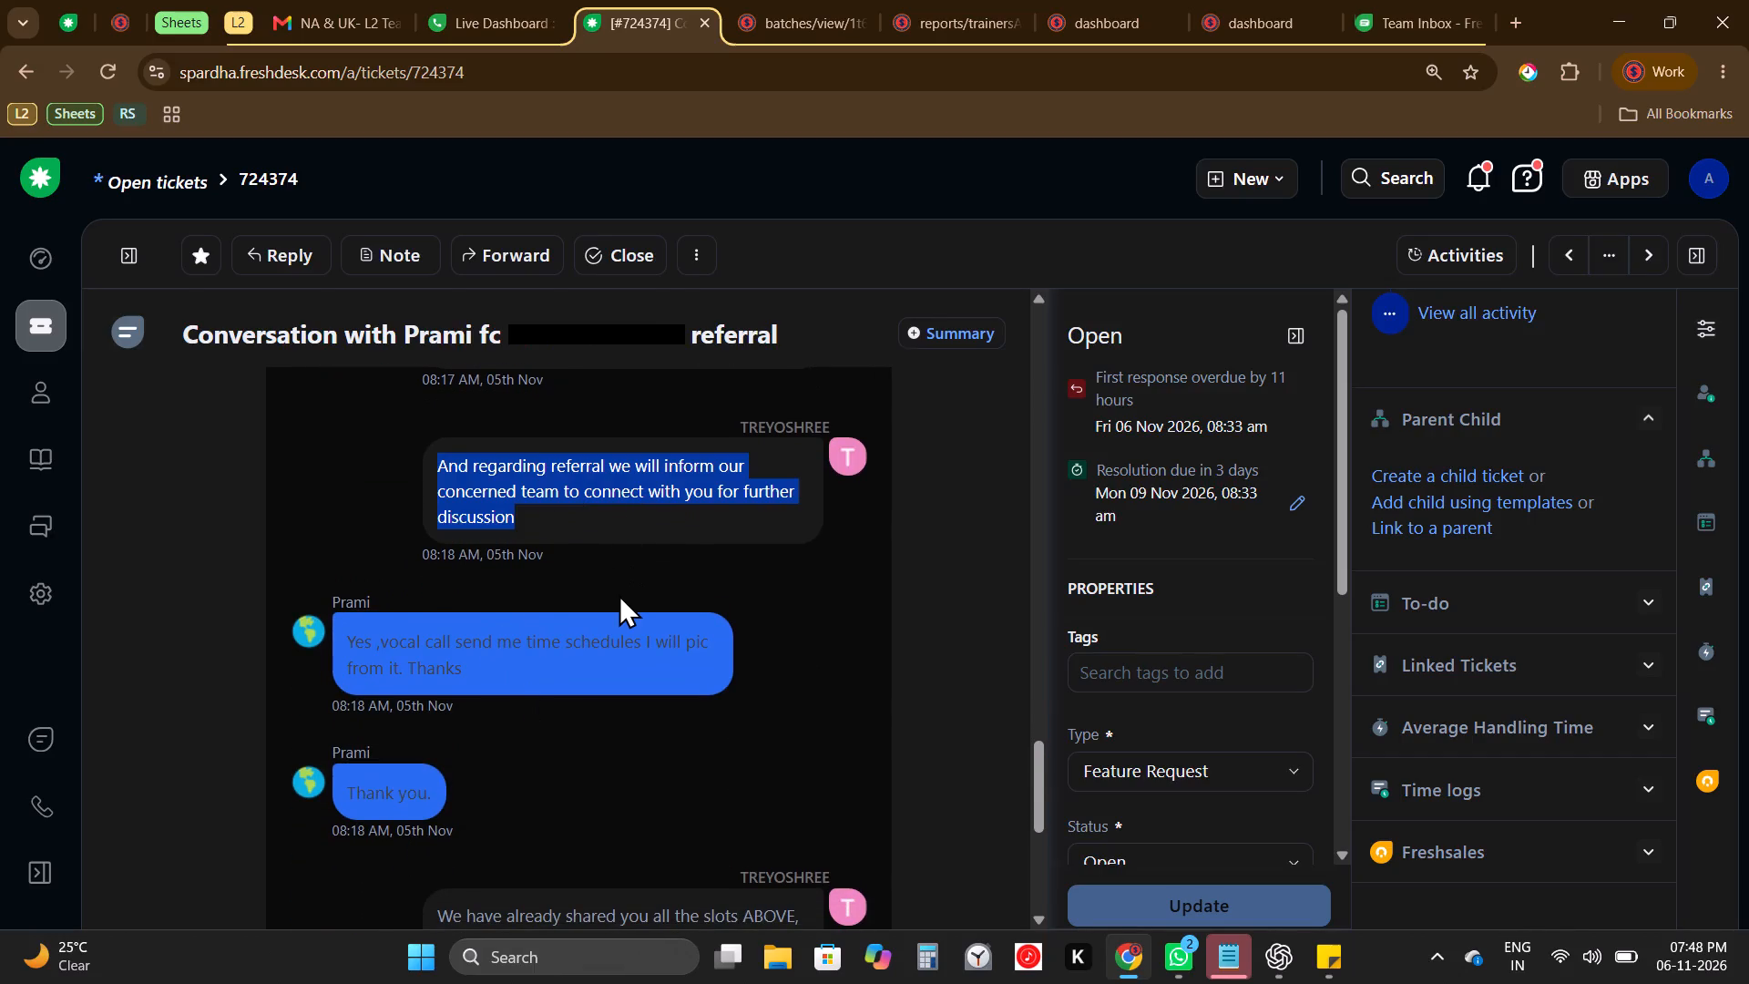
scroll(650, 543, down, 2)
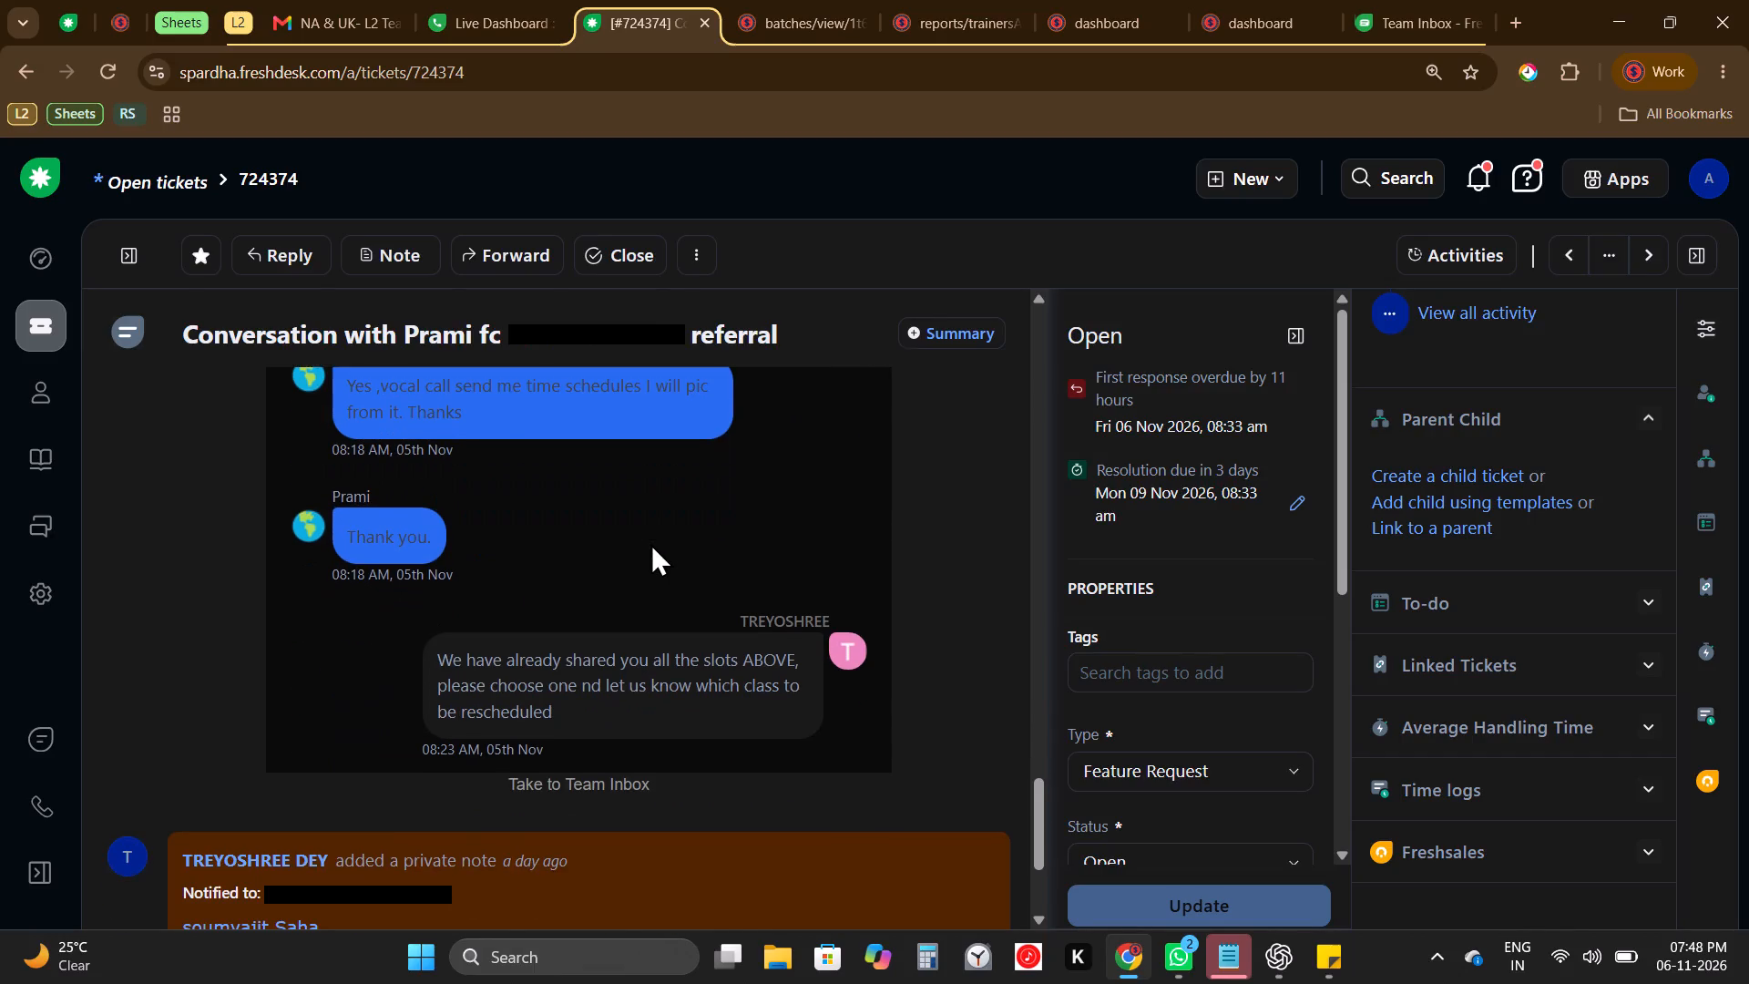
scroll(650, 543, down, 4)
Copy the customer's mobile phone number from ticket #724374's contact info.
scroll(1330, 466, up, 6)
scroll(1519, 481, up, 3)
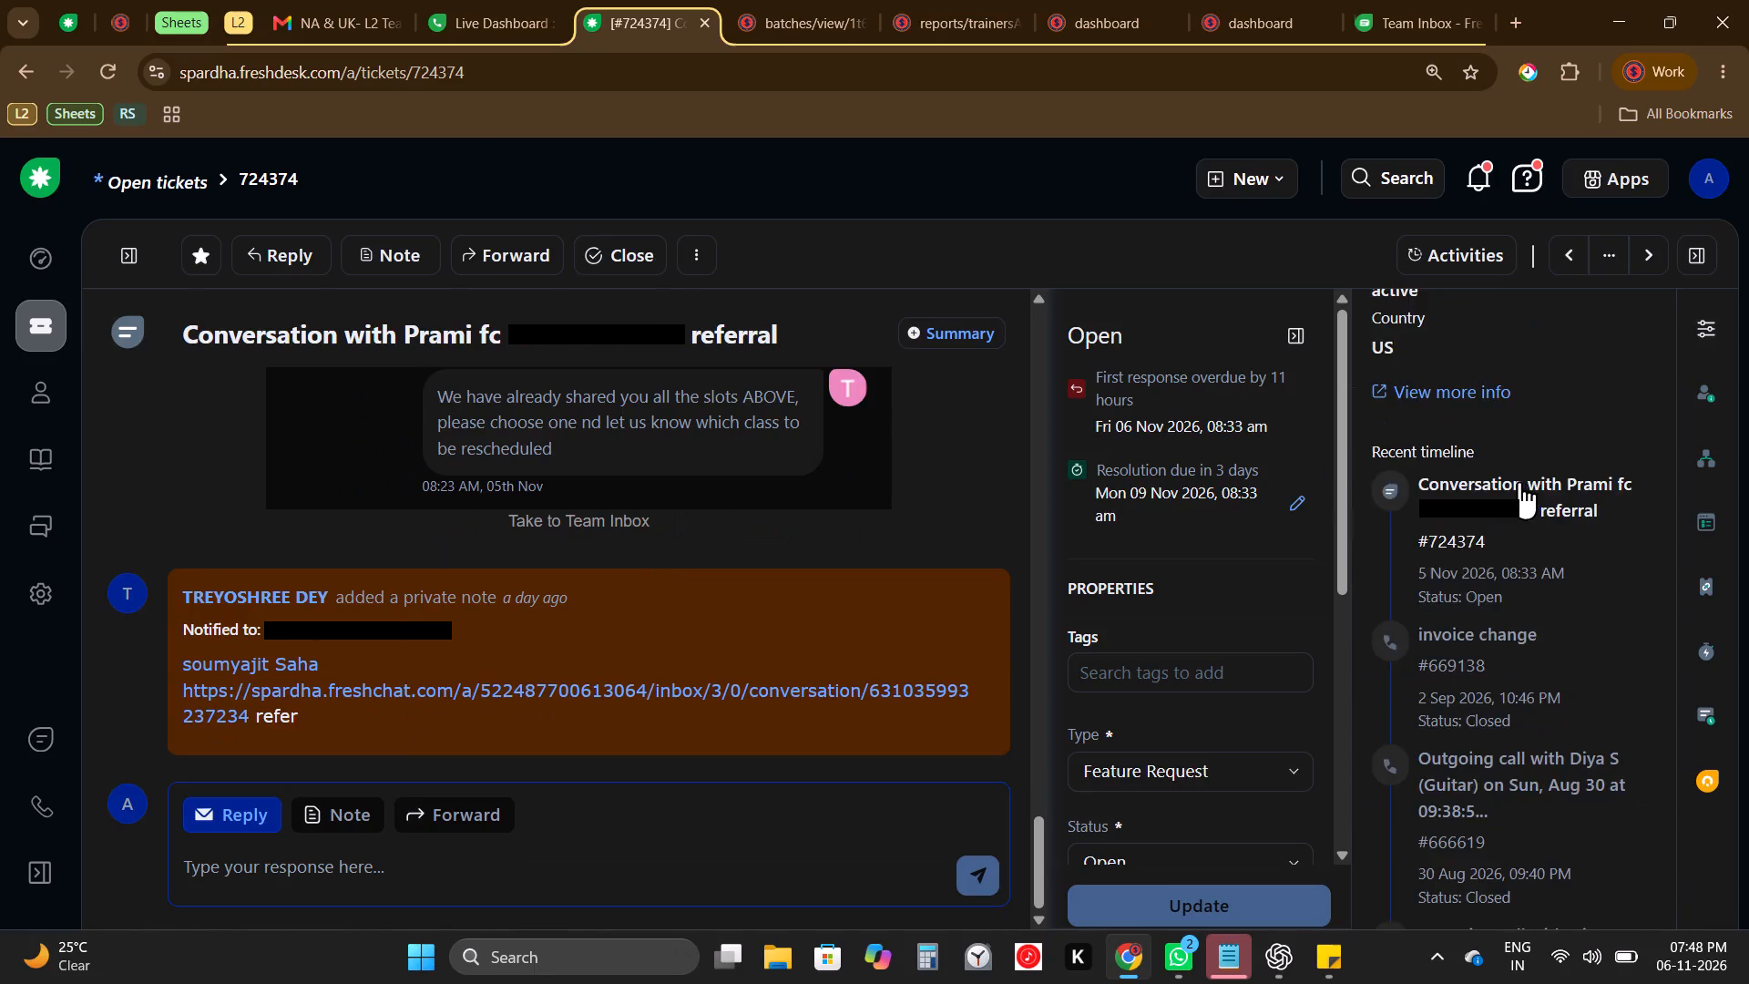
triple_click(1523, 556)
triple_click(1519, 579)
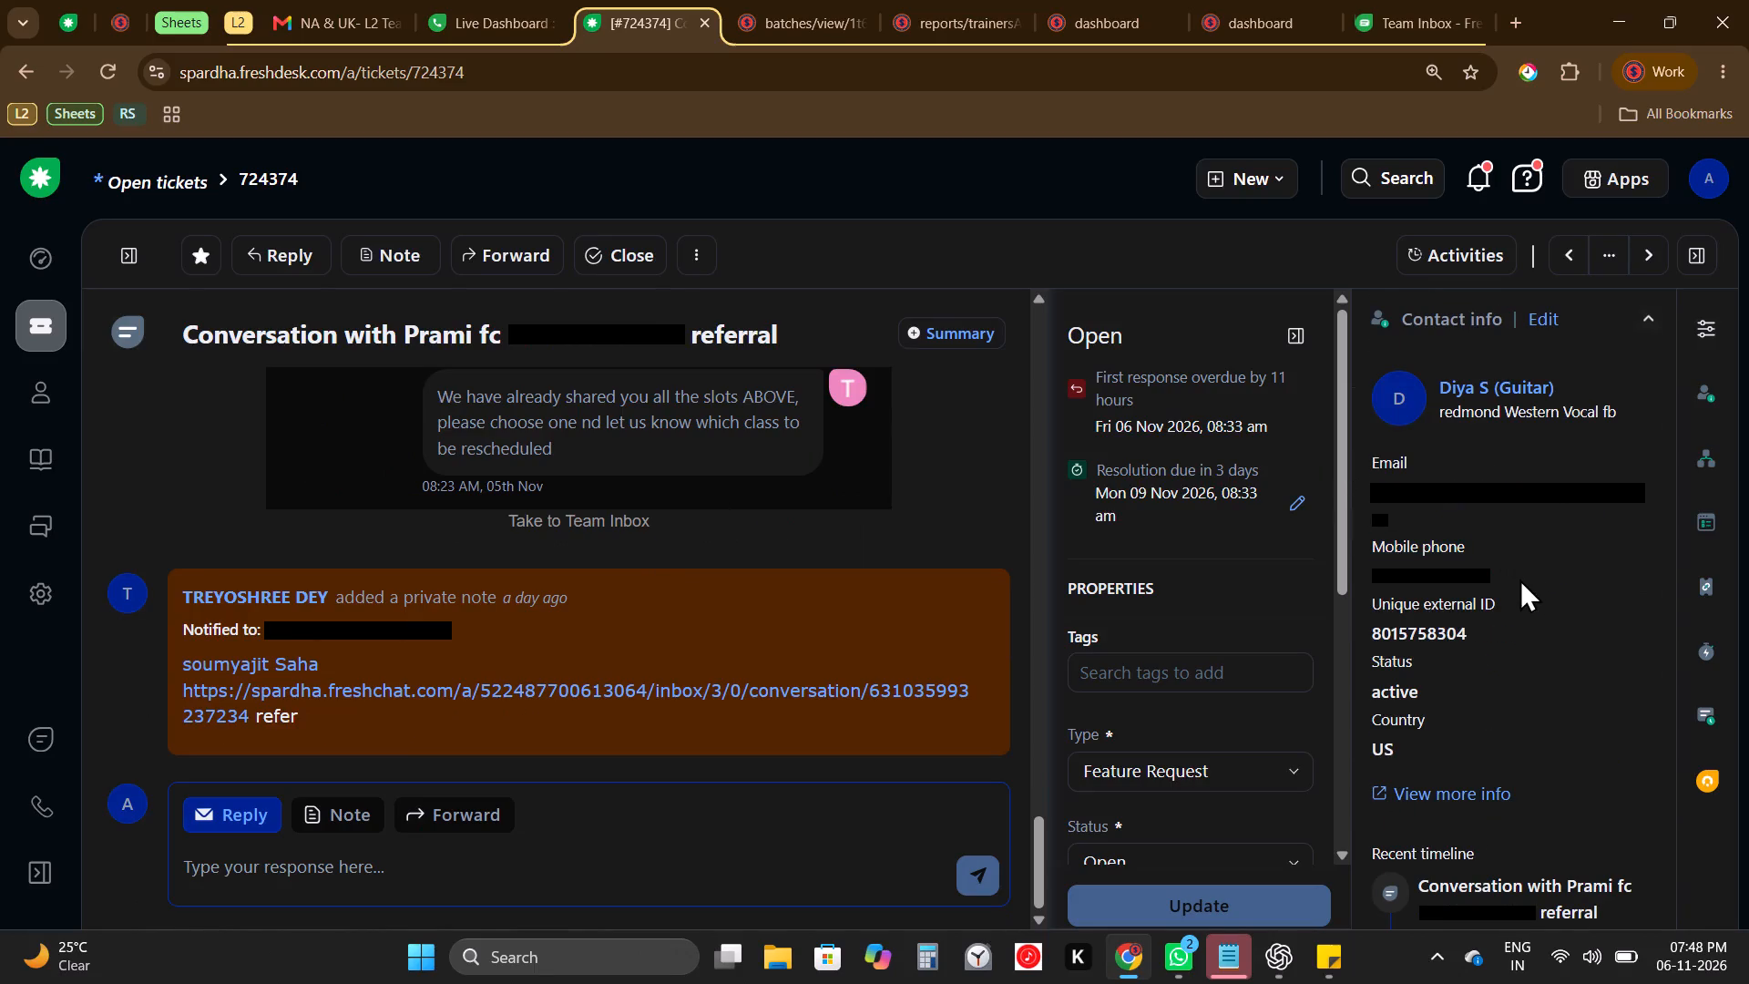
key(ctrl+c)
In the admin portal, search Students by Family unique number using the copied mobile number without its leading characters, and open the student's profile.
click(775, 0)
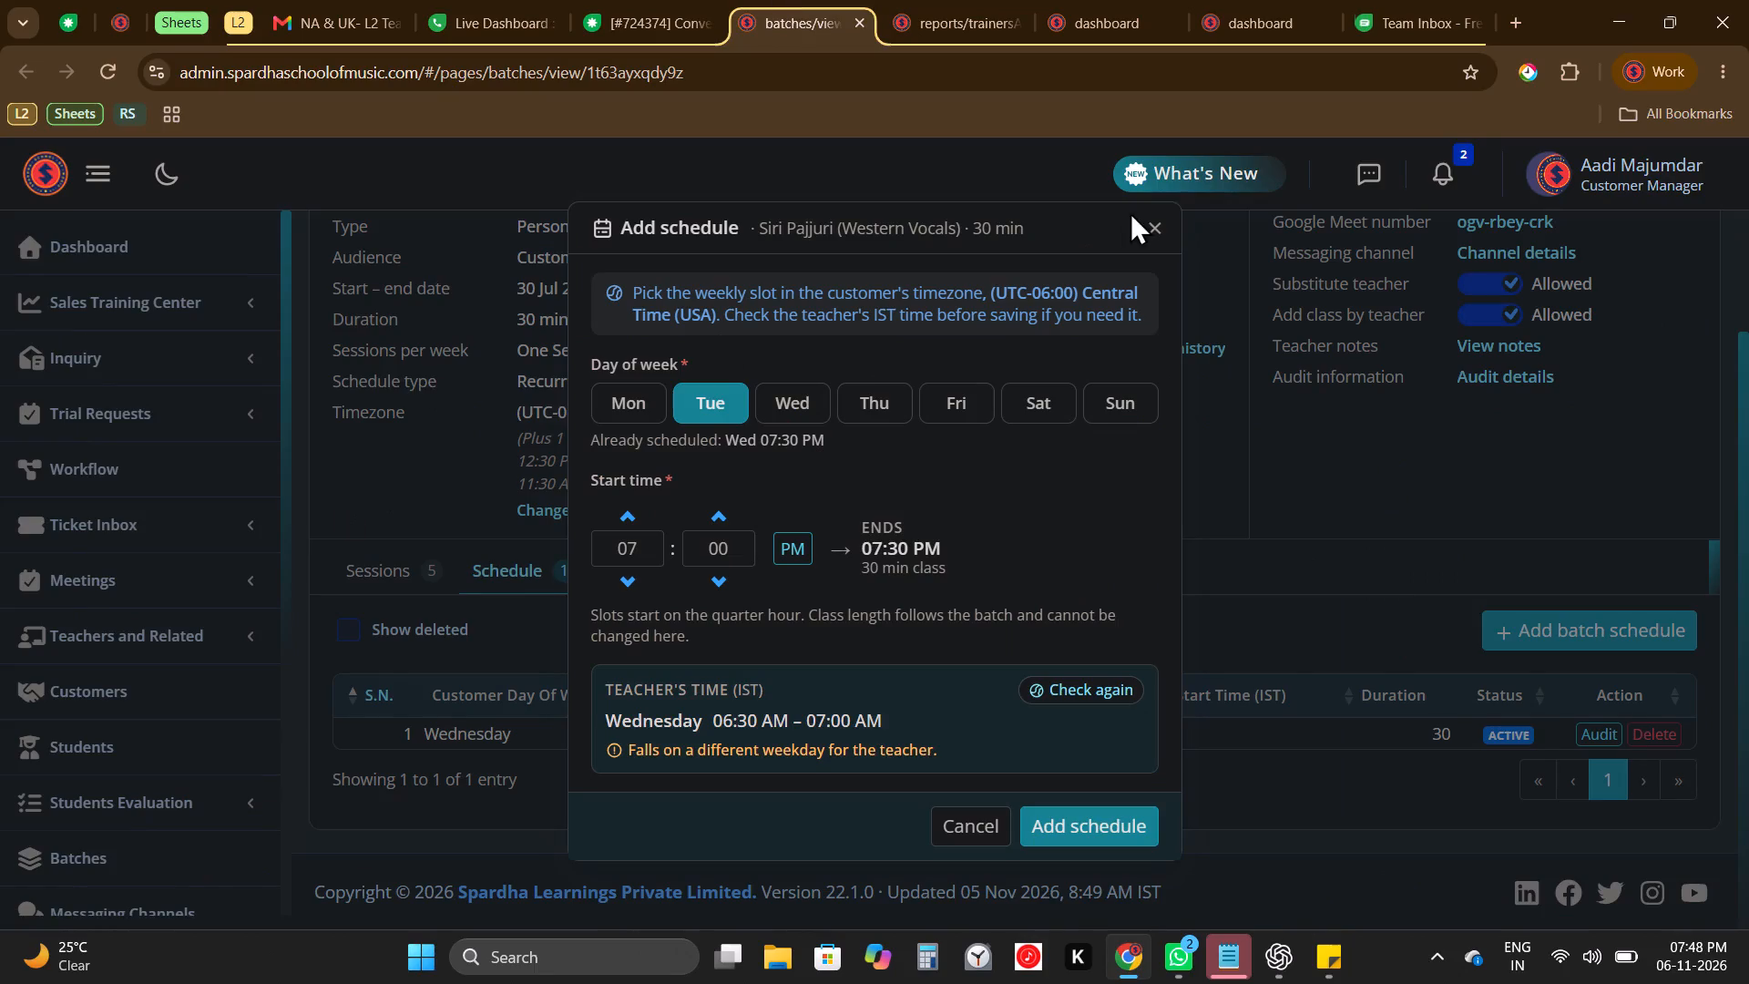
click(1146, 213)
click(262, 742)
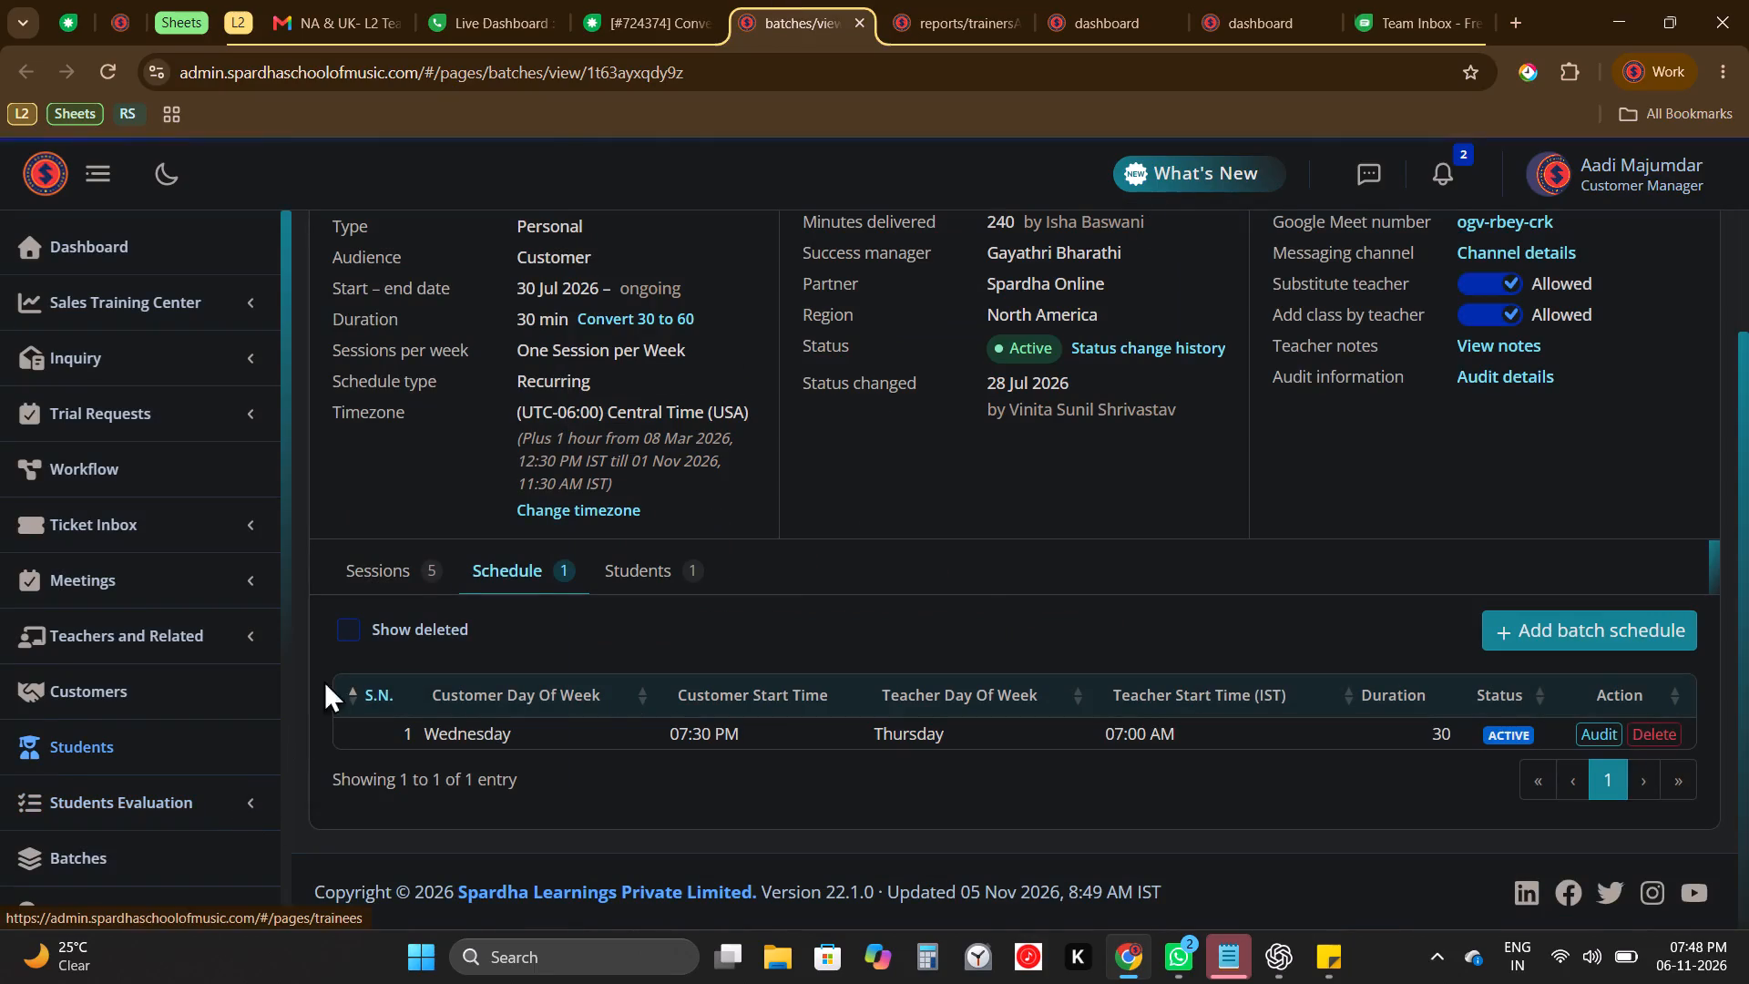
click(834, 352)
key(ctrl+v)
key(ctrl+Left)
key(Right)
key(BackSpace)
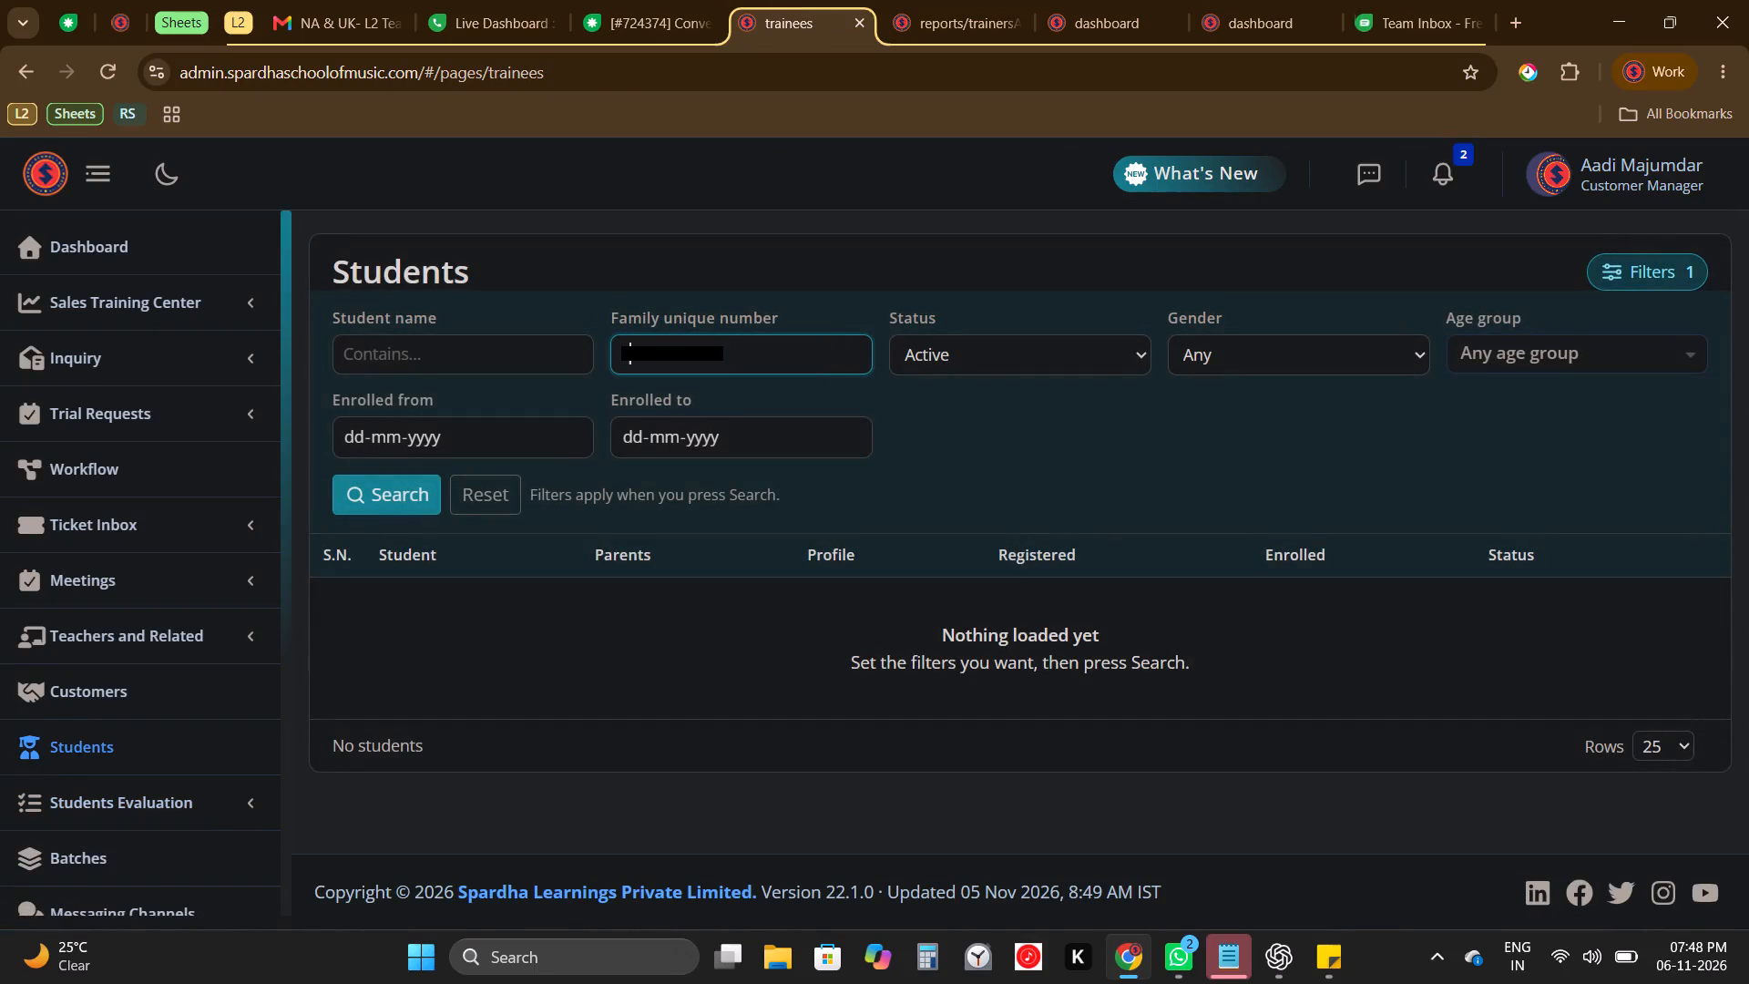
key(BackSpace)
drag(406, 520, 435, 479)
click(435, 479)
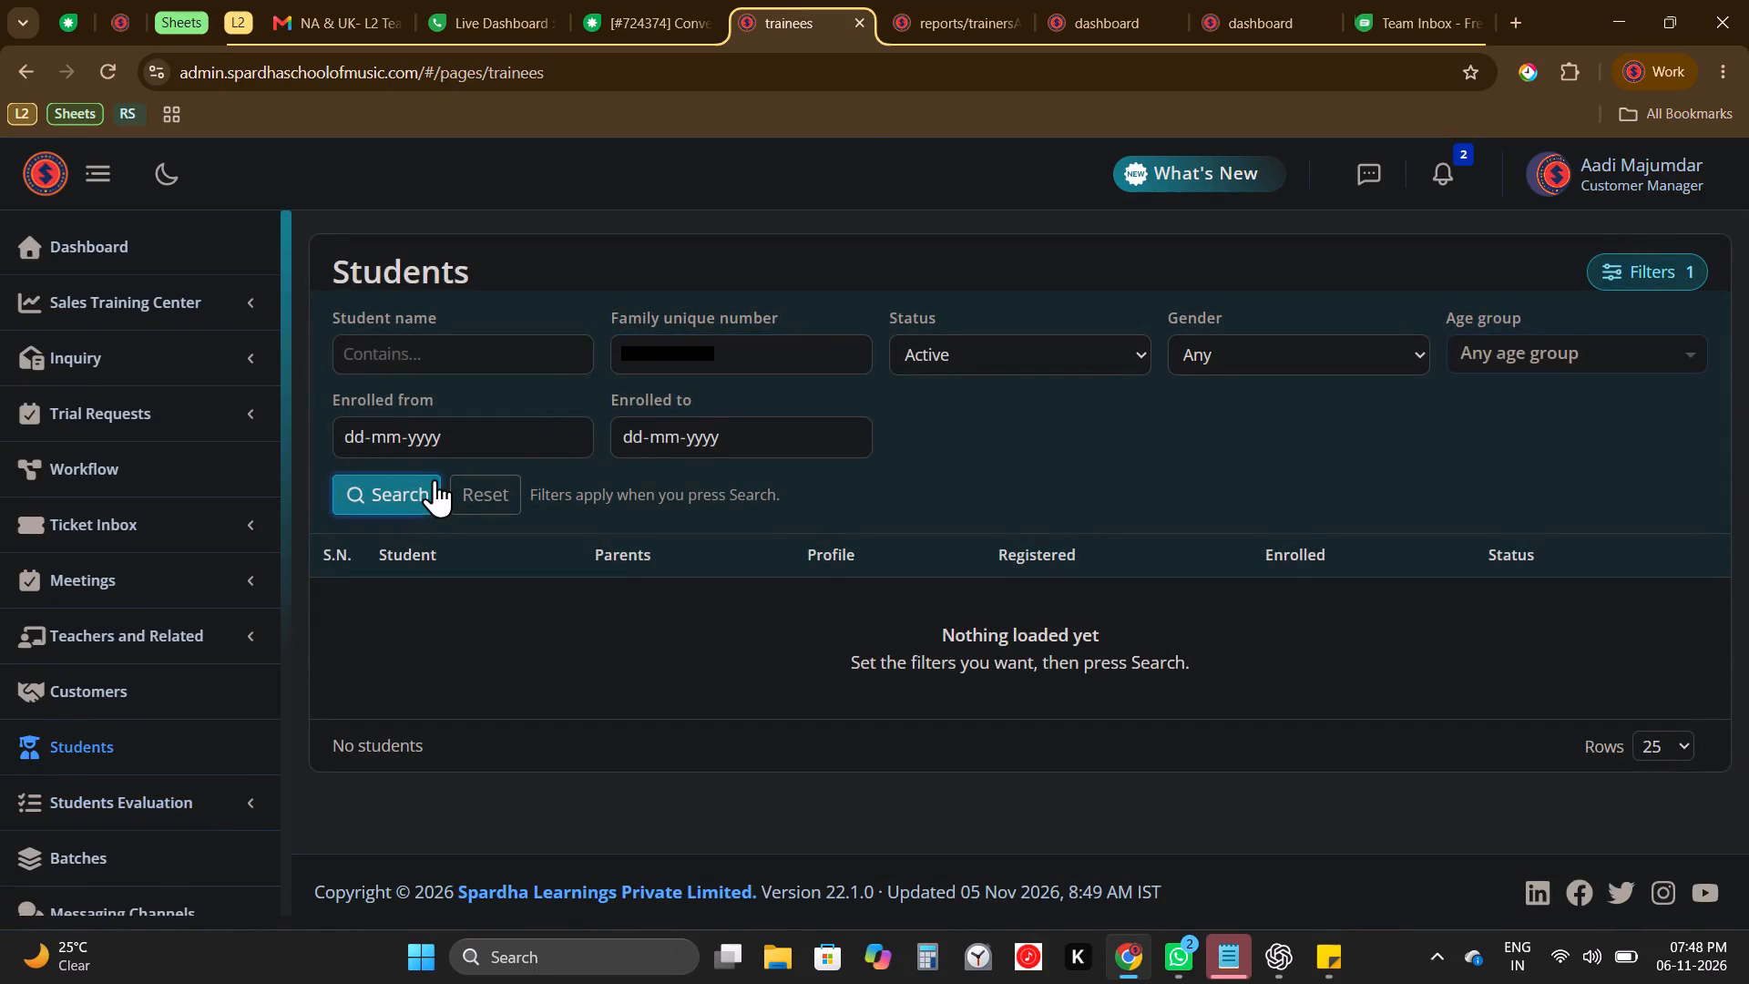
click(867, 633)
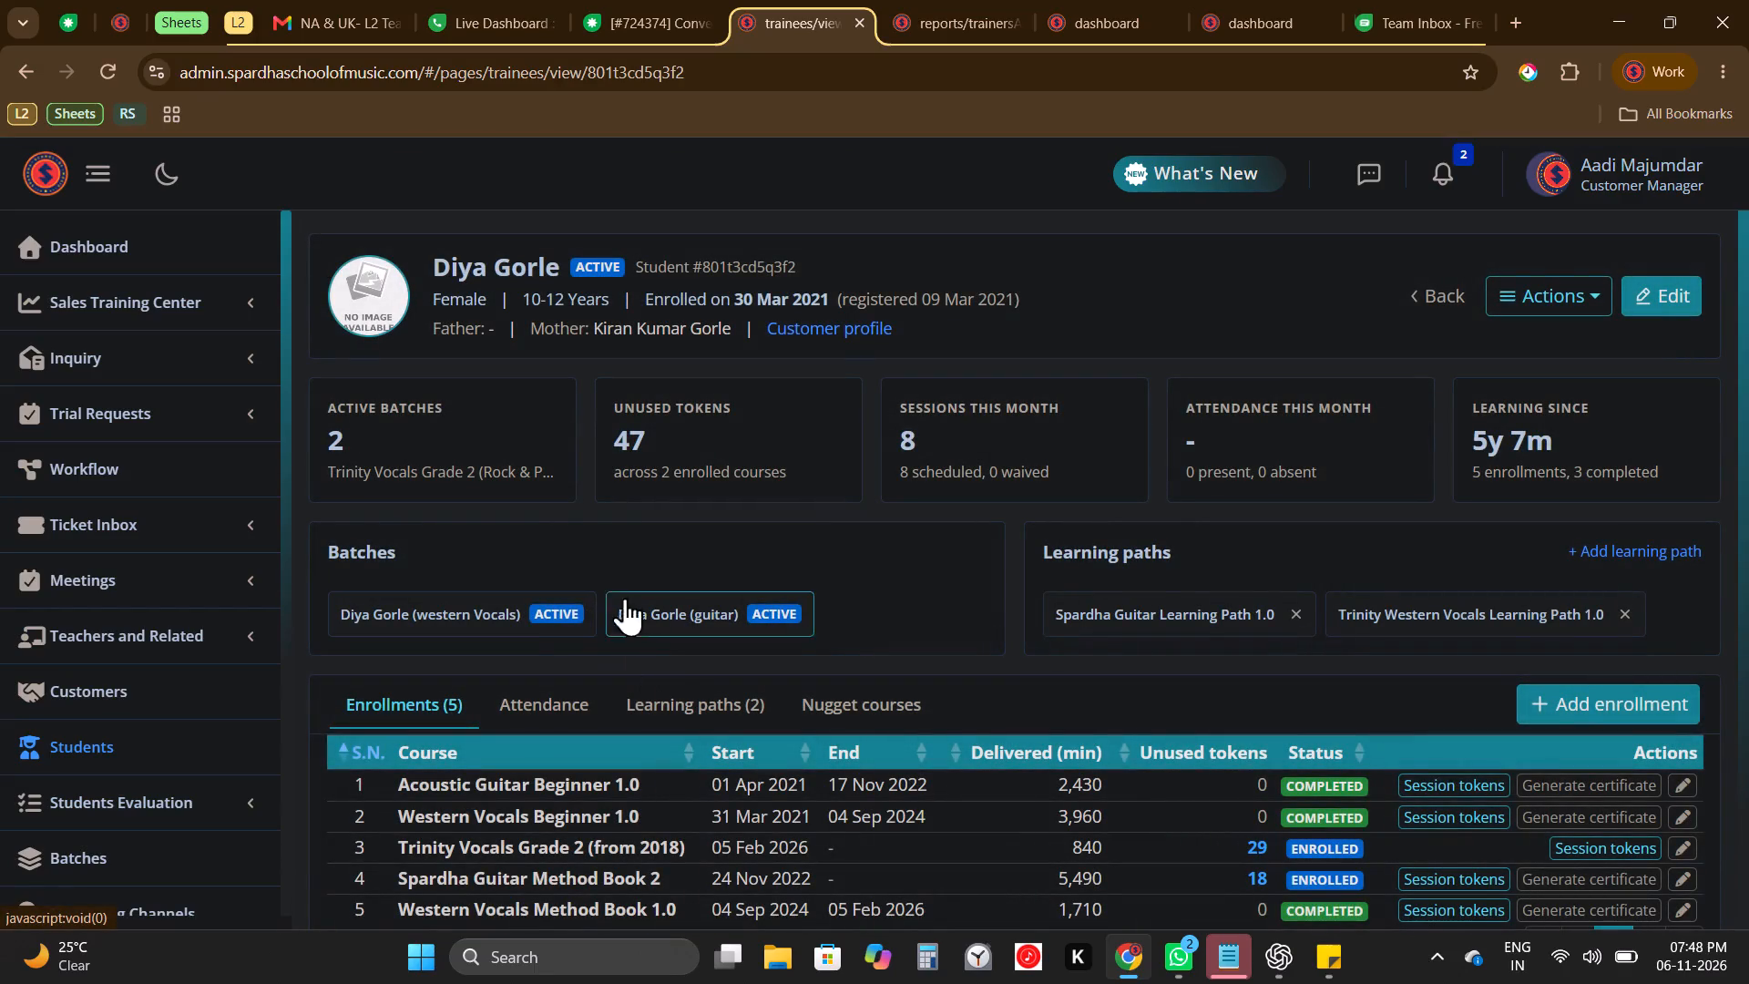
scroll(544, 615, down, 1)
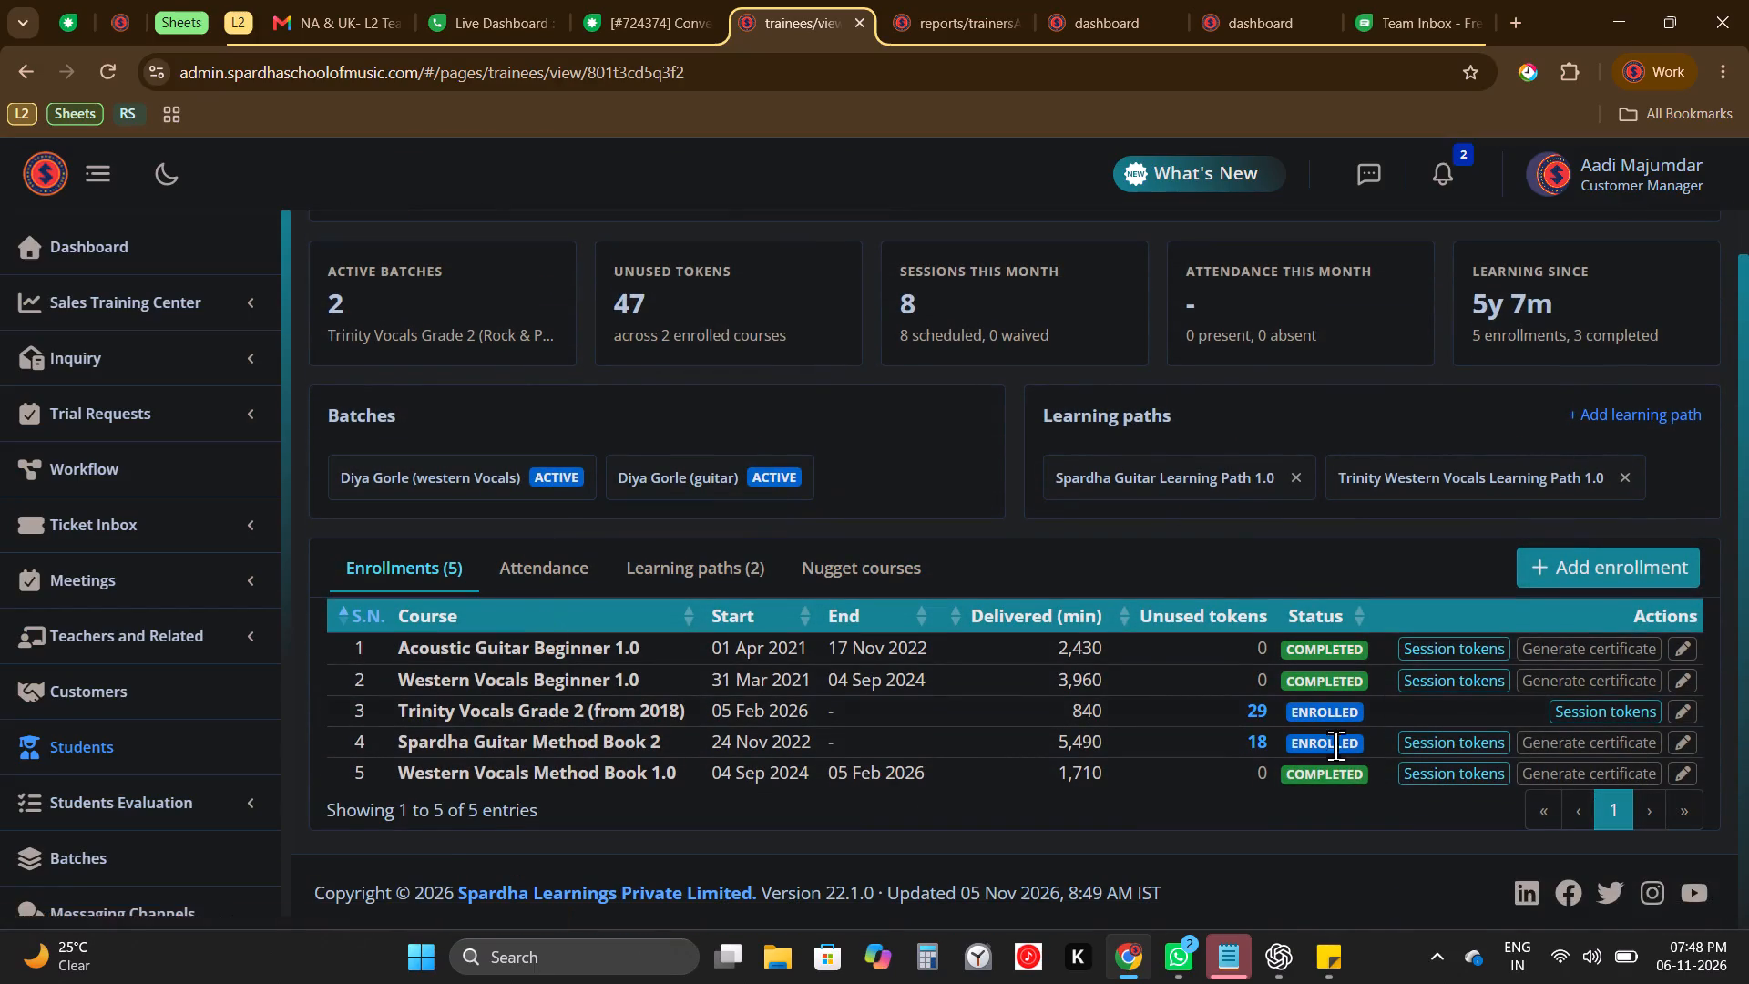
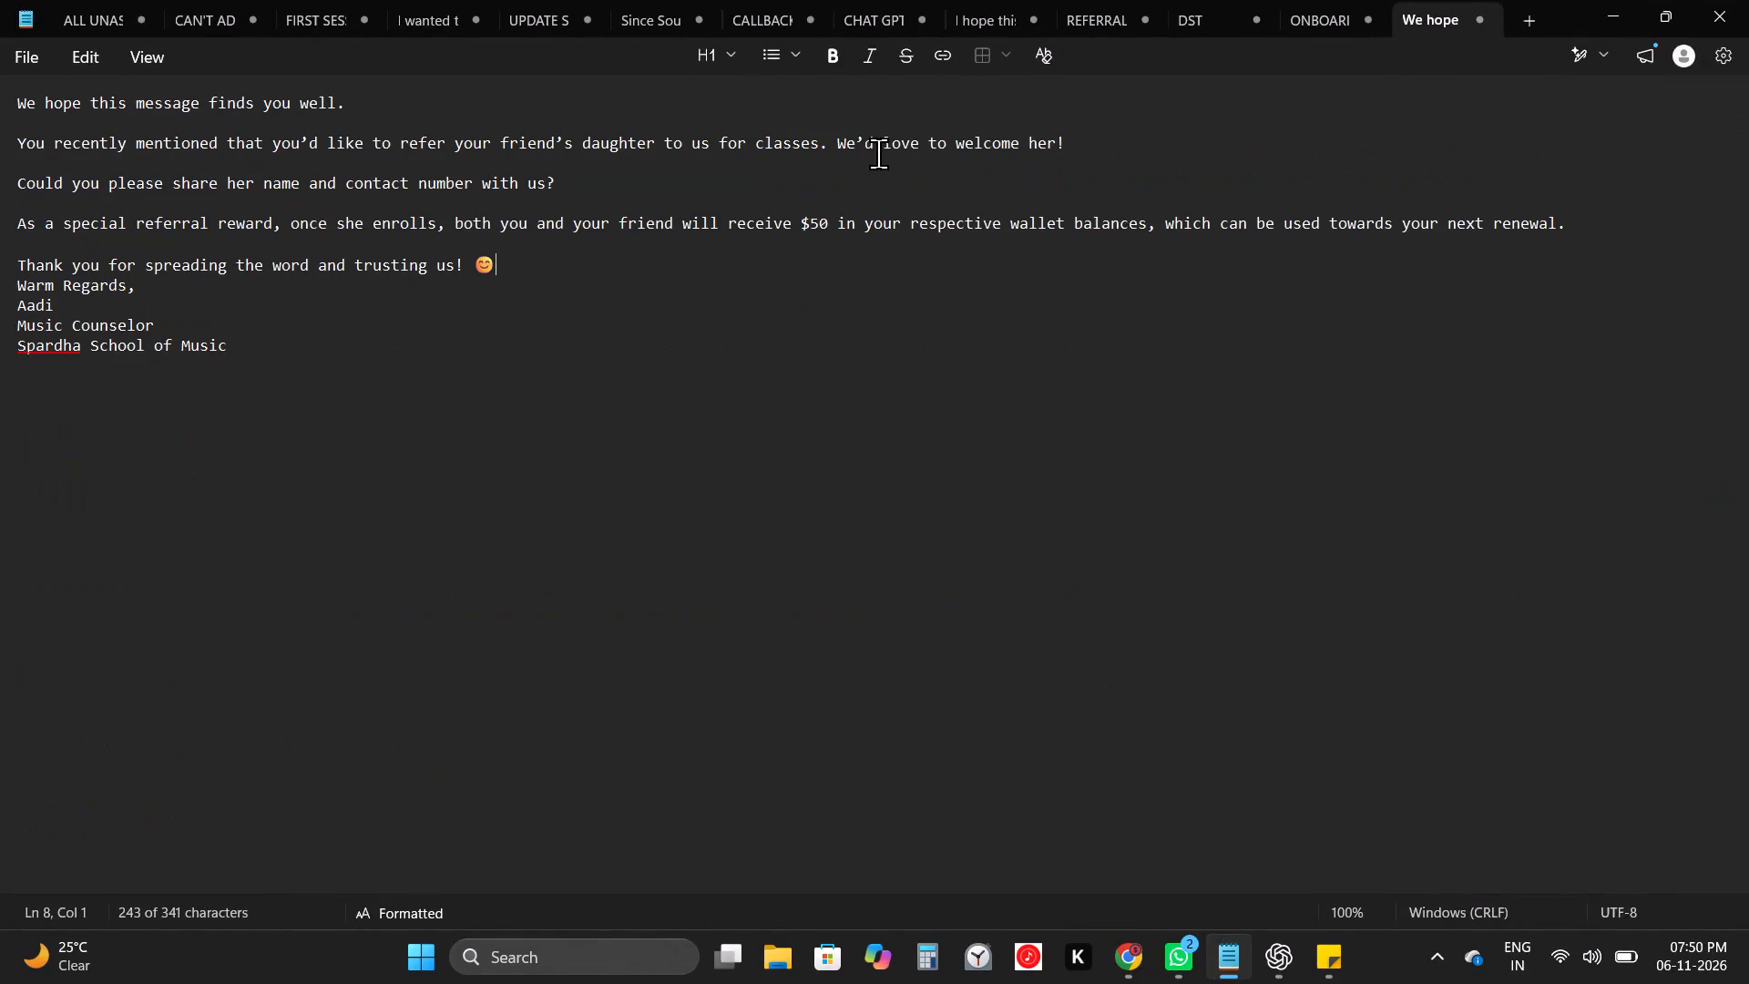
key(Return)
key(ctrl+a)
key(ctrl+c)
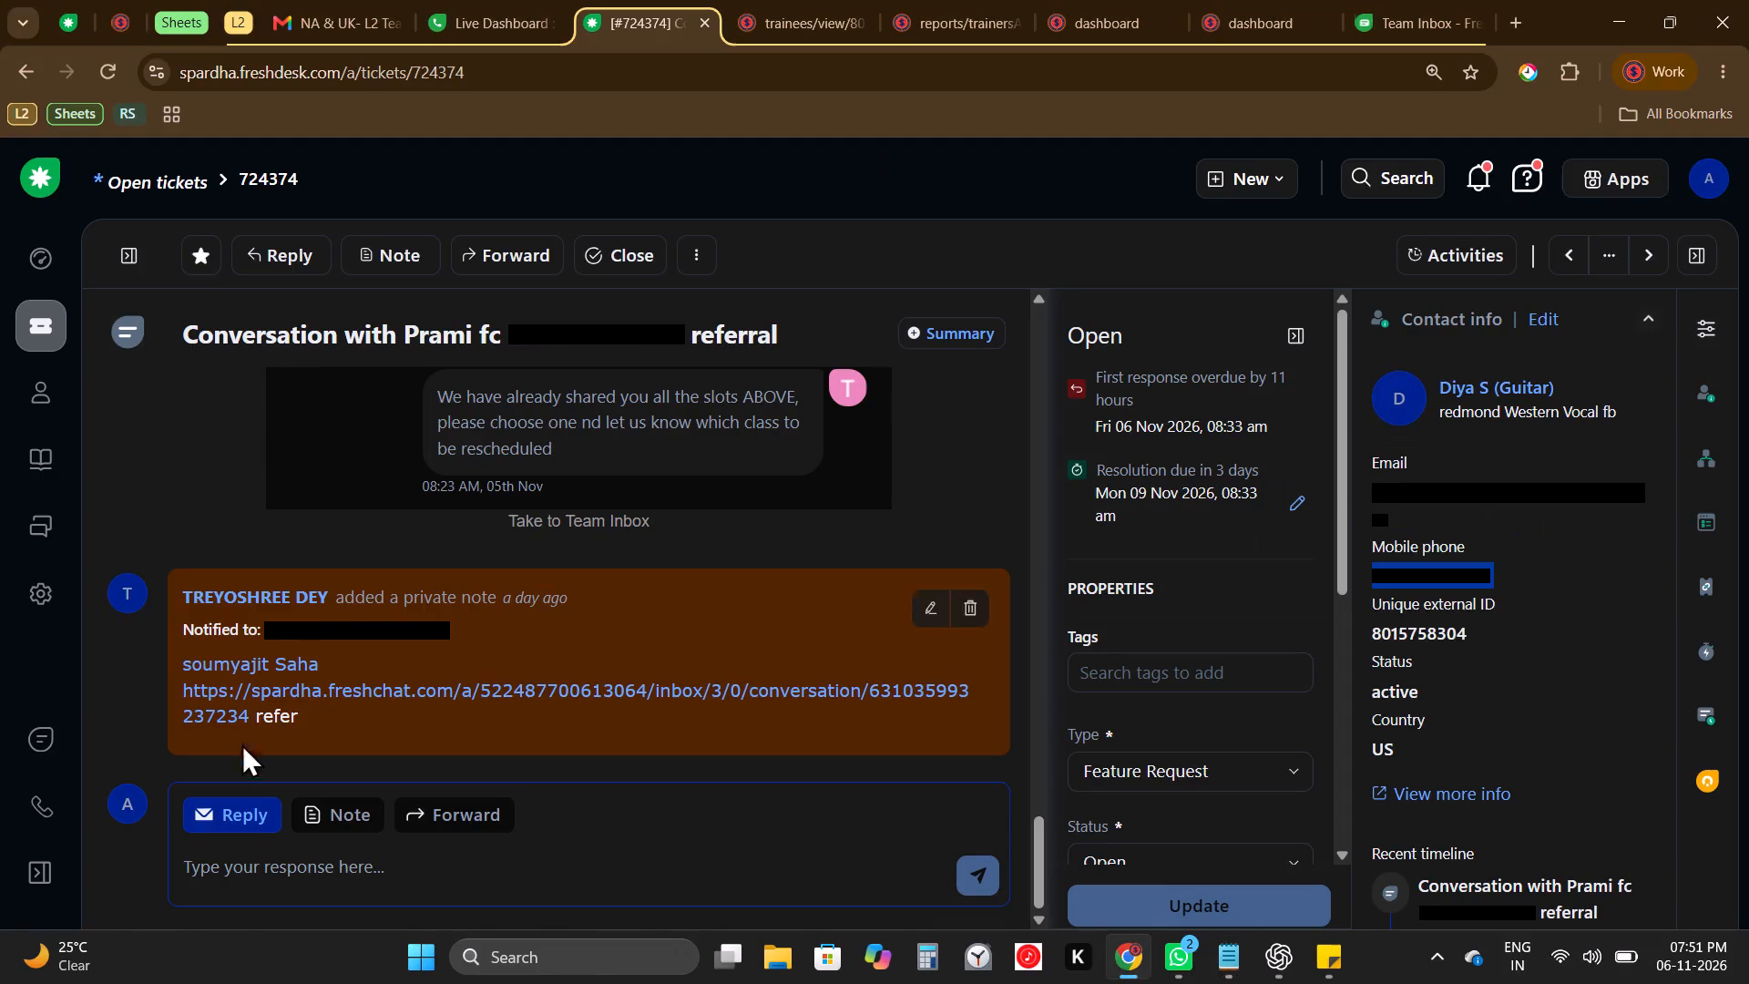
In Chrome, start a reply on Freshdesk ticket #724374 and insert the copied referral message below the greeting.
click(213, 798)
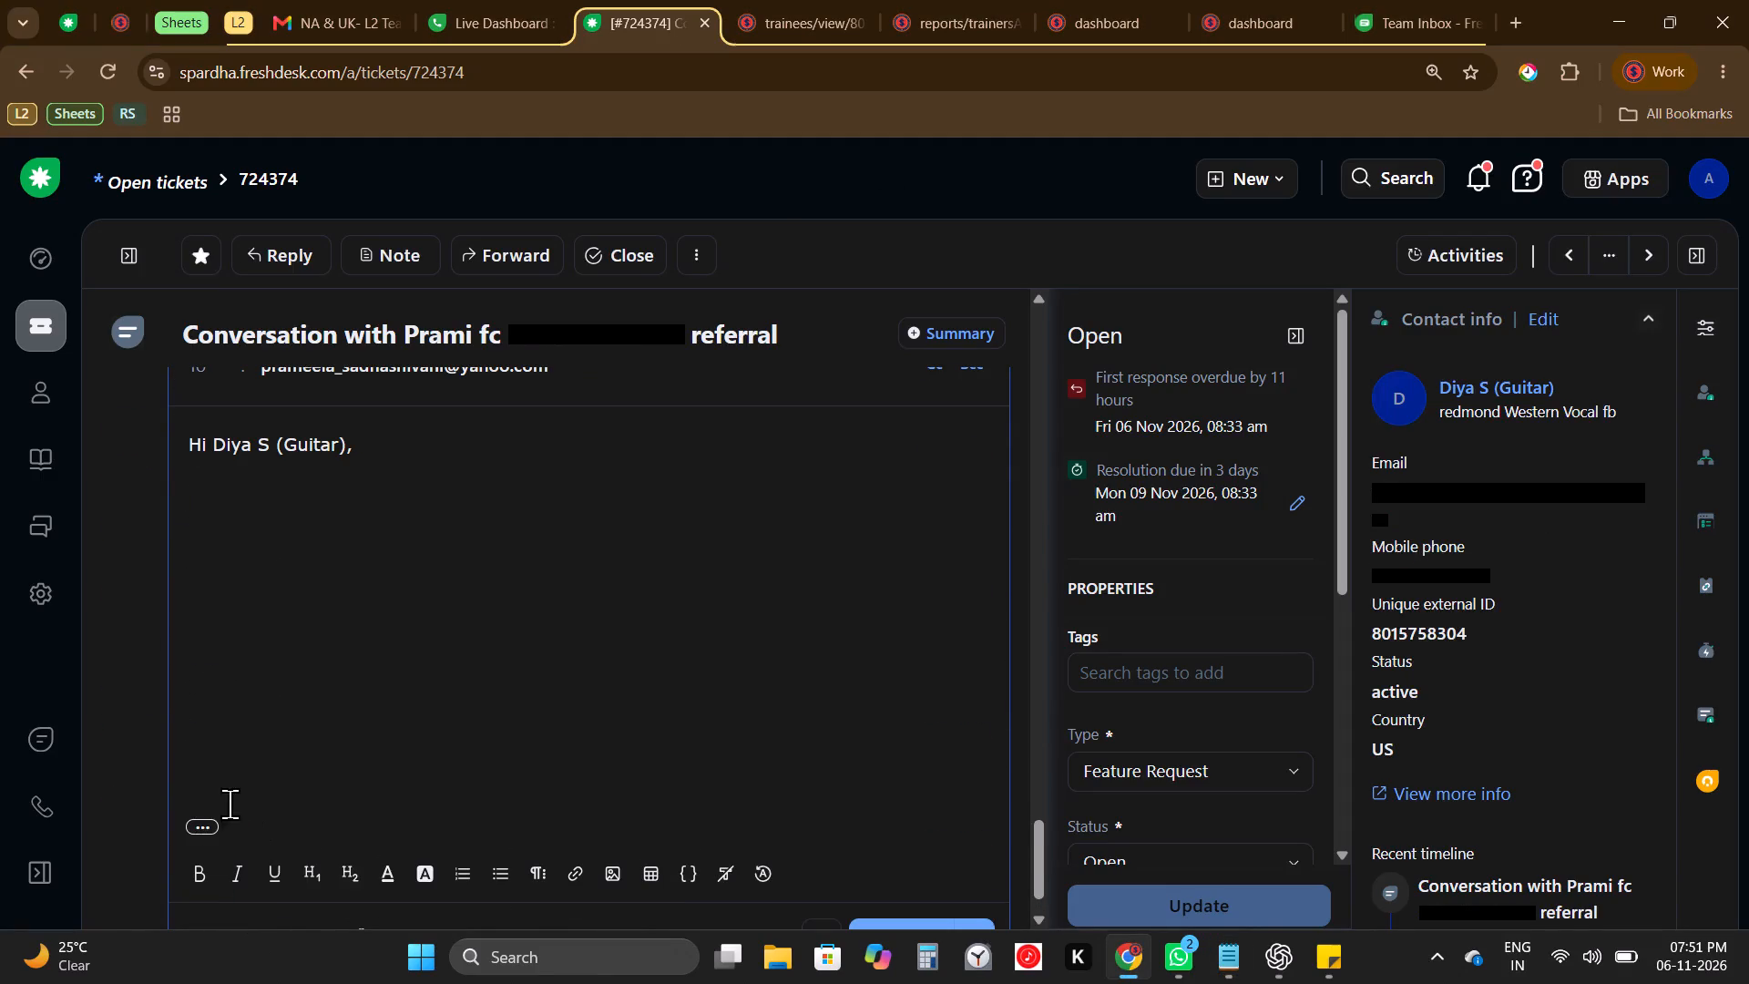
click(230, 830)
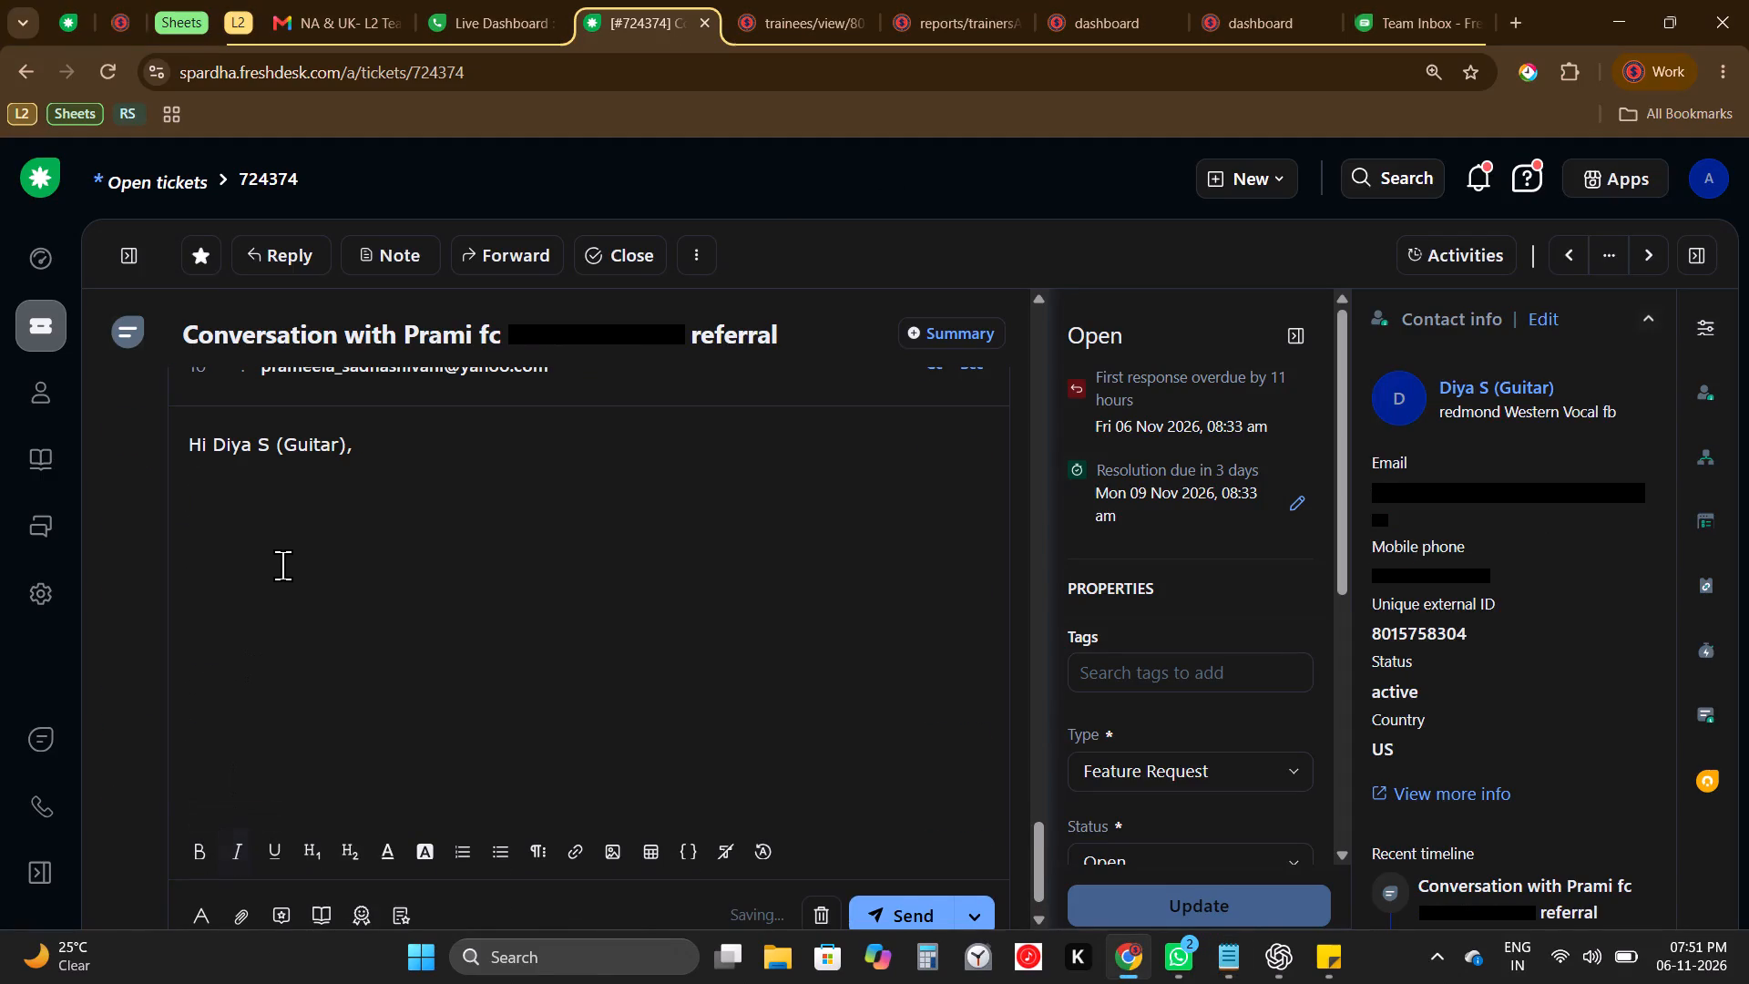
click(282, 565)
key(Up)
key(ctrl+v)
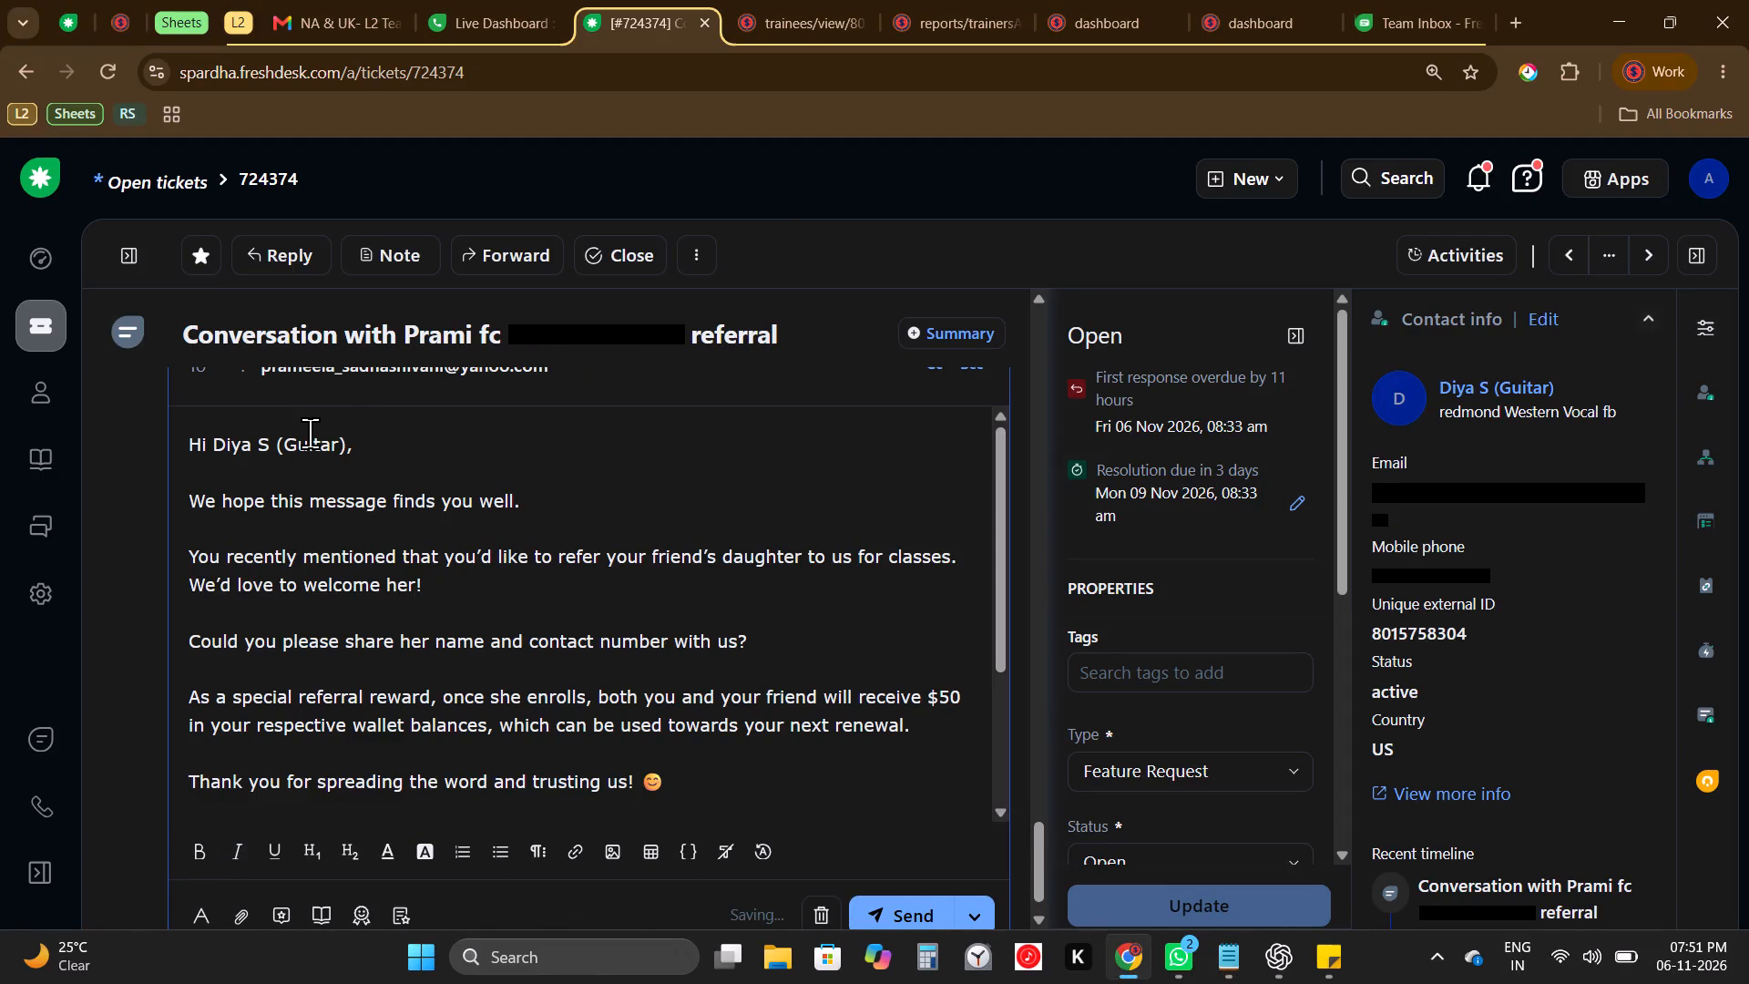
Shorten the reply's greeting to "Hi Diya," by removing the initial and the bracketed instrument.
double_click(310, 433)
key(BackSpace)
key(BackSpace)
key(BackSpace)
key(BackSpace)
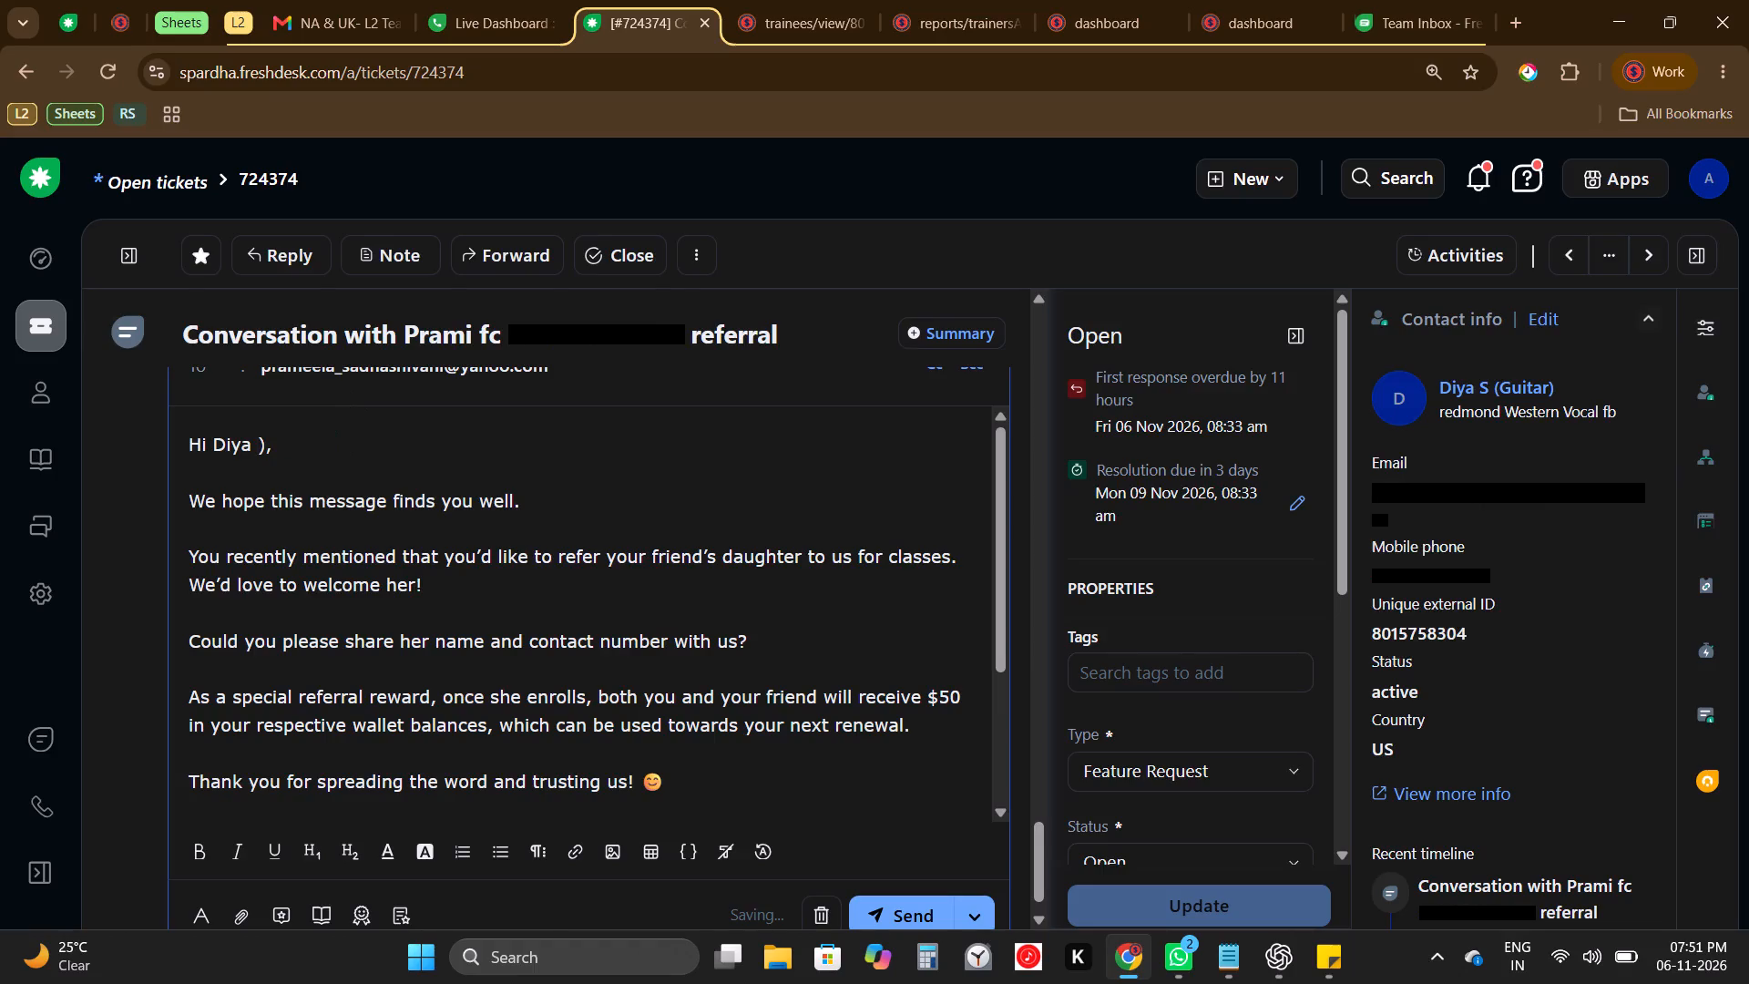
key(Delete)
key(BackSpace)
Remove the blank lines below "Spardha School of Music" in the signature and send the reply.
scroll(557, 609, down, 4)
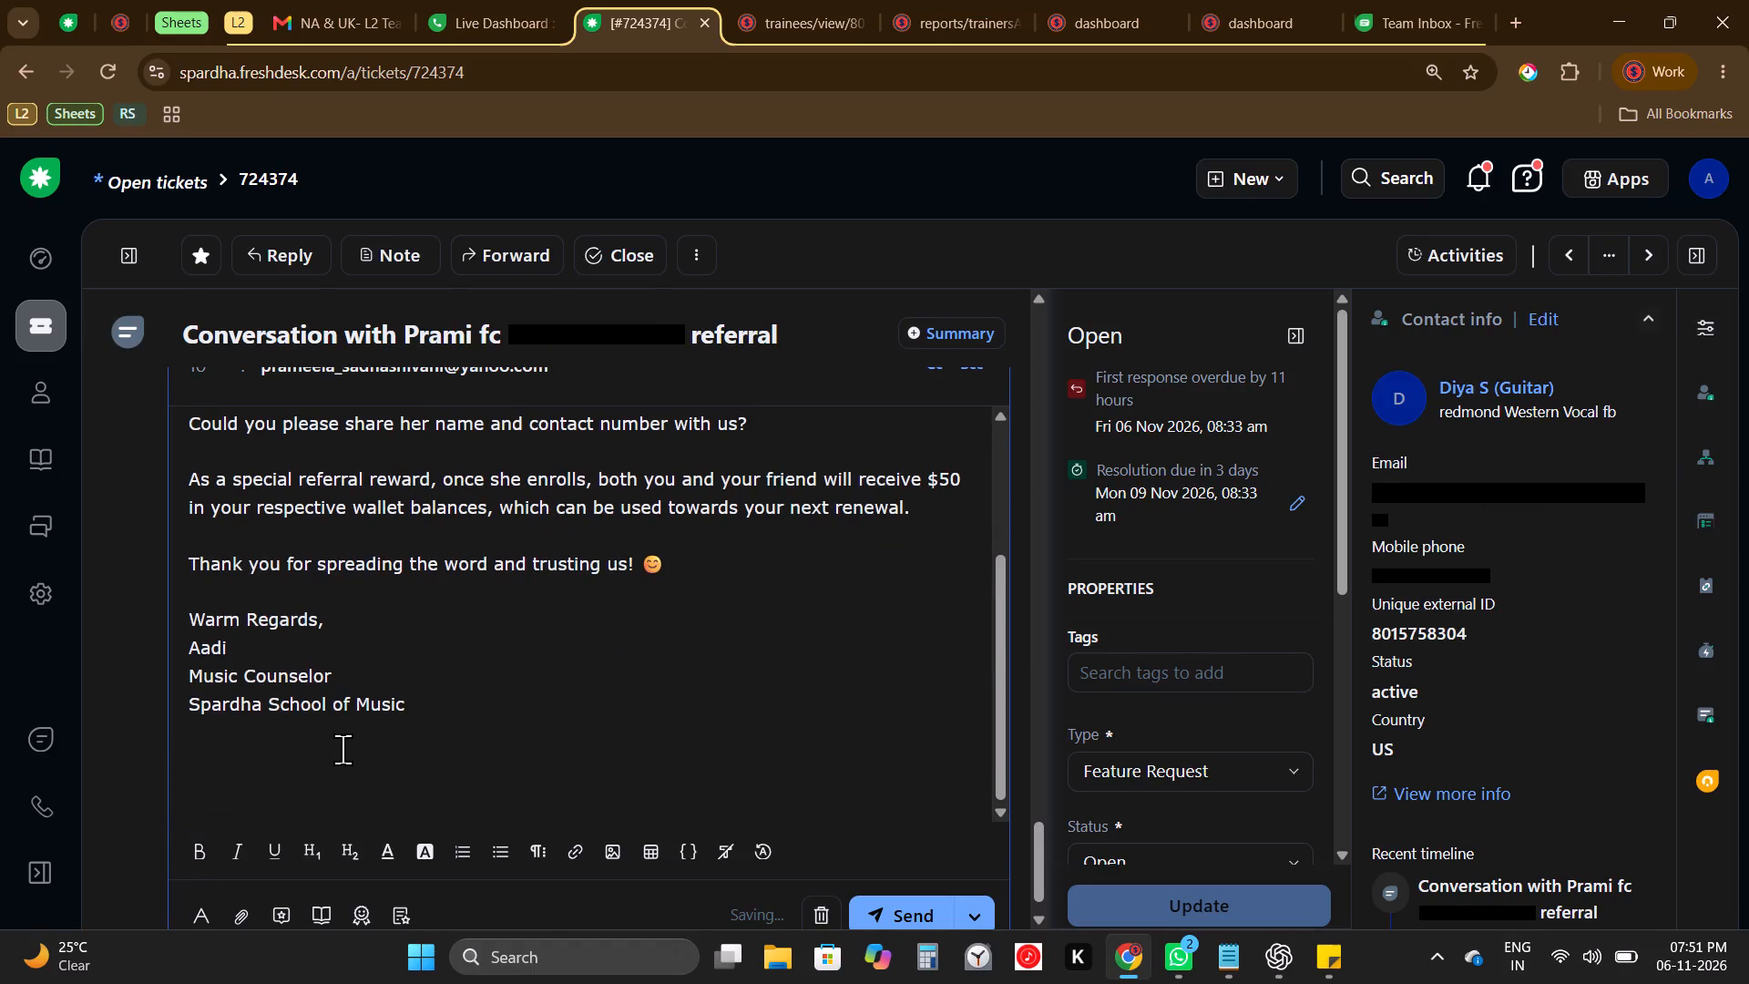
click(343, 749)
key(BackSpace)
key(BackSpace)
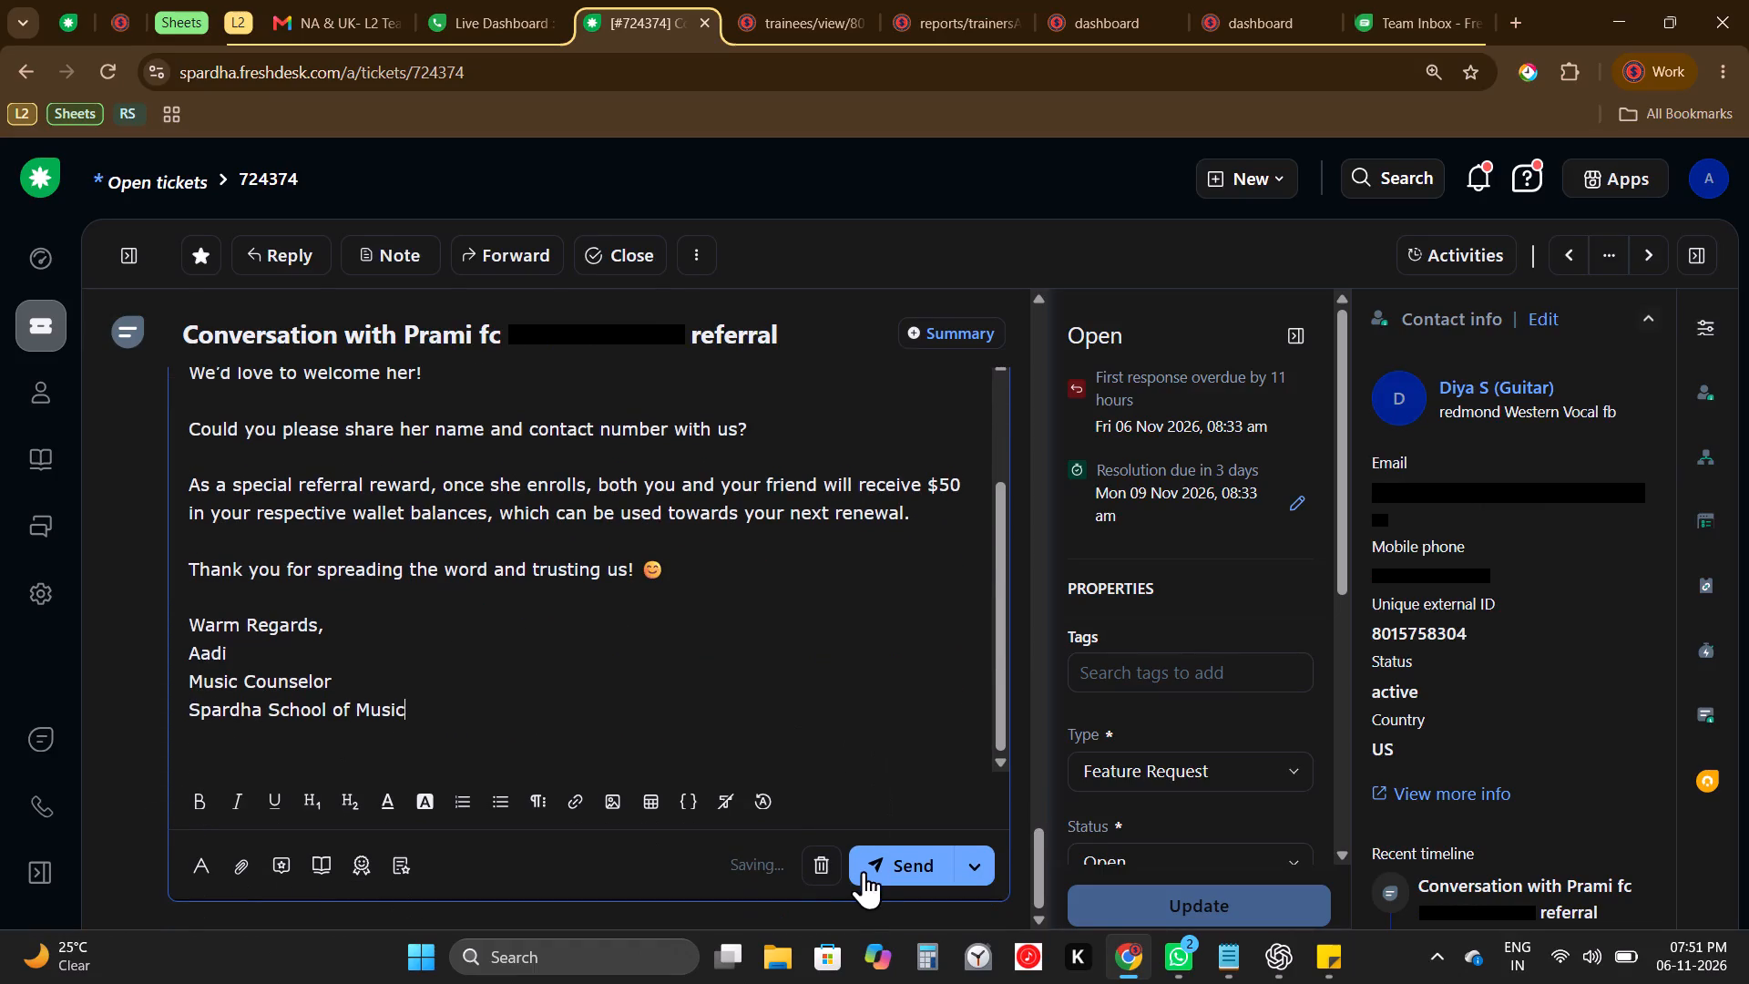
click(865, 873)
Open a new note on ticket #724374.
click(384, 804)
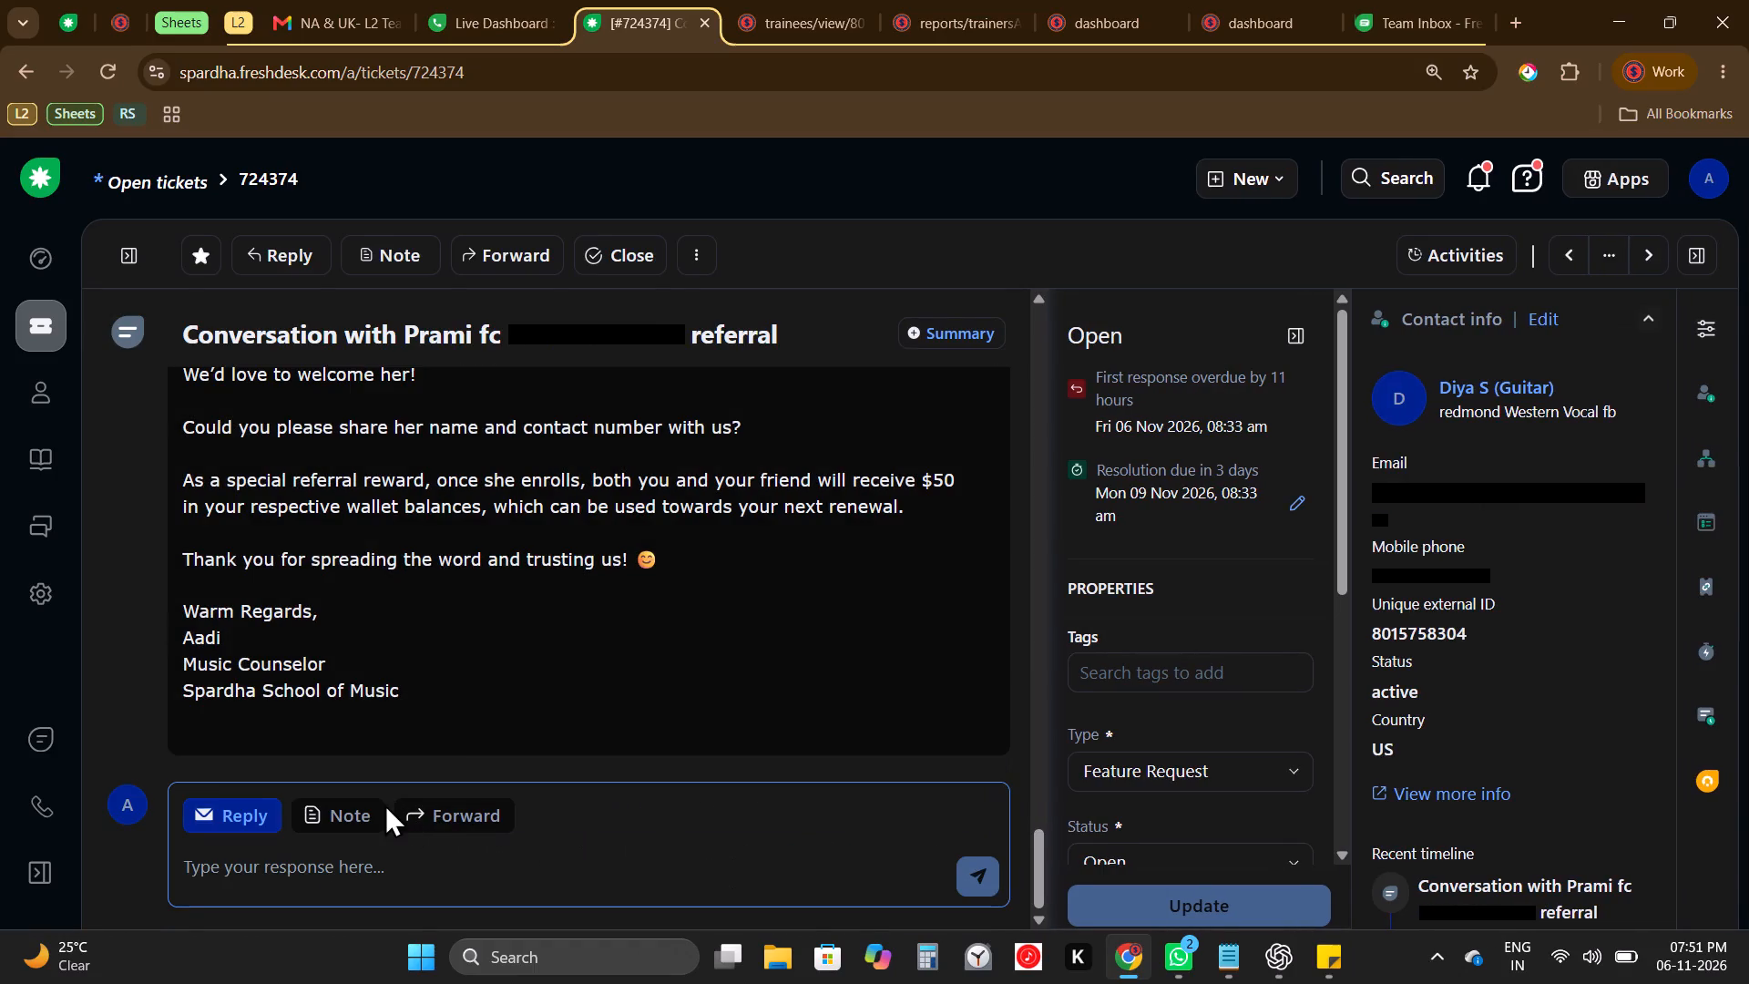
click(345, 819)
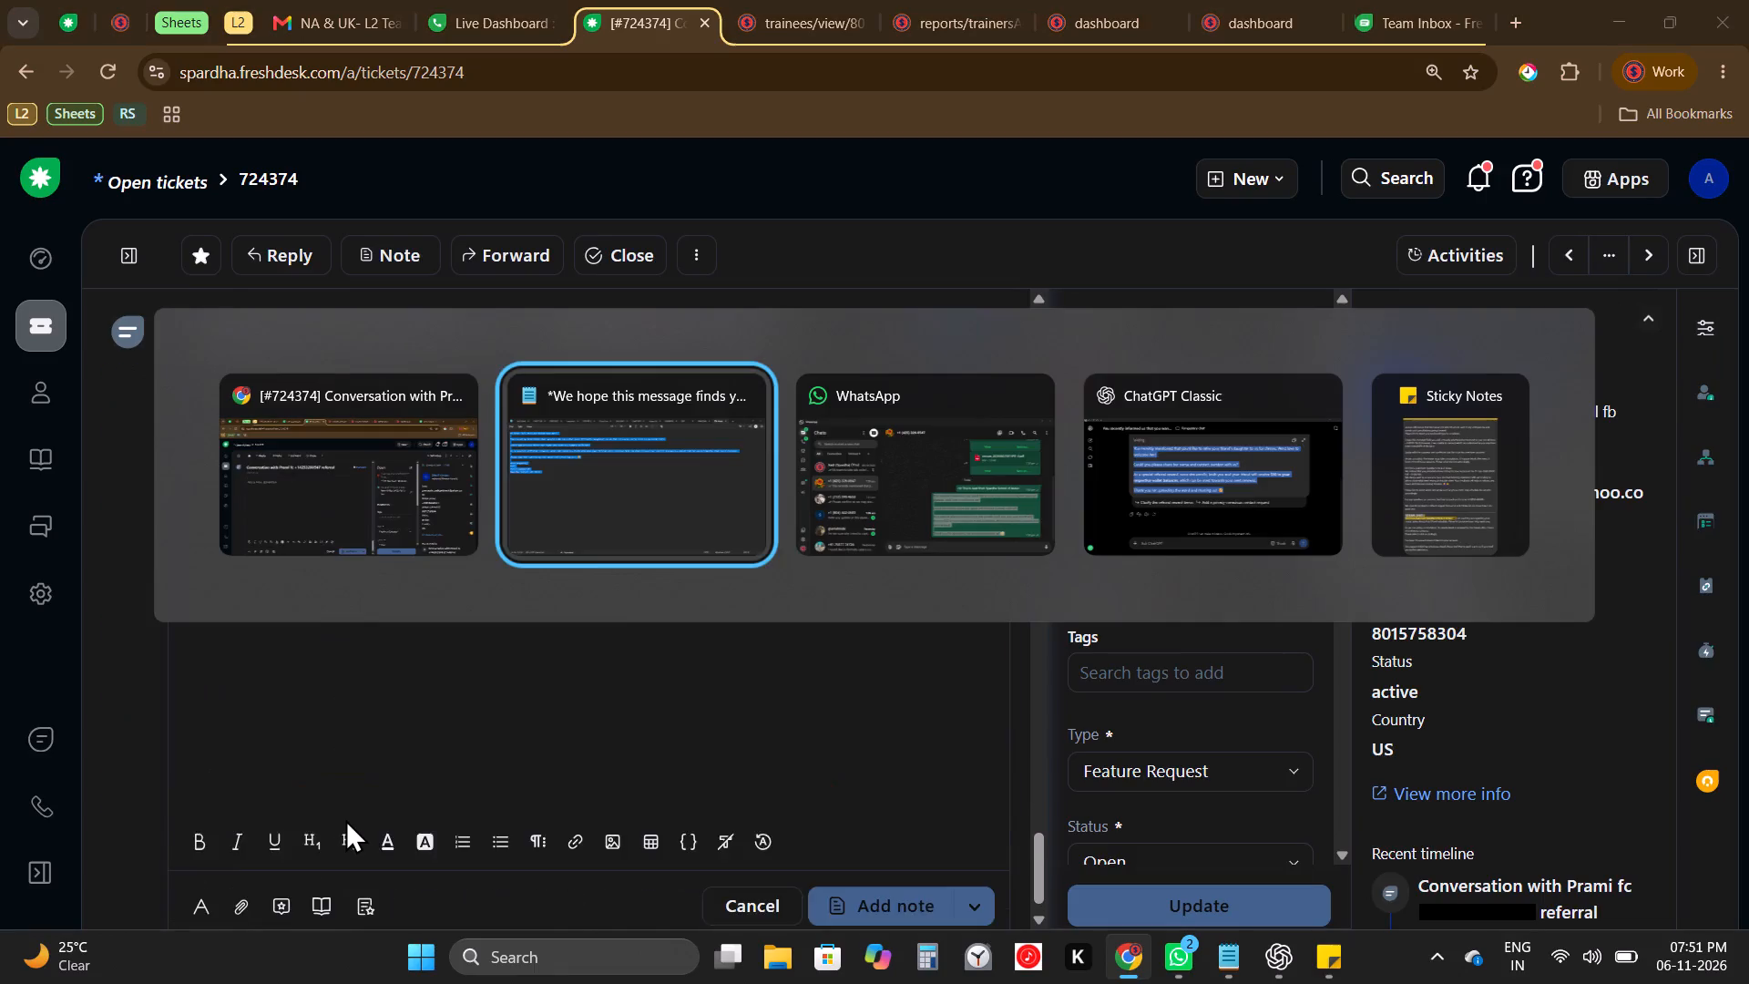
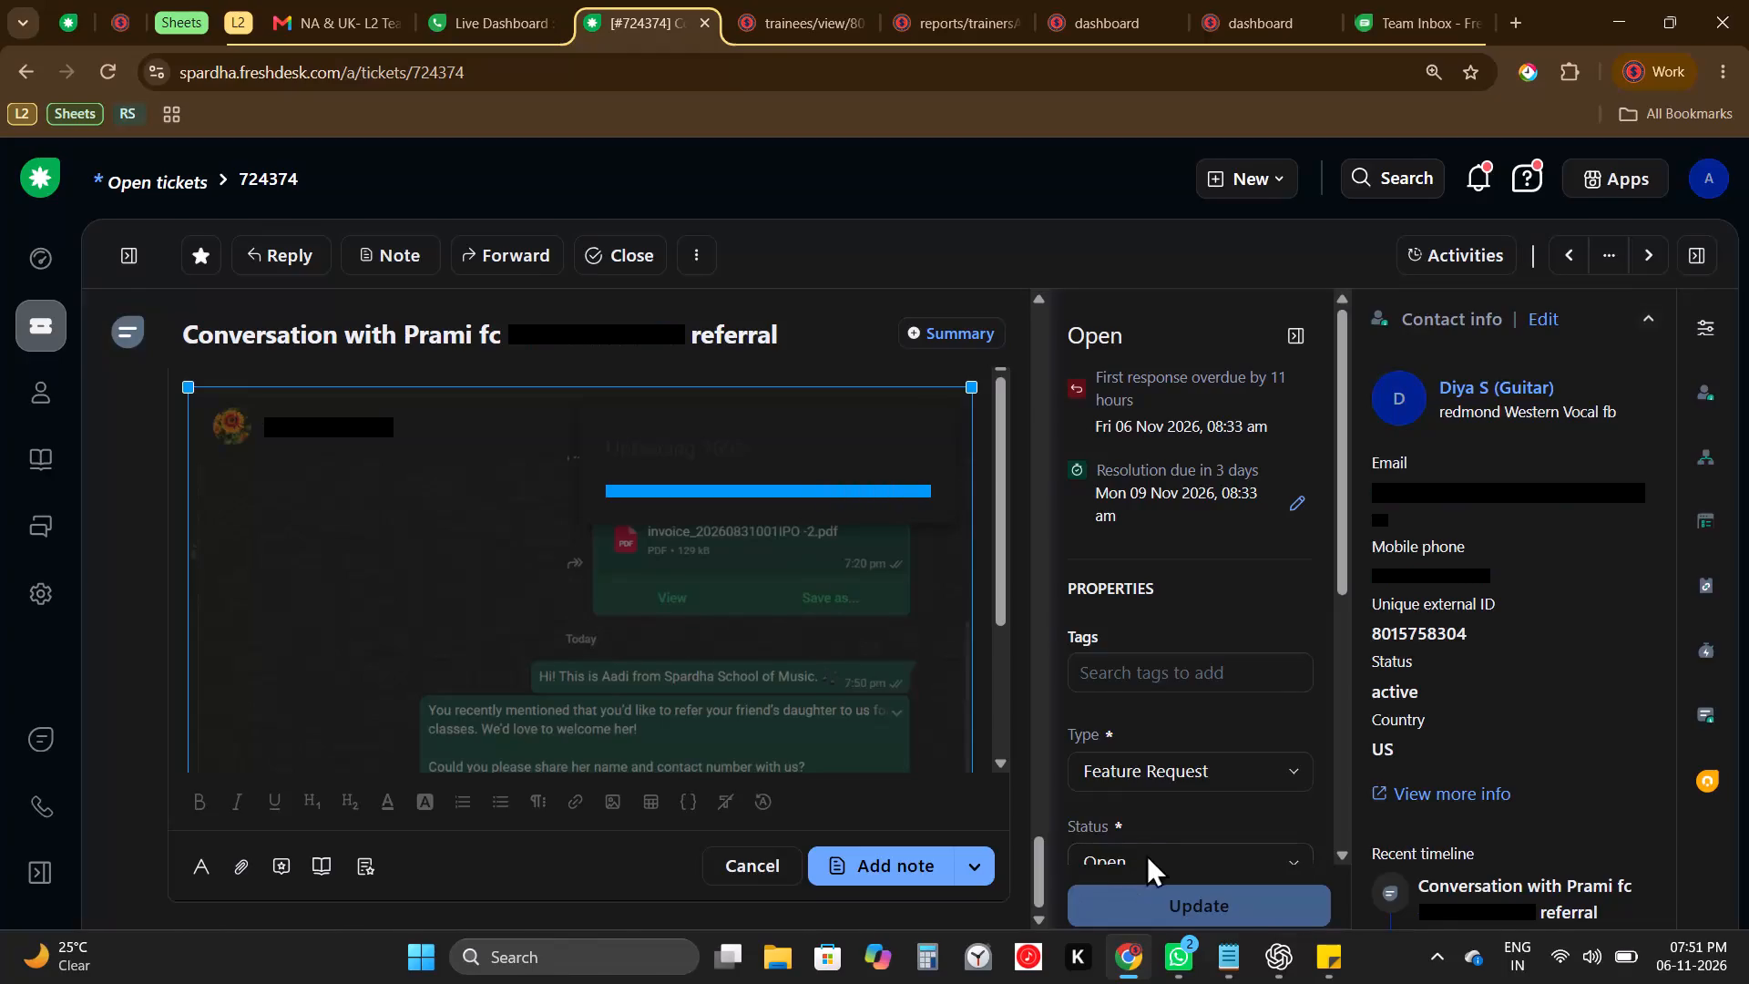
drag(1152, 851, 1207, 802)
click(1207, 802)
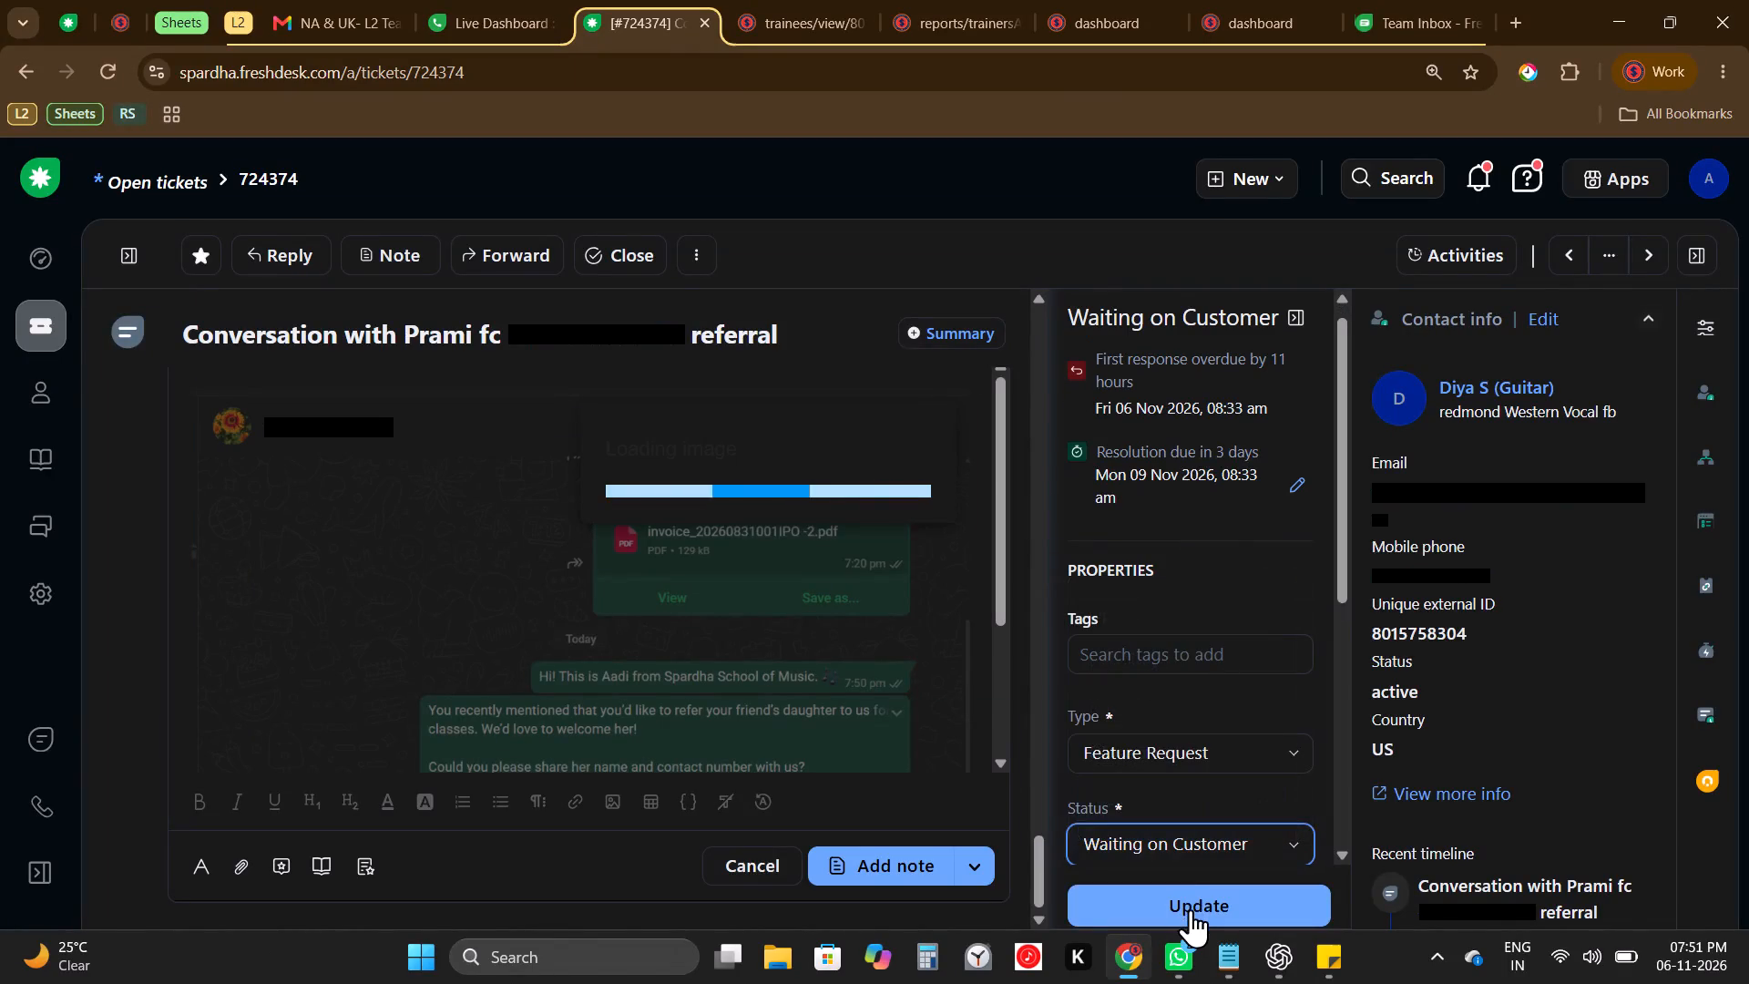
click(1191, 909)
click(908, 857)
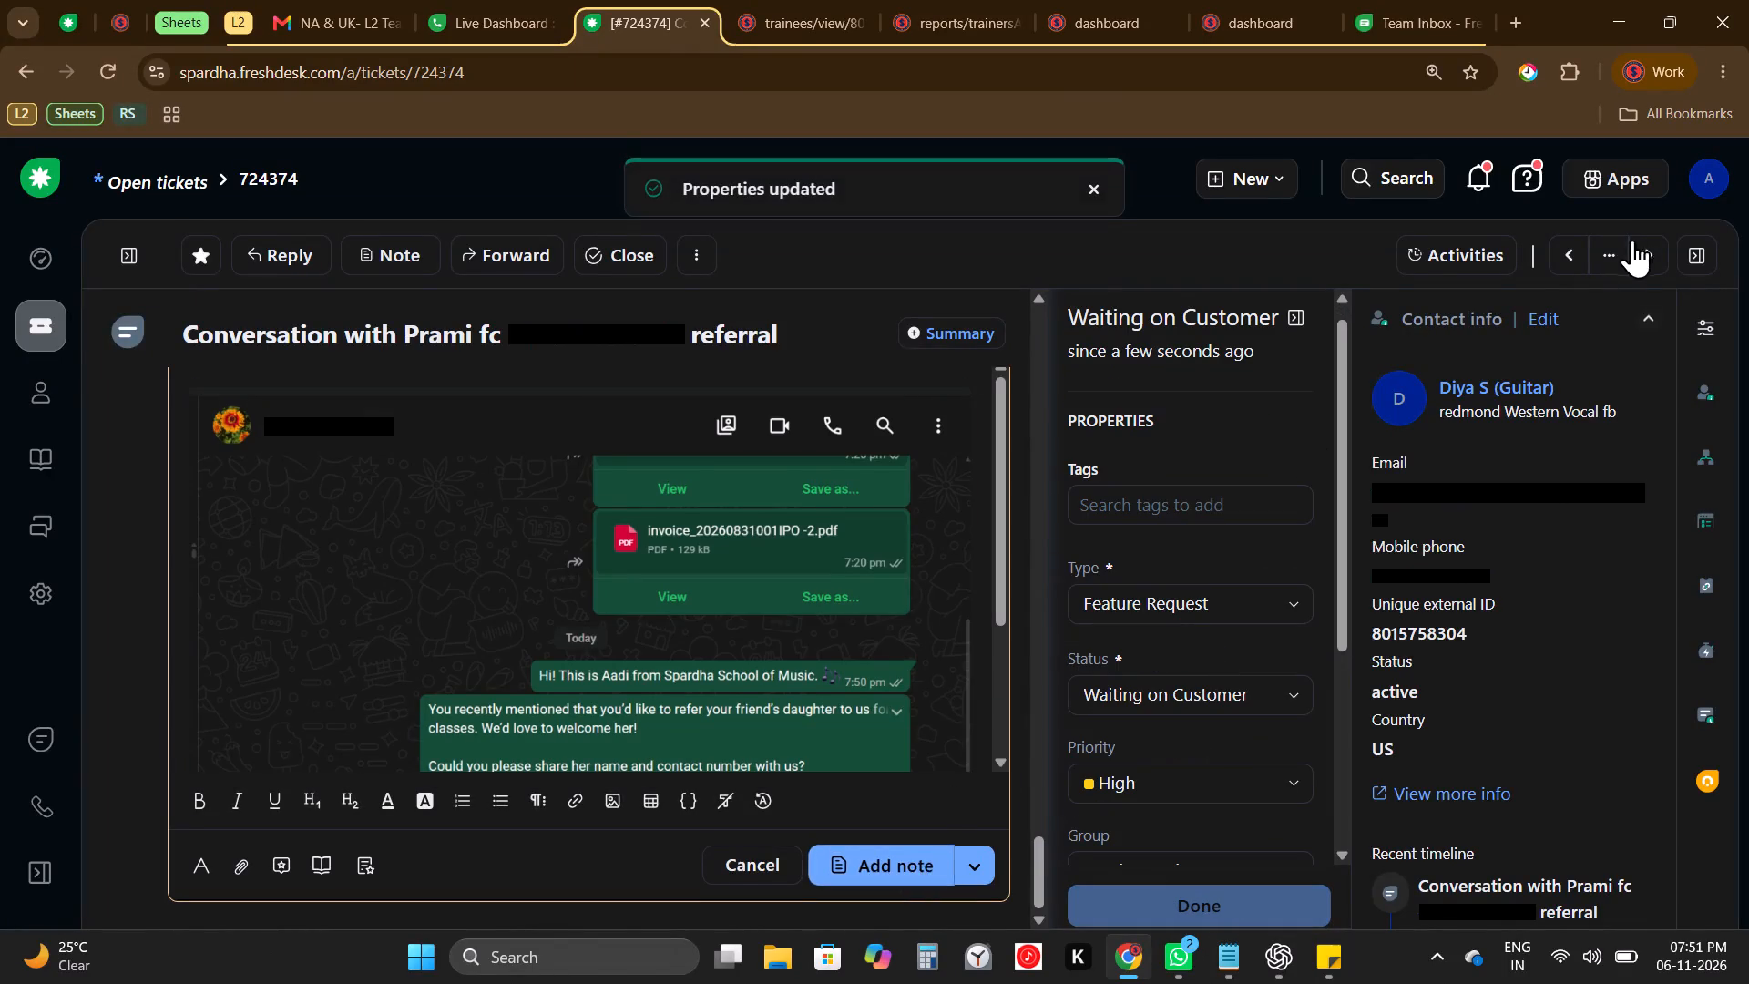
Go to the following open ticket, #724367, and read its batch slot change request.
click(1650, 252)
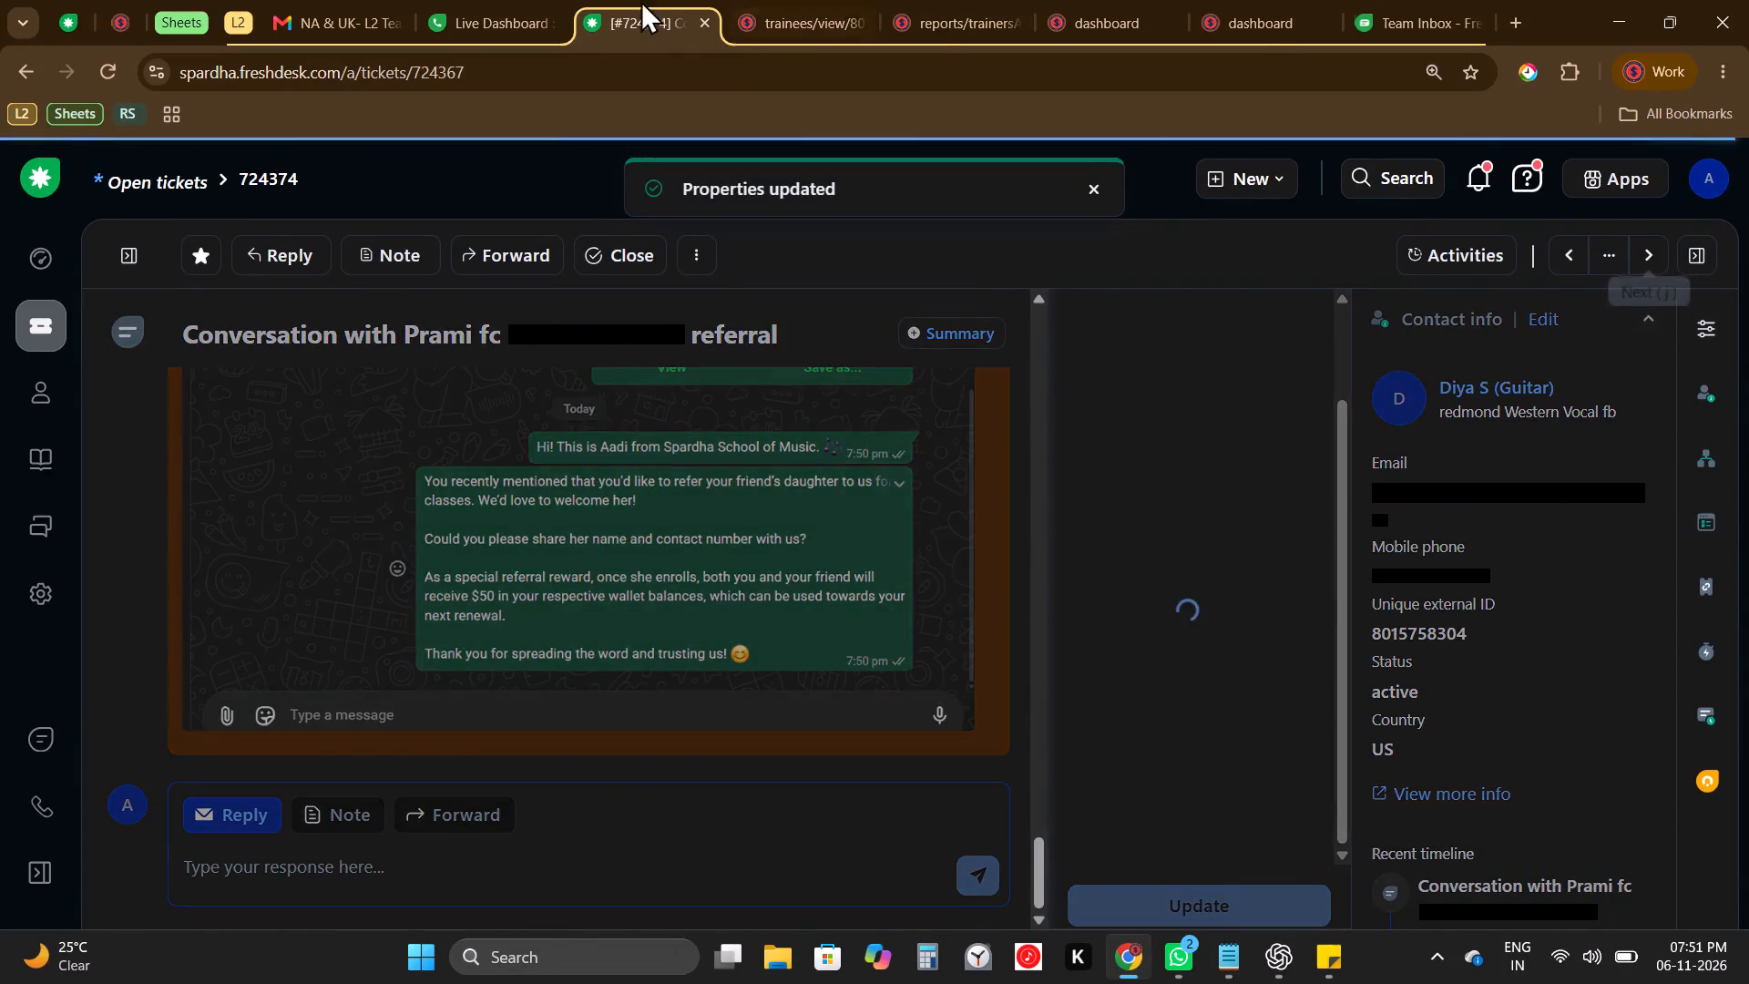
click(507, 643)
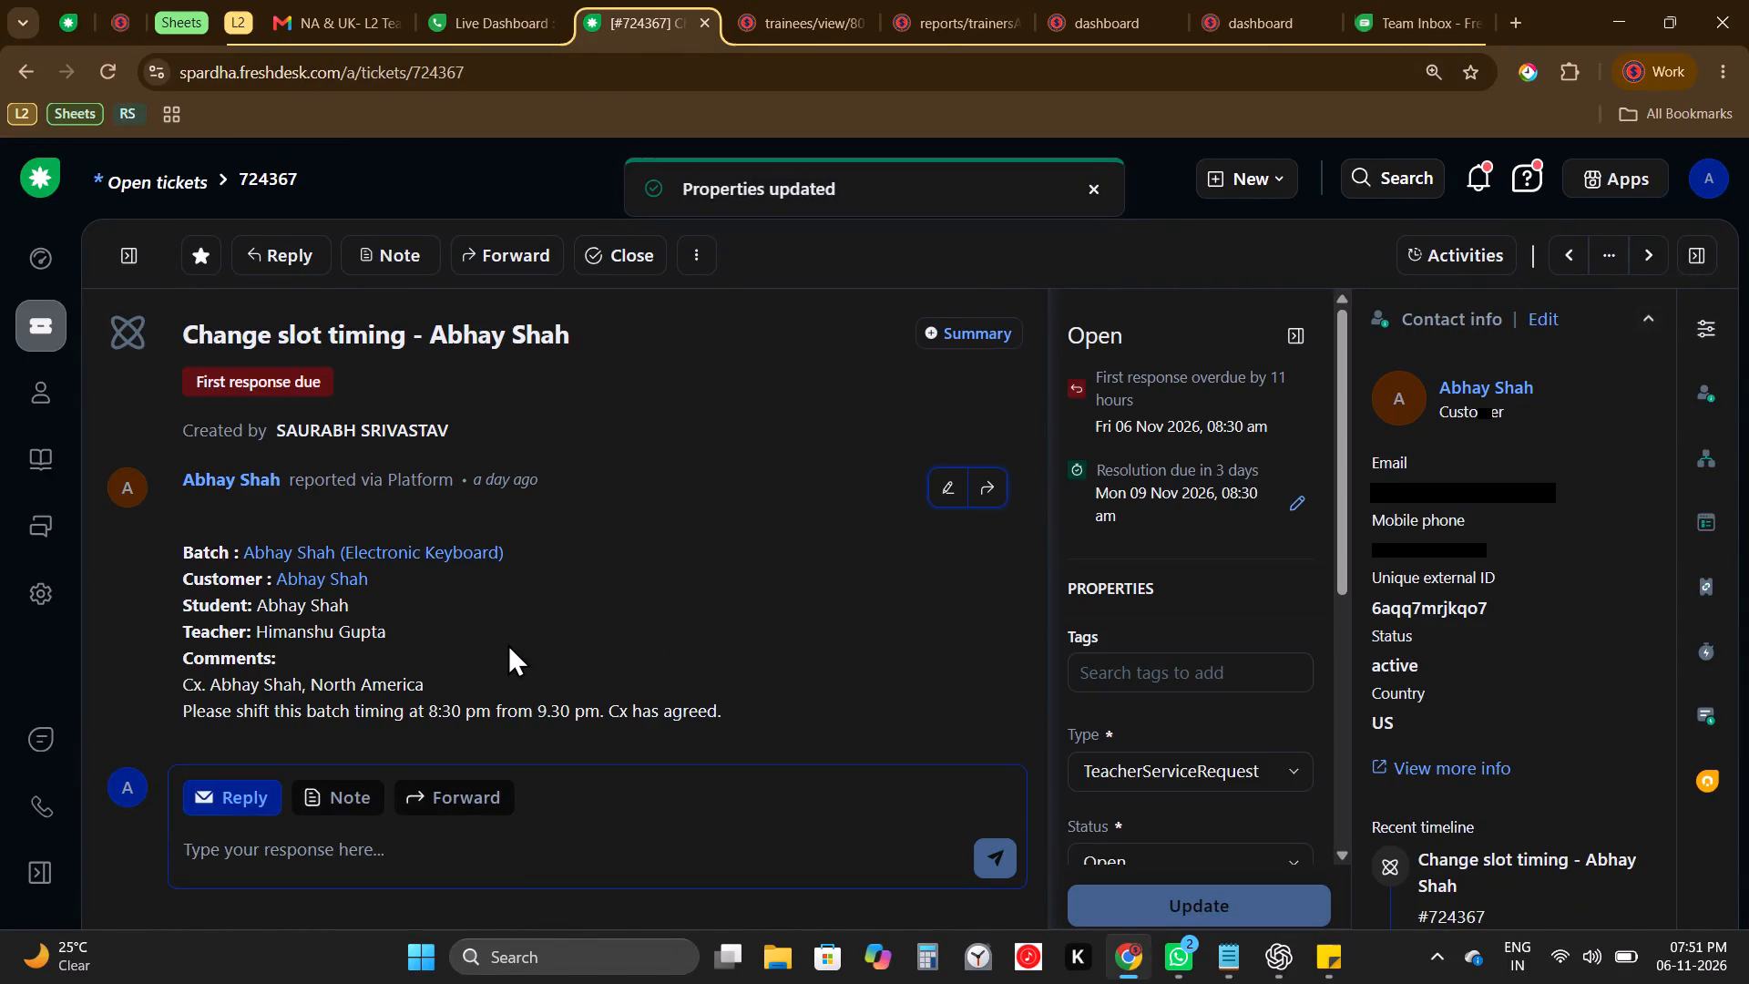
double_click(397, 713)
drag(397, 713, 421, 699)
double_click(439, 686)
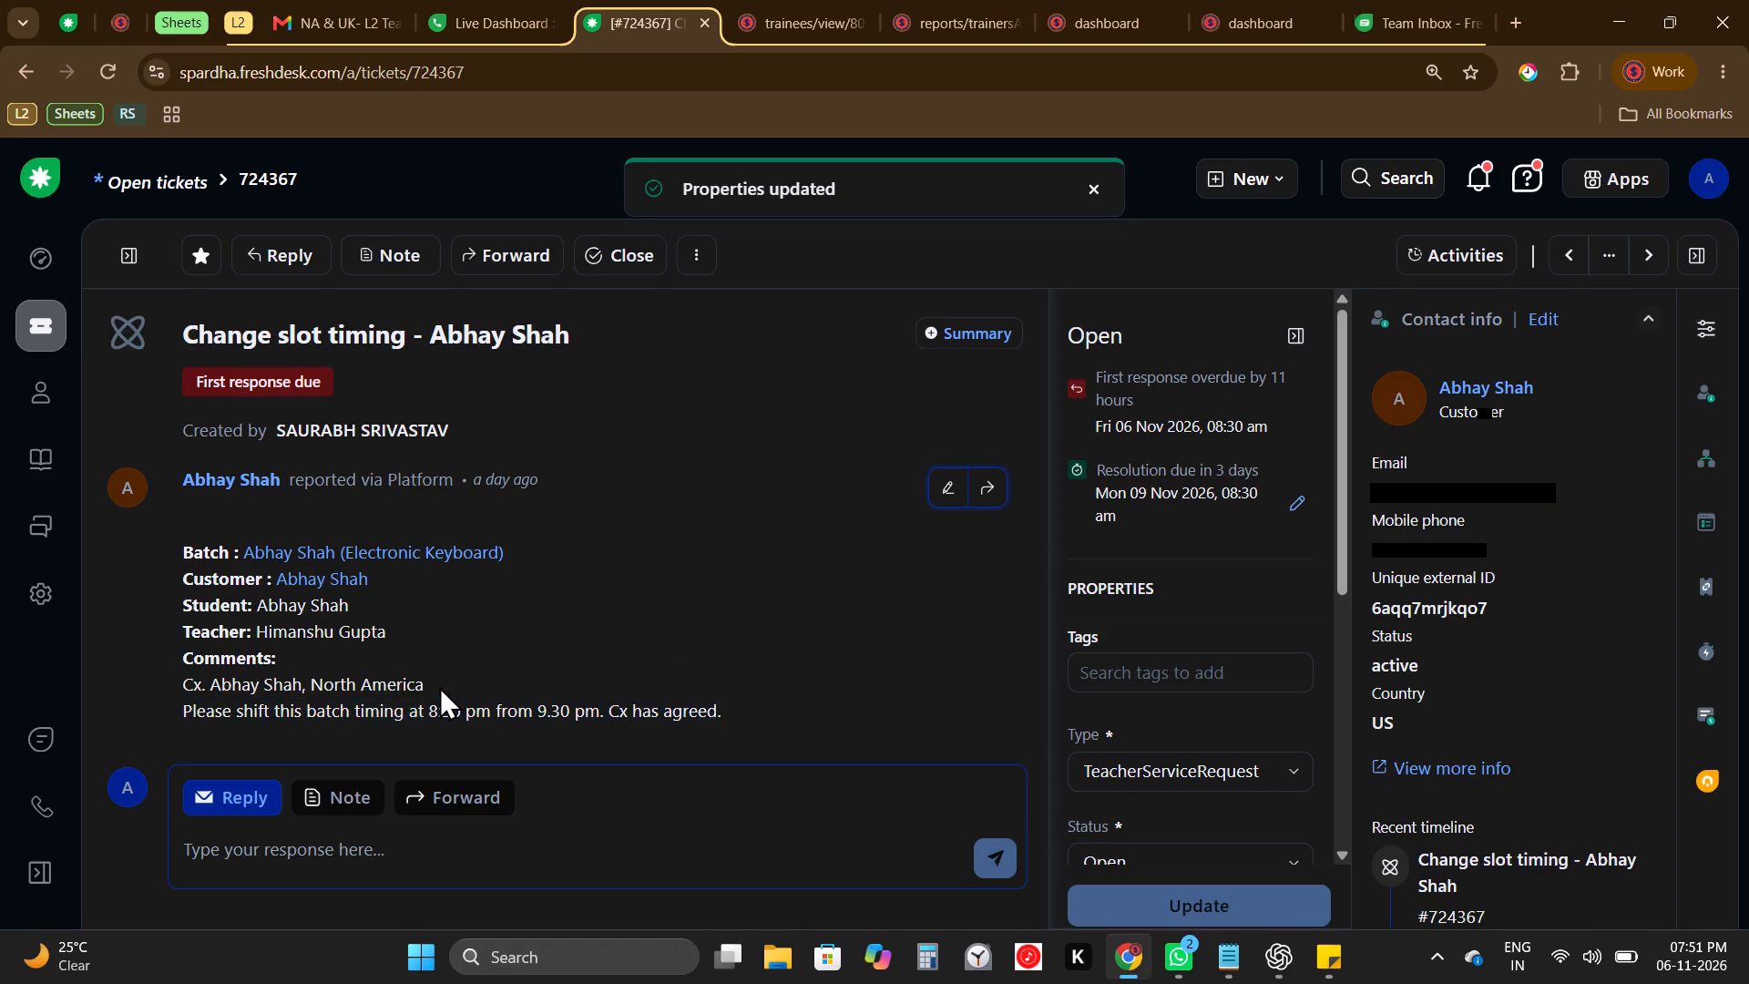
drag(439, 686, 435, 723)
click(435, 723)
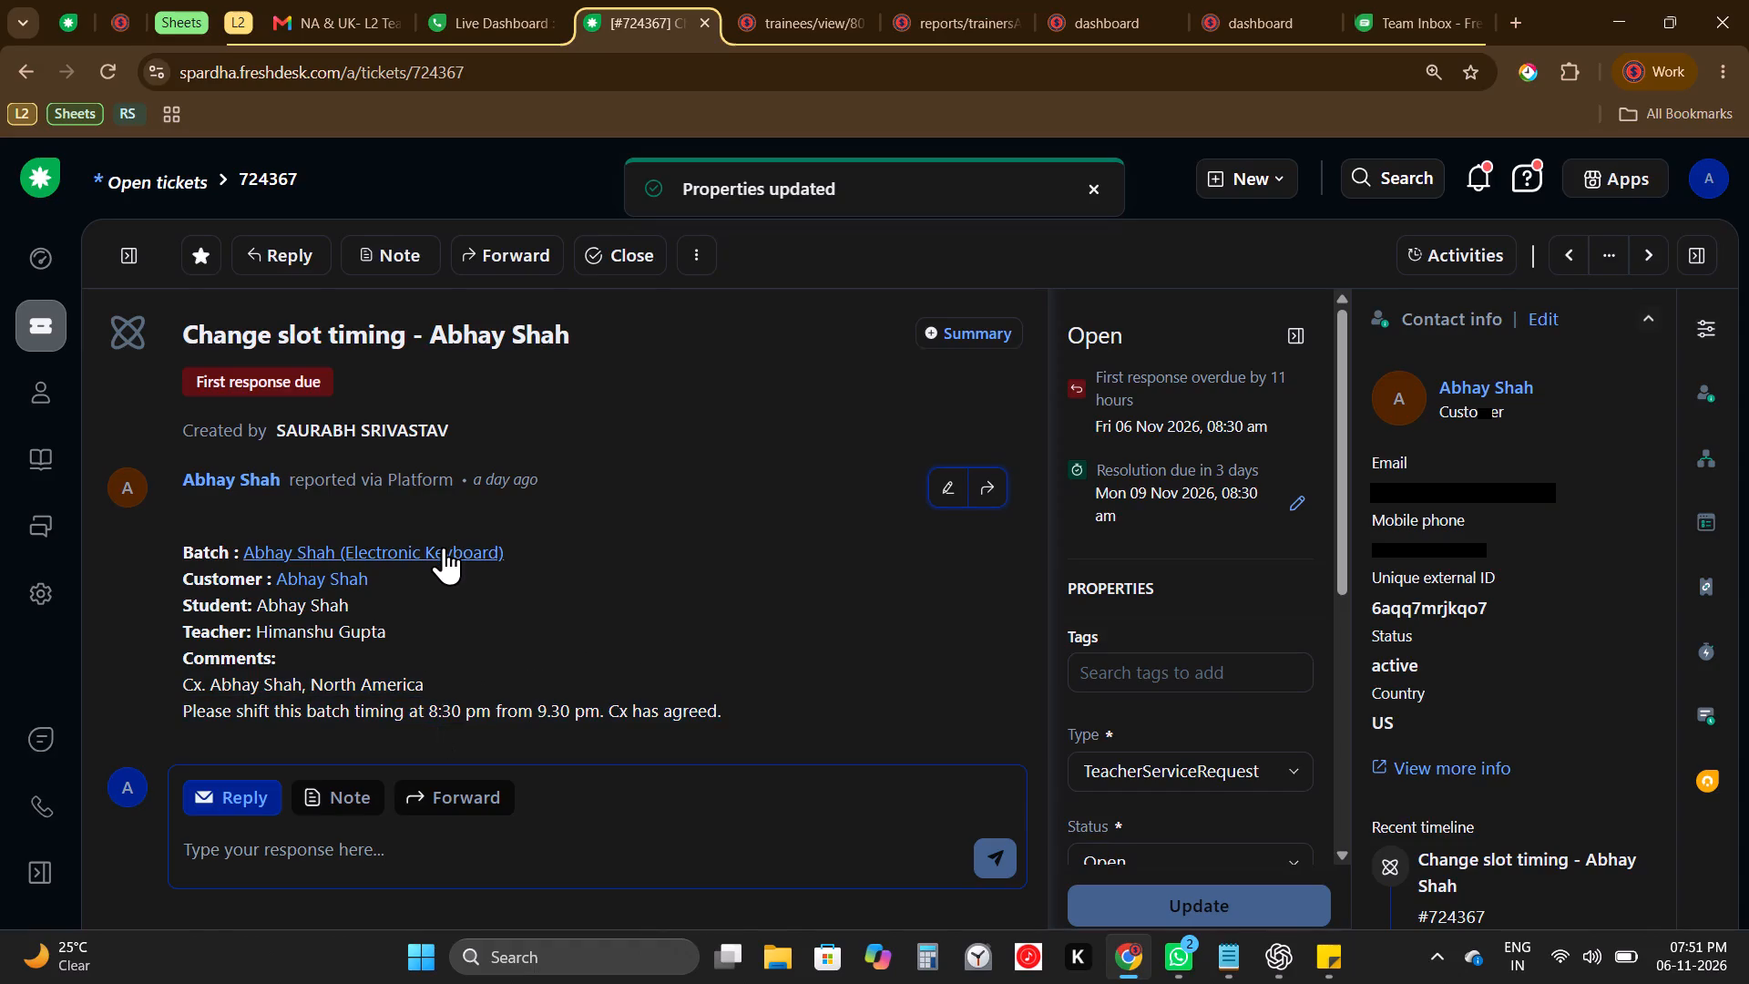
Open the Electronic Keyboard batch linked in the ticket, close the old trainee page, and check its November sessions against the requested timing.
click(444, 547)
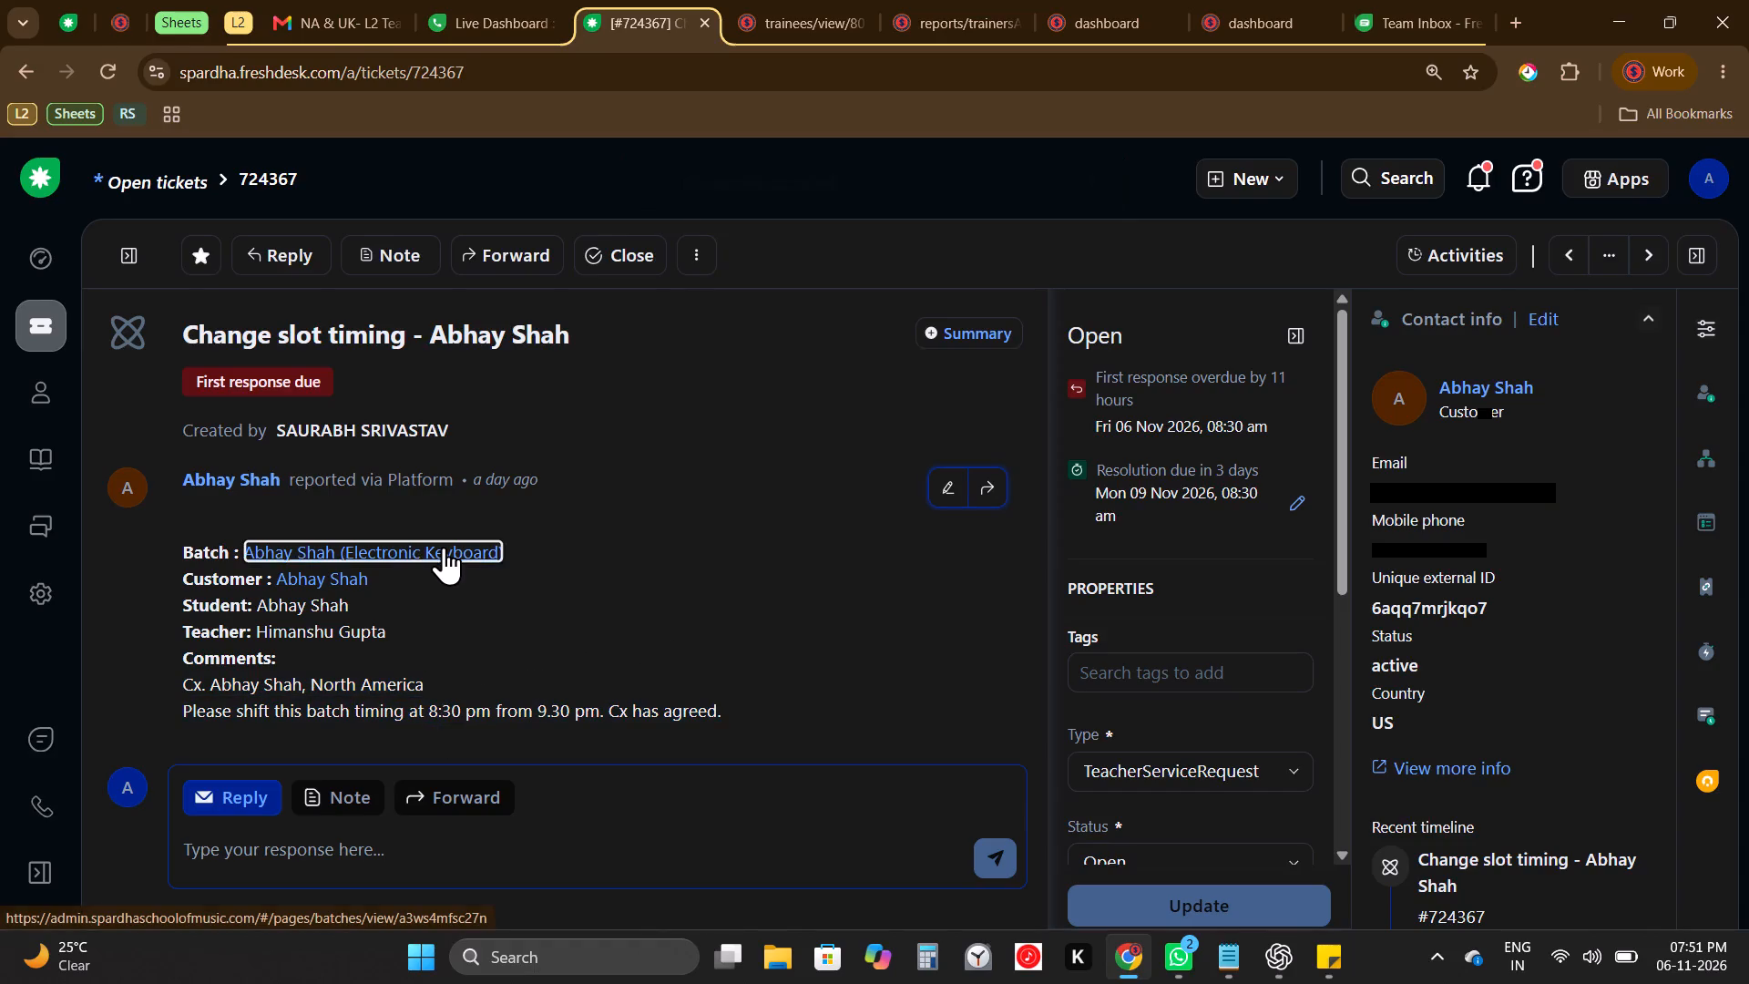
click(928, 19)
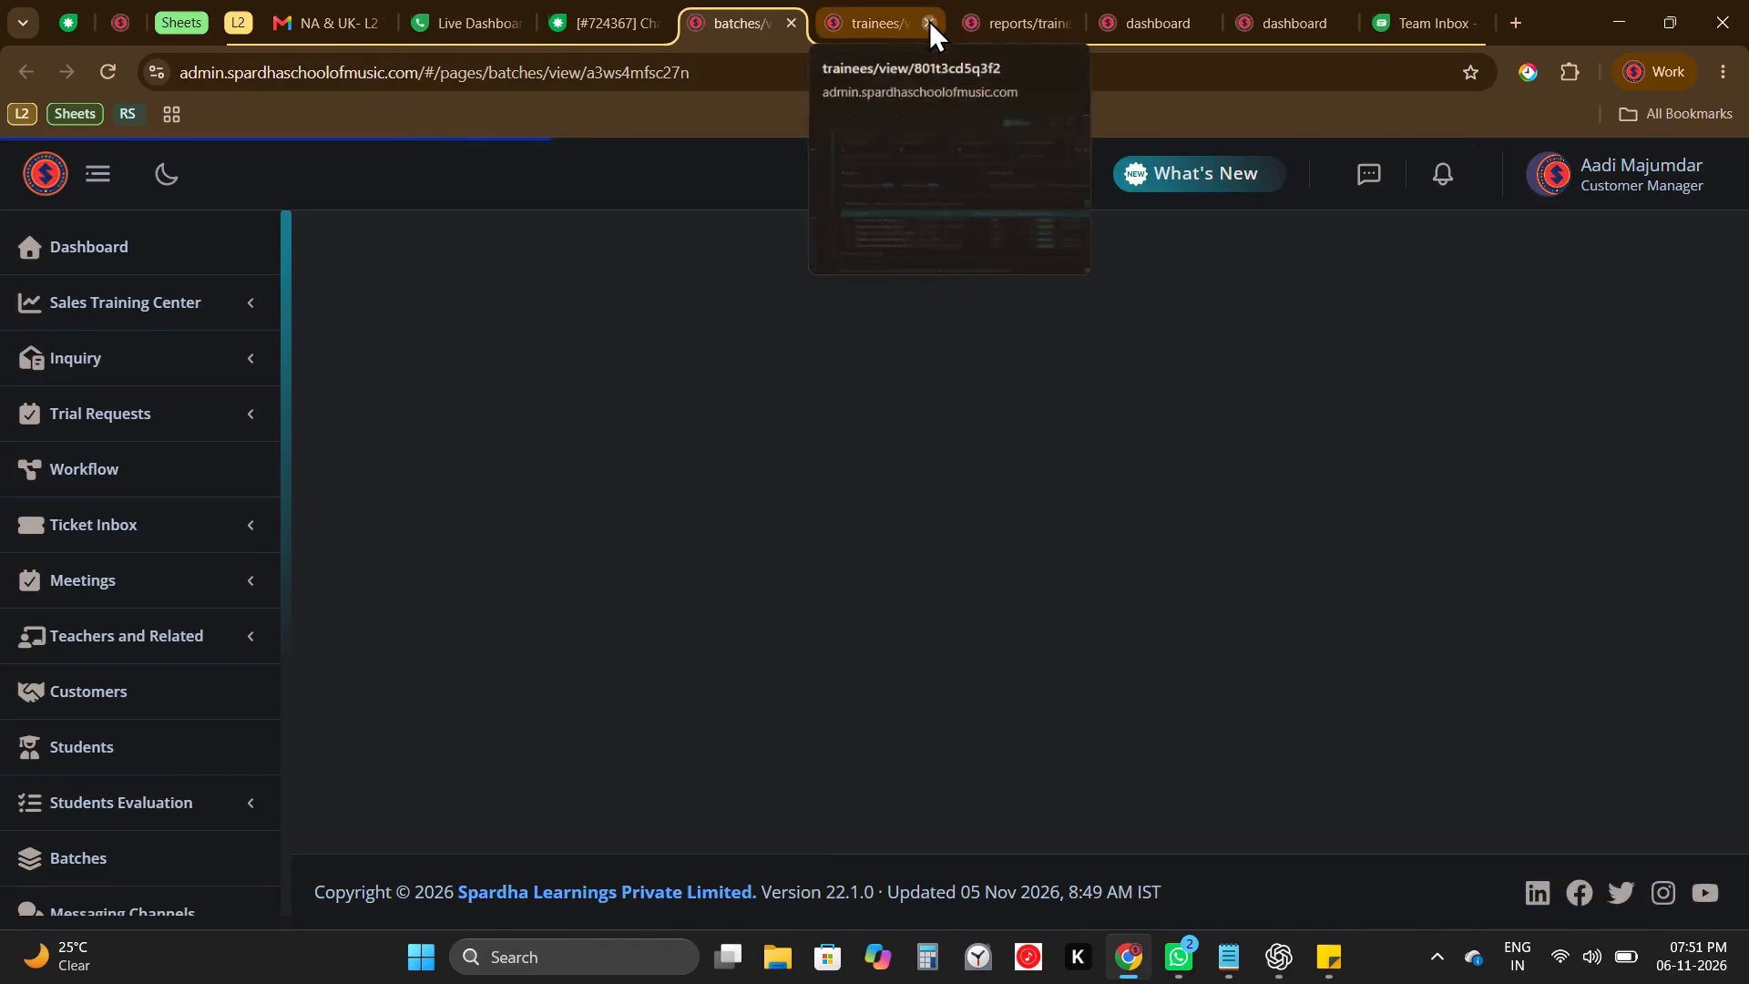
scroll(722, 593, down, 2)
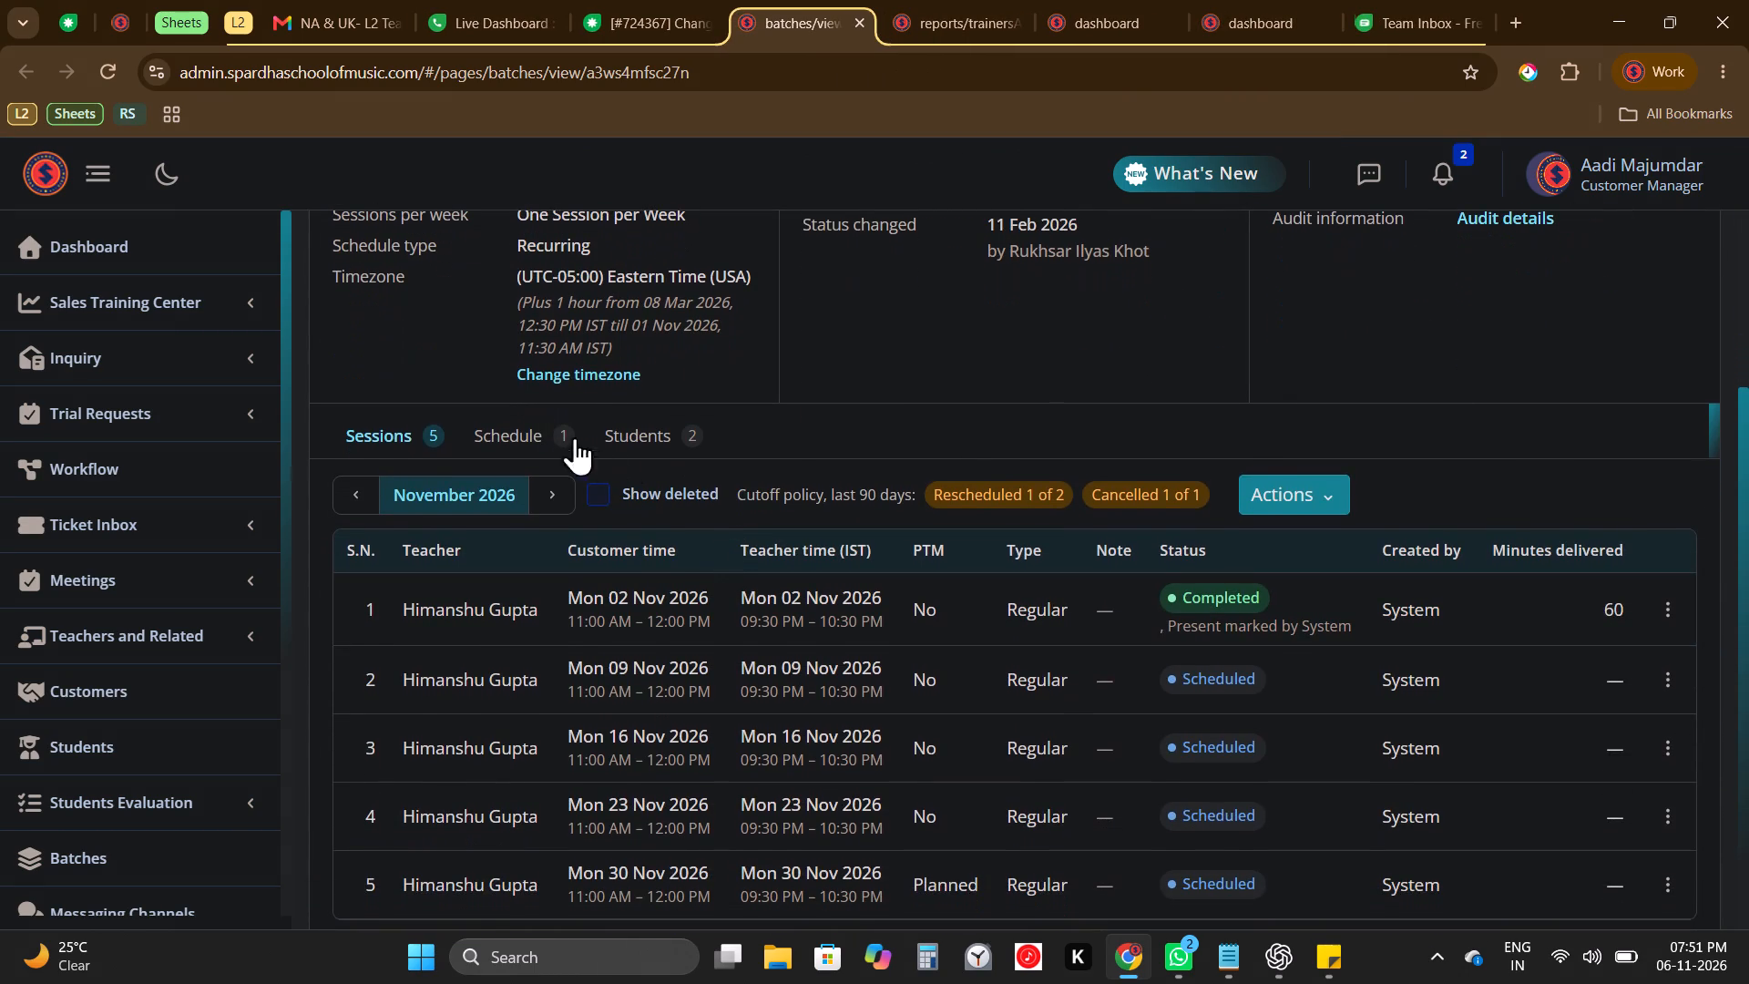
scroll(731, 546, down, 1)
click(594, 0)
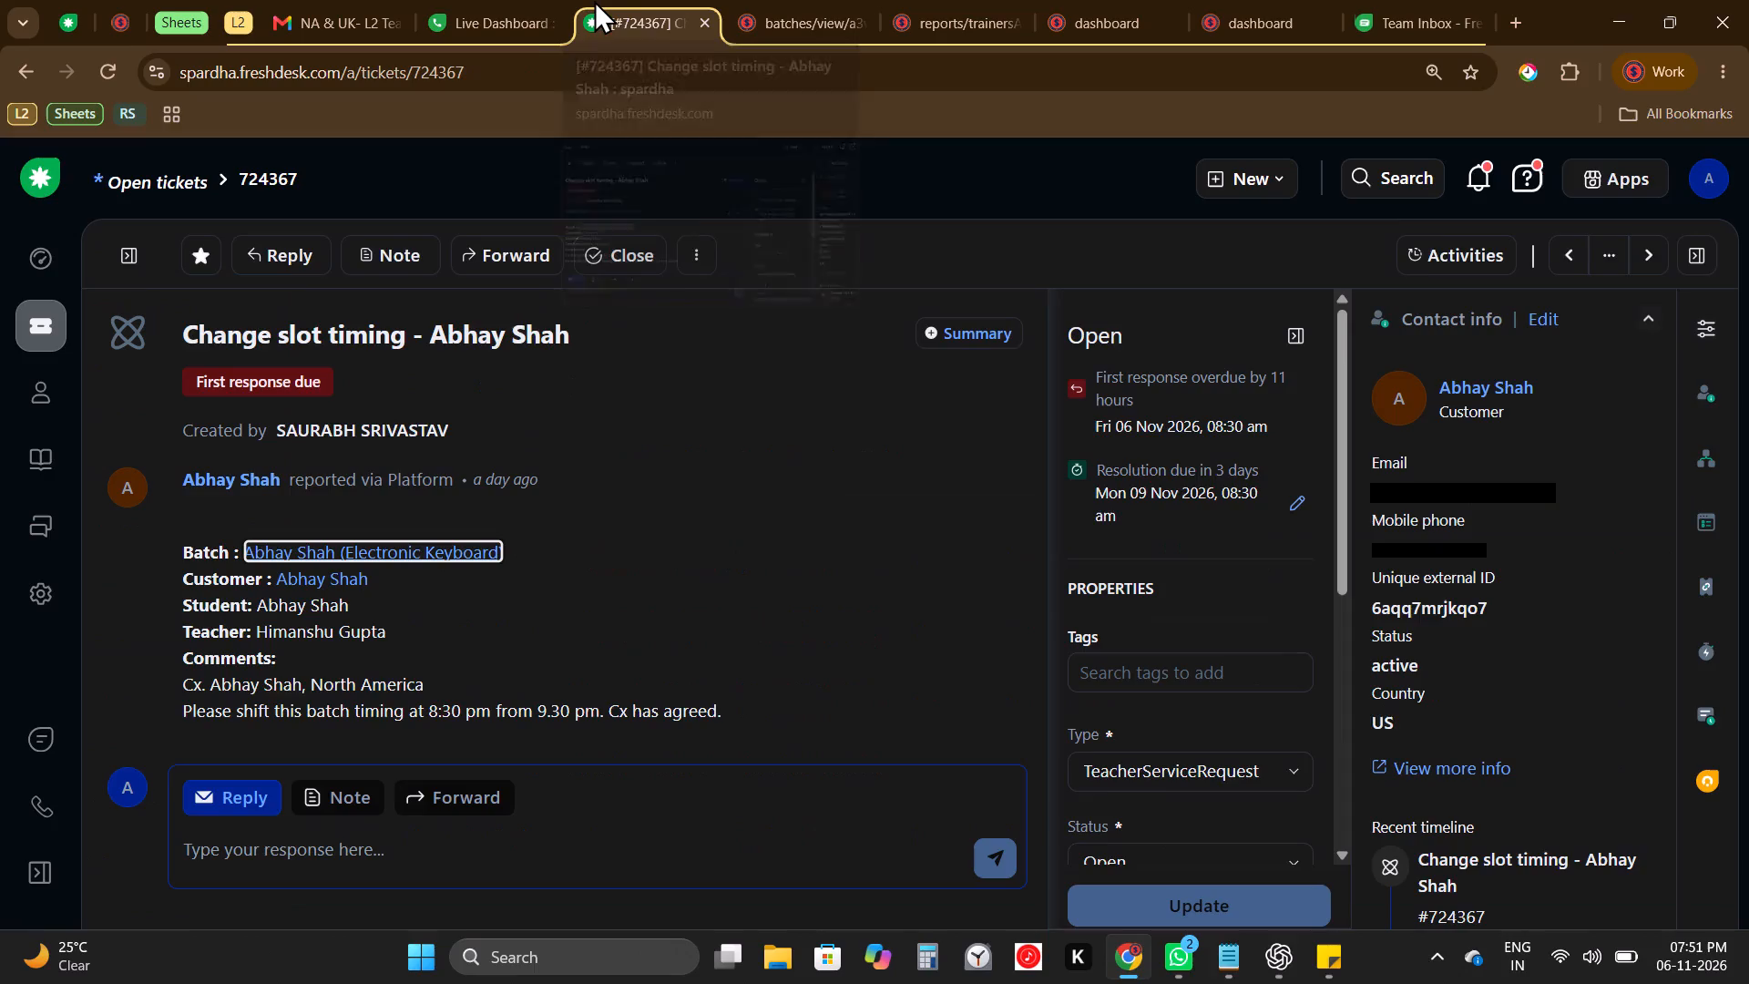
click(680, 0)
click(725, 0)
click(776, 0)
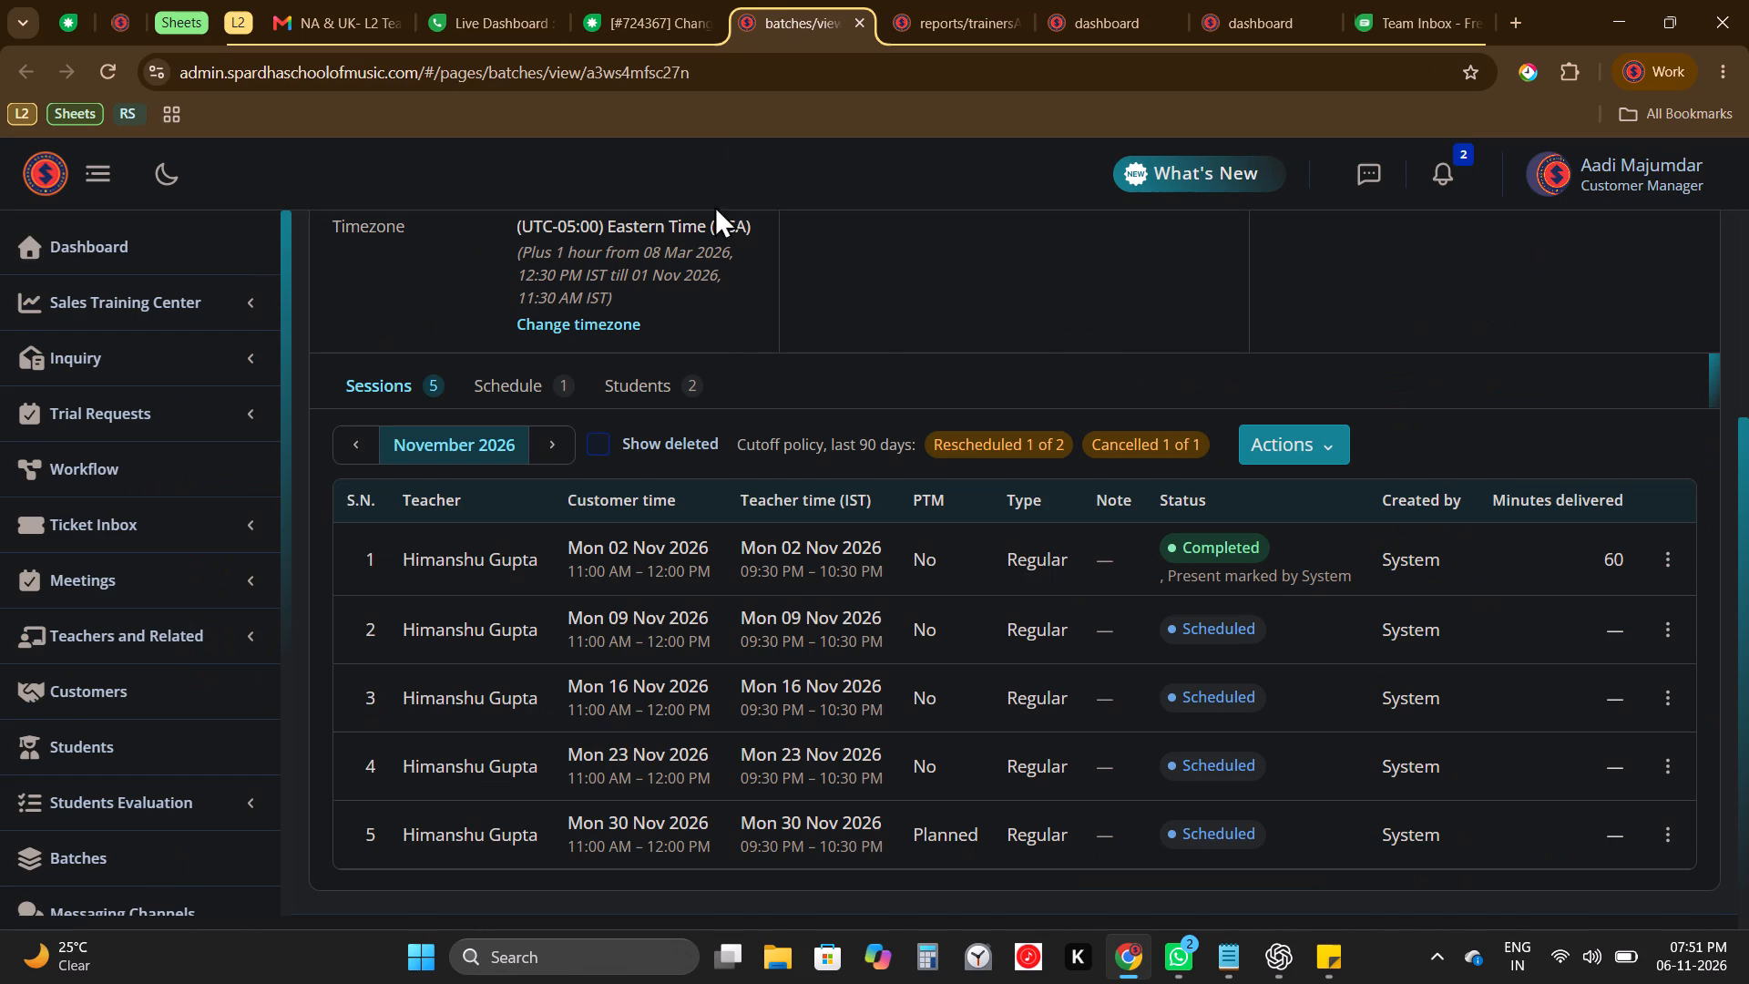
Try to add a Monday 10:00 AM weekly schedule to the Electronic Keyboard batch.
click(500, 367)
click(1624, 618)
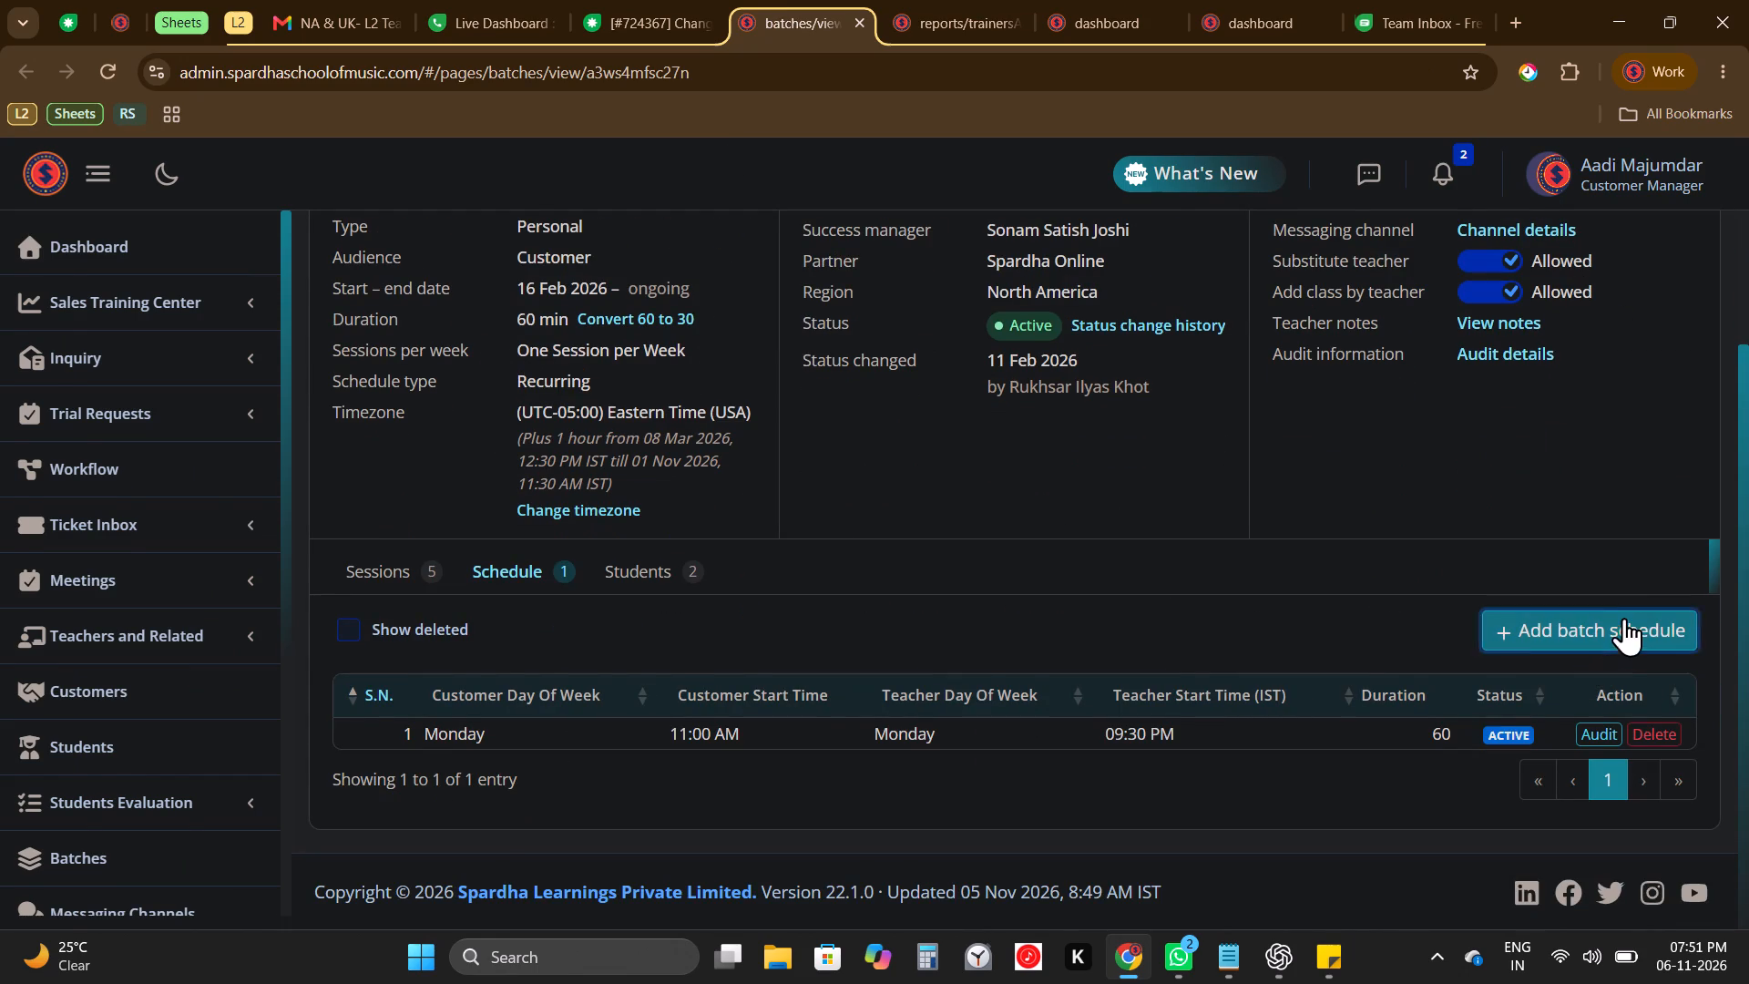
click(653, 402)
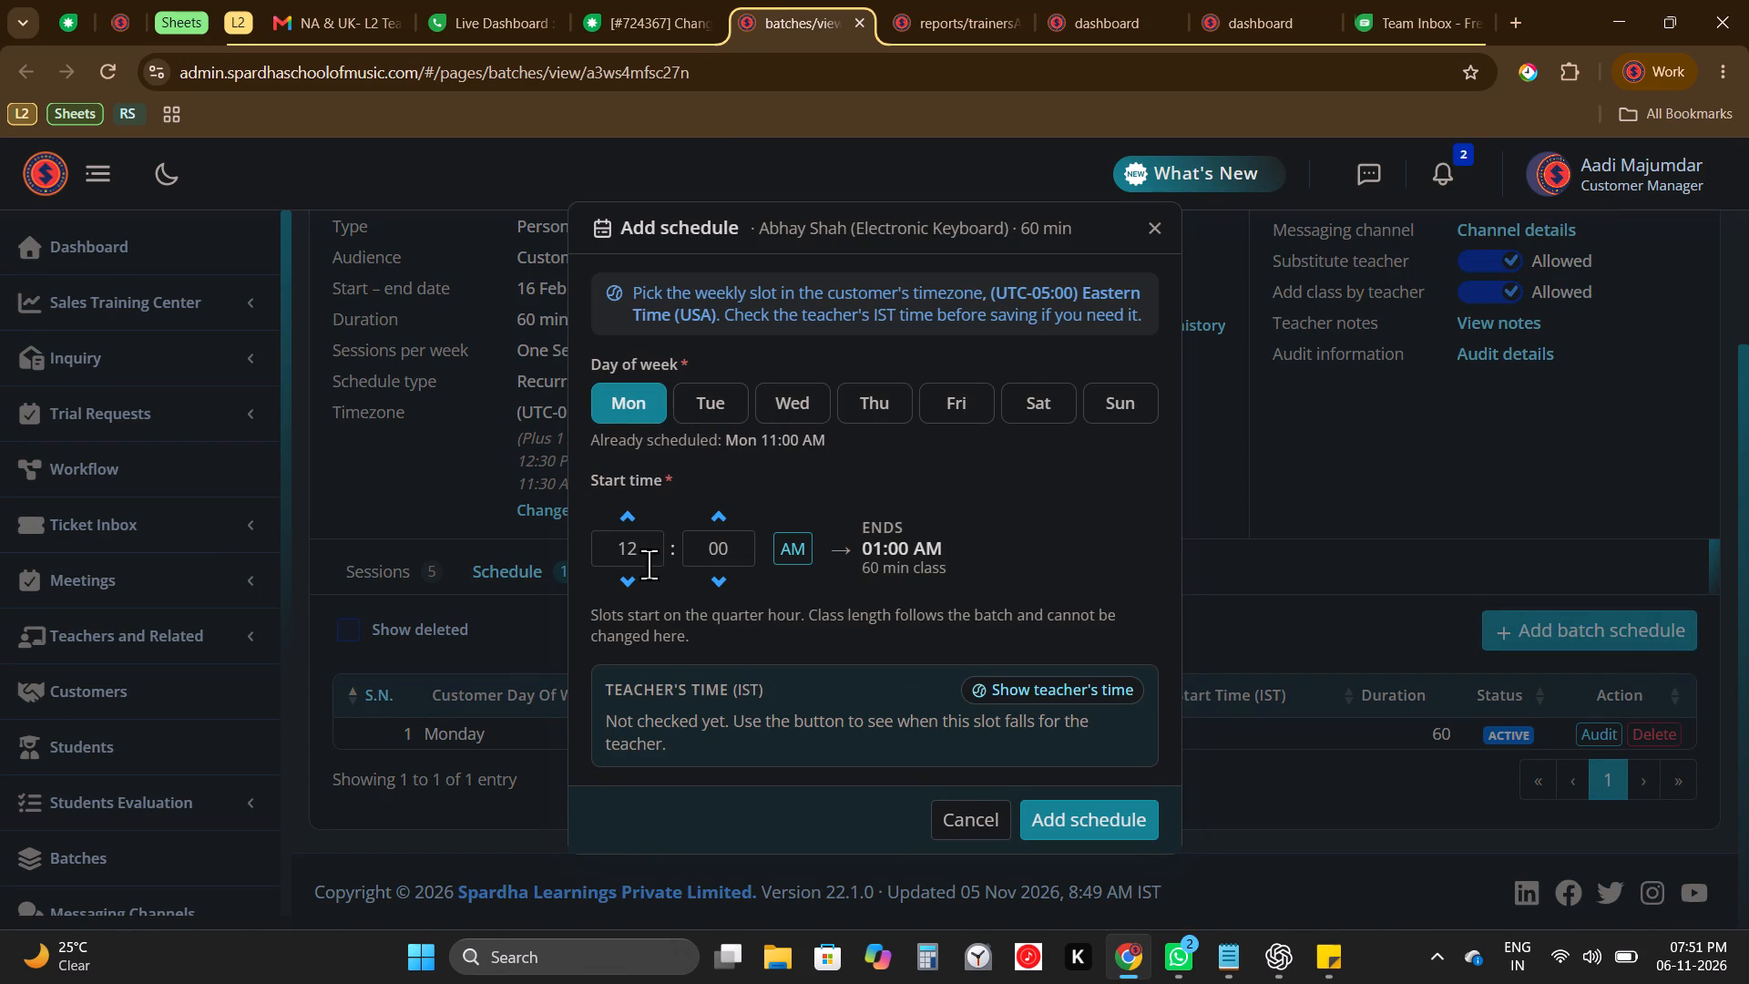
double_click(644, 582)
double_click(617, 579)
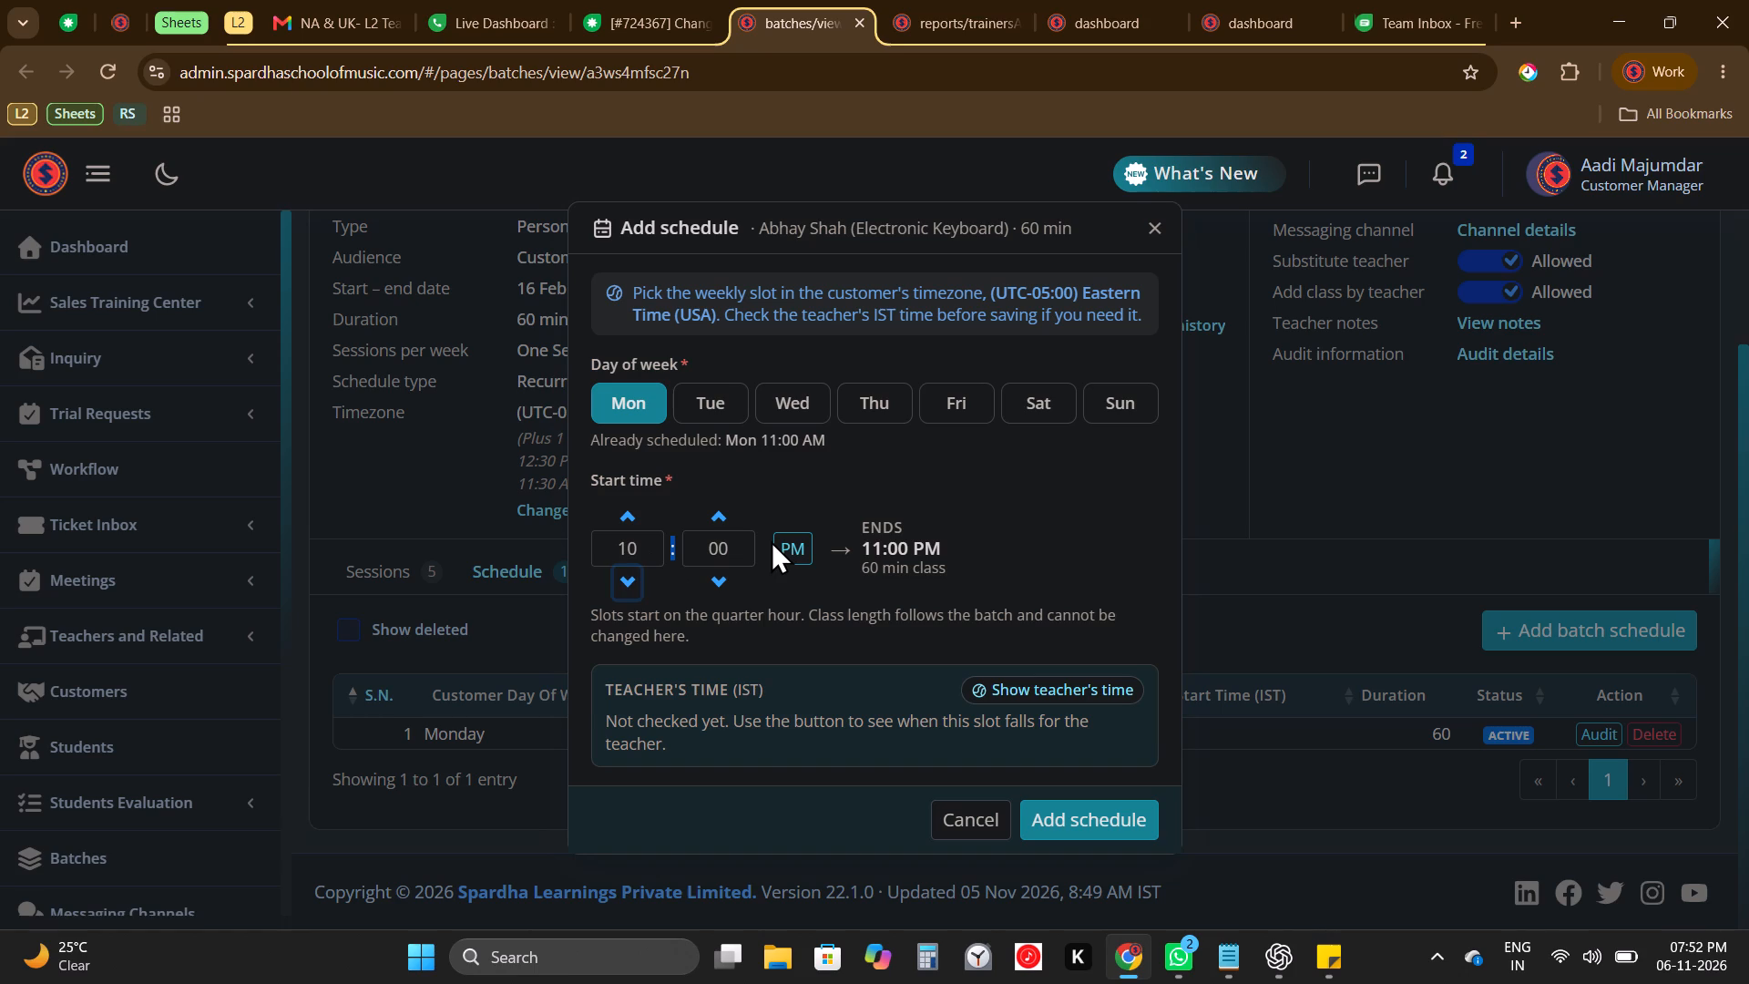
click(771, 540)
click(845, 554)
drag(762, 542, 790, 544)
click(790, 544)
click(1127, 825)
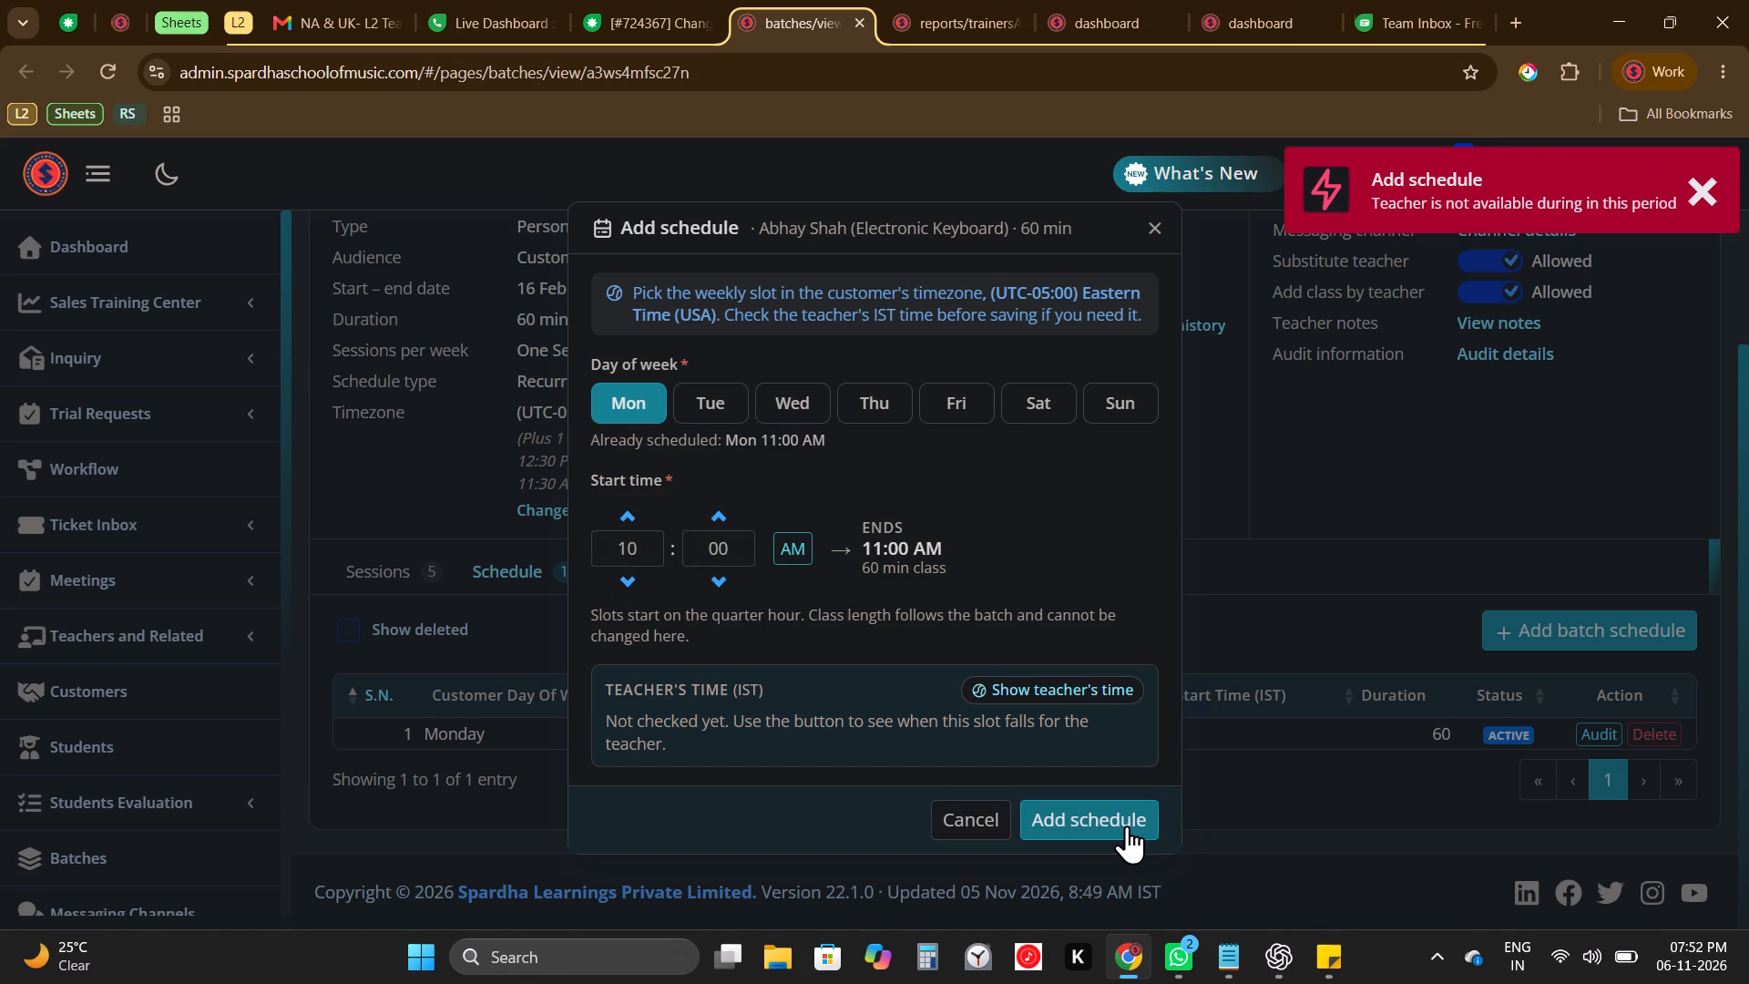
Capture a screenshot of the Add schedule dialog together with the error notification and copy it.
key(Print)
drag(559, 134, 1748, 815)
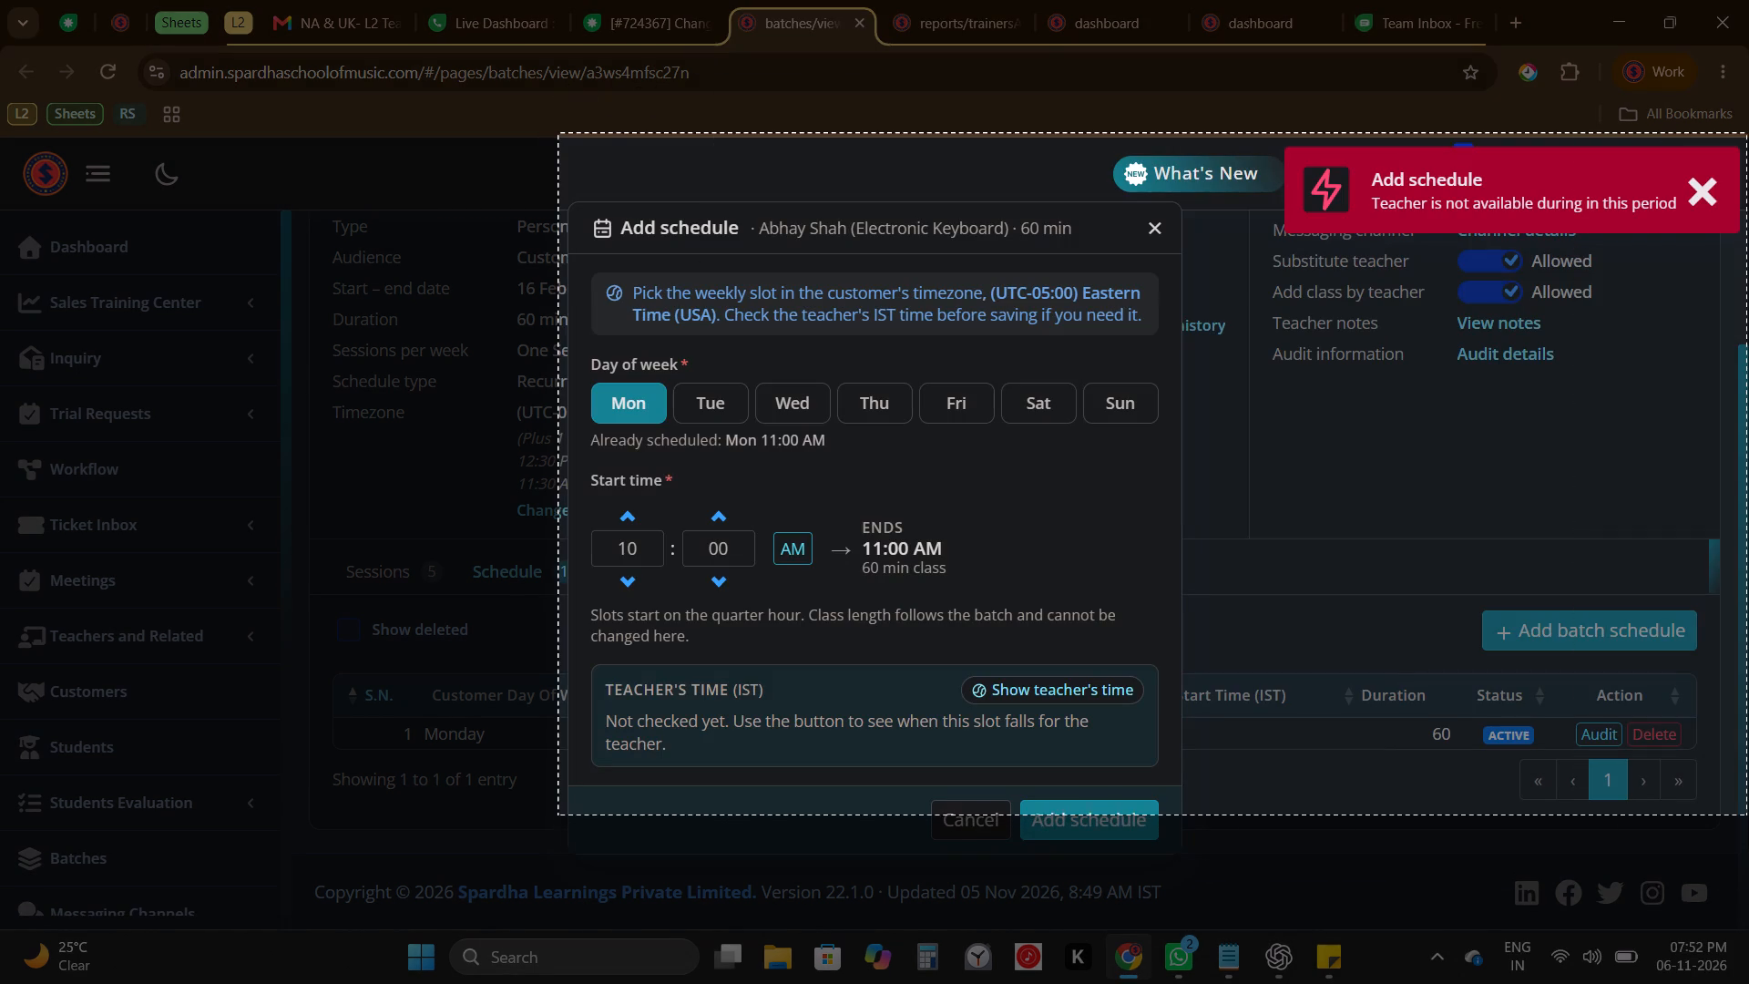
drag(1748, 815, 1748, 846)
key(ctrl+c)
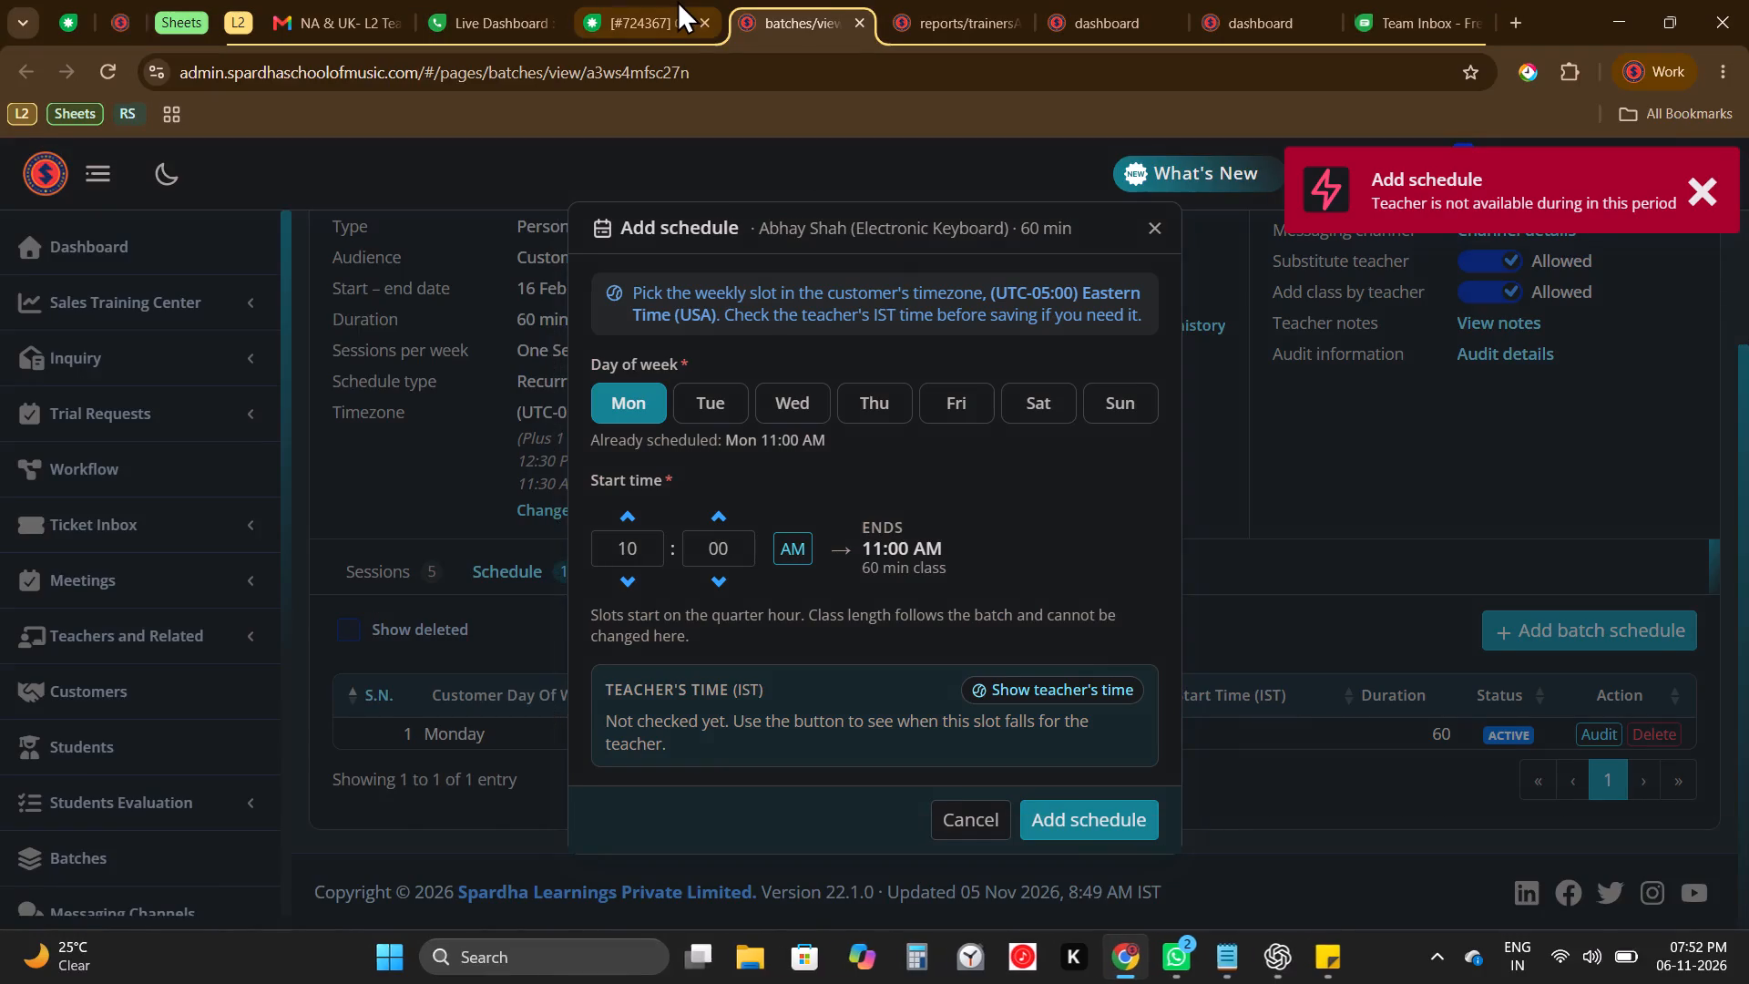
Start a child ticket of #724367, adding "CONCERN: Required slot isn't available" and the copied screenshot below its existing description.
click(676, 0)
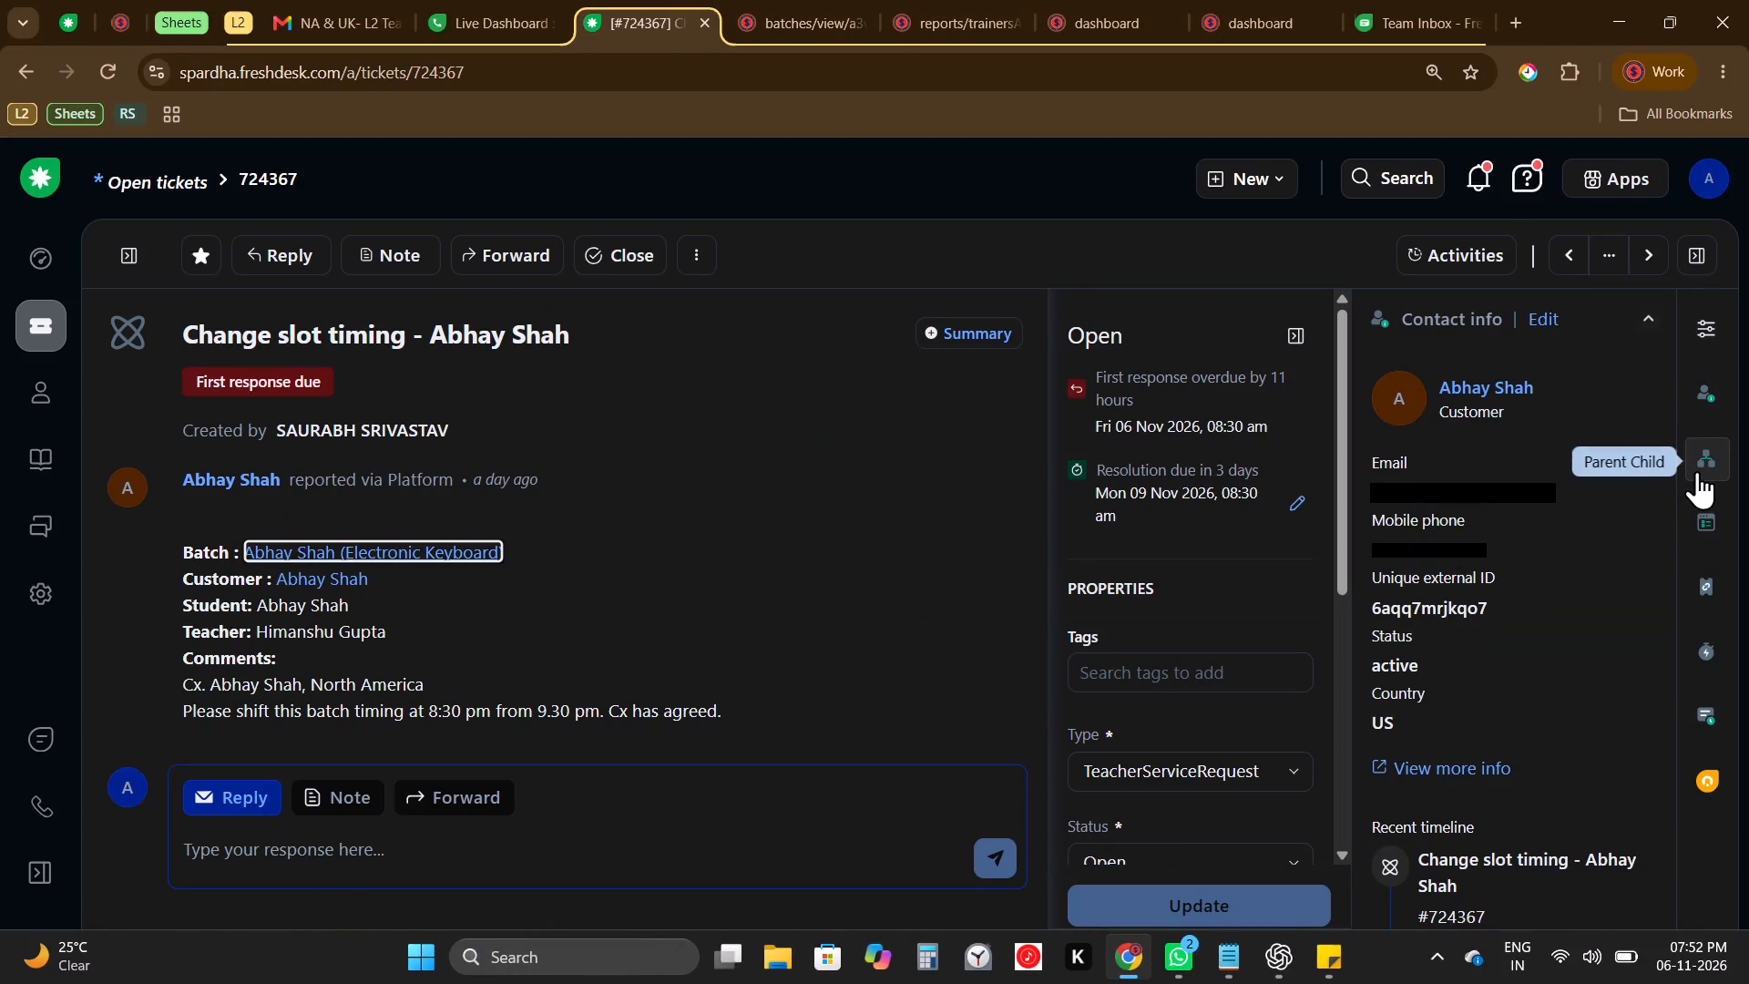
click(1697, 471)
click(1511, 457)
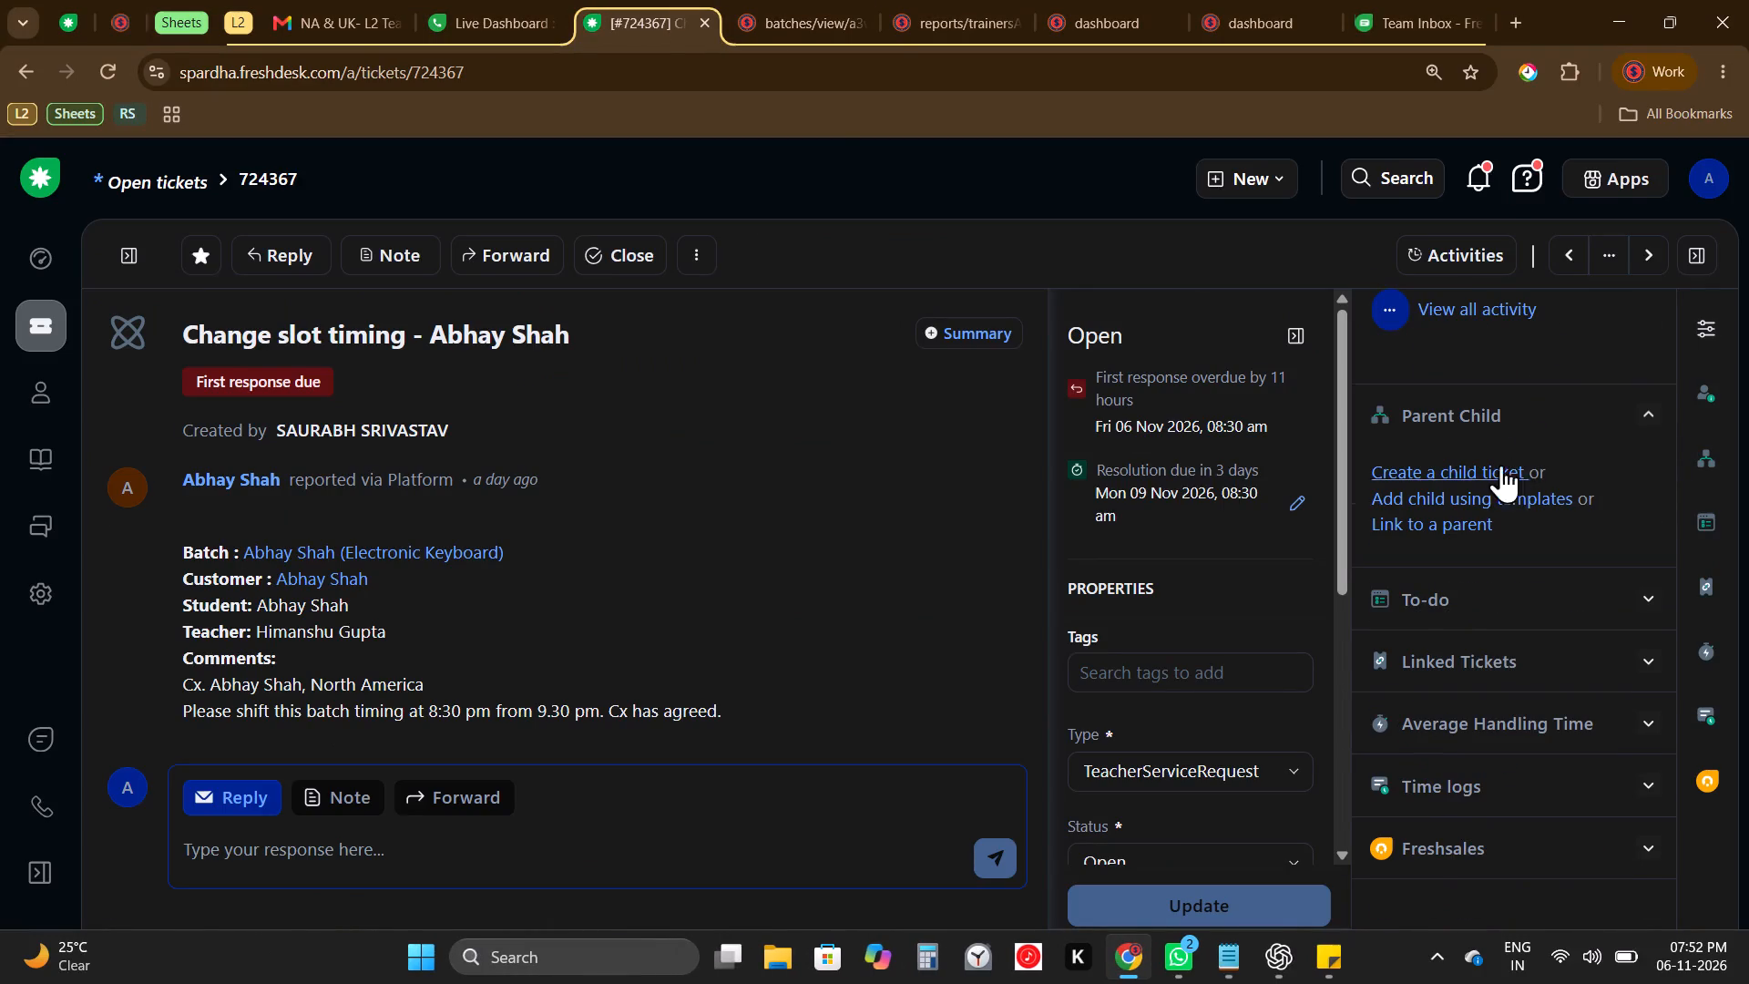
click(1491, 474)
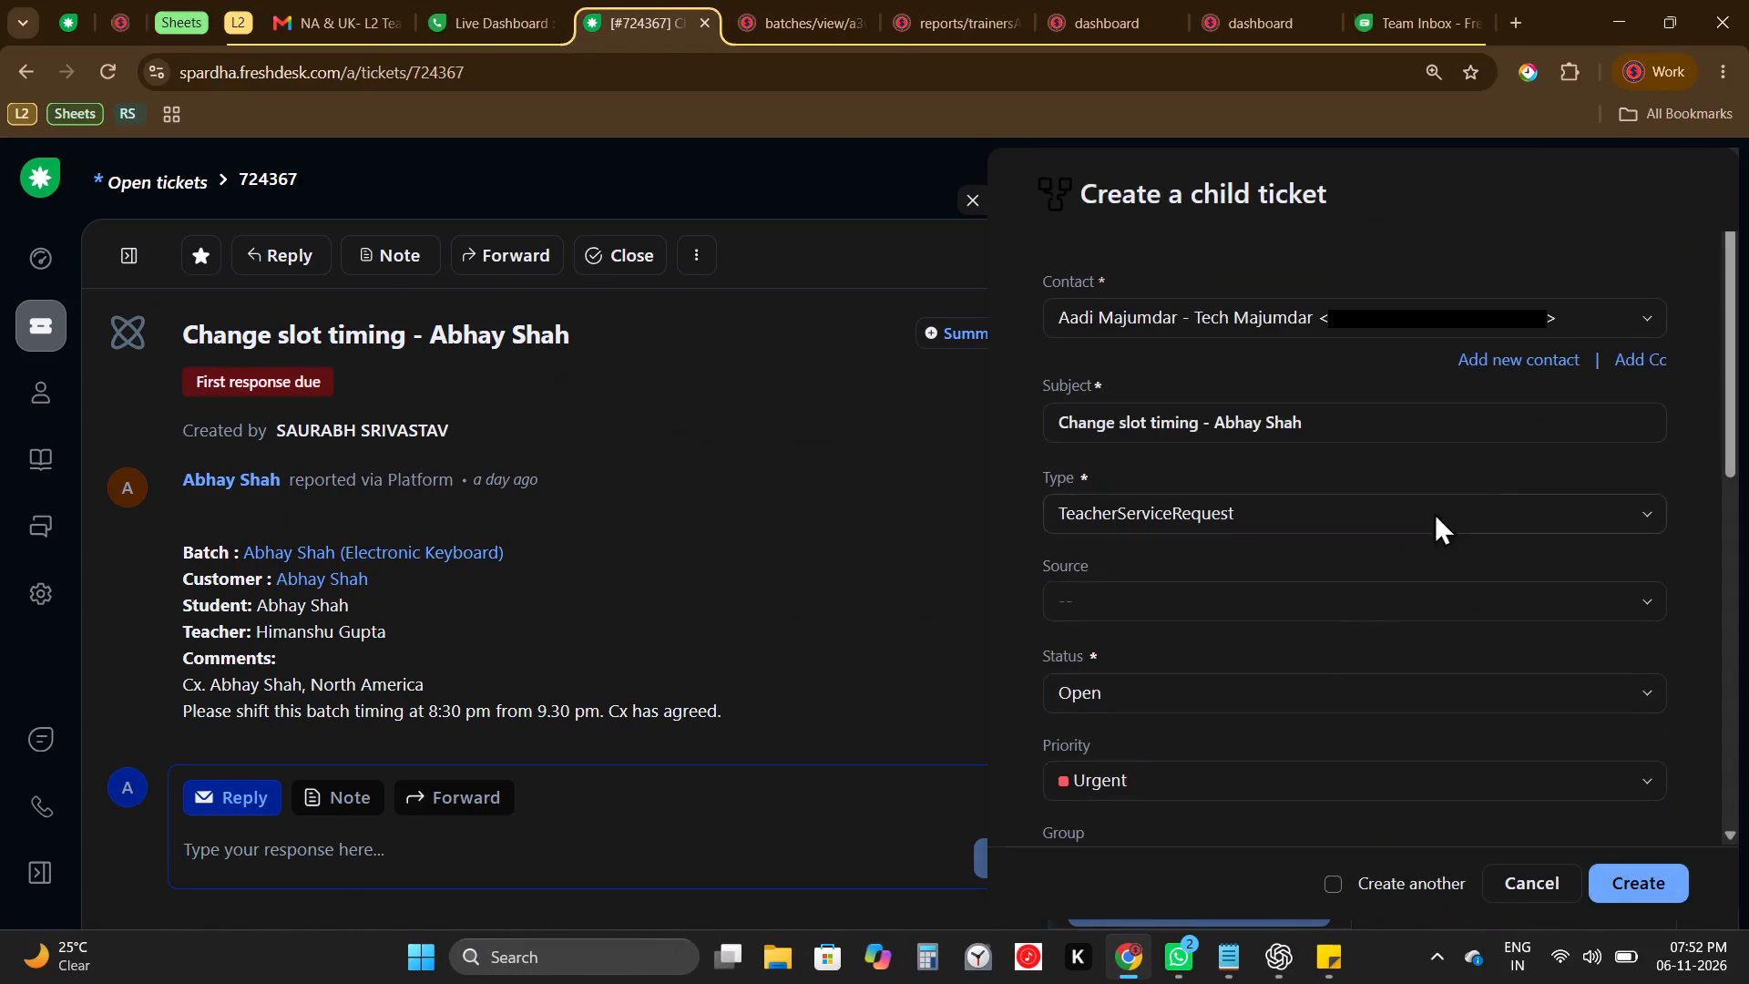
scroll(1312, 667, down, 5)
click(1553, 657)
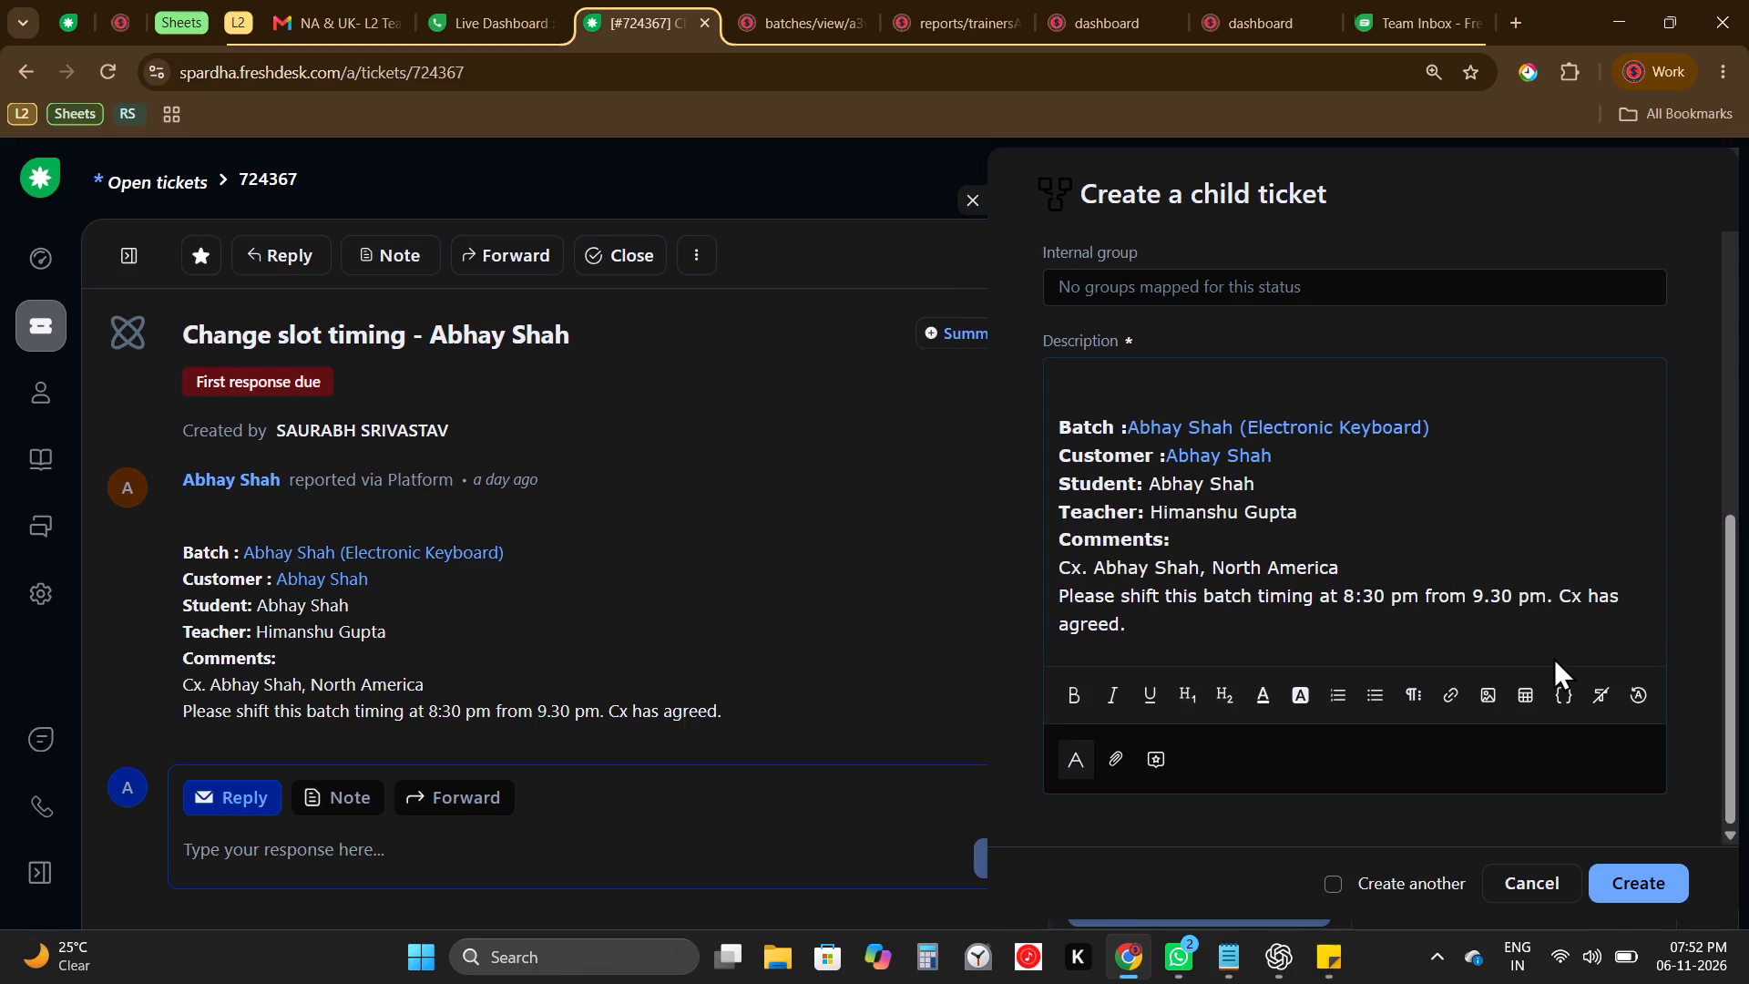
click(1482, 620)
key(Return)
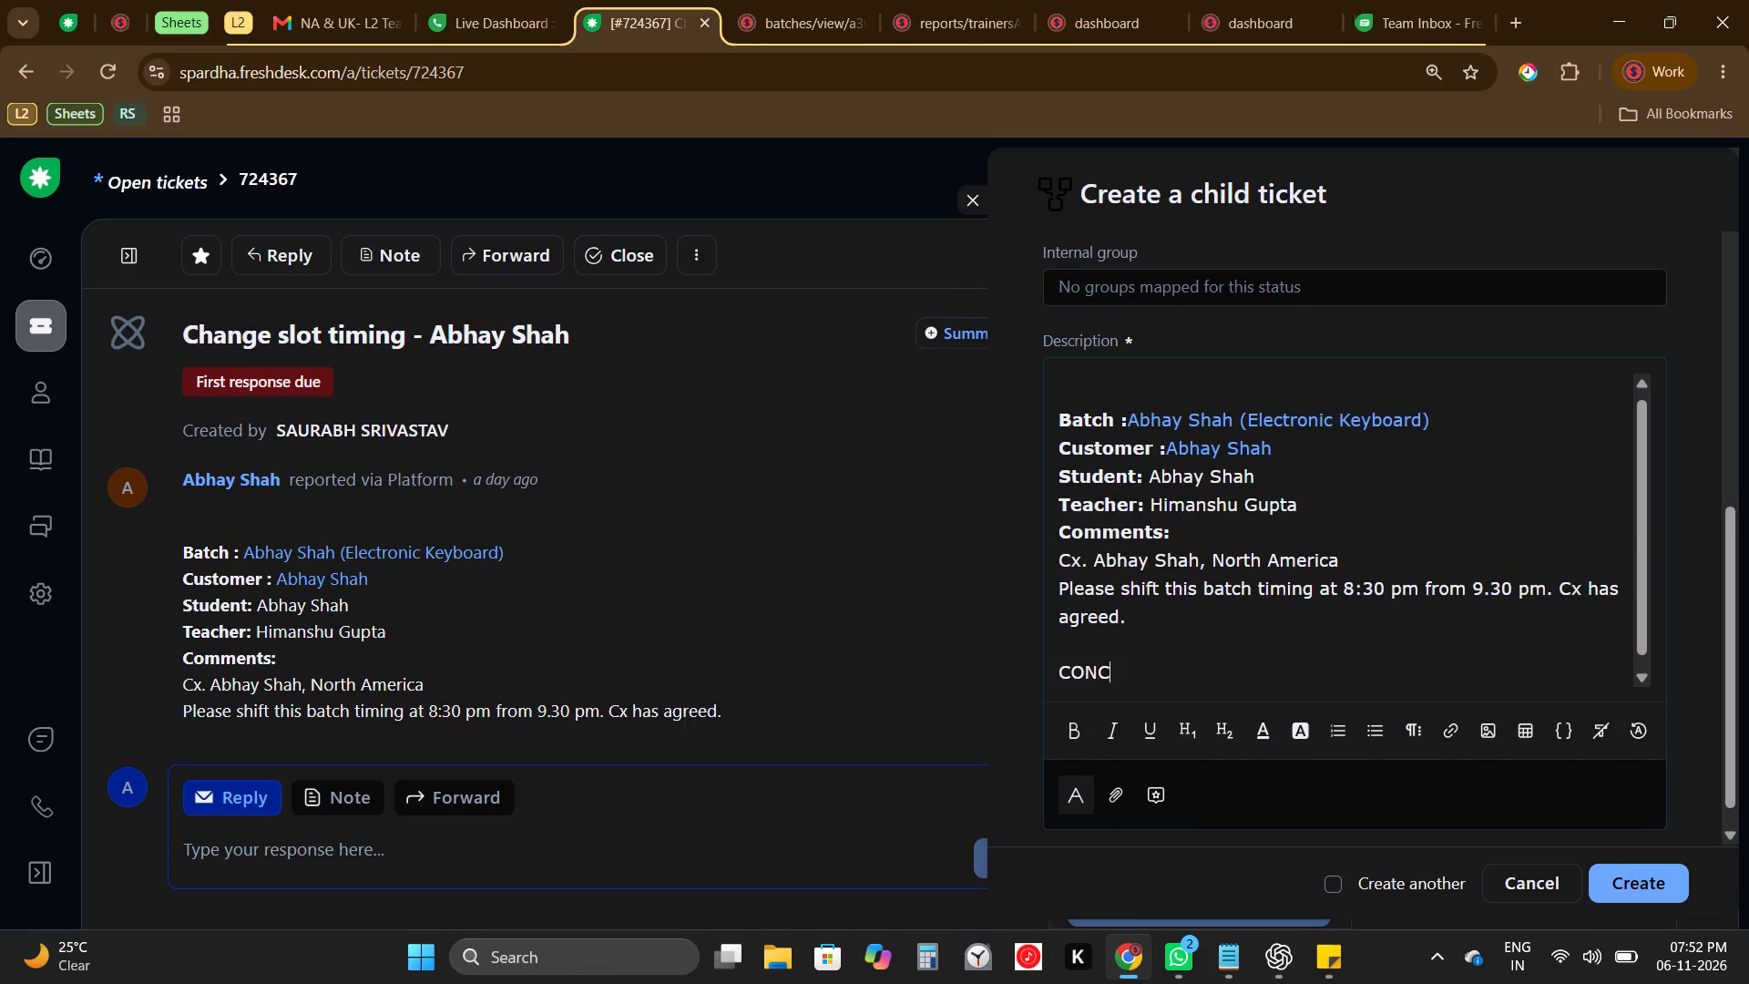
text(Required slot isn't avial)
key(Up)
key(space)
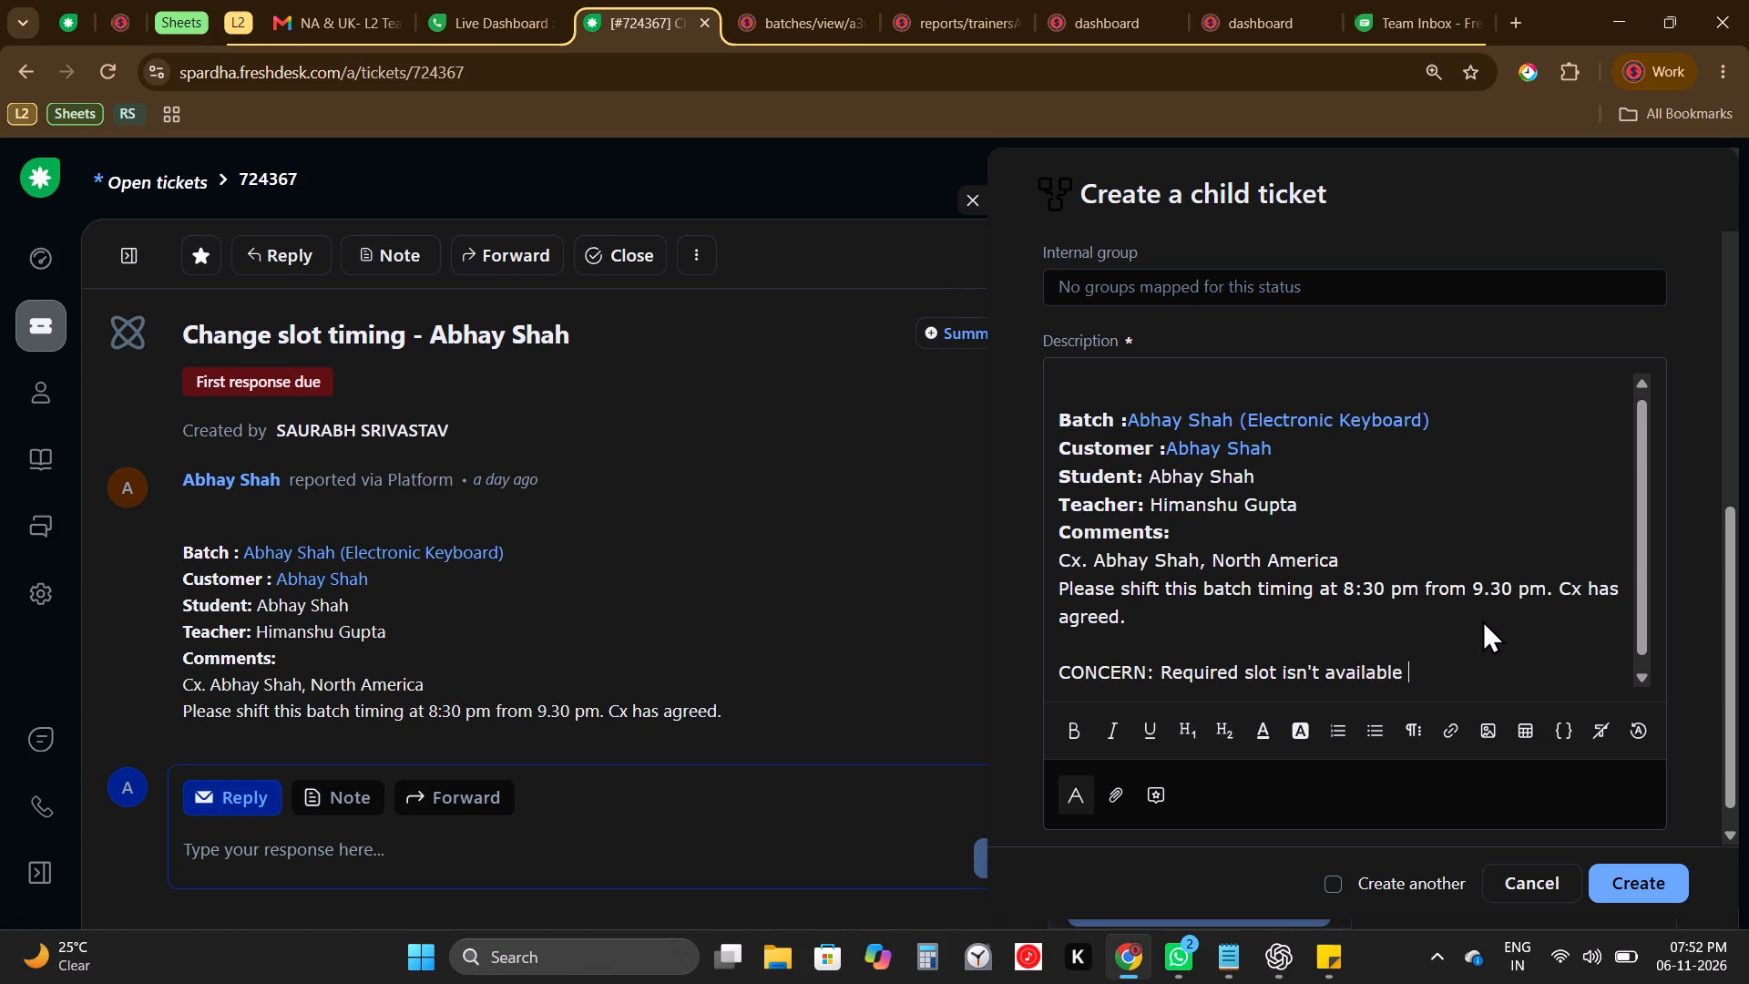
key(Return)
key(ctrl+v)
Assign the child ticket to the TSM Desk group and create it.
scroll(1466, 274, up, 2)
click(1335, 322)
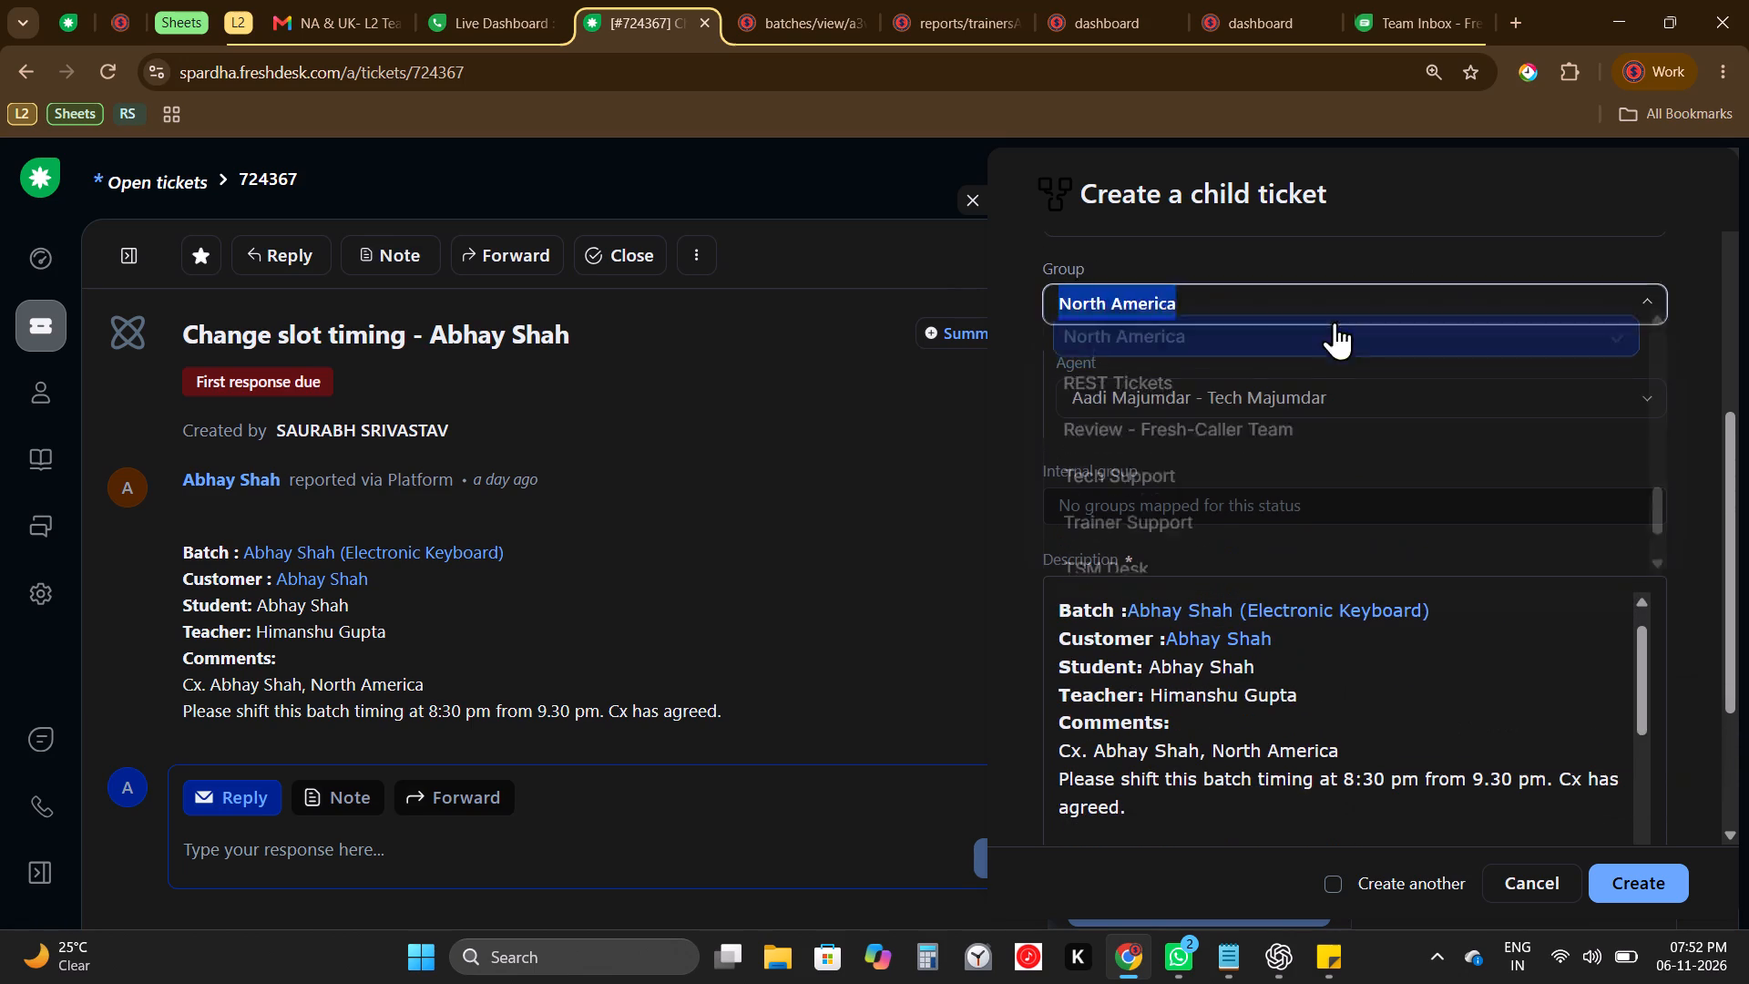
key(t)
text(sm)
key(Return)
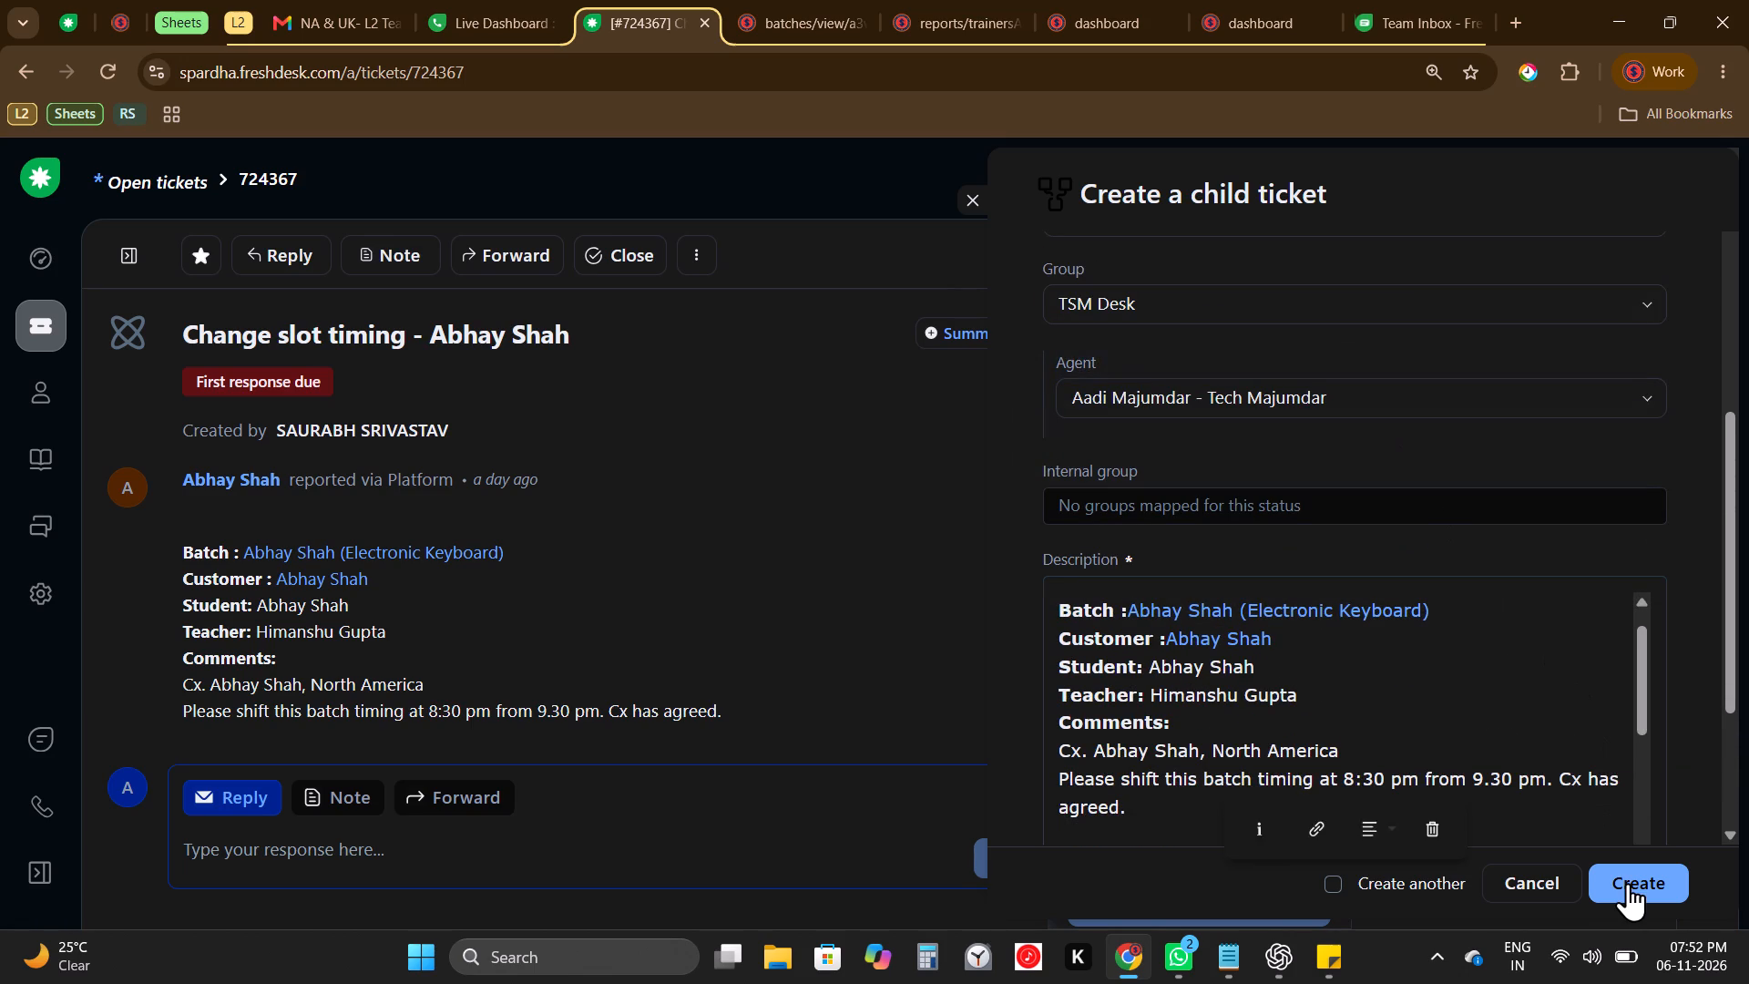
click(1628, 883)
Add a private note on ticket #724367 reading "CREATED A CHILD TICKET.".
scroll(1445, 540, down, 2)
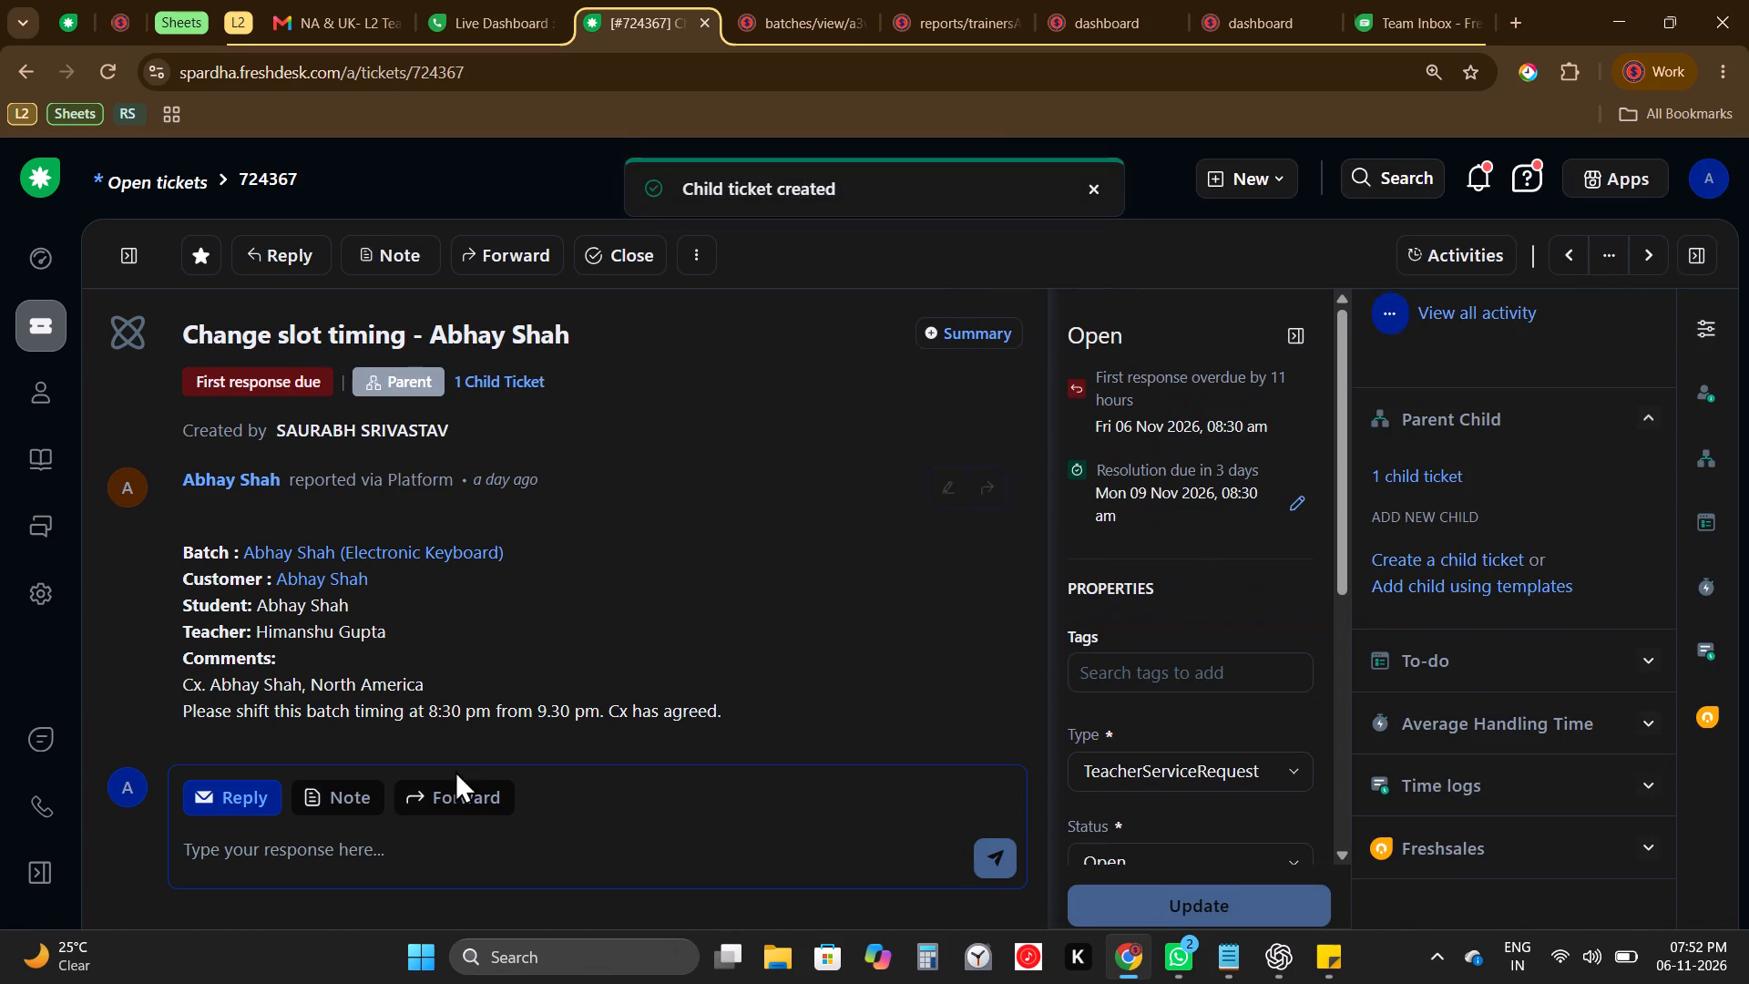
click(353, 773)
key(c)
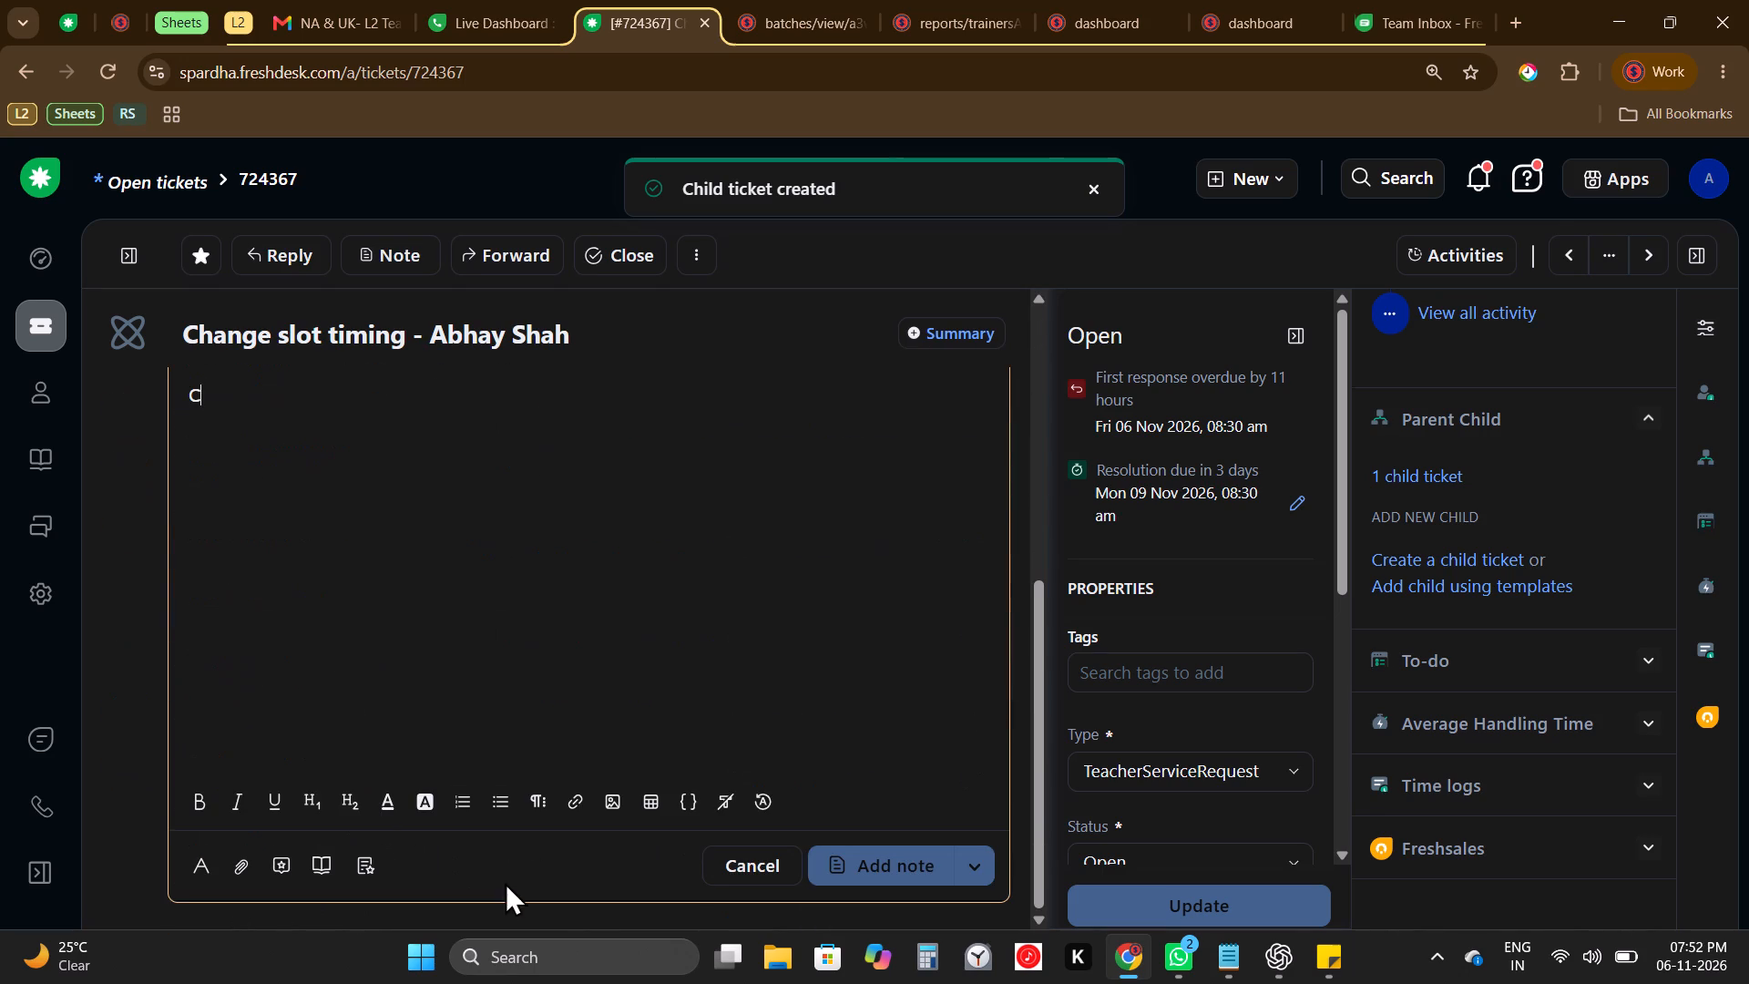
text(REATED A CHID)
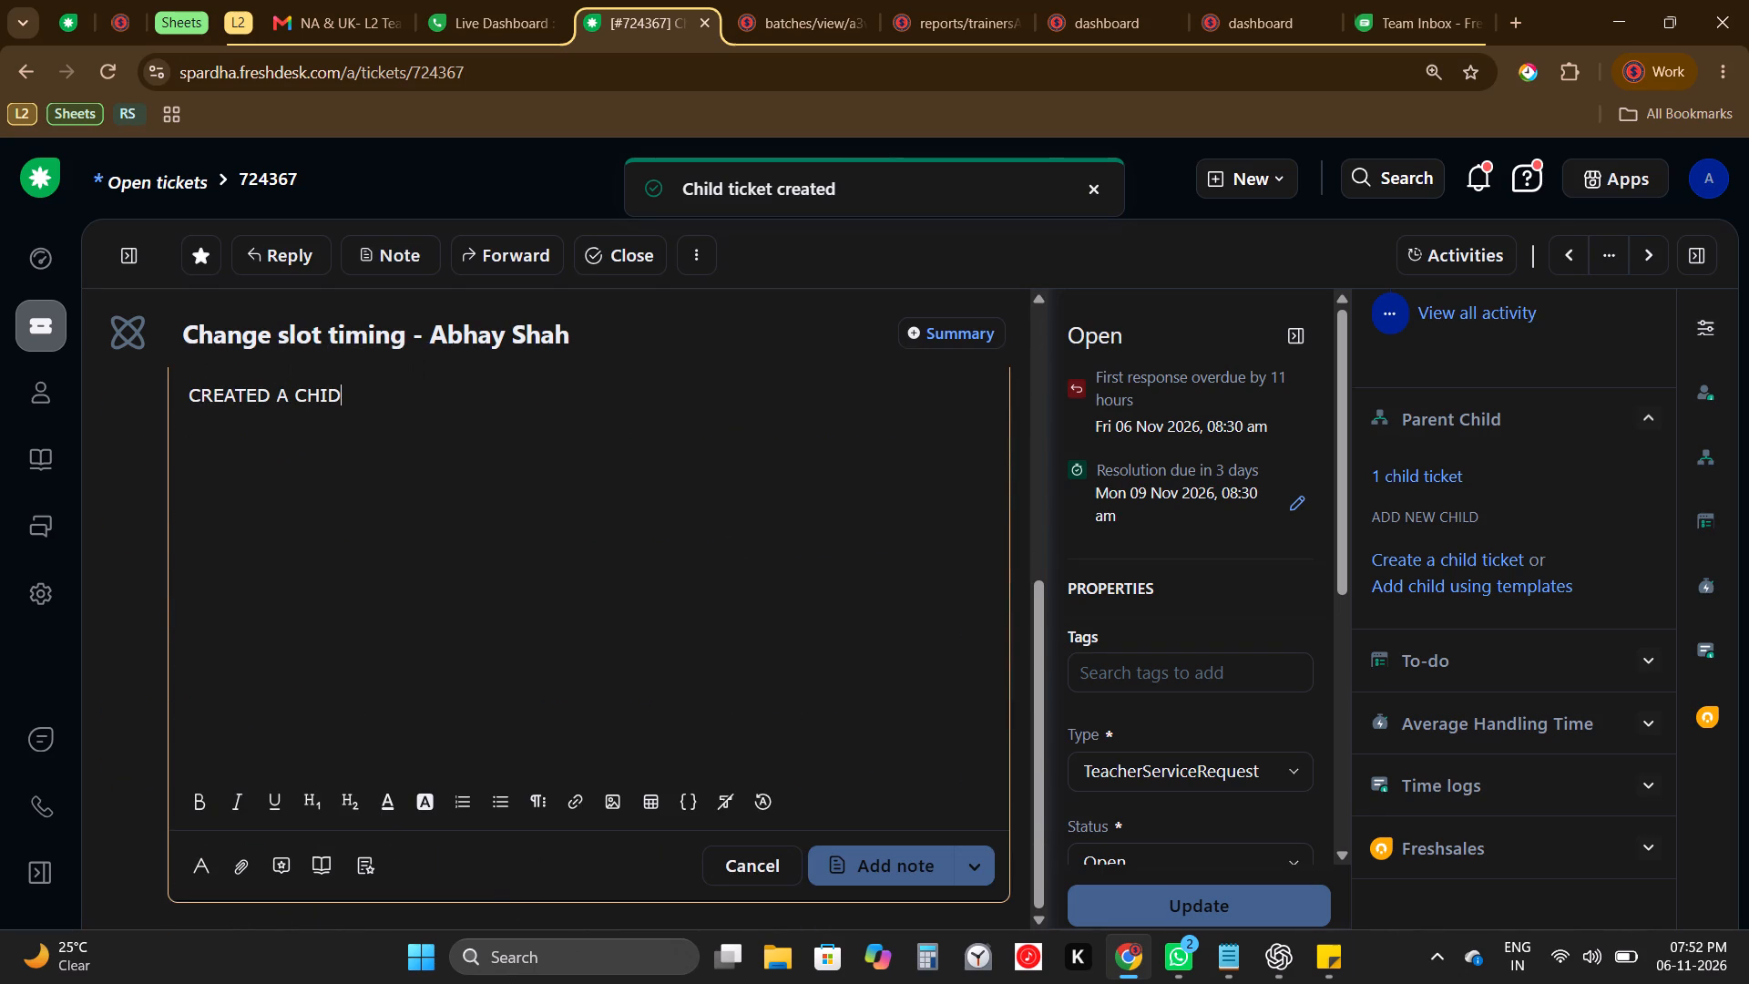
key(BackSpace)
click(898, 891)
click(906, 879)
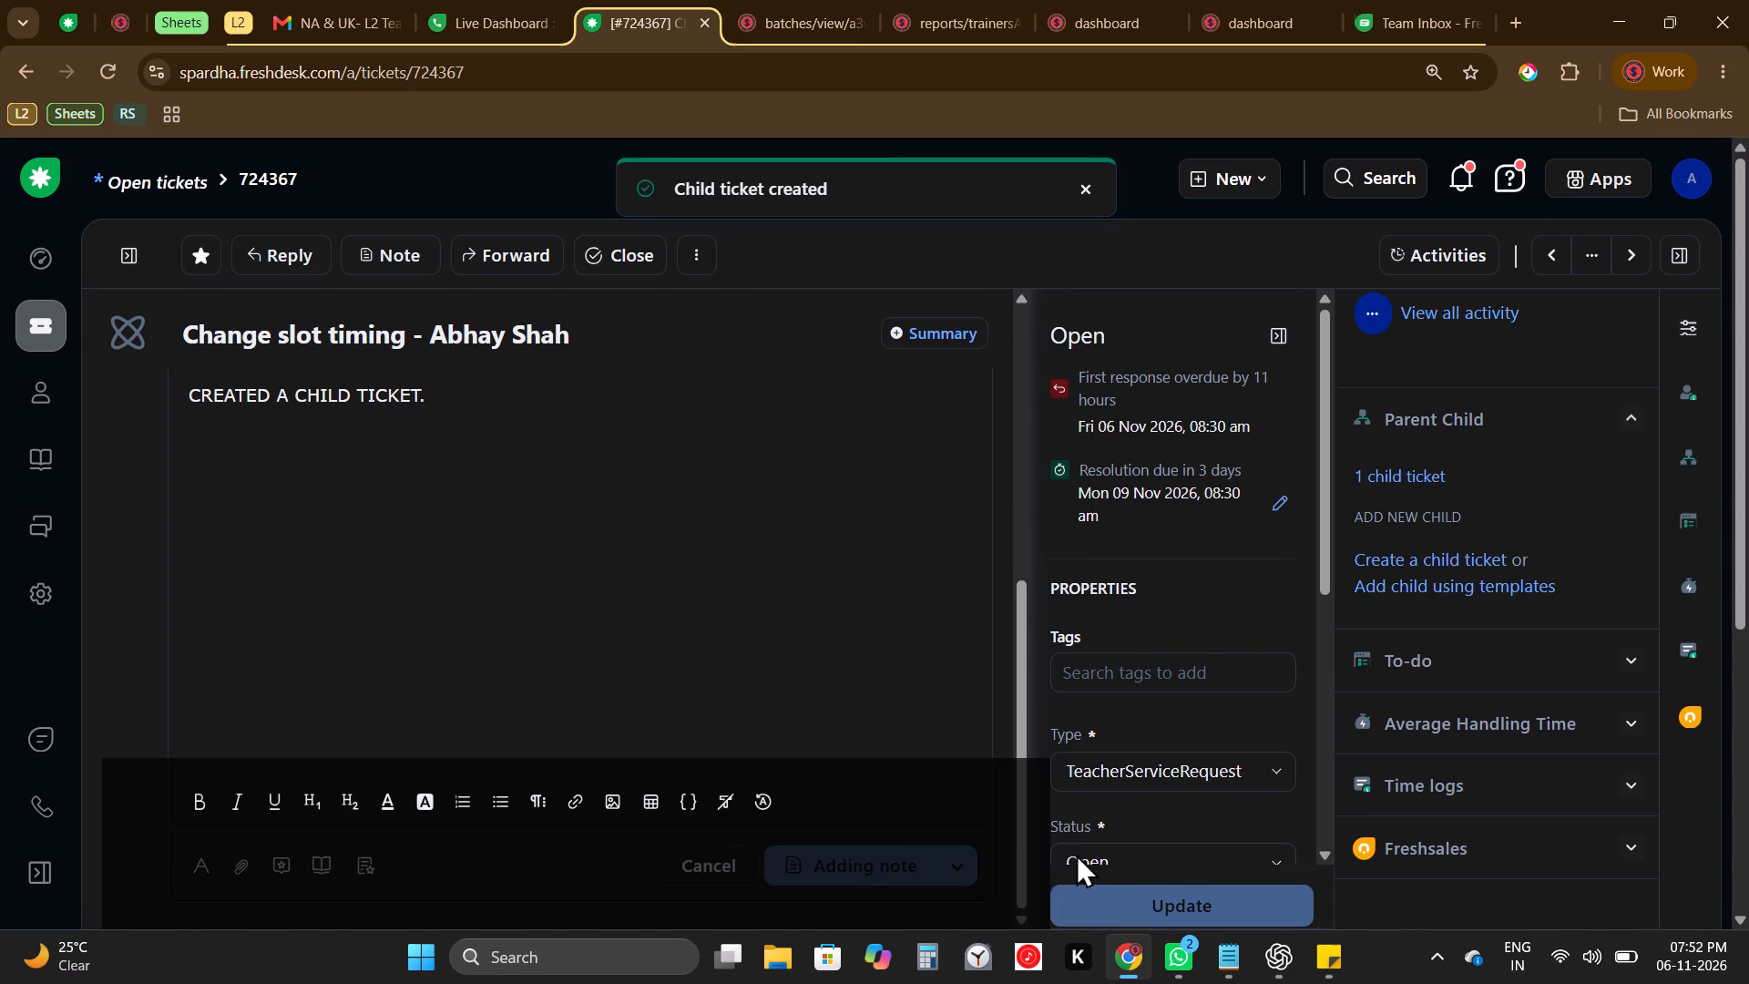
Set ticket #724367's status to Waiting on Customer and update its properties.
click(1182, 859)
click(1213, 794)
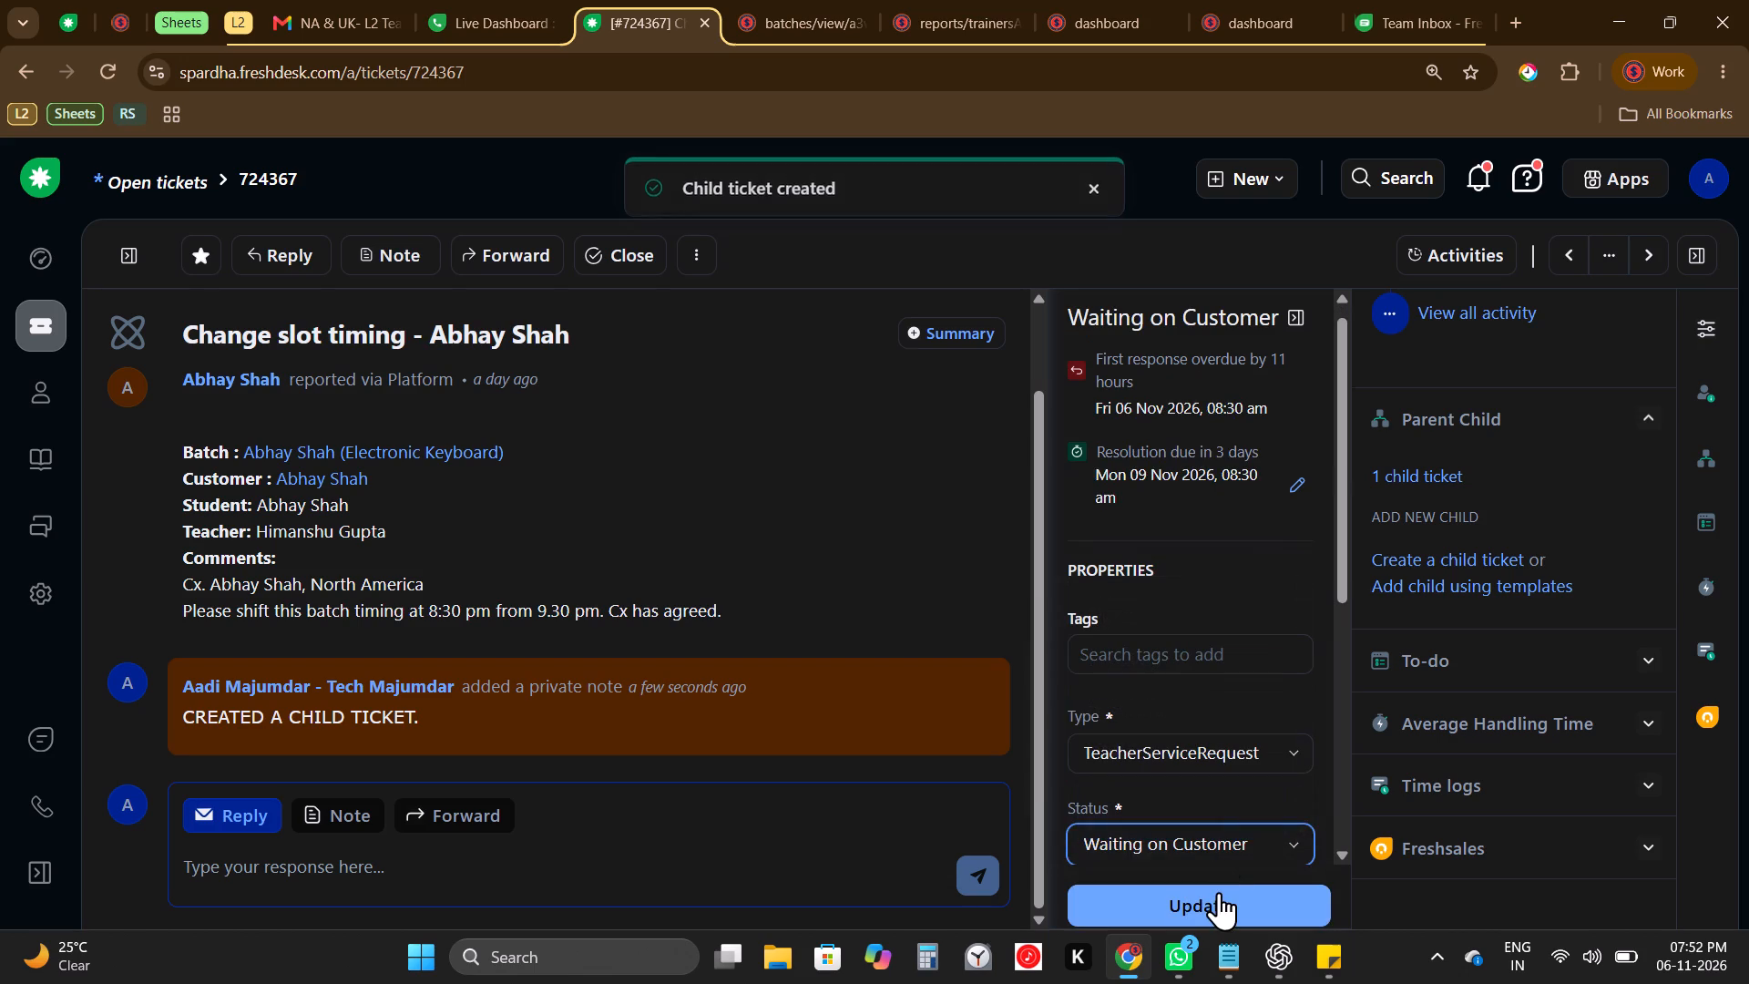
click(1219, 892)
Go to the following open ticket, #724356, about batch session feedback for a teacher.
click(1638, 236)
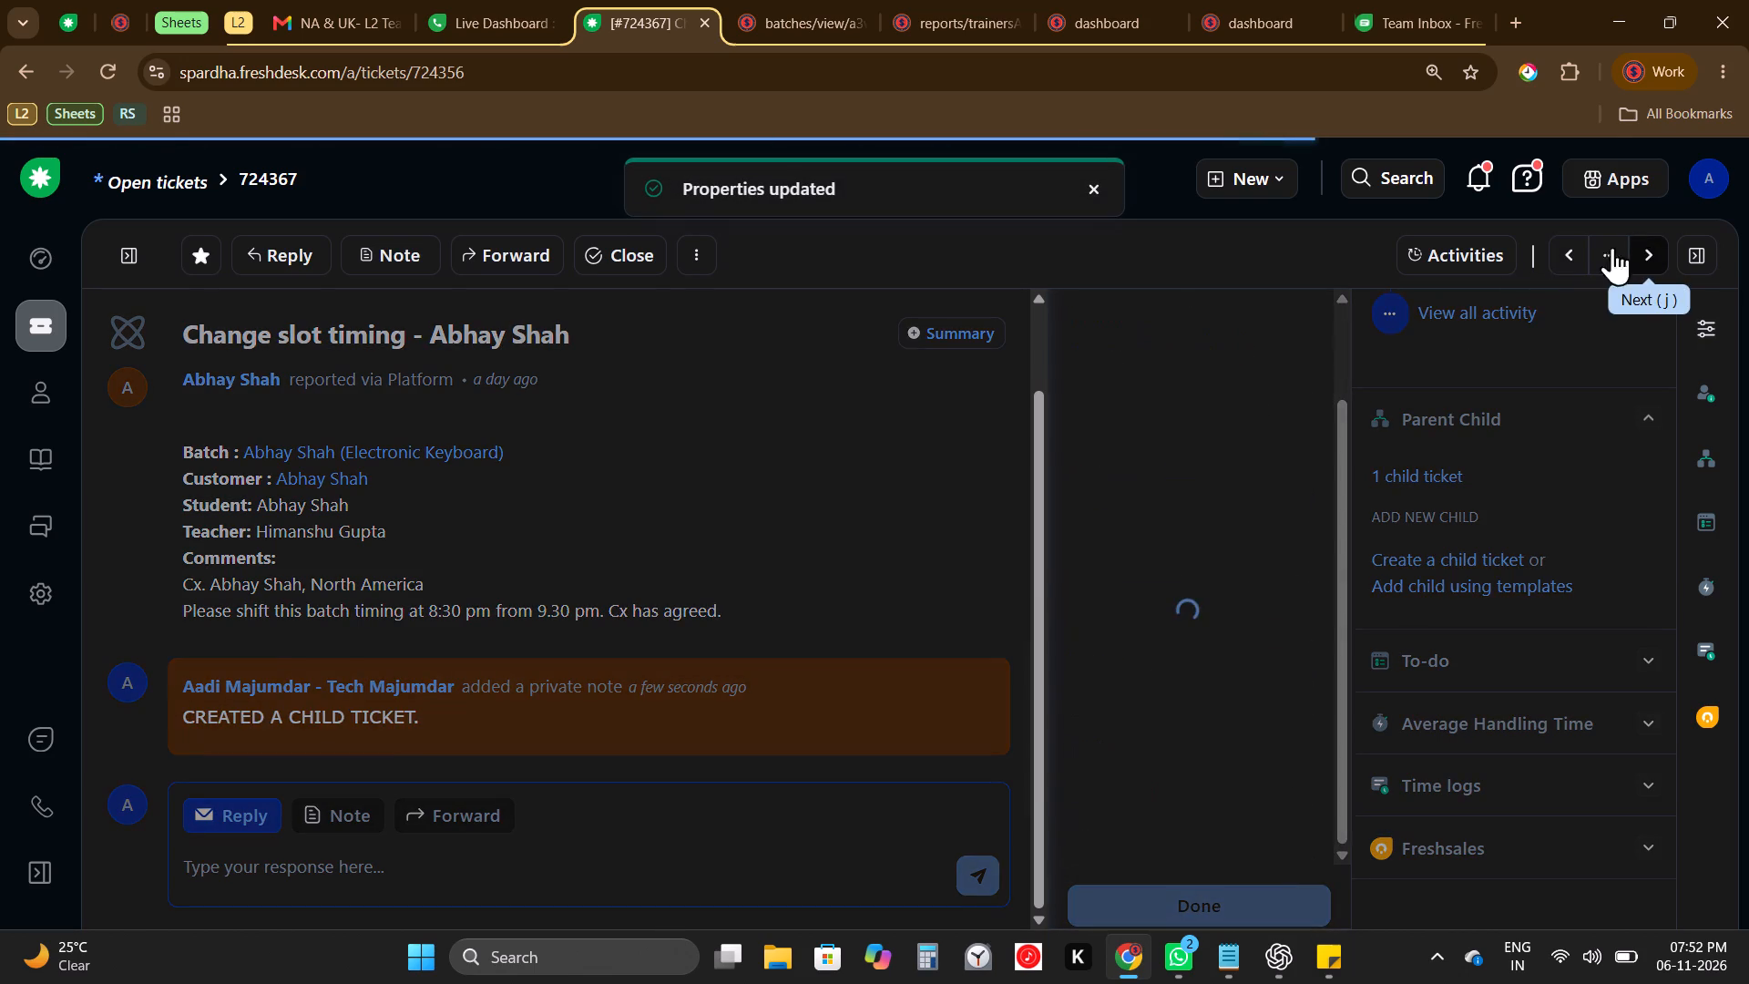
click(711, 667)
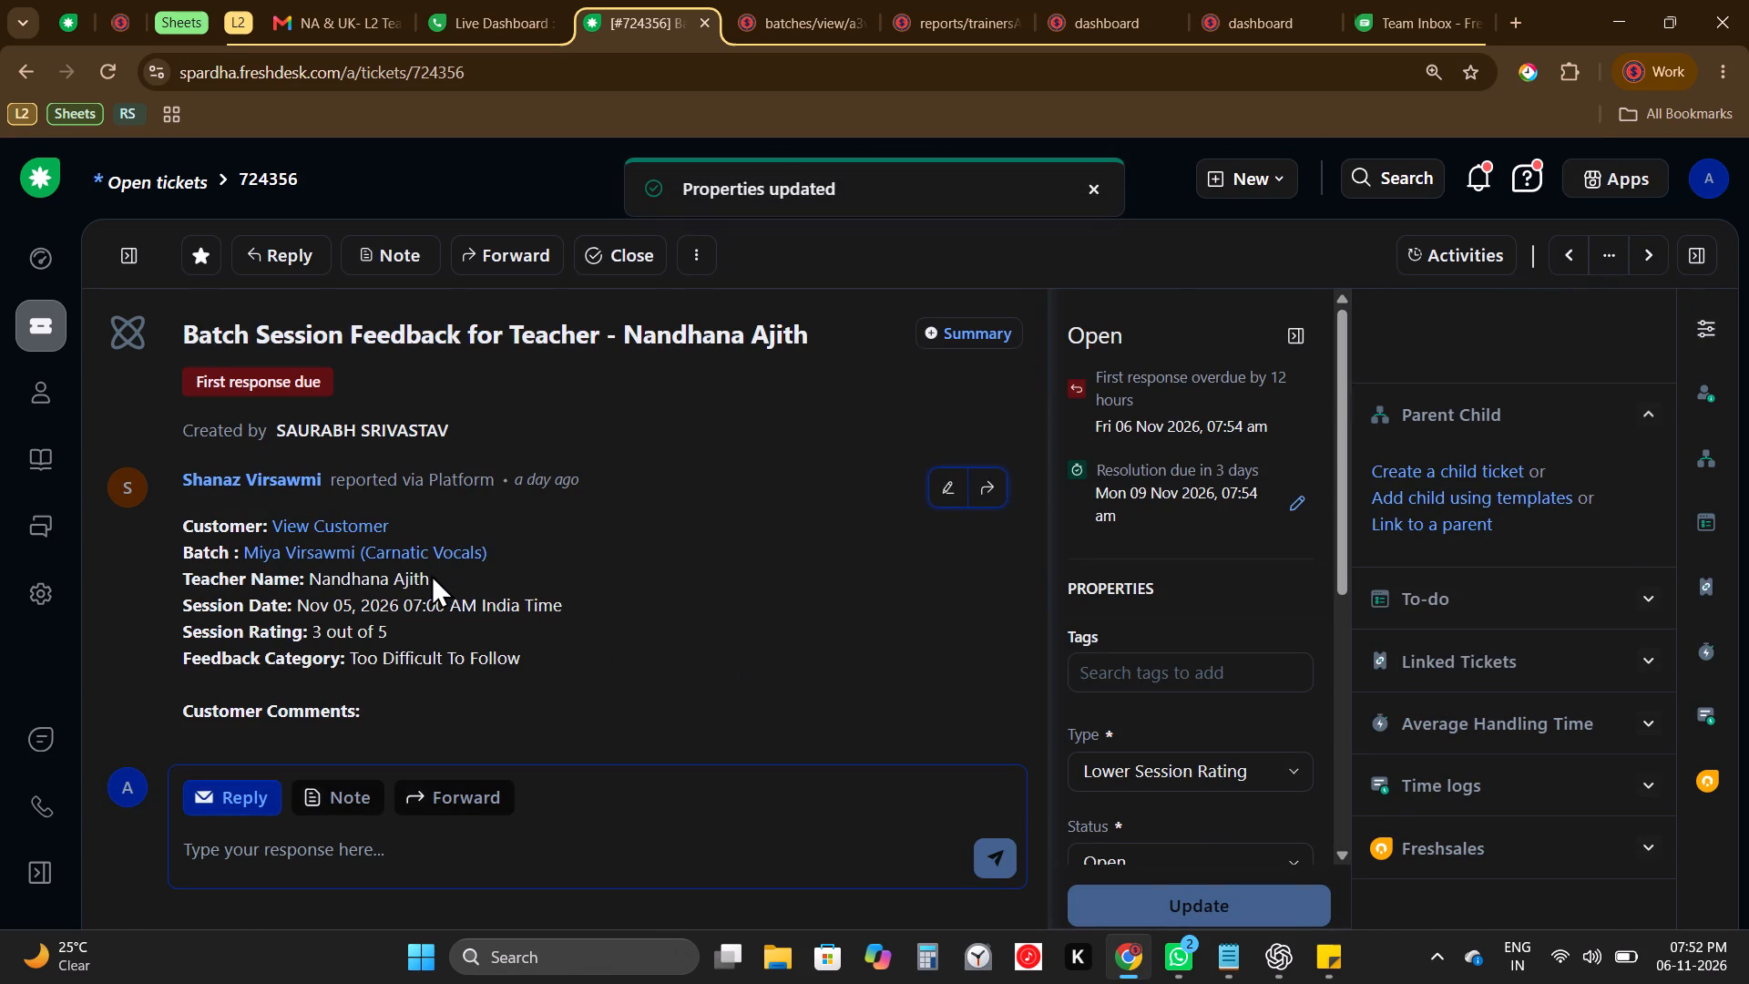
Open the batch linked in ticket #724356 and review its November and October 2026 sessions and teacher change history.
click(448, 554)
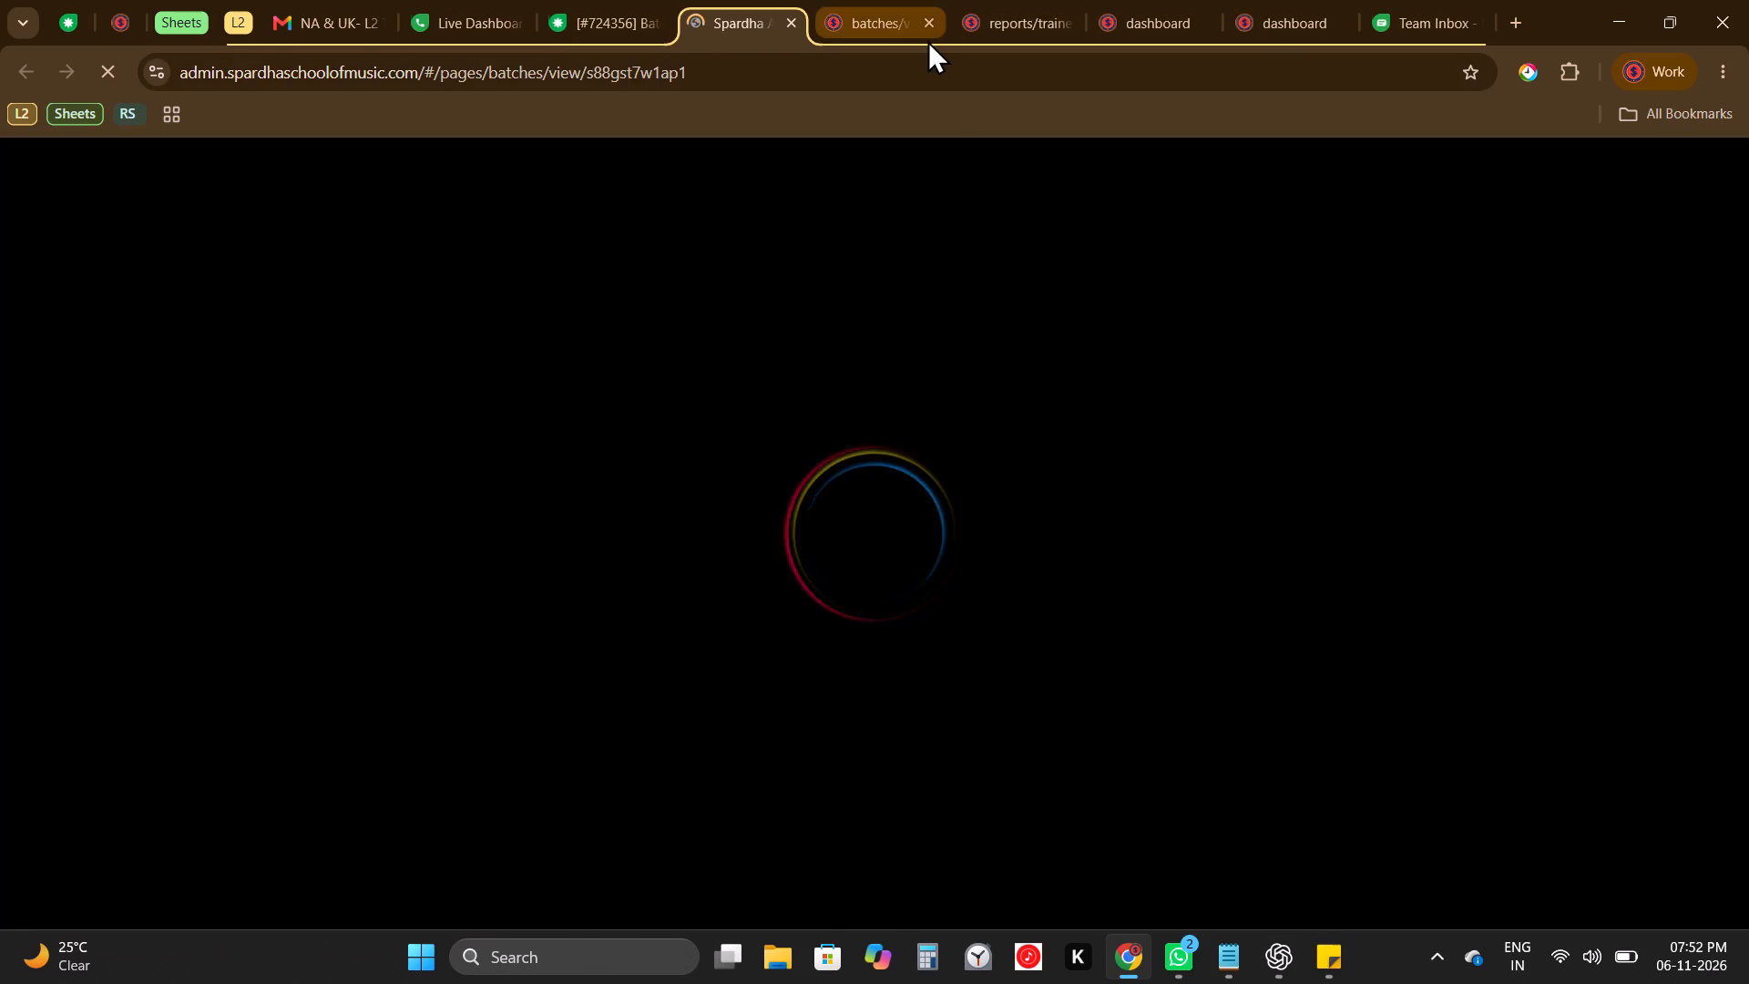
click(927, 31)
scroll(803, 438, down, 7)
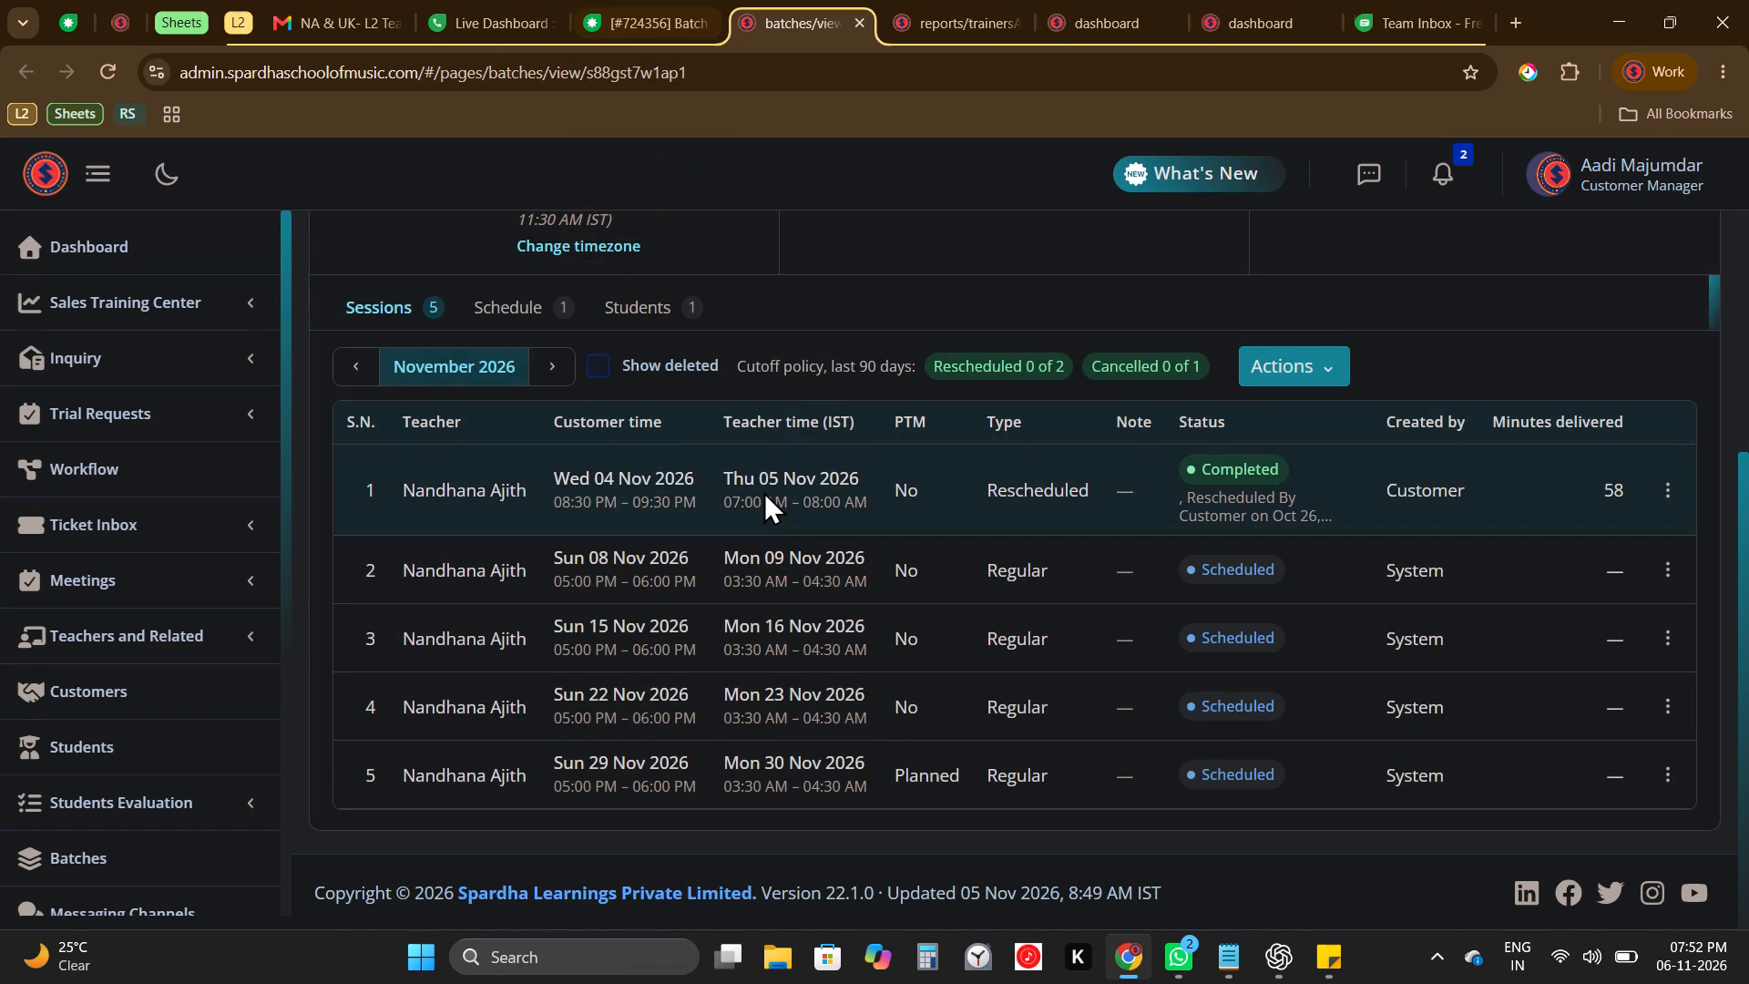
click(356, 354)
scroll(662, 319, up, 3)
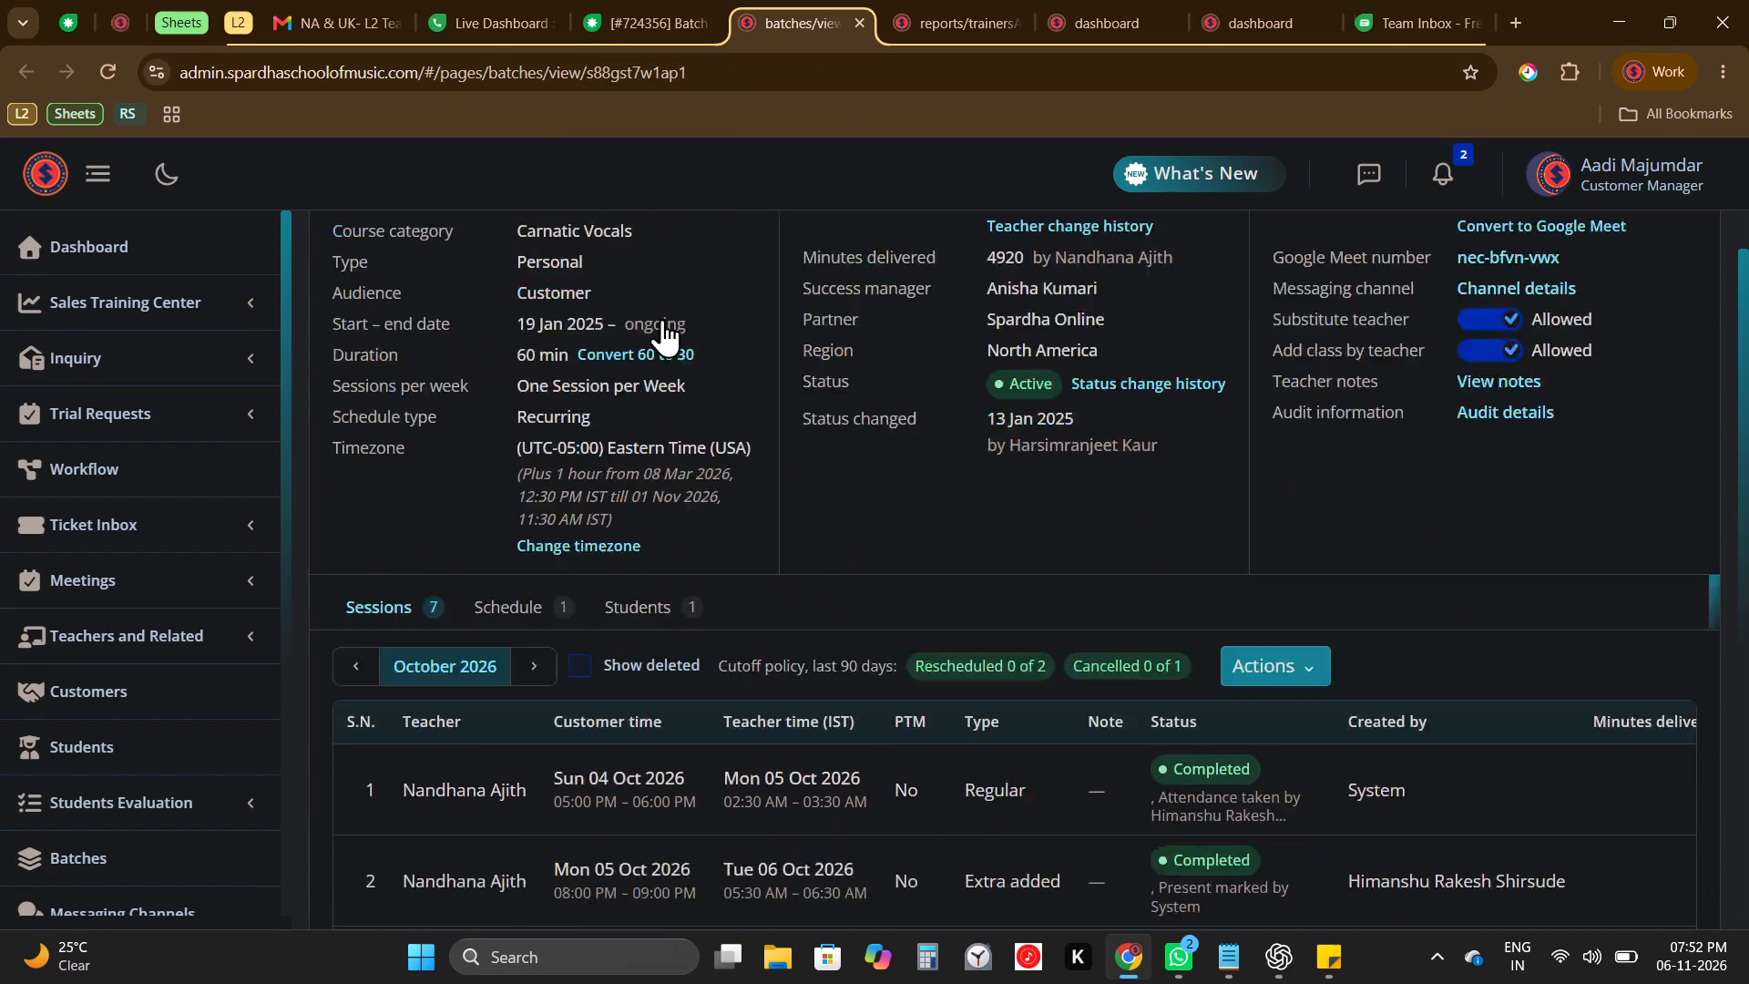
scroll(662, 319, up, 1)
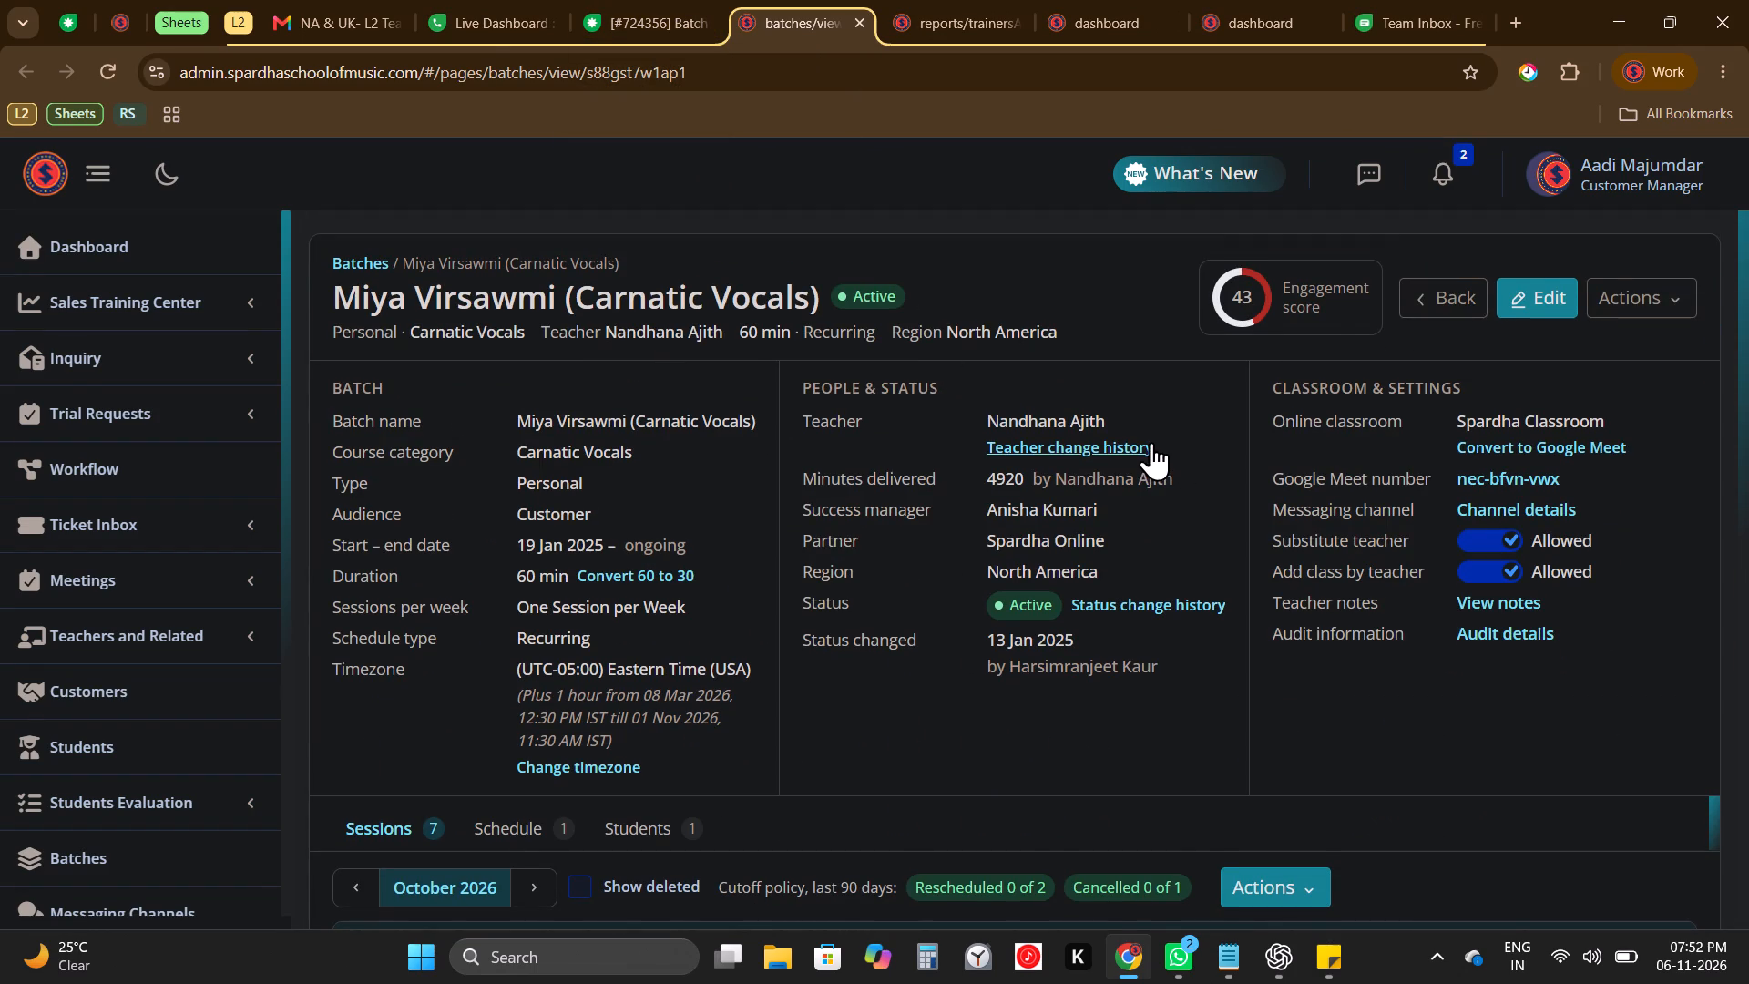
click(1151, 442)
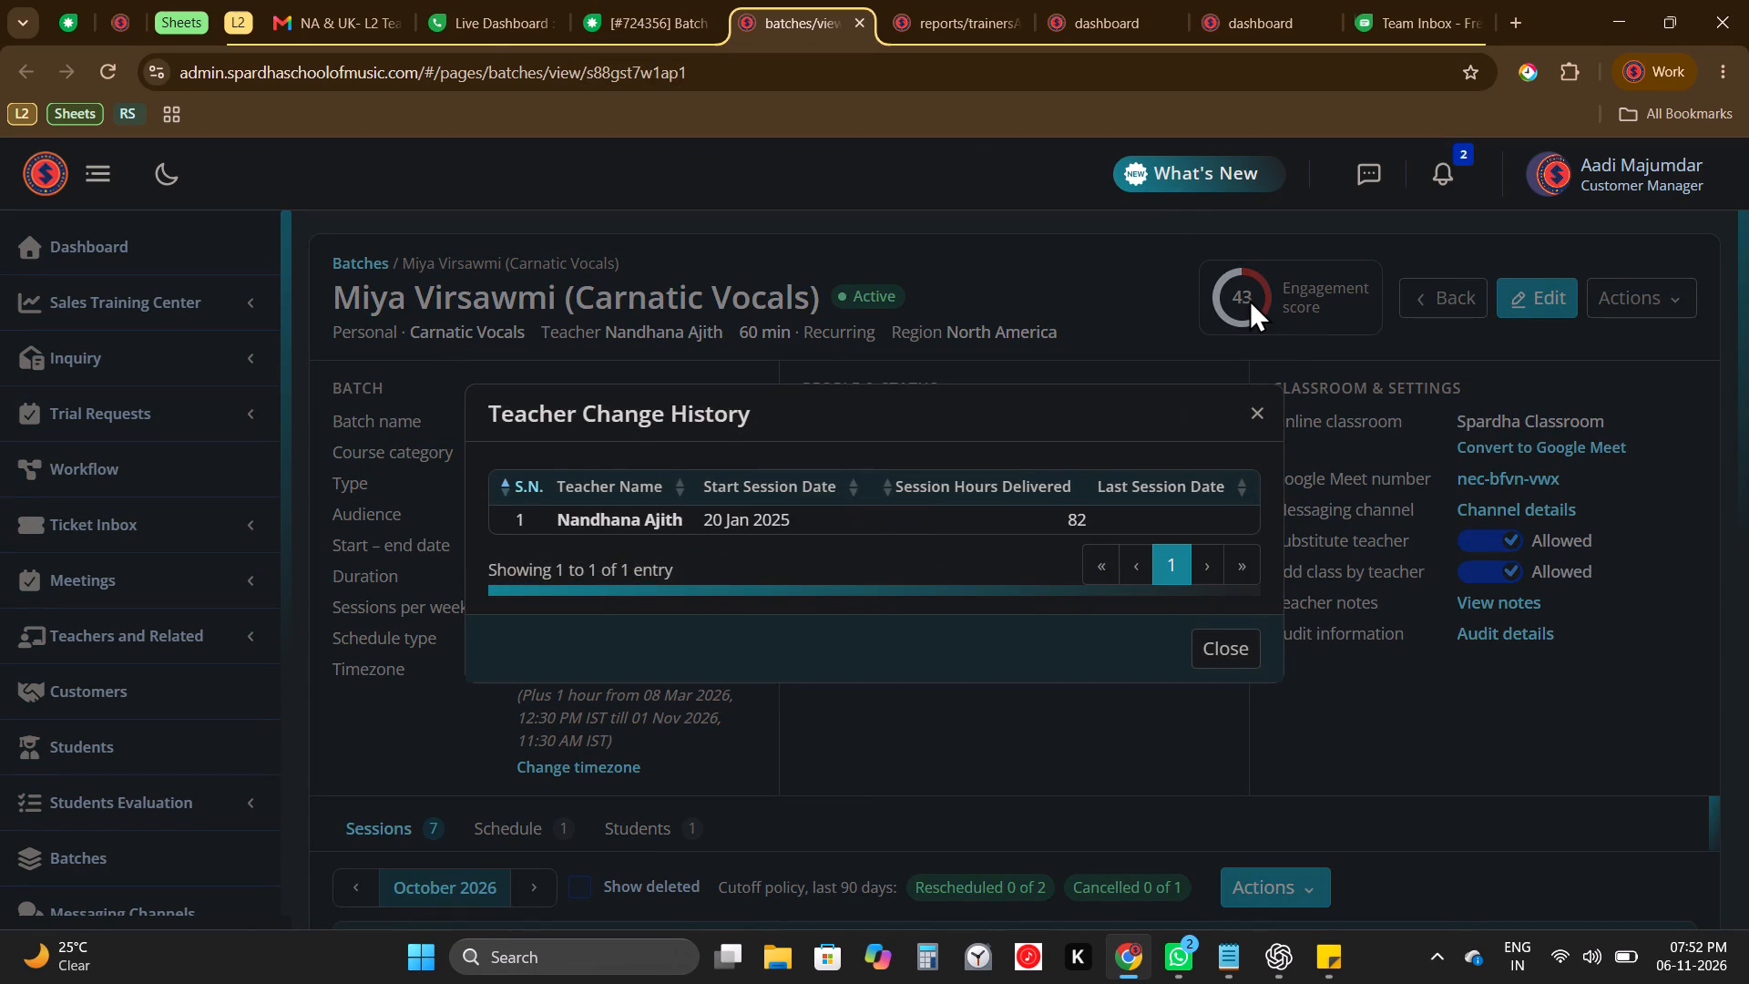
key(Escape)
click(665, 0)
click(362, 786)
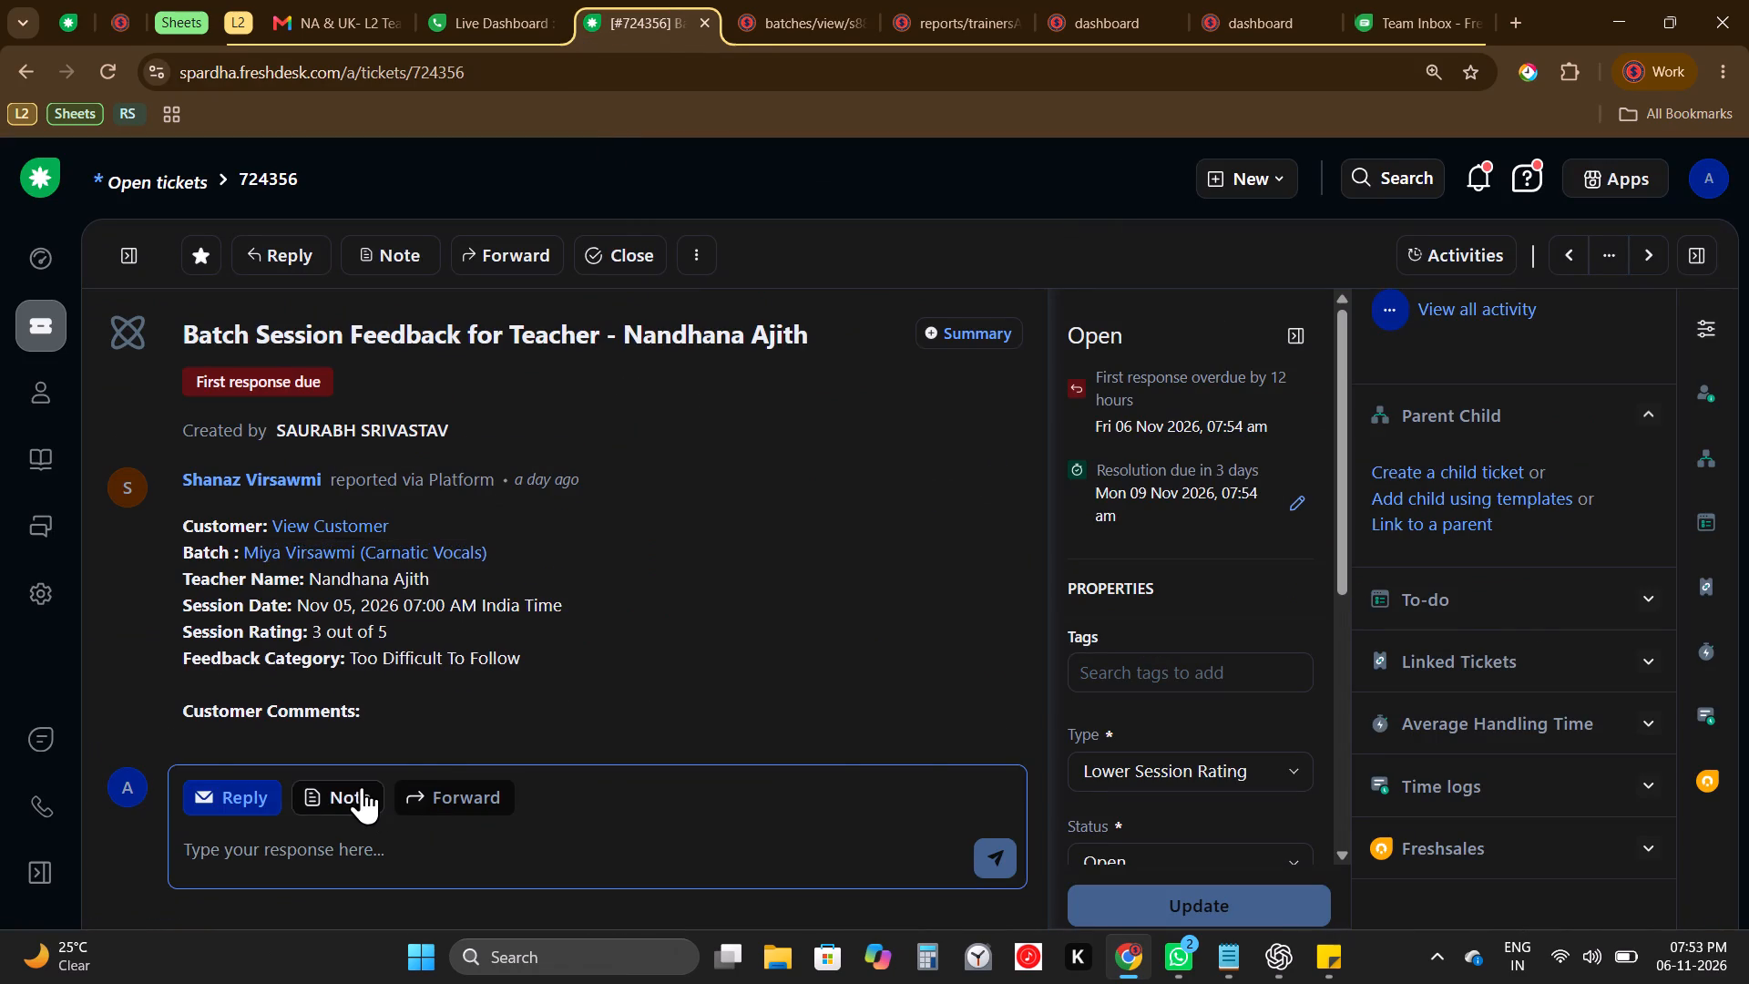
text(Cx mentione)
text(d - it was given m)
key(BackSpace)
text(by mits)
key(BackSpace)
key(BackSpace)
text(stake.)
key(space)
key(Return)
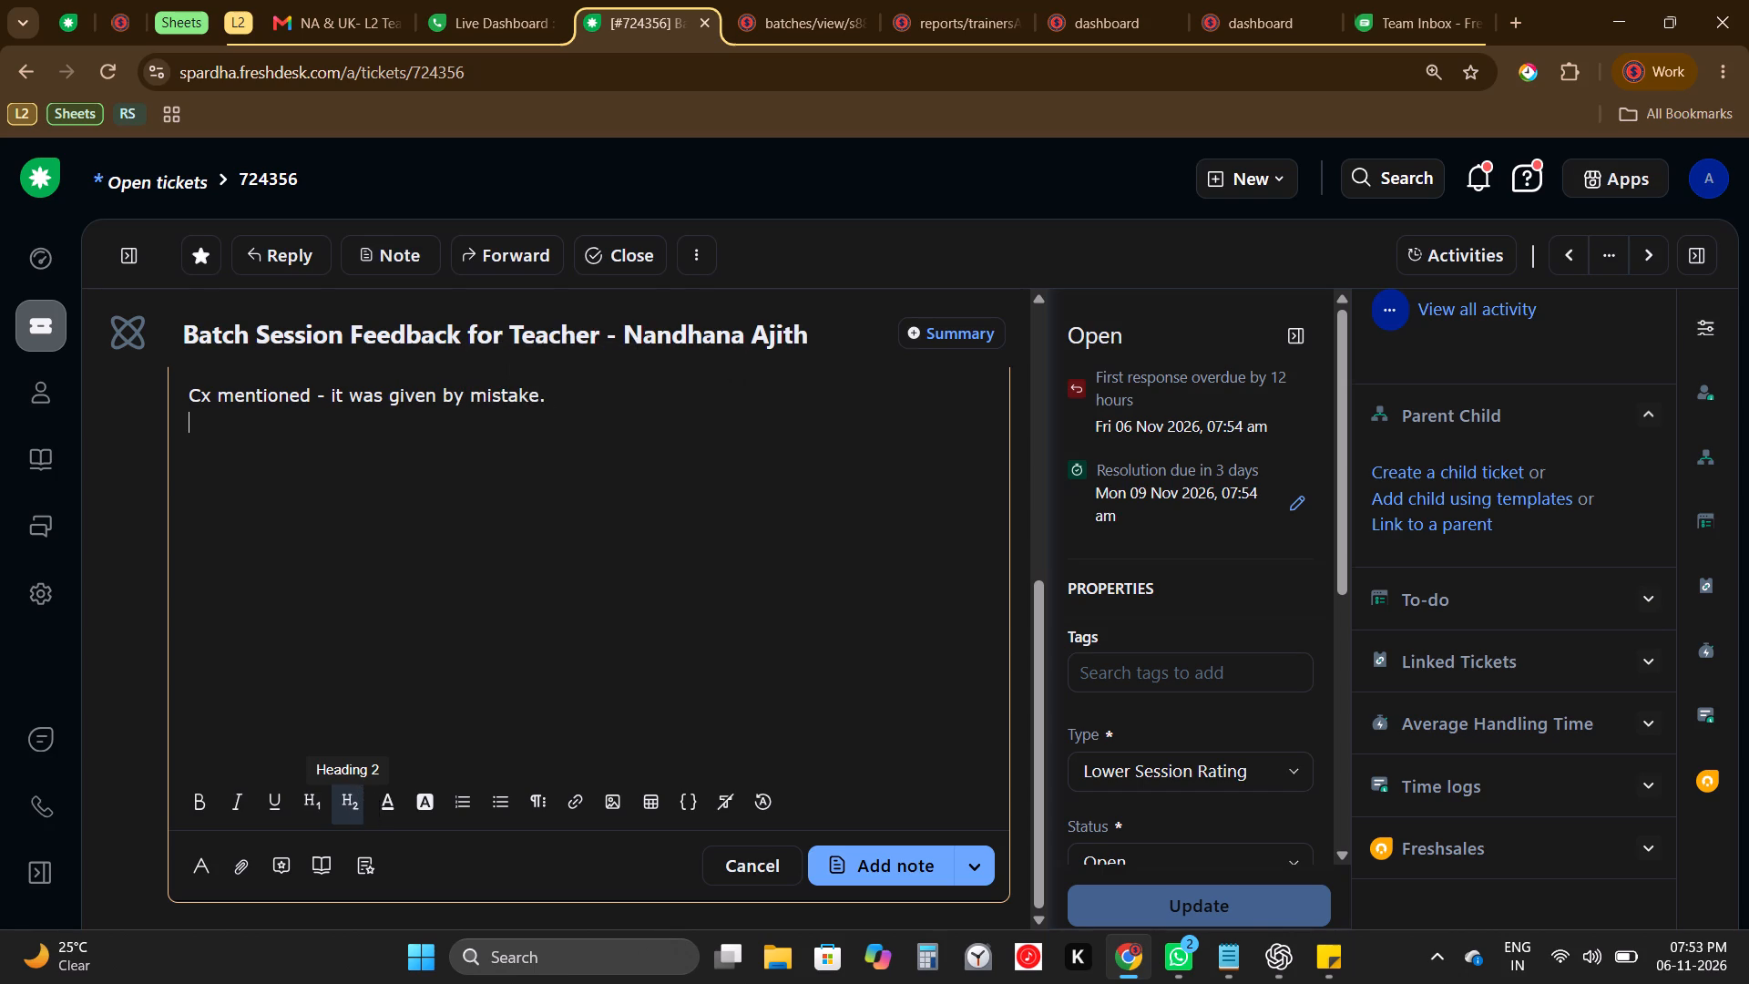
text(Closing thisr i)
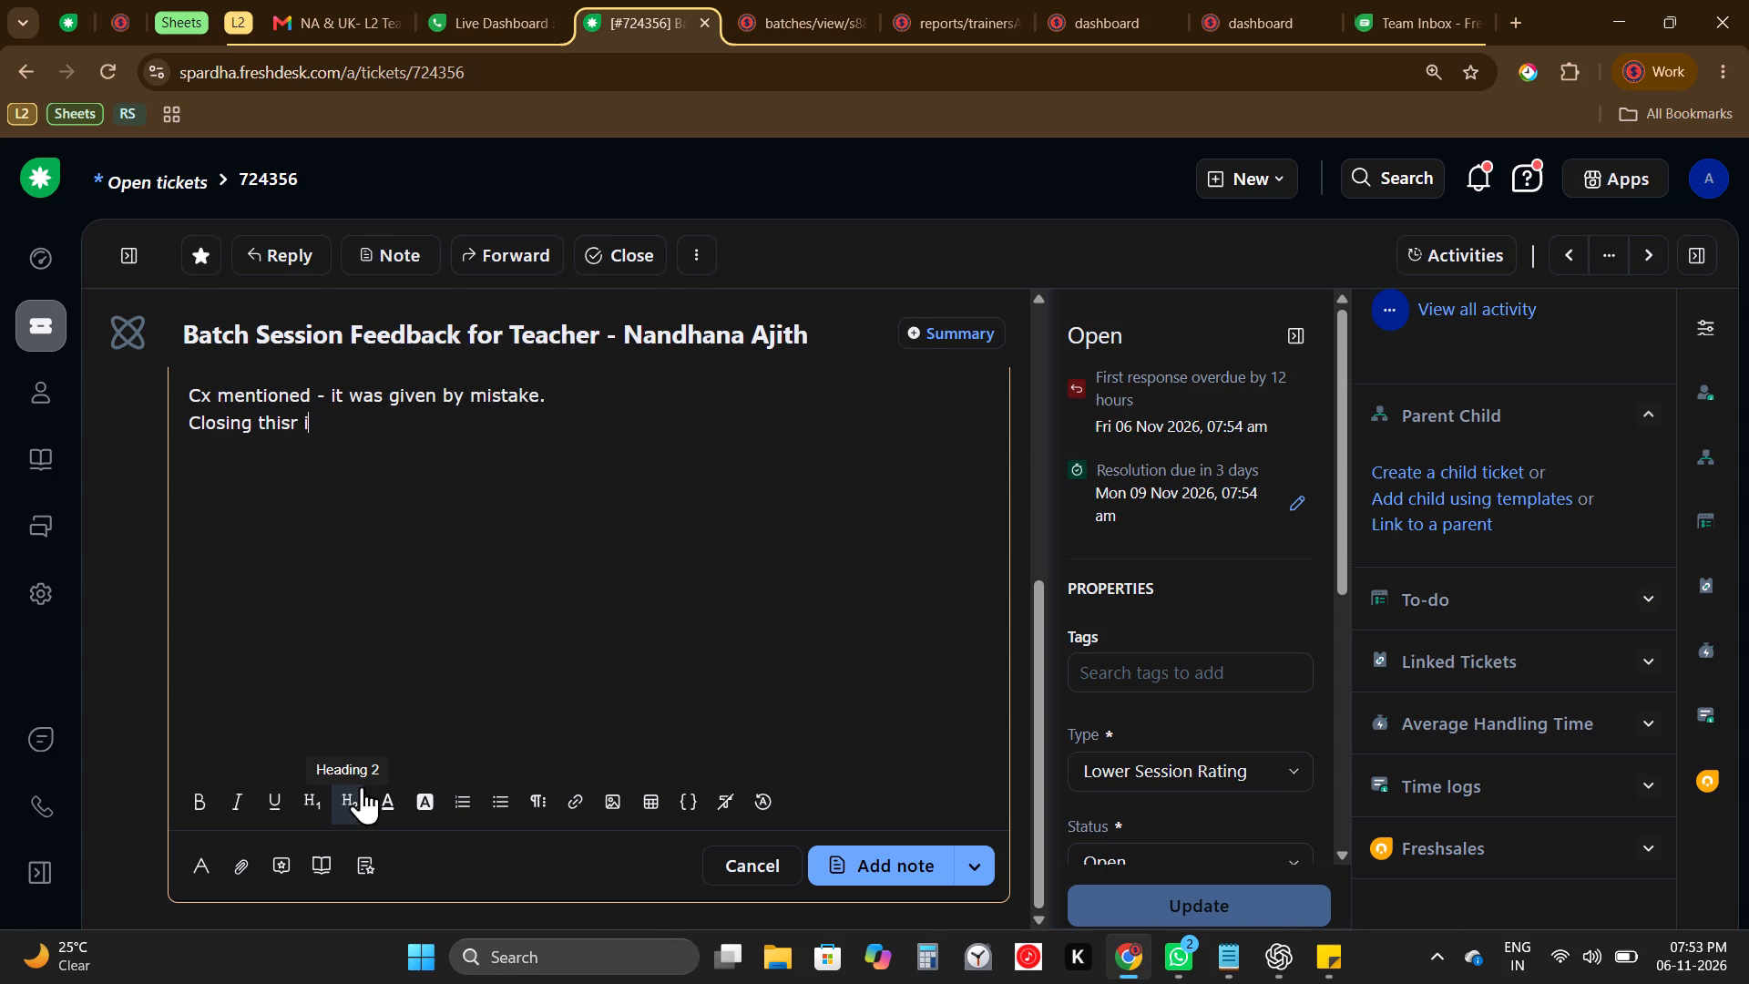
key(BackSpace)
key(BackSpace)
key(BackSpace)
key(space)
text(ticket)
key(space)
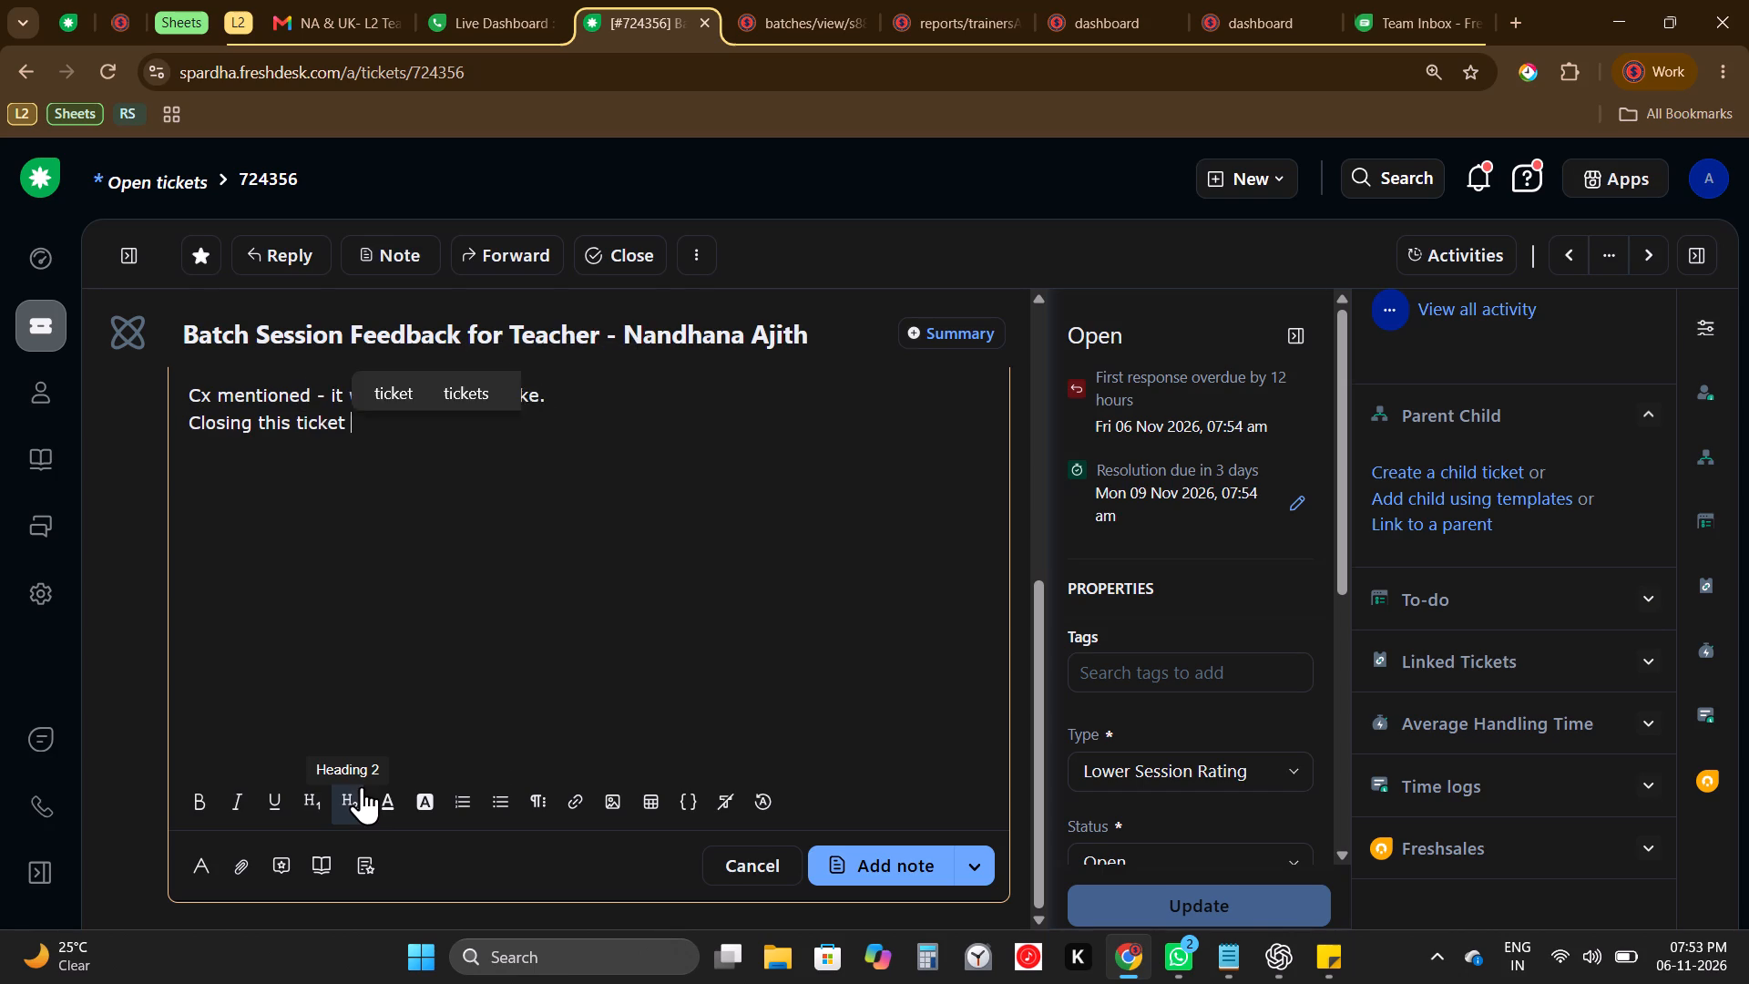
Copy the full text of the note for reuse and add the note to ticket #724356.
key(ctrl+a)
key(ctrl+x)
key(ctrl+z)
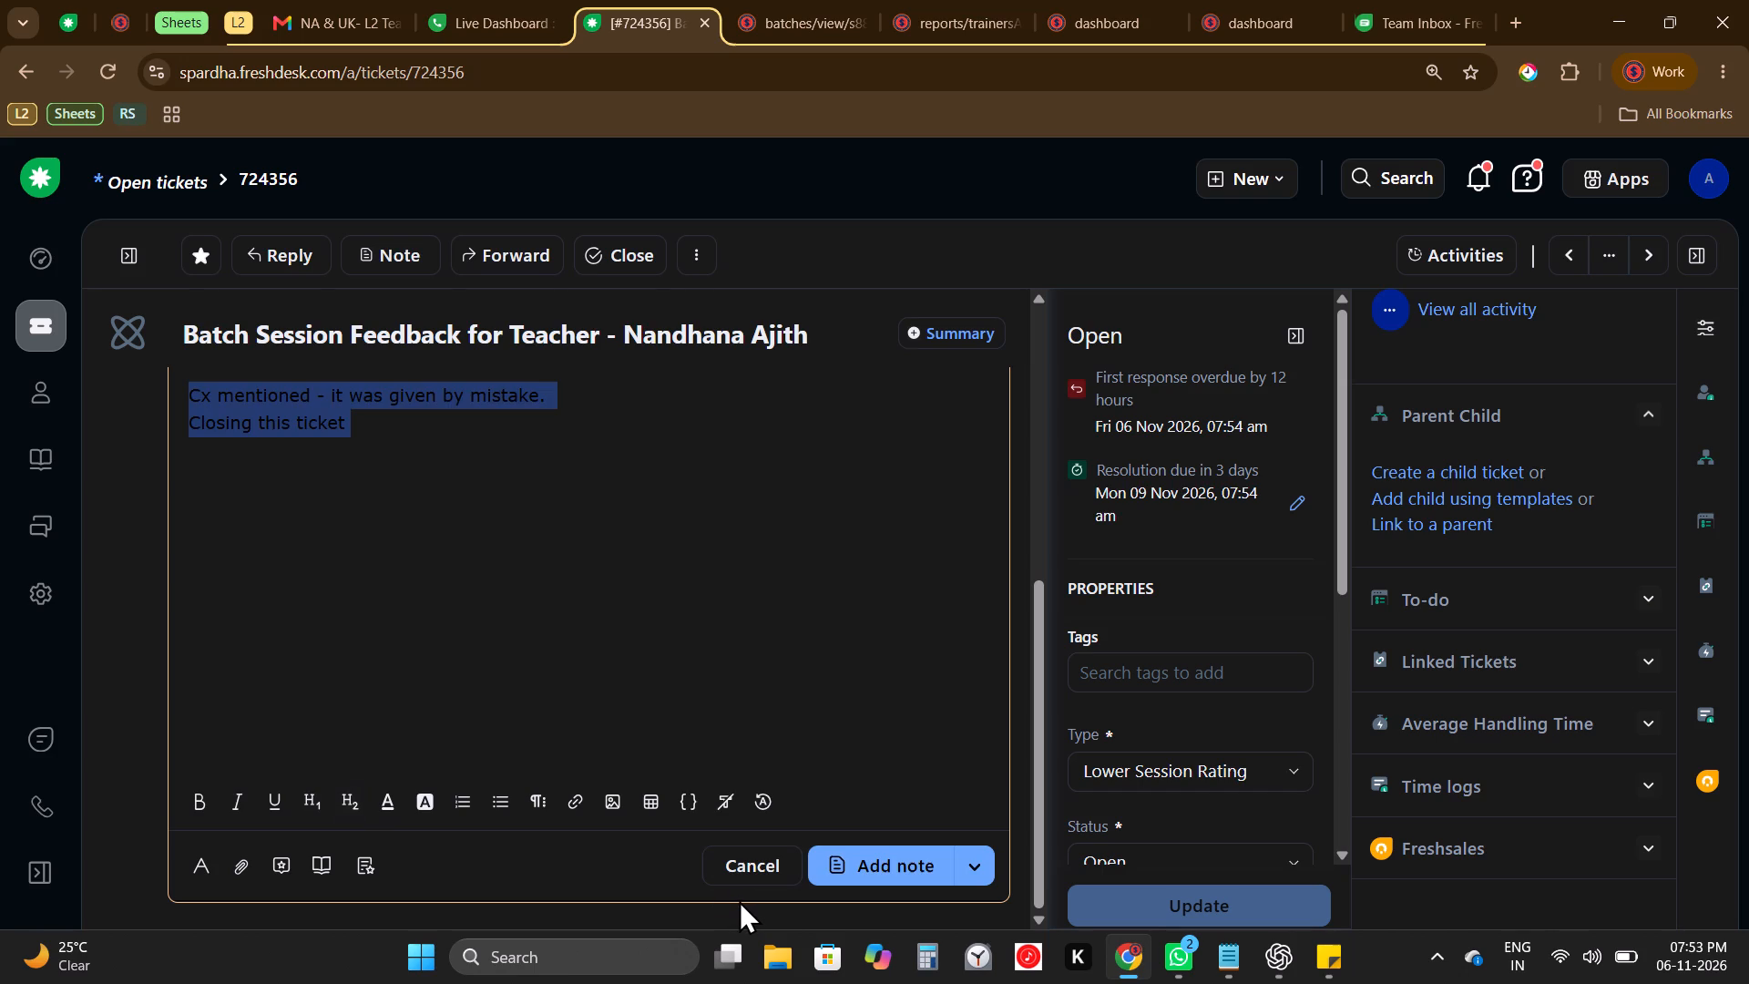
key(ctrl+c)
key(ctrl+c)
click(850, 886)
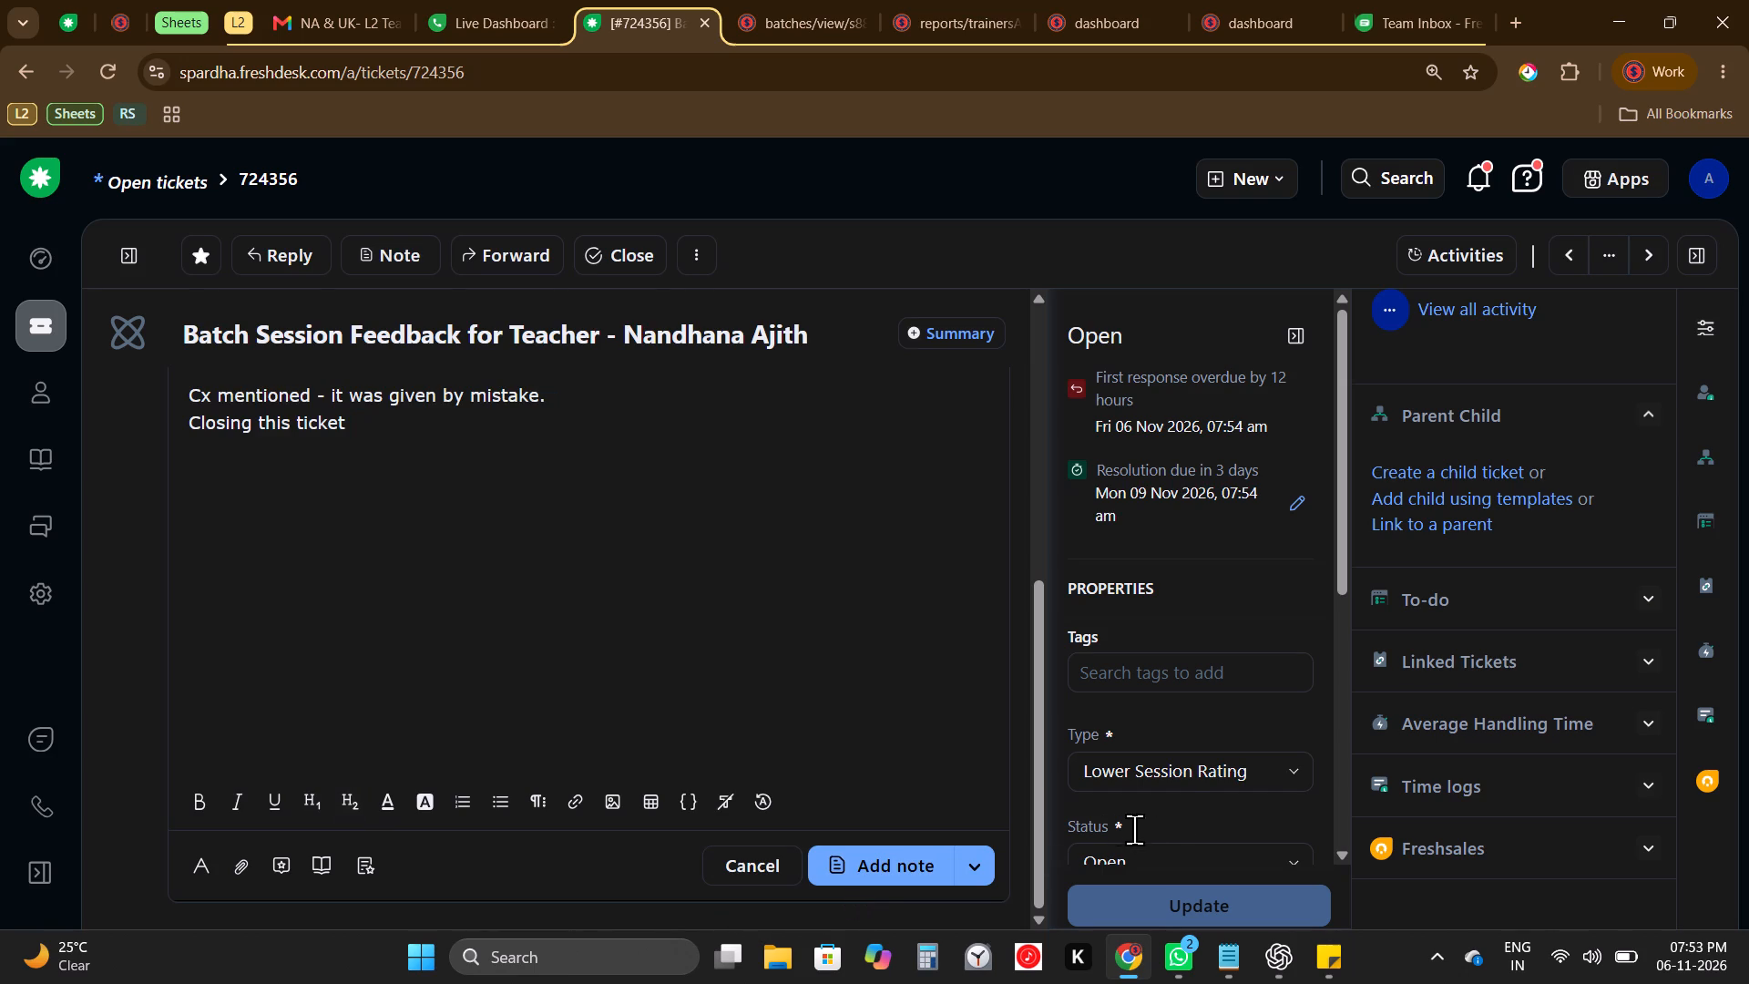
click(893, 845)
drag(893, 845, 911, 873)
click(911, 873)
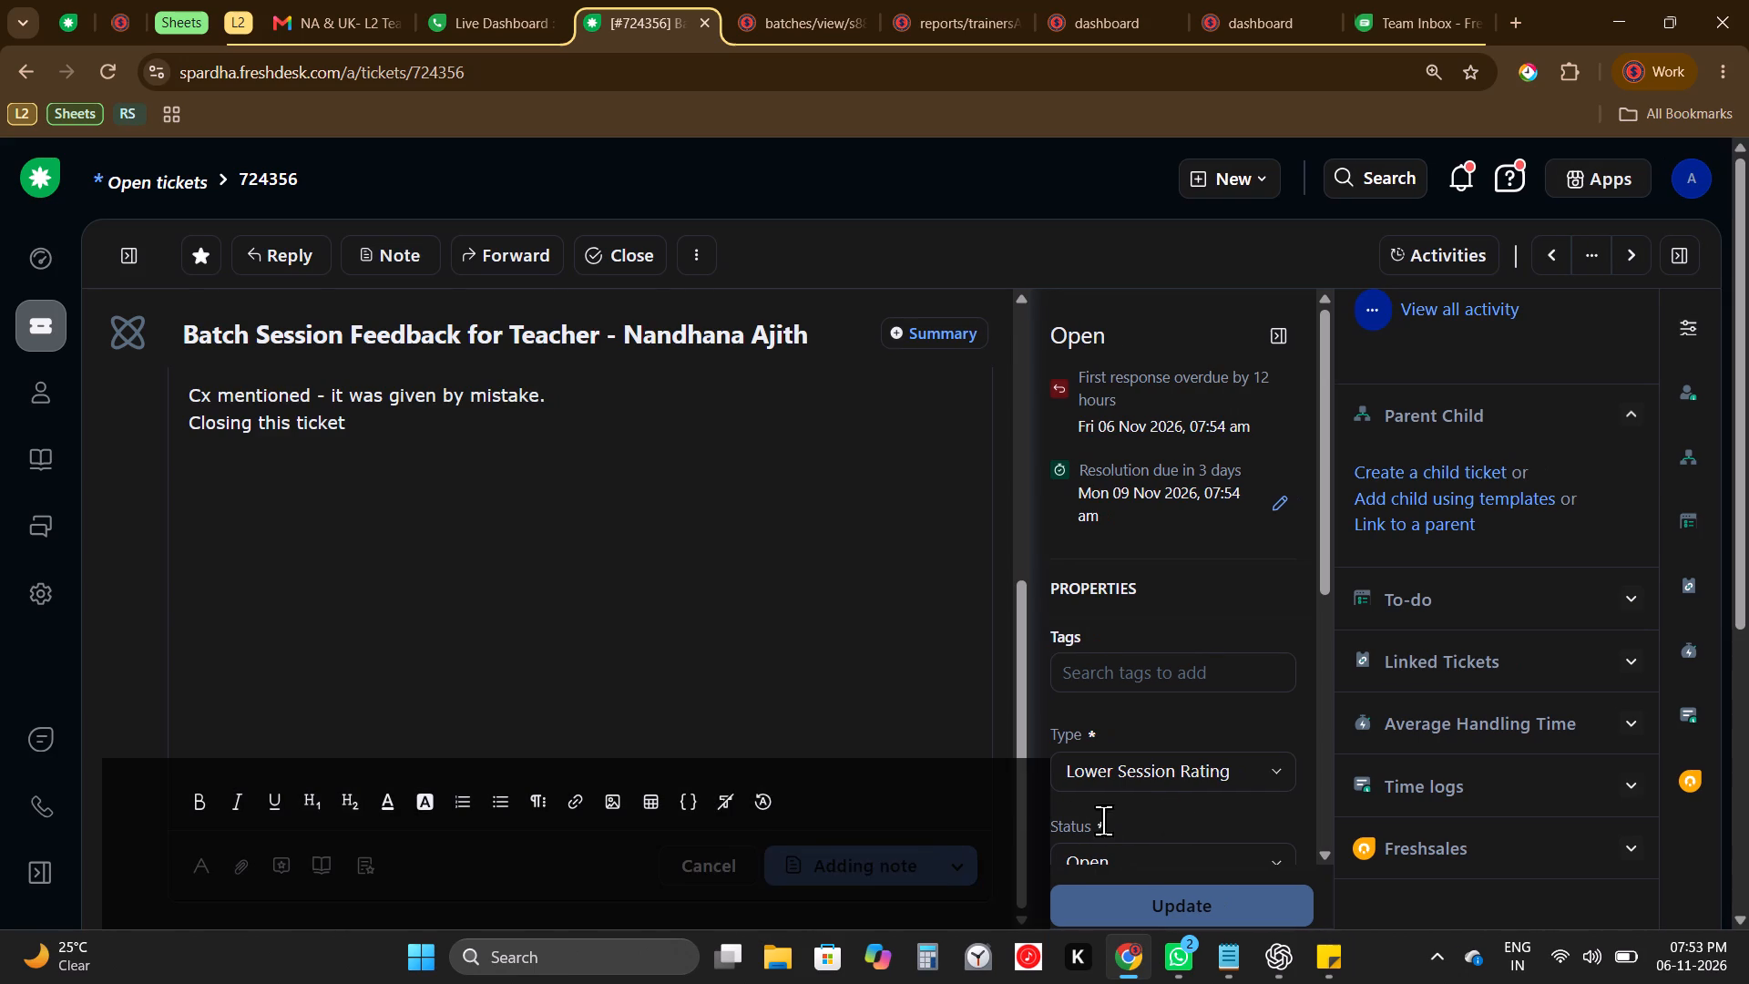
Set ticket #724356's type to Feature Request and status to Closed, and update its properties.
click(1173, 786)
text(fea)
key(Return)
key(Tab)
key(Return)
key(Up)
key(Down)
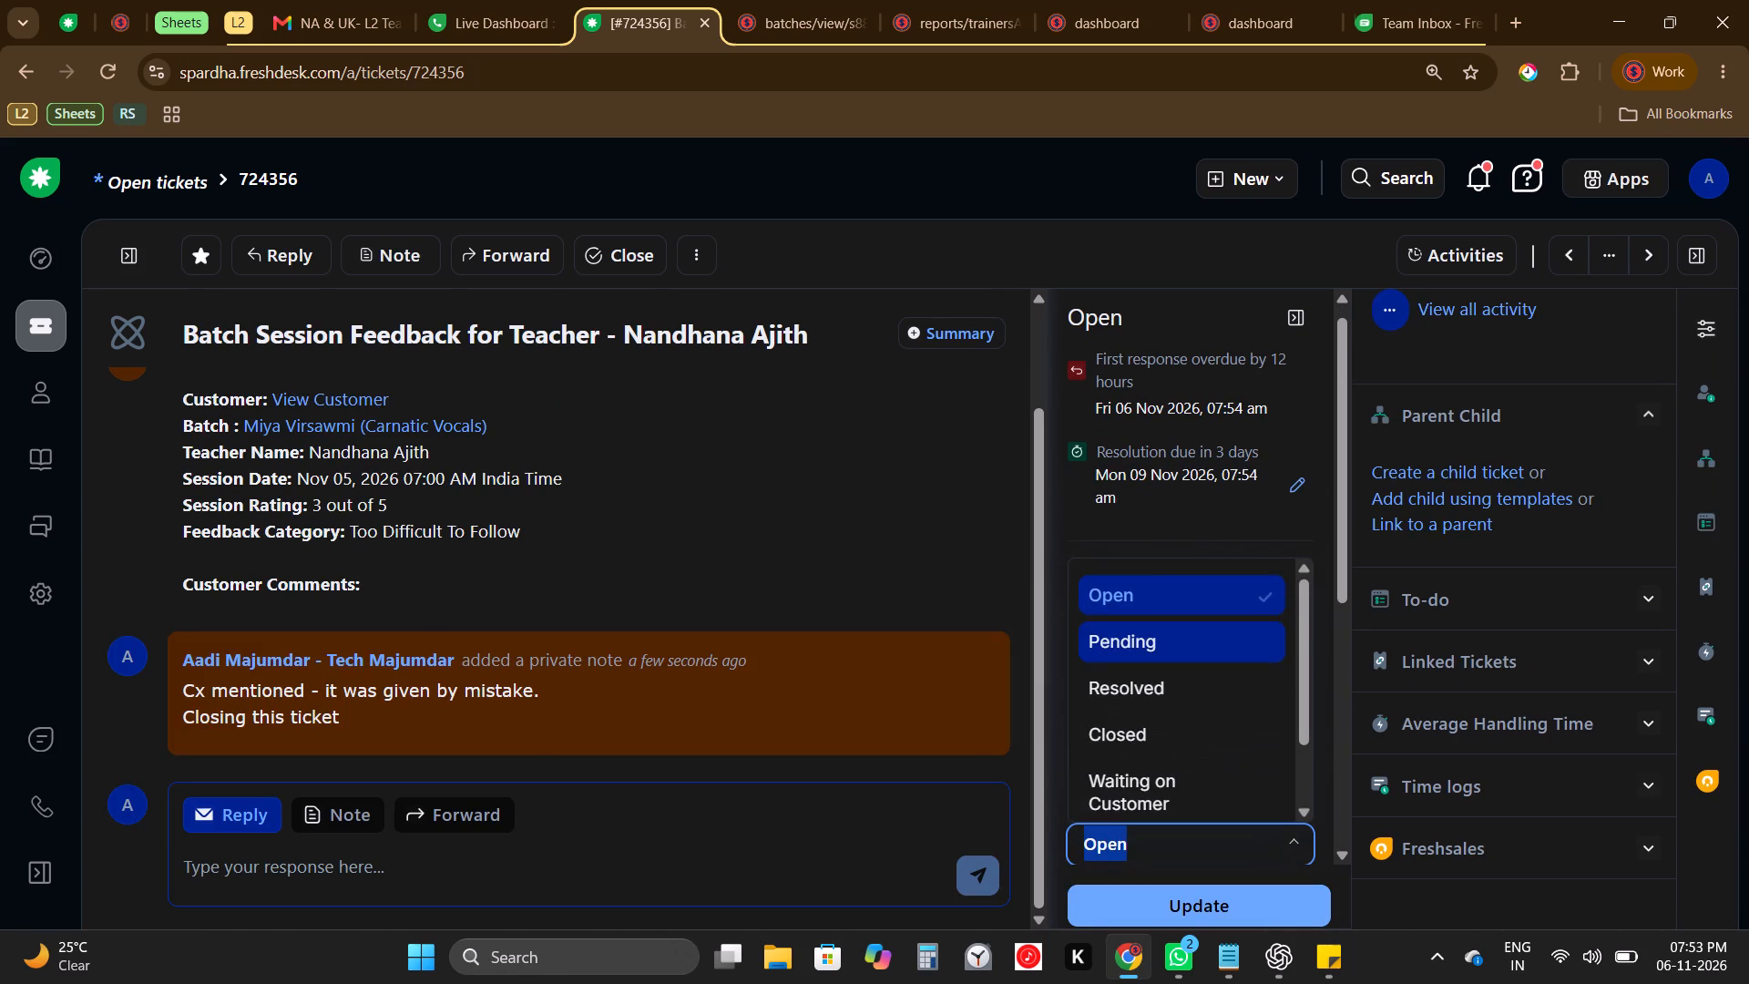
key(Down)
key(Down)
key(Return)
click(1256, 922)
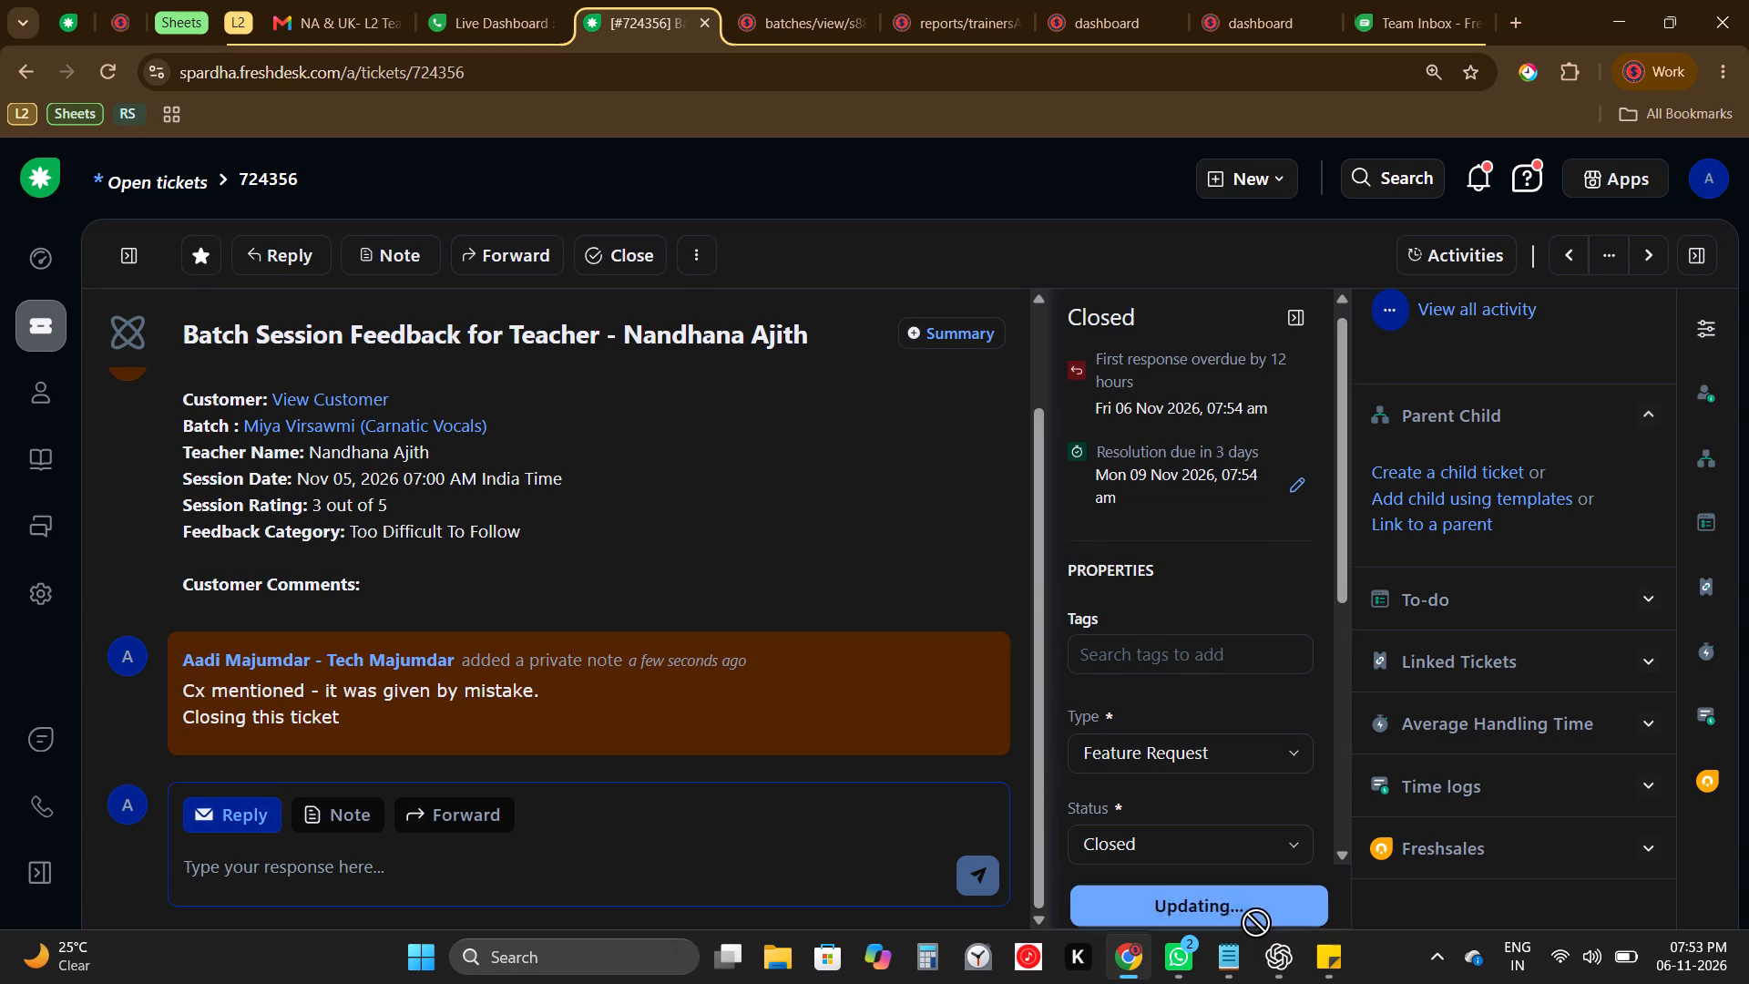
Switch to Notepad and paste the copied closing note below the referral message's signature.
click(1240, 945)
click(1110, 726)
key(Return)
key(Return)
key(Return)
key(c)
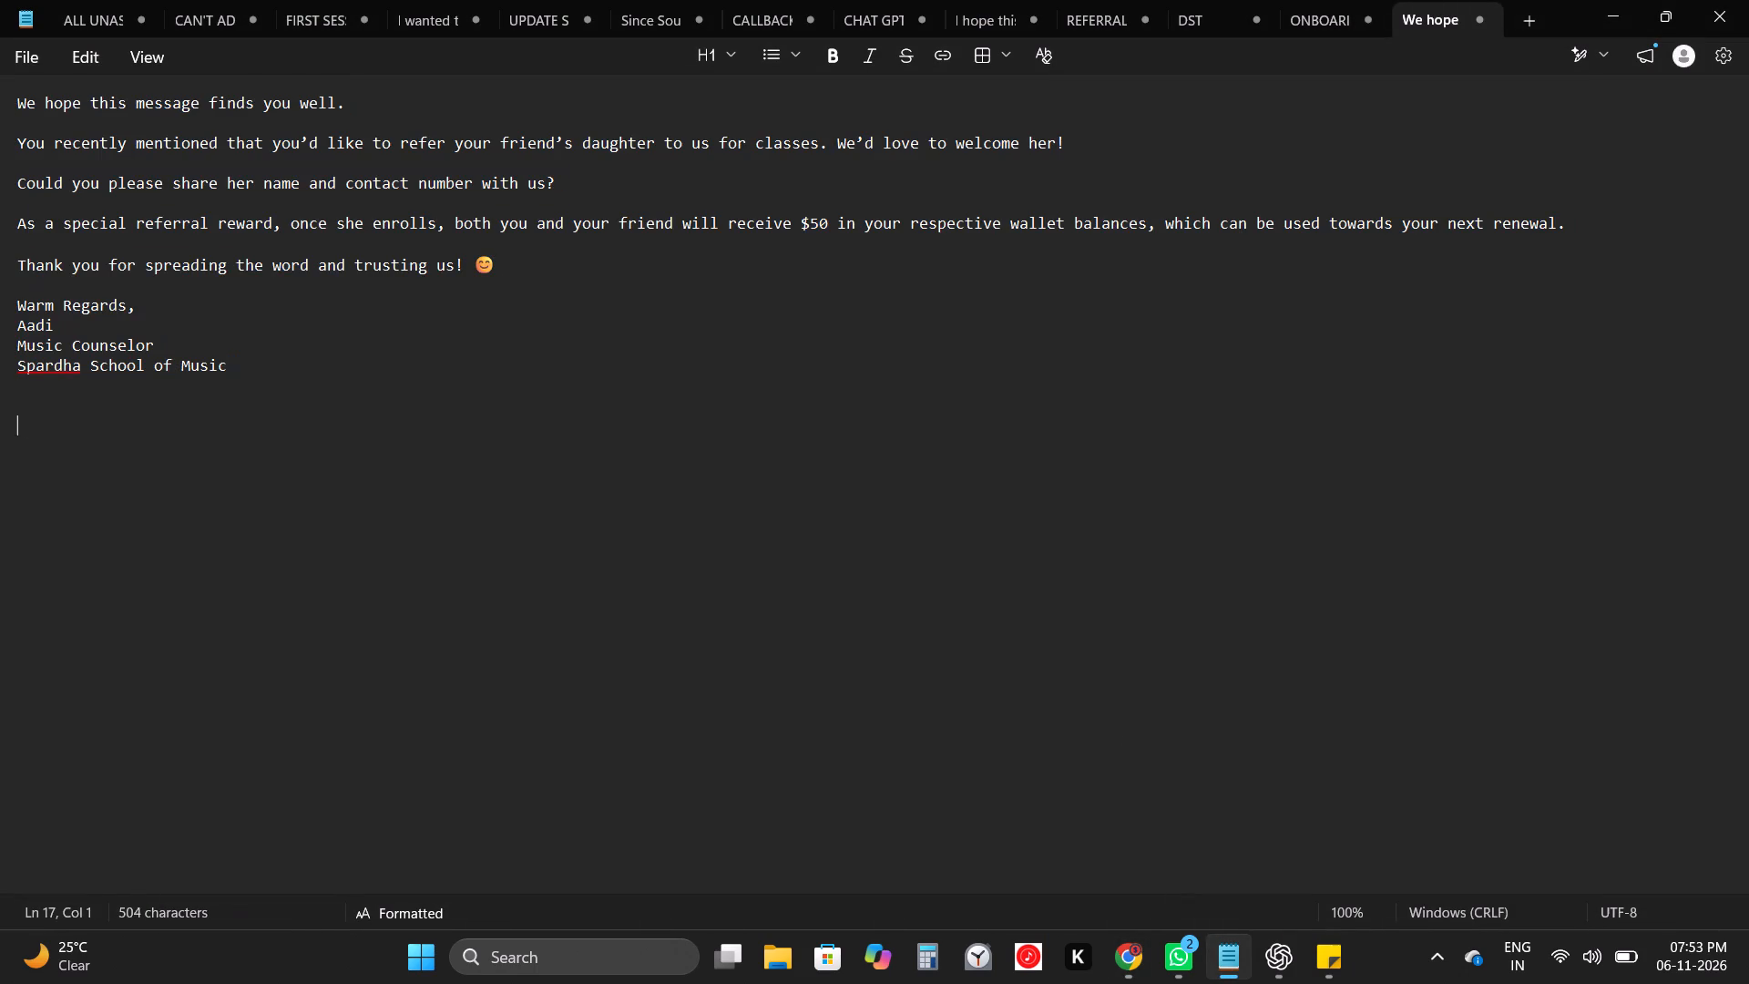
key(BackSpace)
key(ctrl+v)
ctrl+scroll(1110, 726, up, 4)
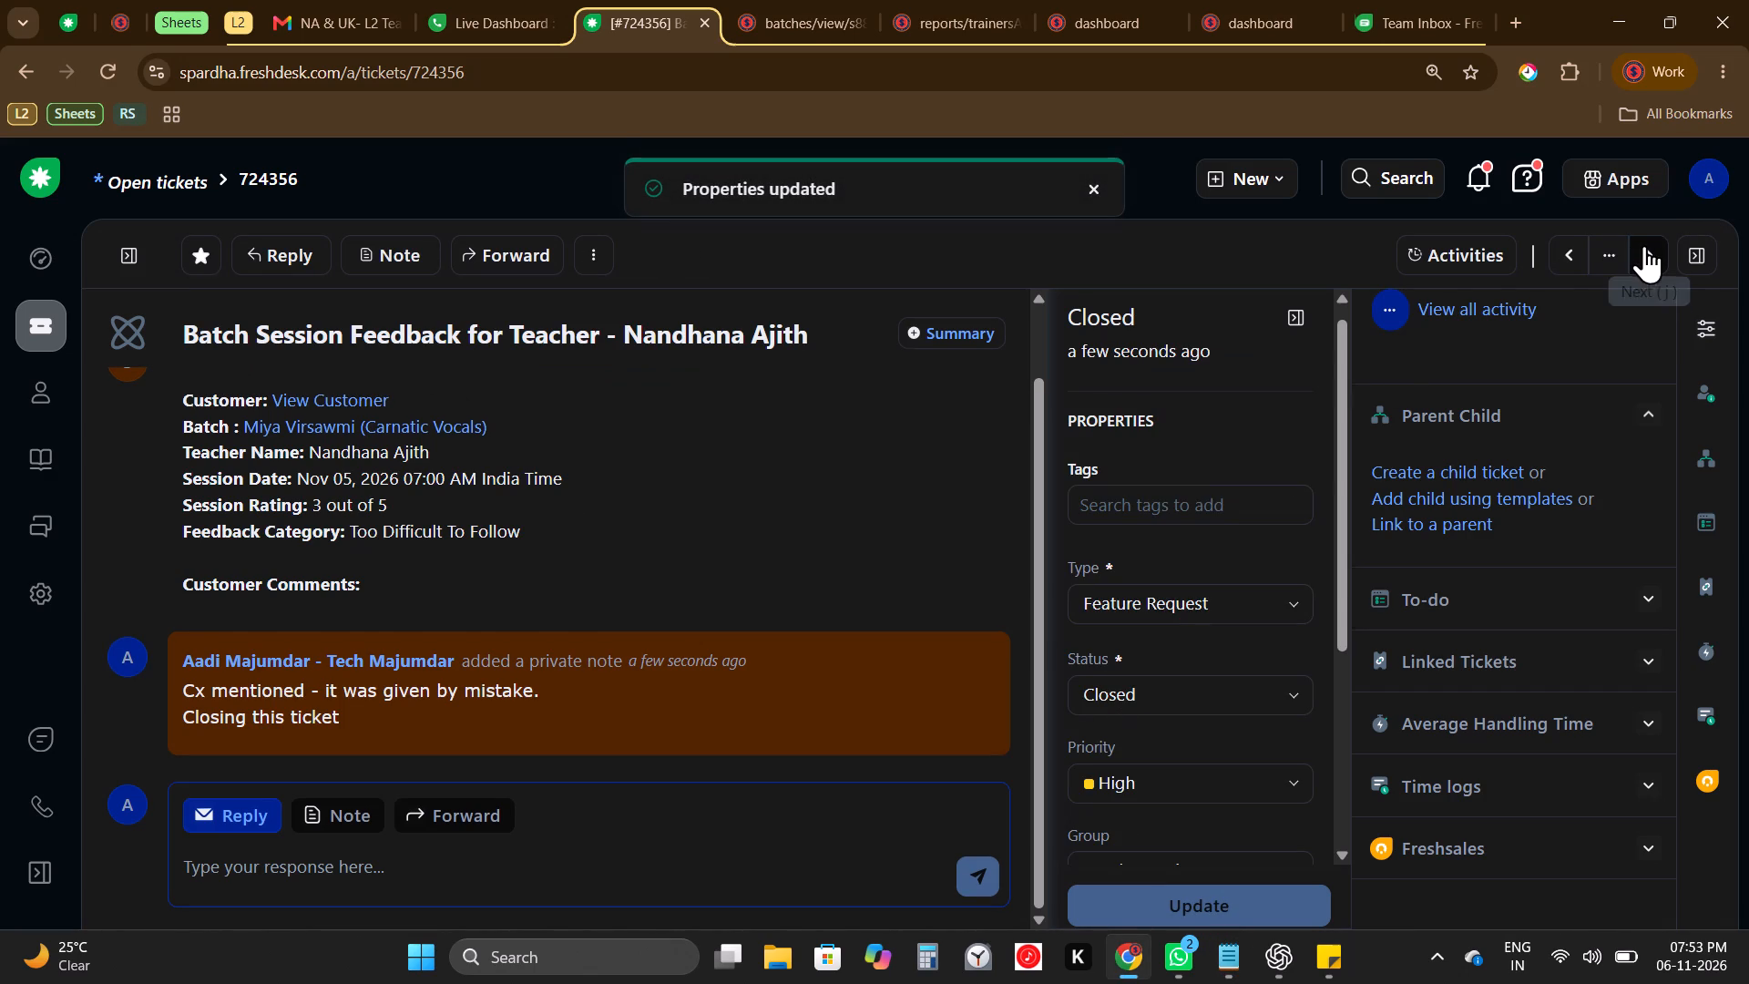
Return to Freshdesk in Chrome and go to the following open ticket, #724336, about batch session feedback.
click(1644, 245)
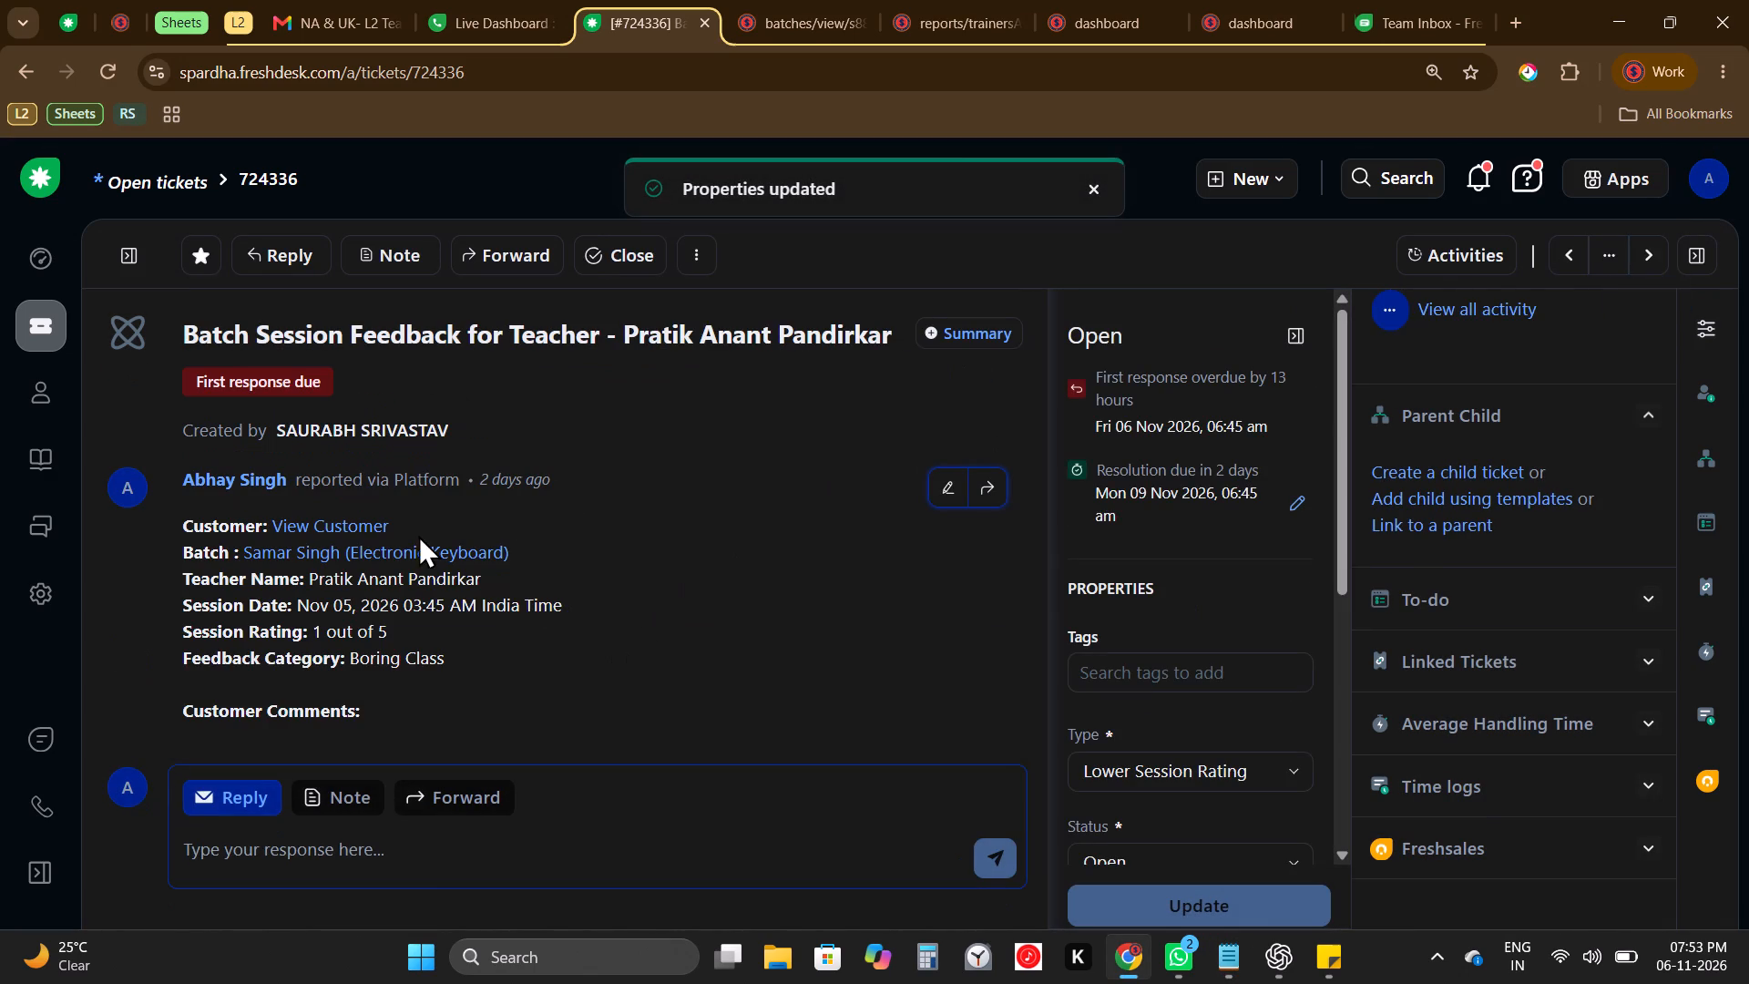
Open the Electronic Keyboard batch linked in ticket #724336 and review its November and October 2026 sessions and teacher change history.
click(420, 548)
click(935, 21)
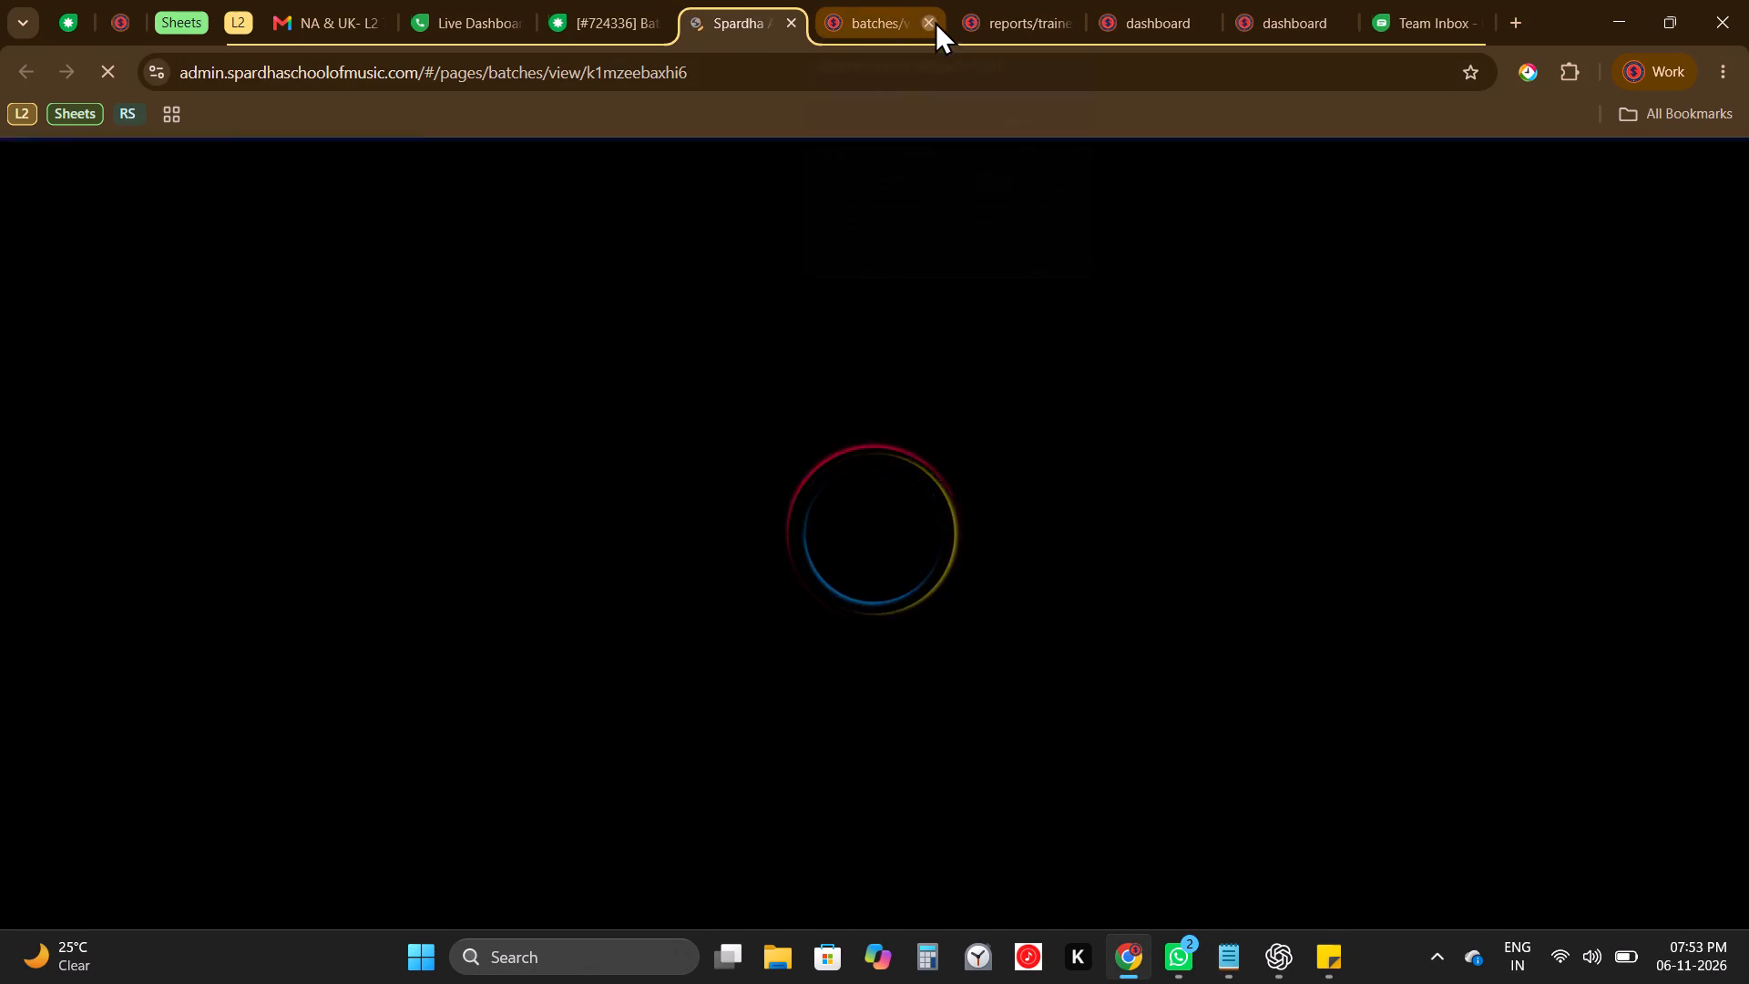
scroll(884, 476, down, 9)
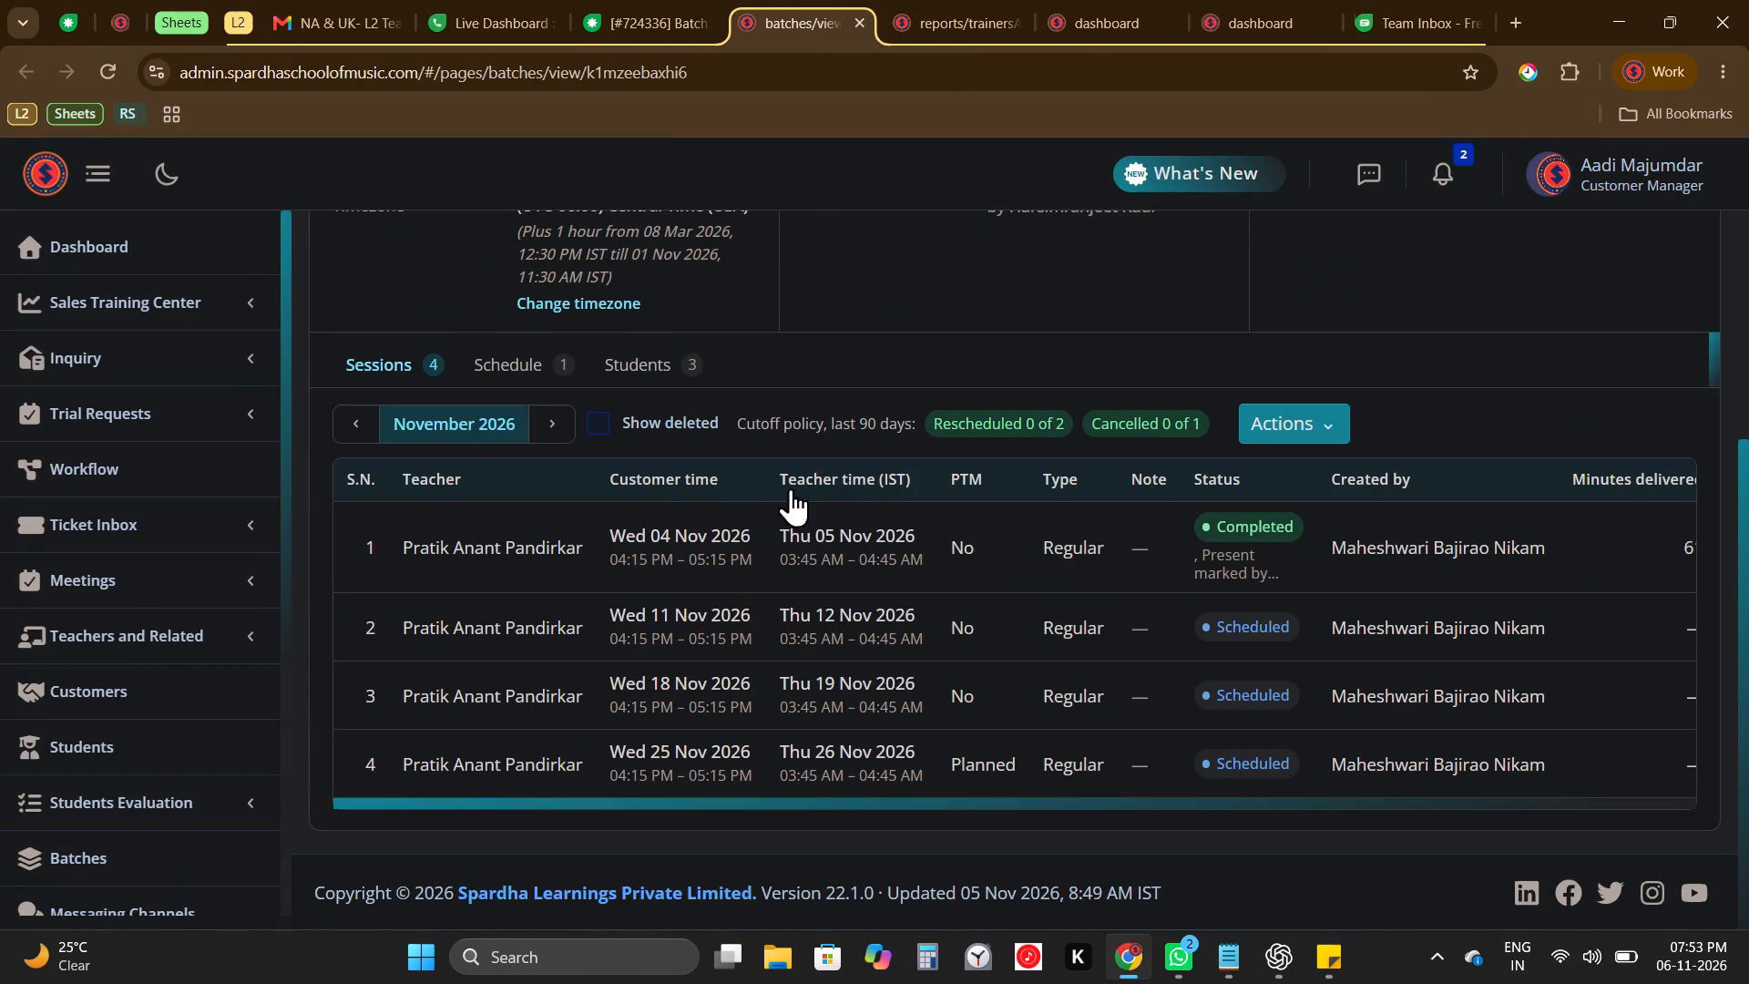
click(360, 428)
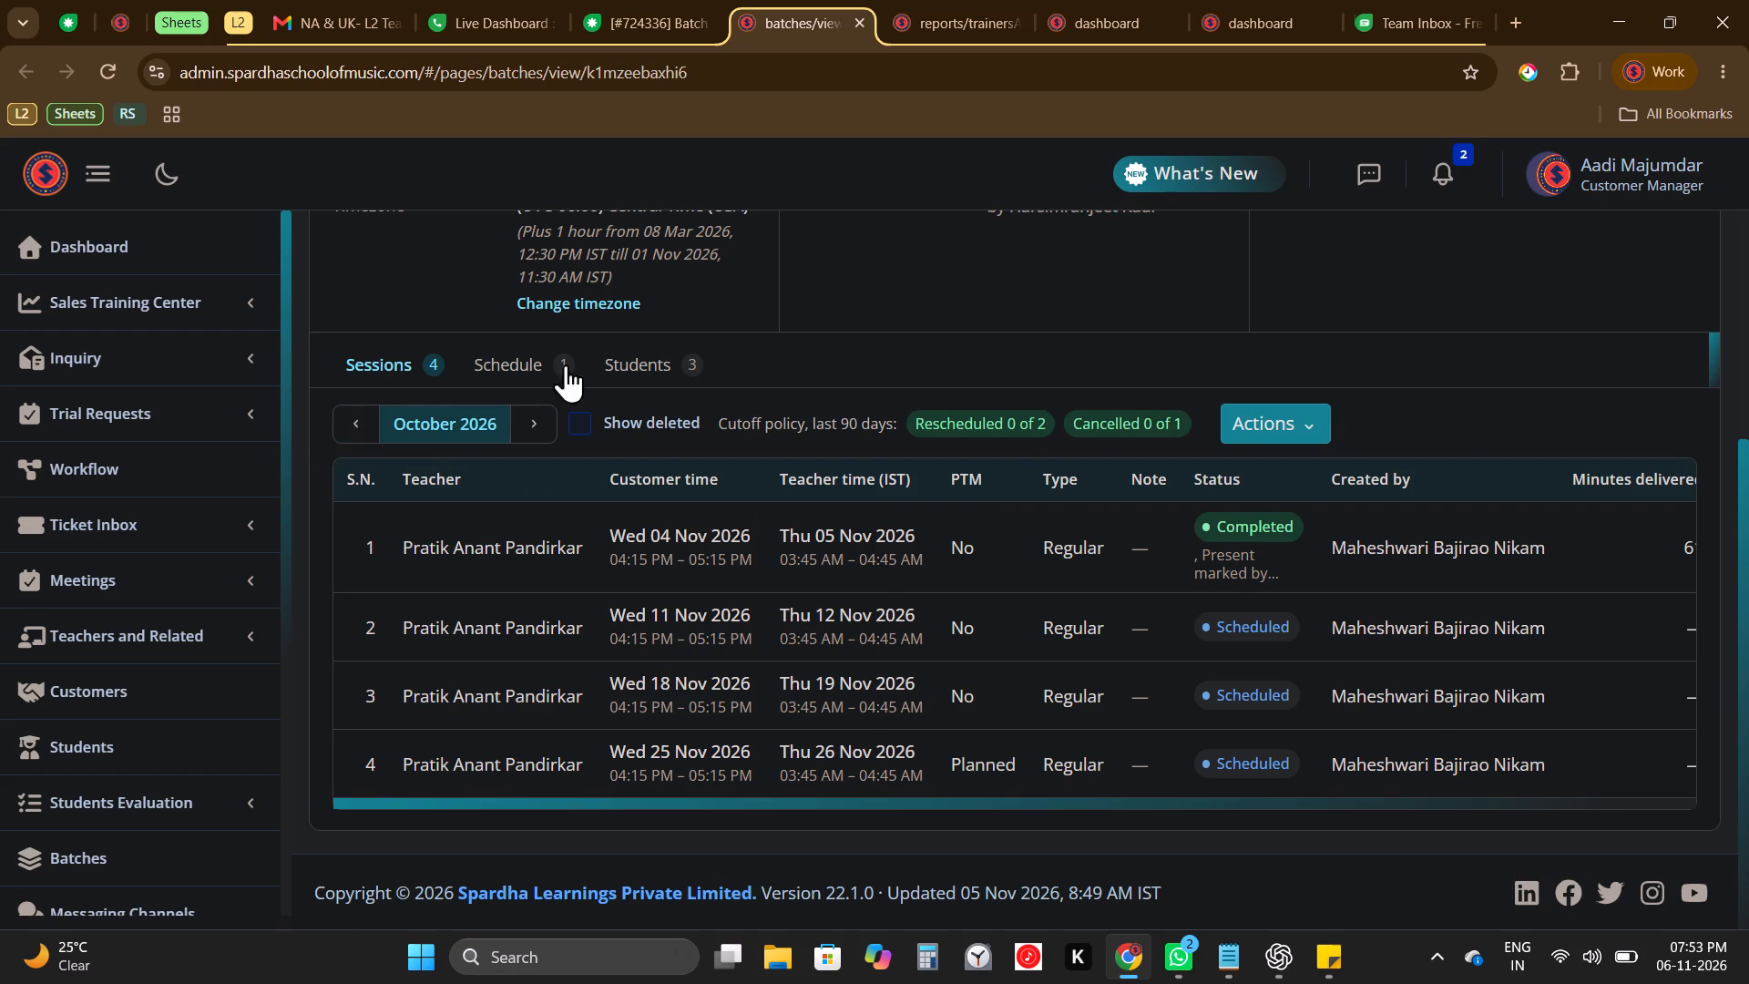
scroll(1064, 313, up, 2)
scroll(1064, 313, down, 2)
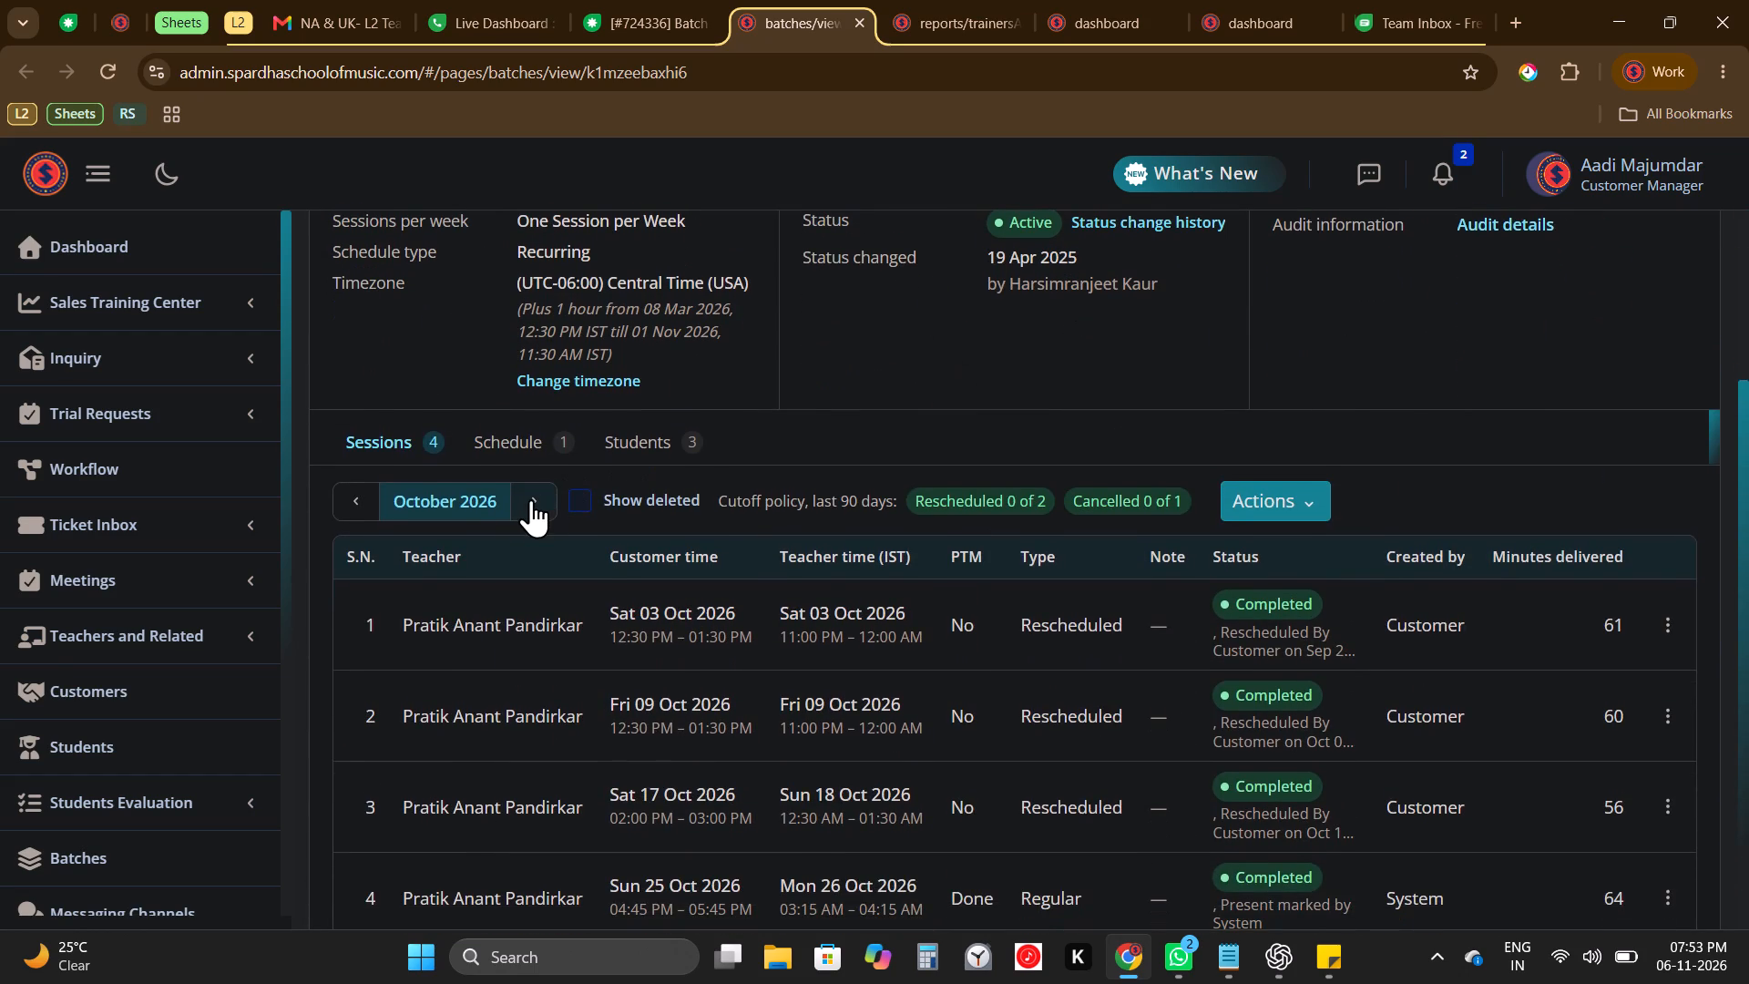
click(531, 499)
scroll(1101, 327, up, 4)
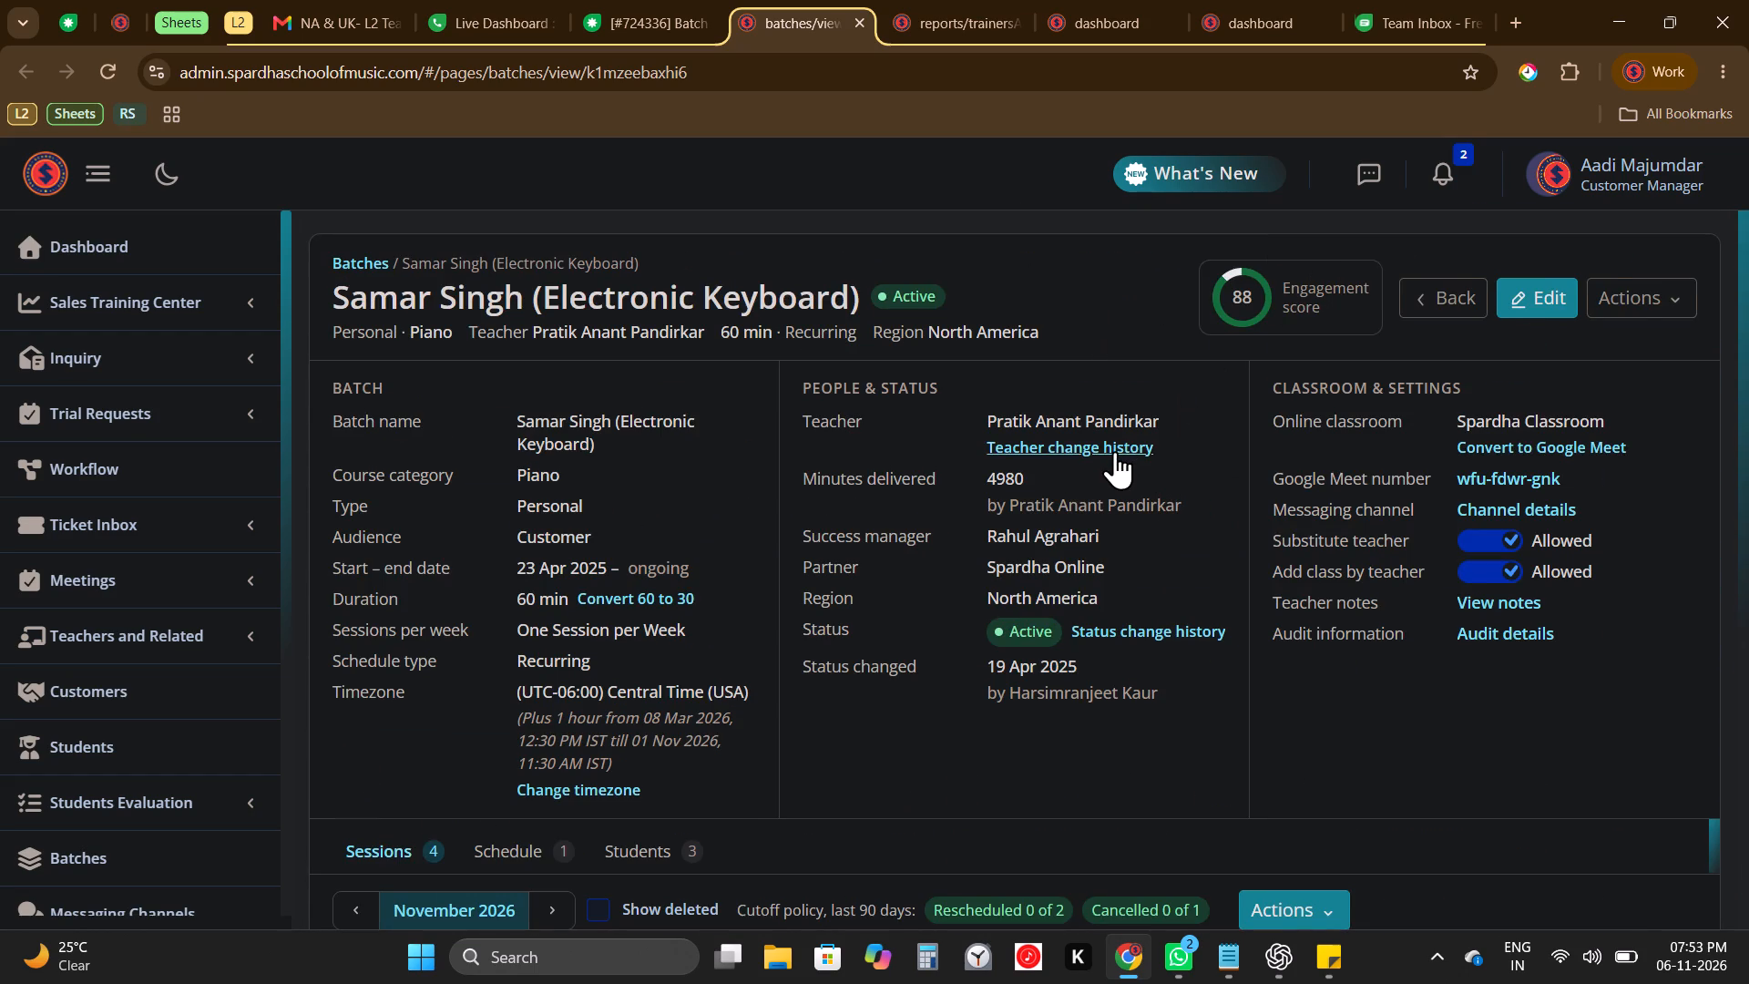
click(1115, 451)
key(Escape)
click(1136, 457)
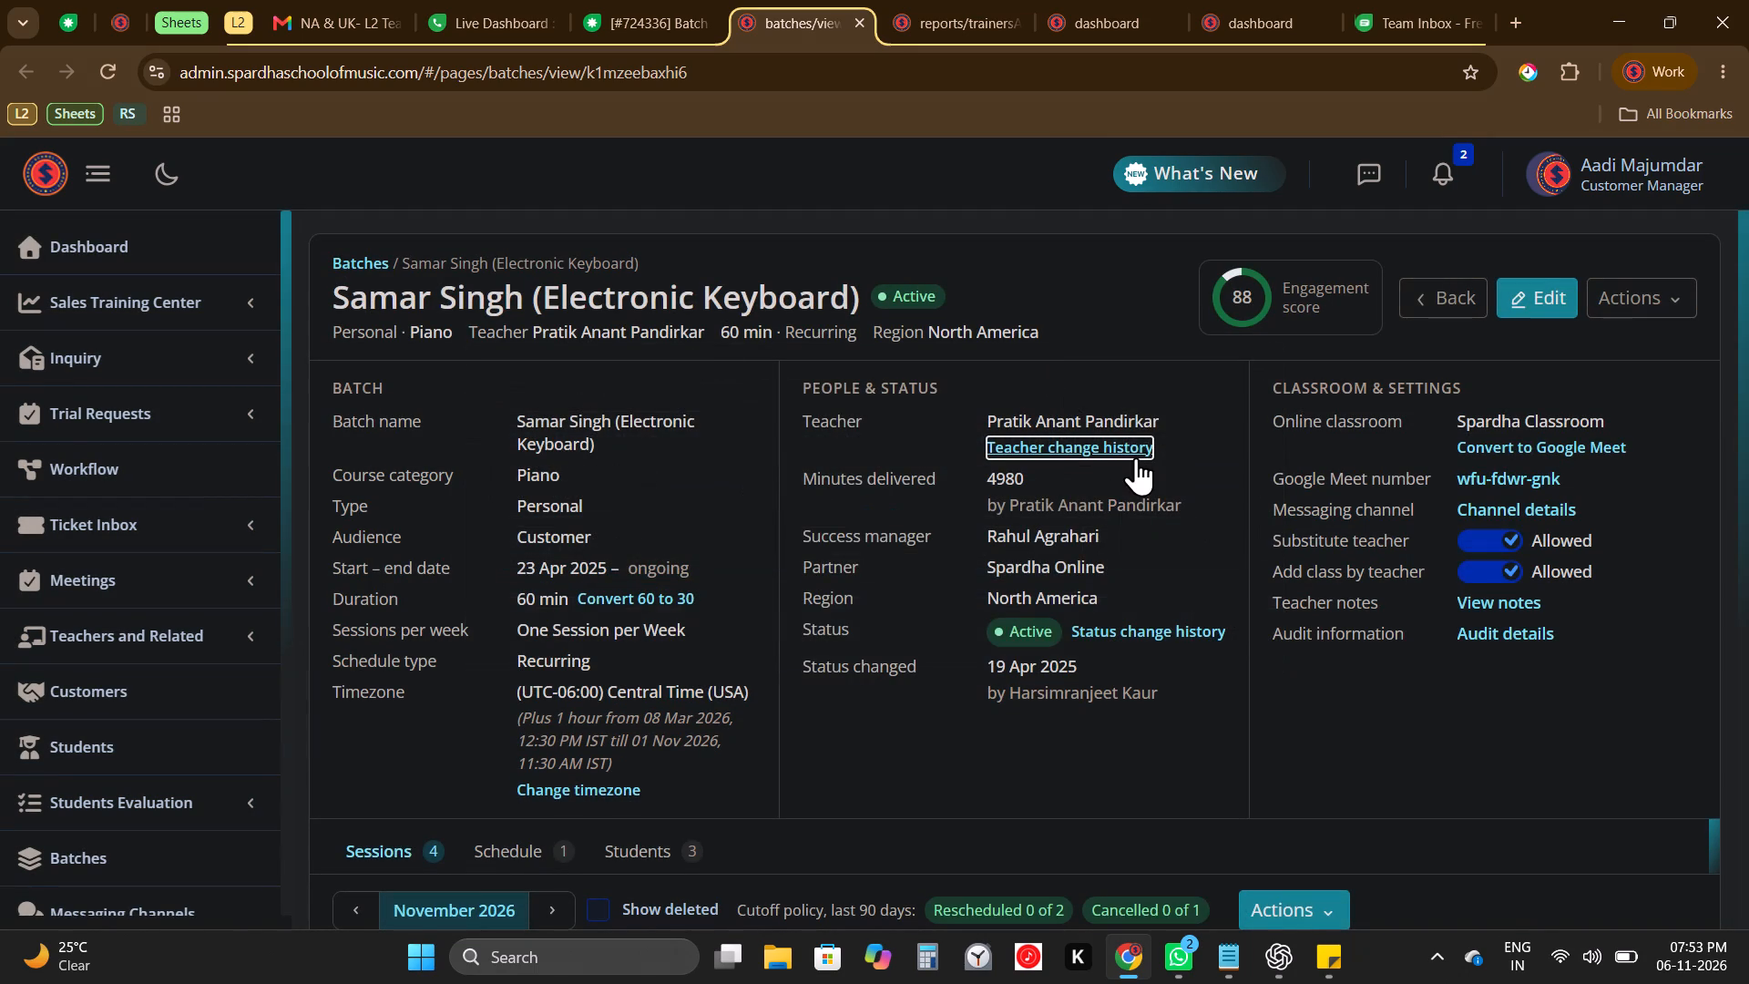
key(Escape)
click(606, 0)
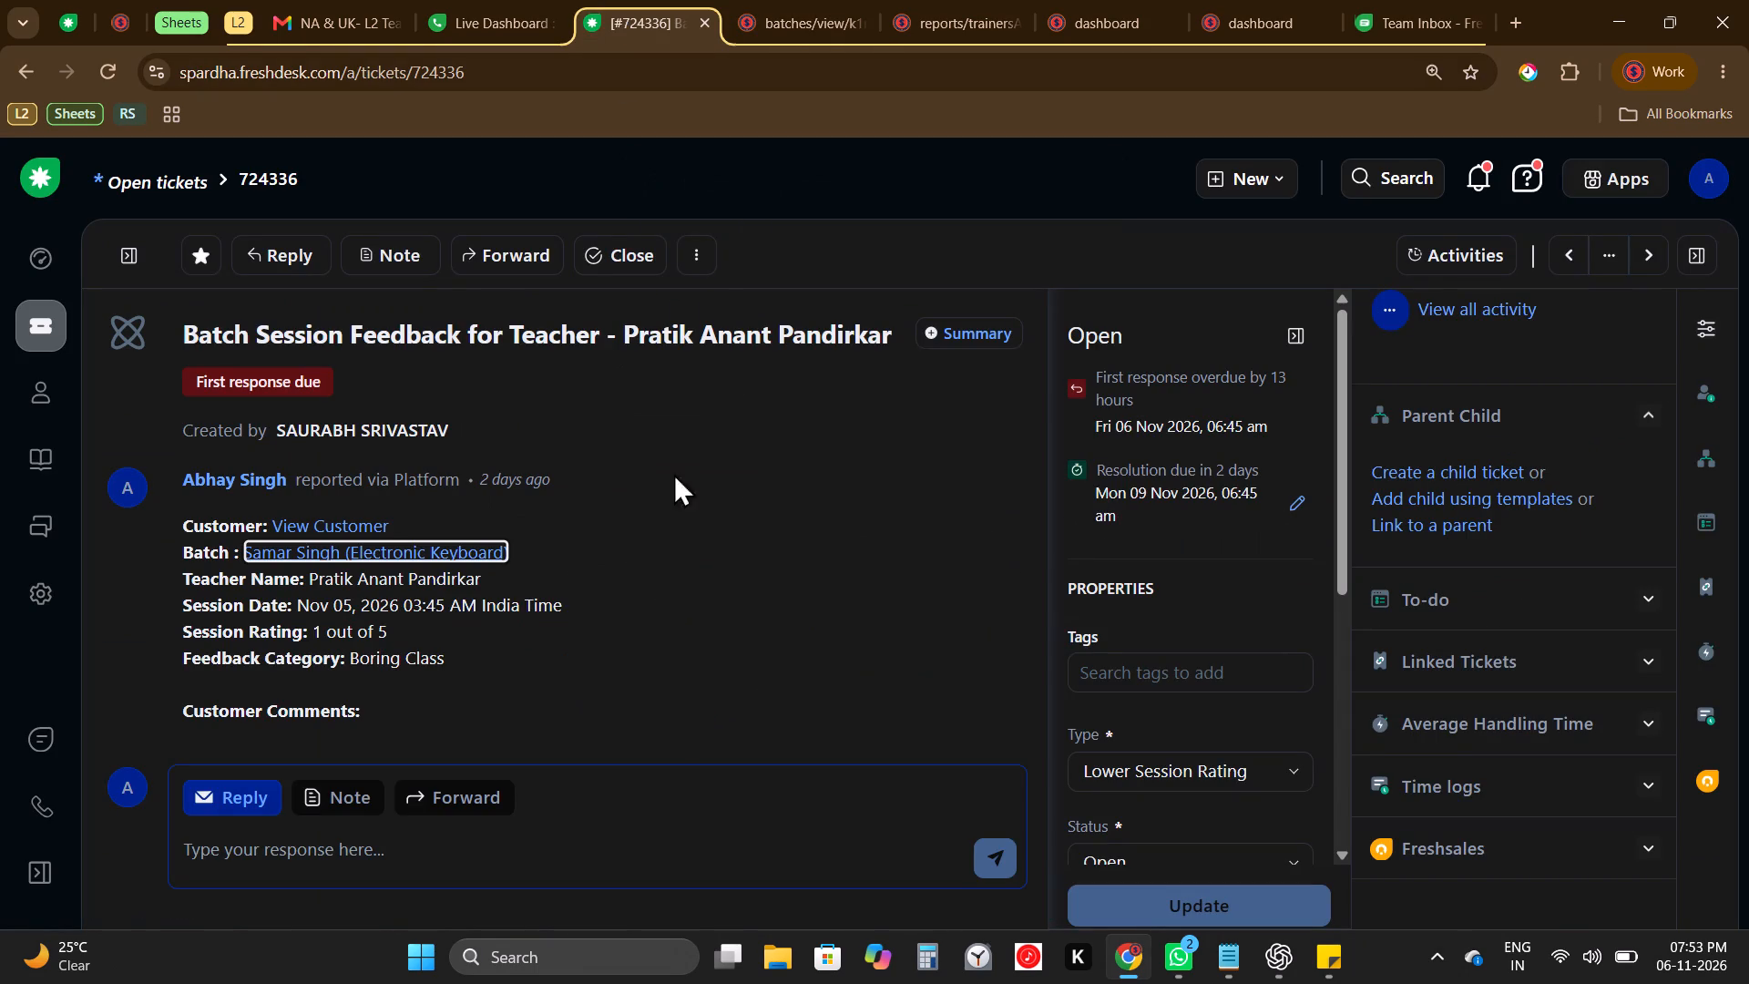
scroll(679, 535, down, 3)
click(338, 784)
click(632, 586)
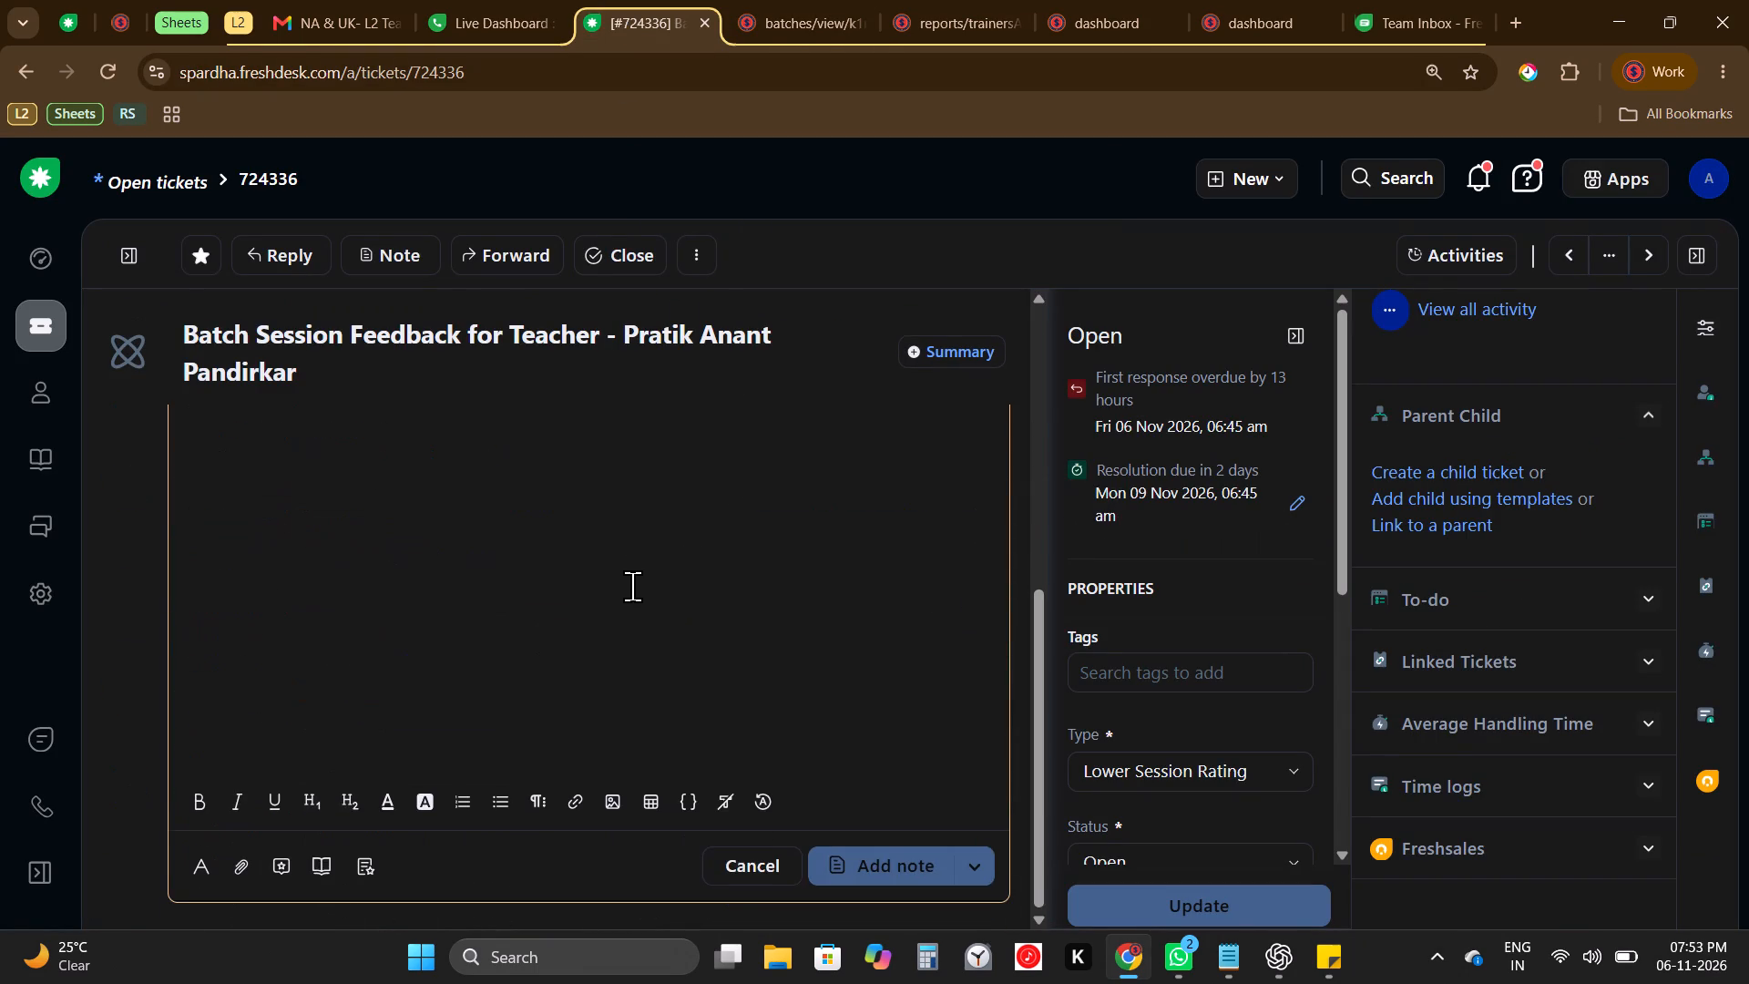
key(ctrl+v)
scroll(634, 590, up, 2)
scroll(832, 749, down, 4)
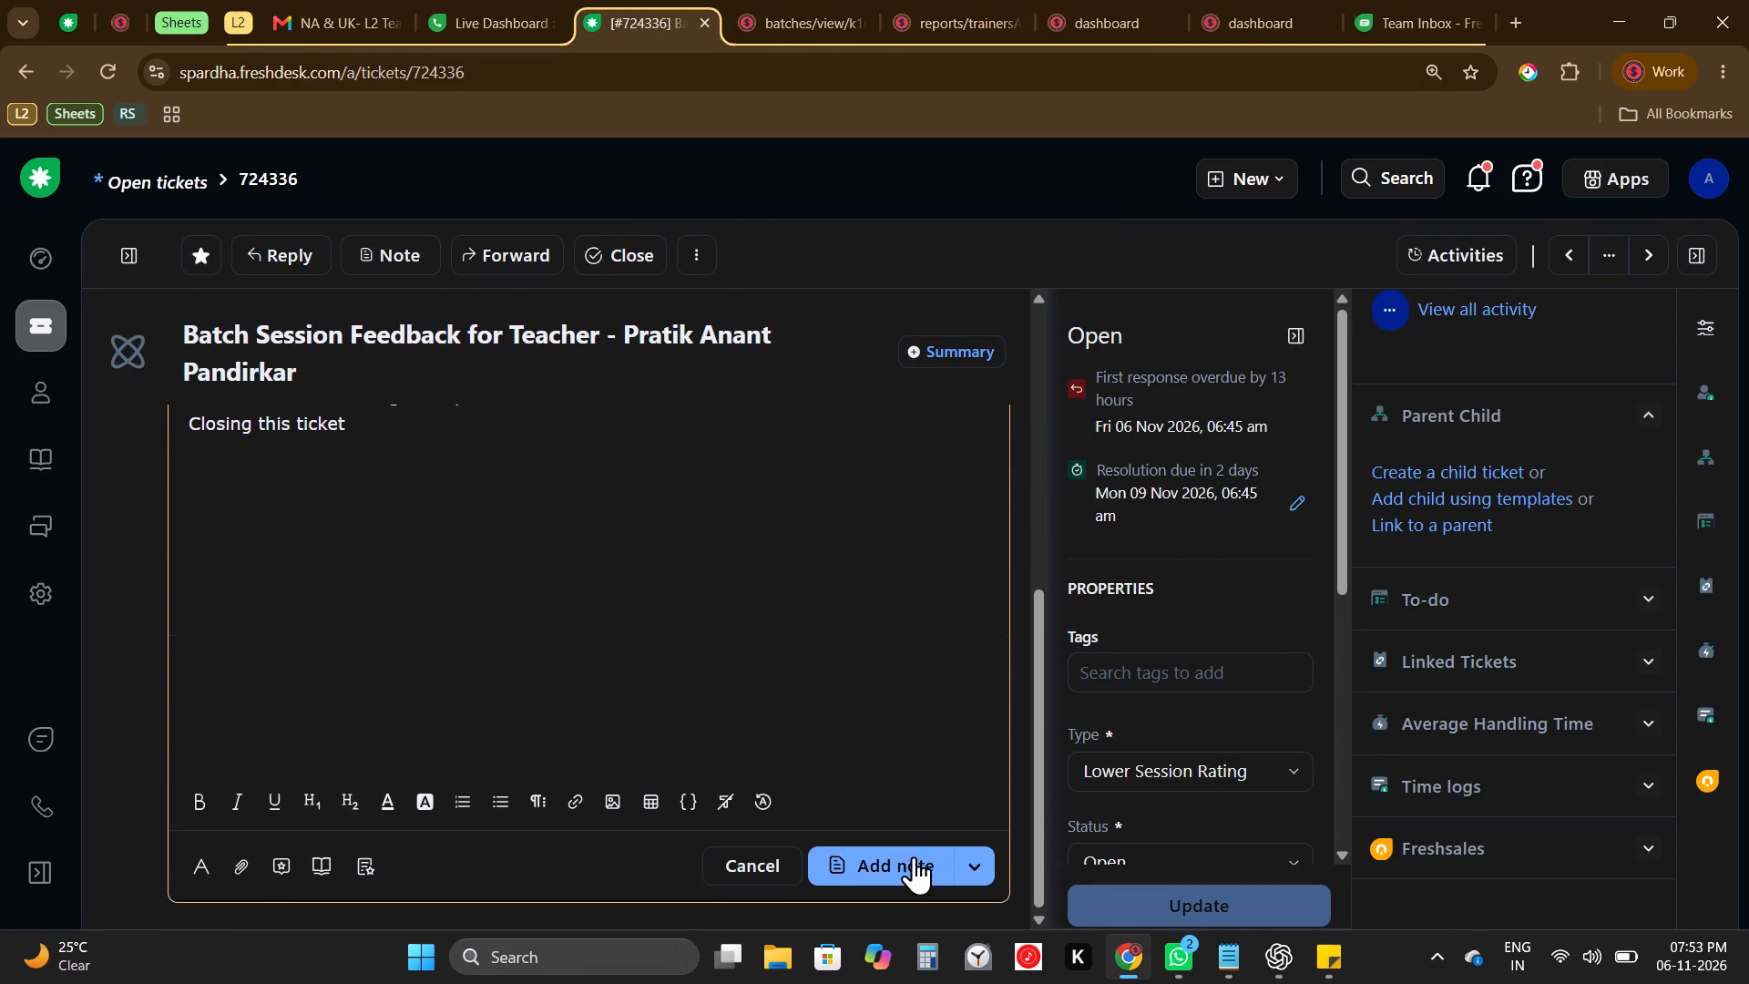
click(894, 868)
Set ticket #724336's type to Feature Request and status to Closed, and update its properties.
drag(1130, 792, 1166, 781)
click(1166, 781)
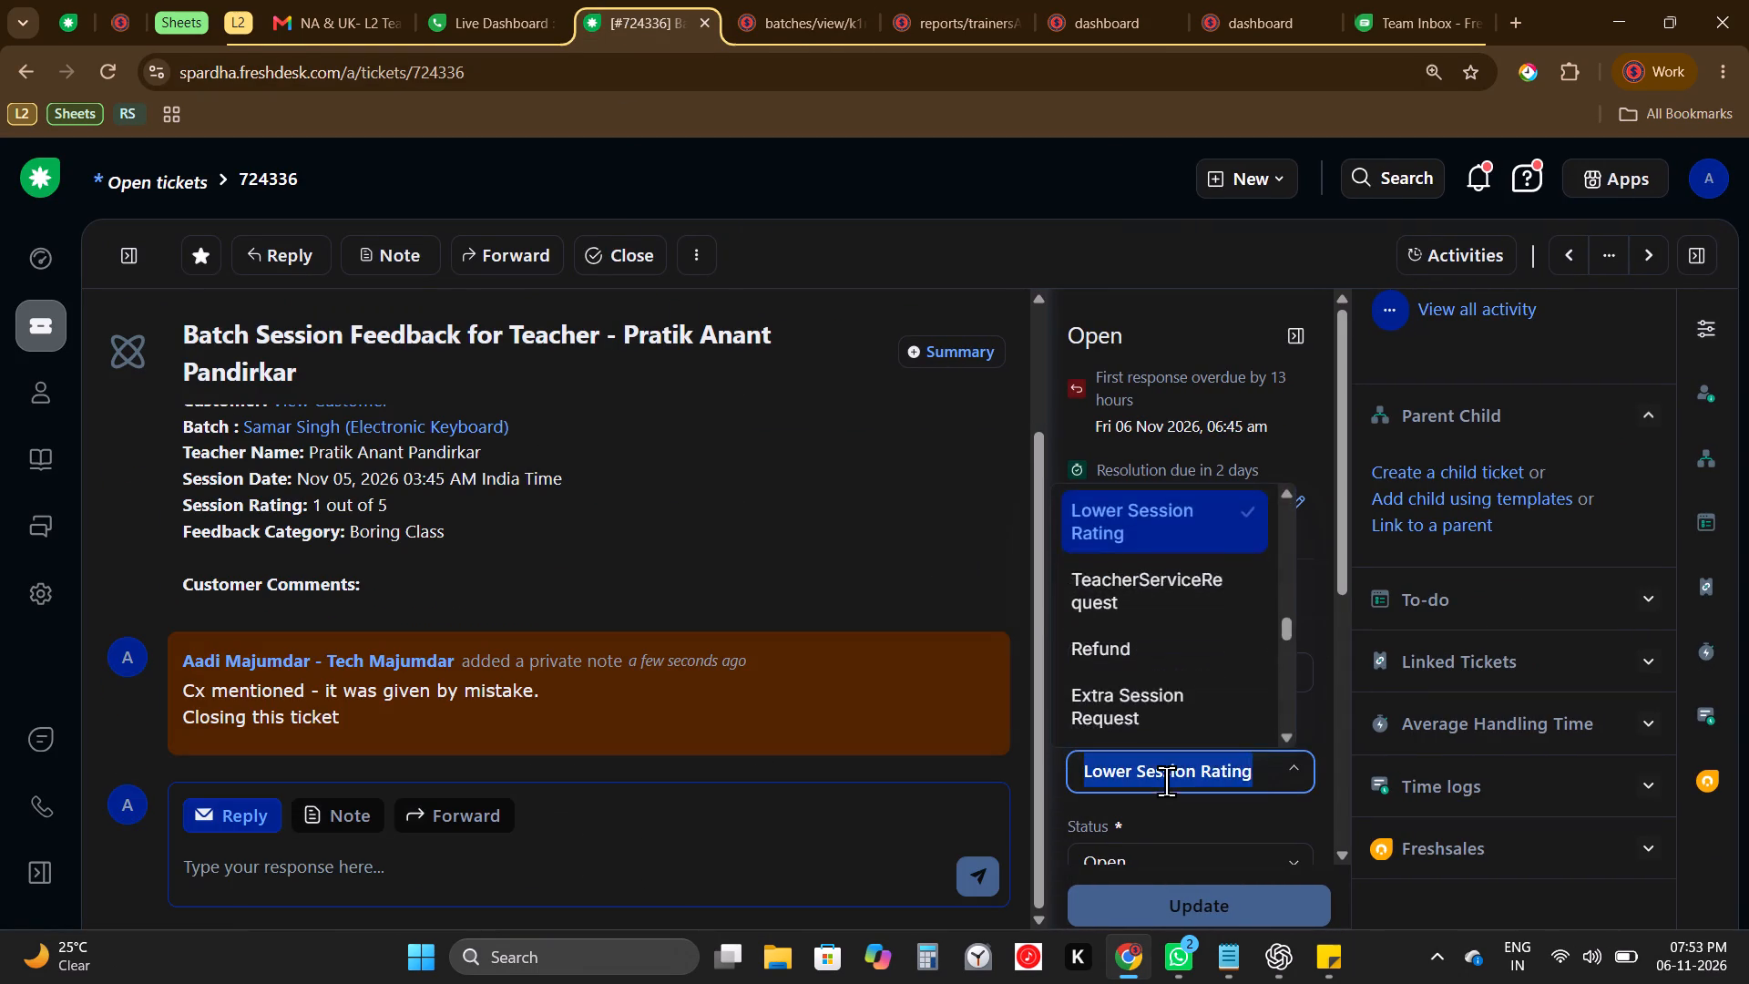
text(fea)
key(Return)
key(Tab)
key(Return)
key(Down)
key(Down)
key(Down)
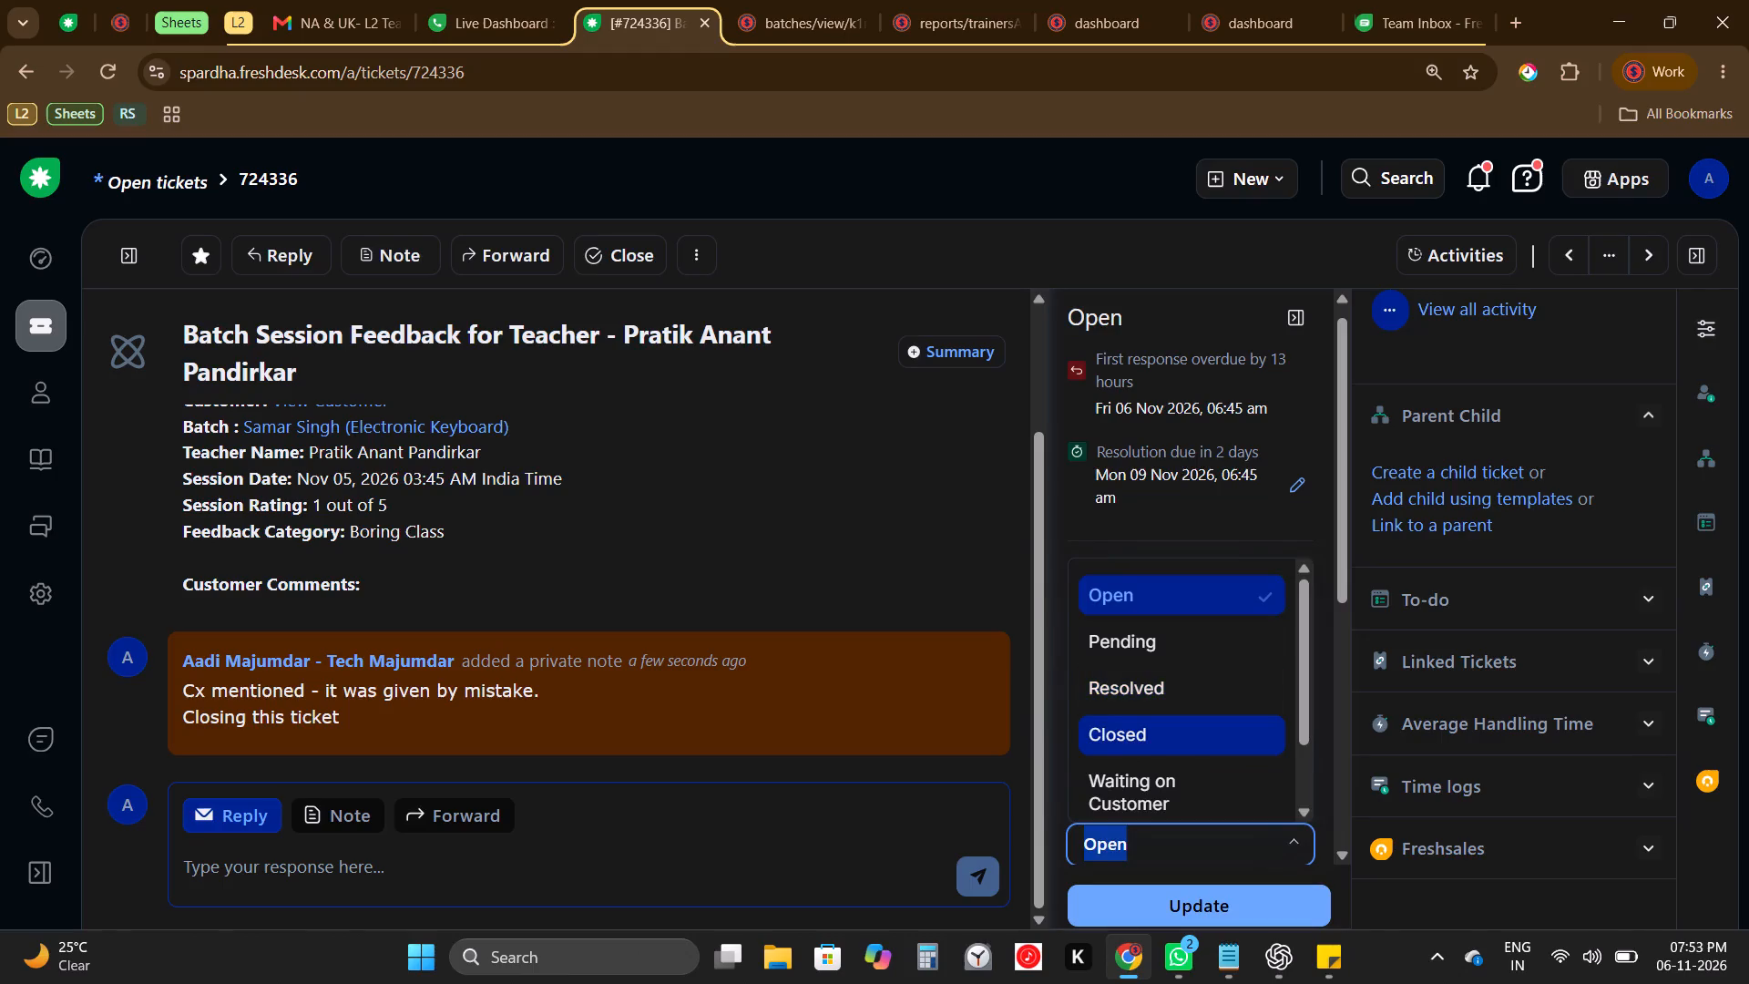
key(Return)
click(1176, 907)
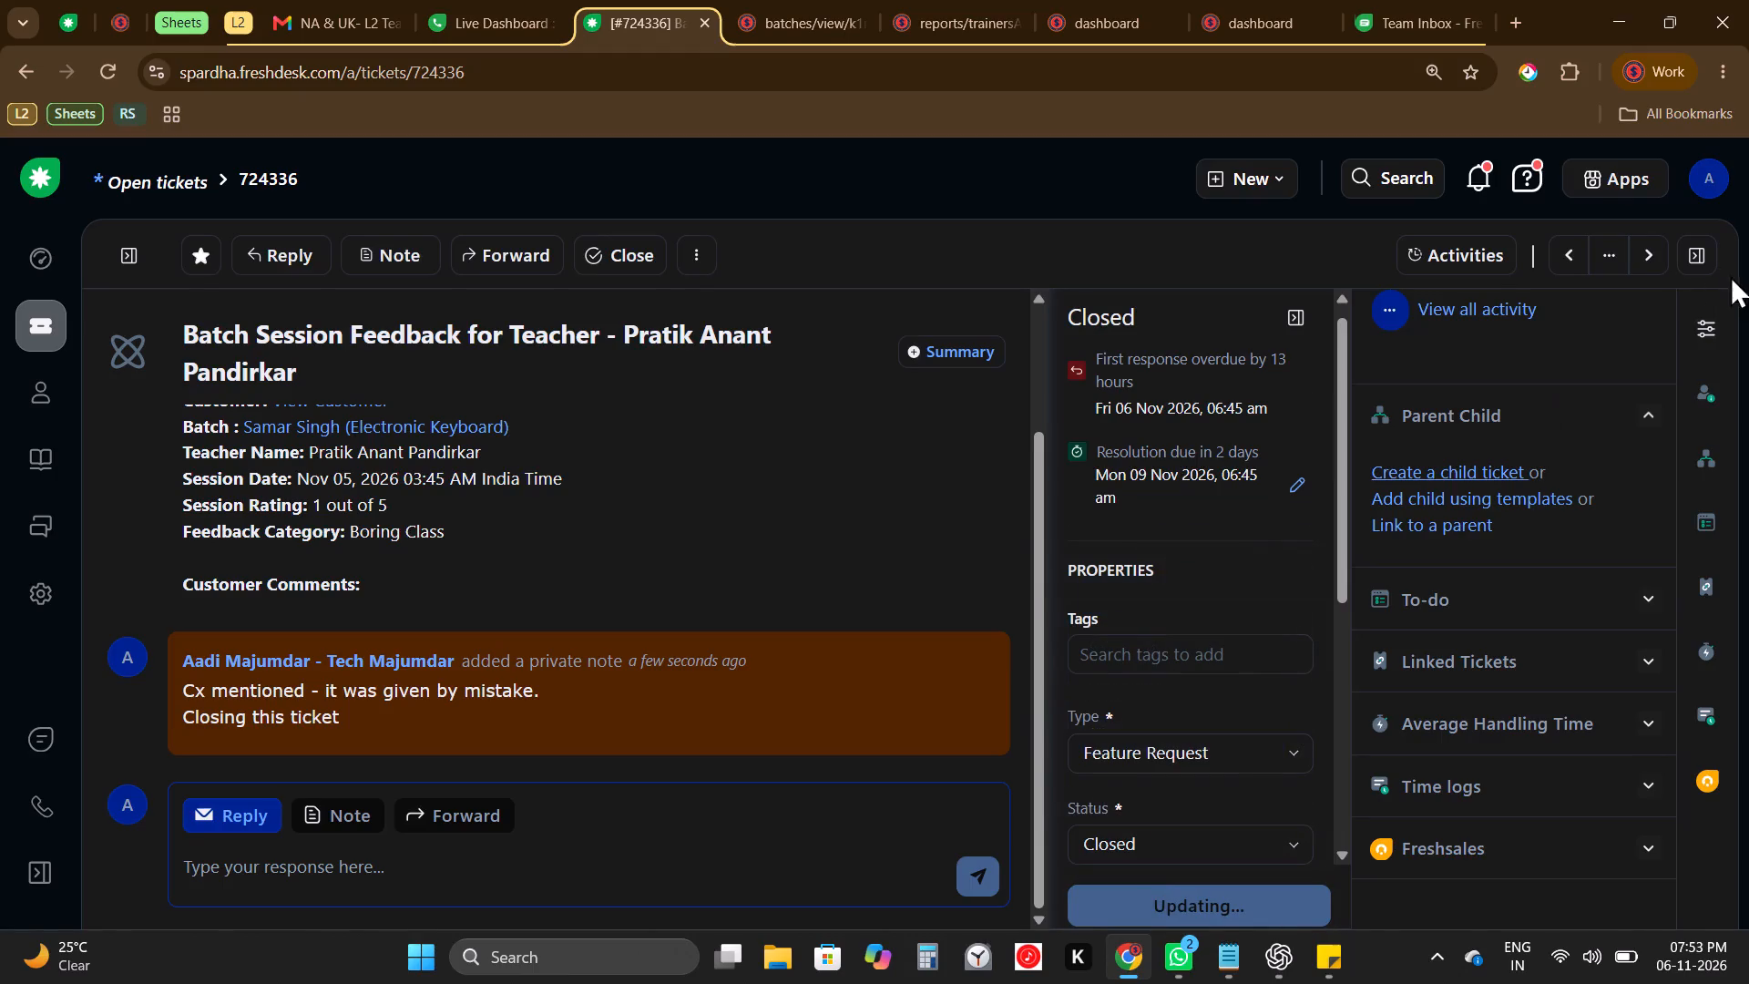
Go to the following open ticket, #724331, about batch session feedback for a teacher.
click(1659, 245)
scroll(1586, 525, up, 4)
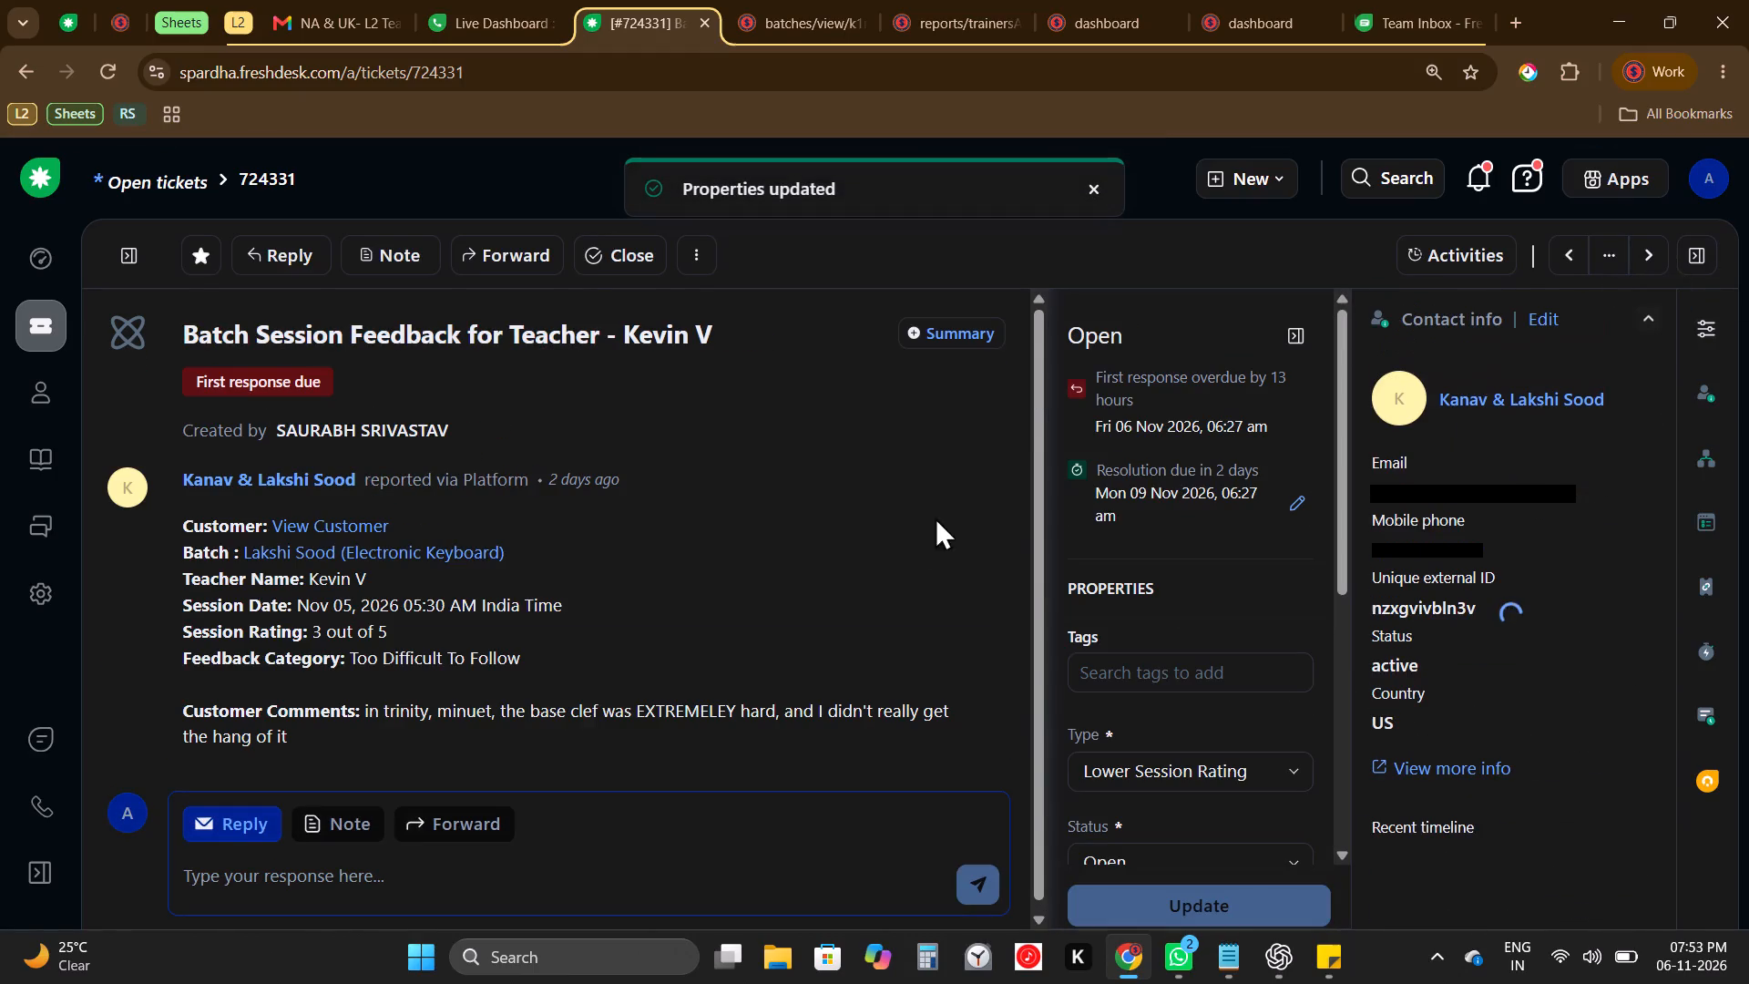
click(363, 721)
drag(363, 721, 519, 781)
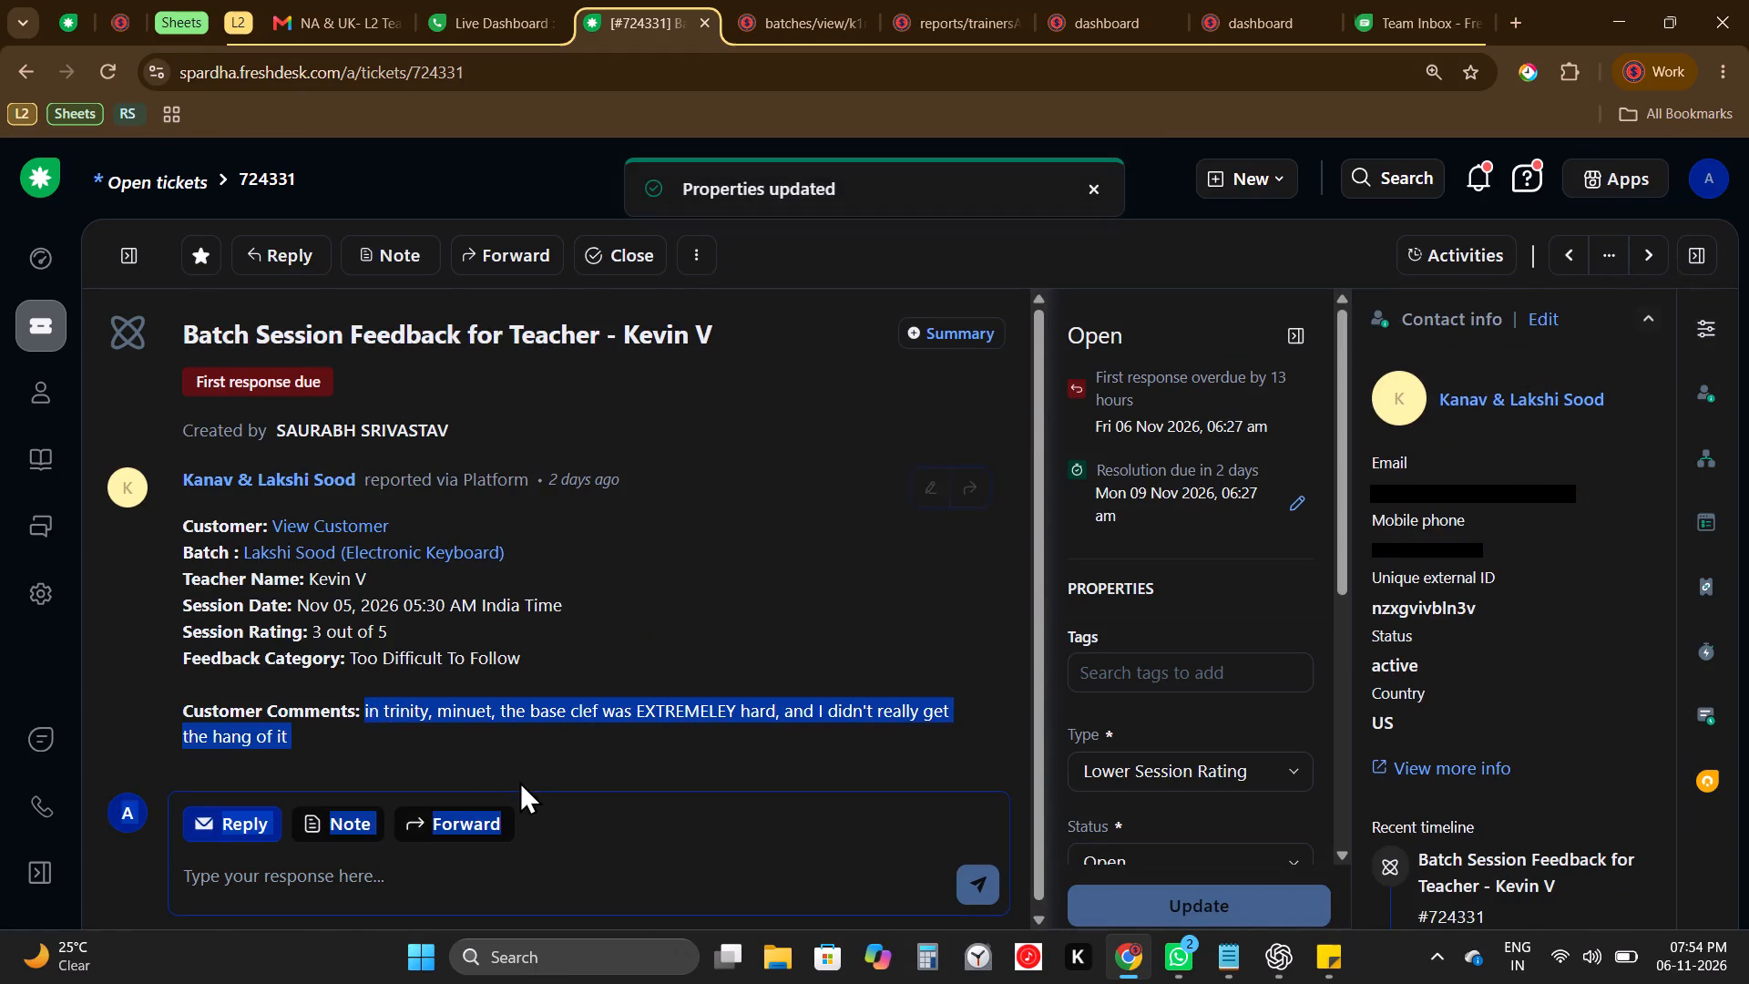
click(519, 781)
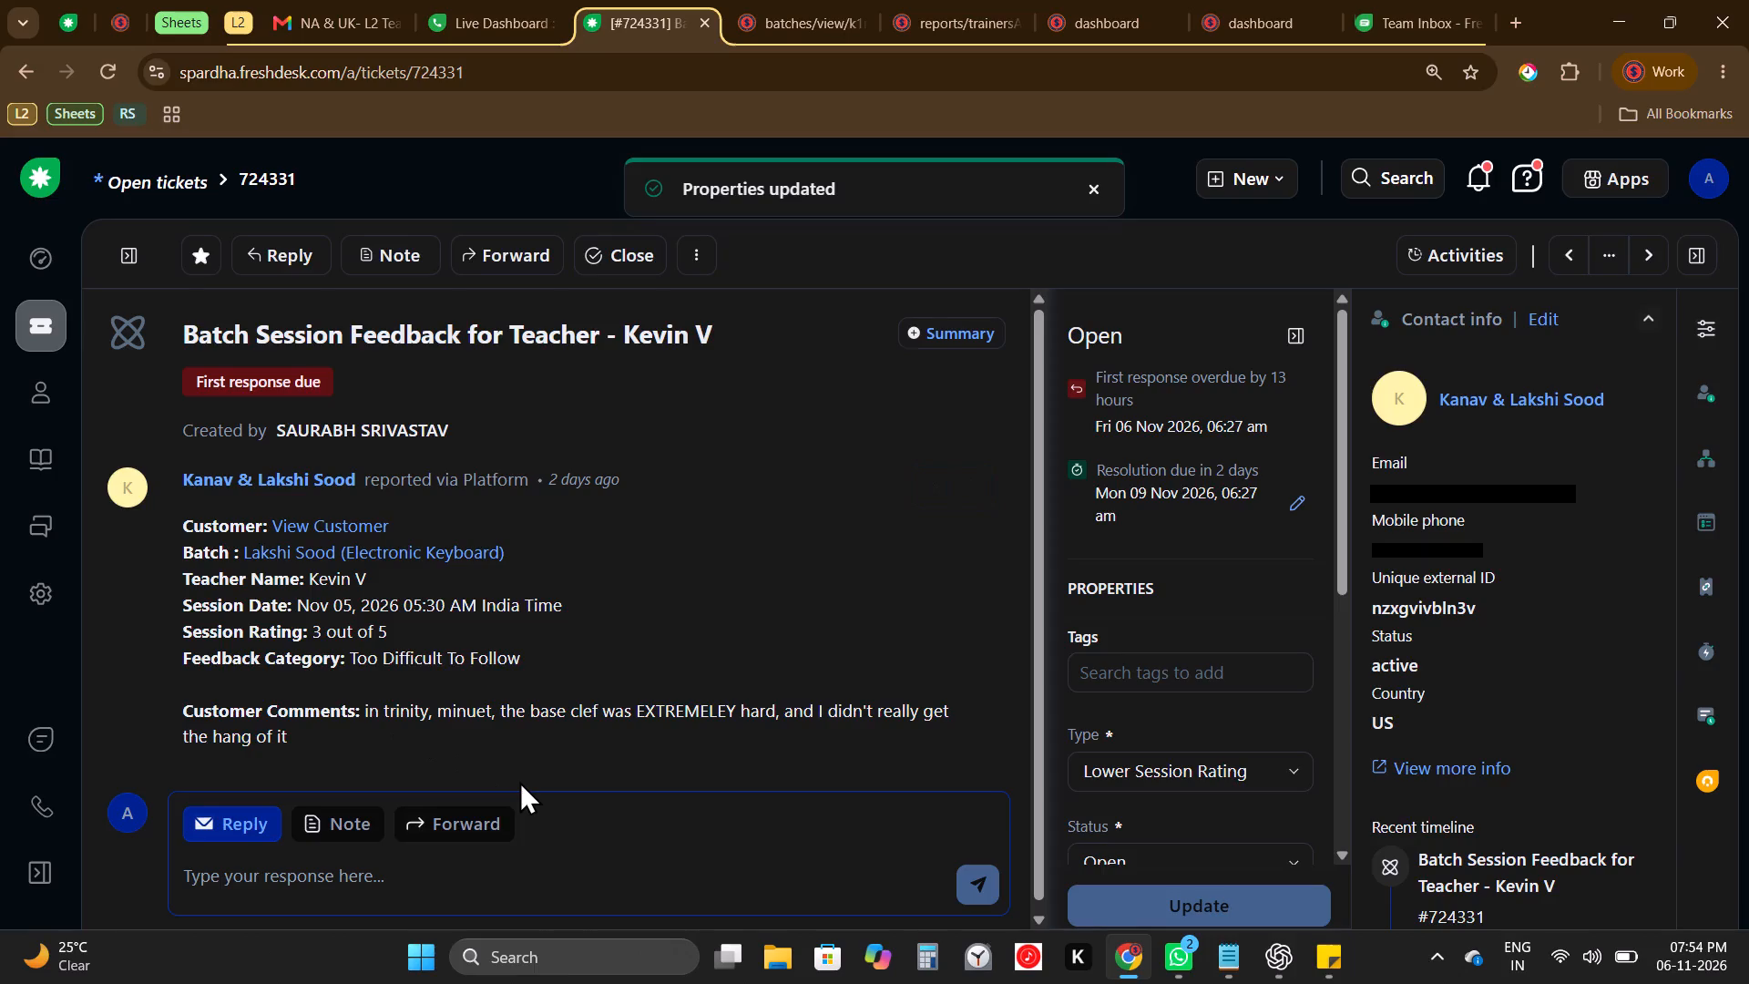
triple_click(652, 715)
key(ctrl+c)
key(ctrl+c)
key(ctrl+c)
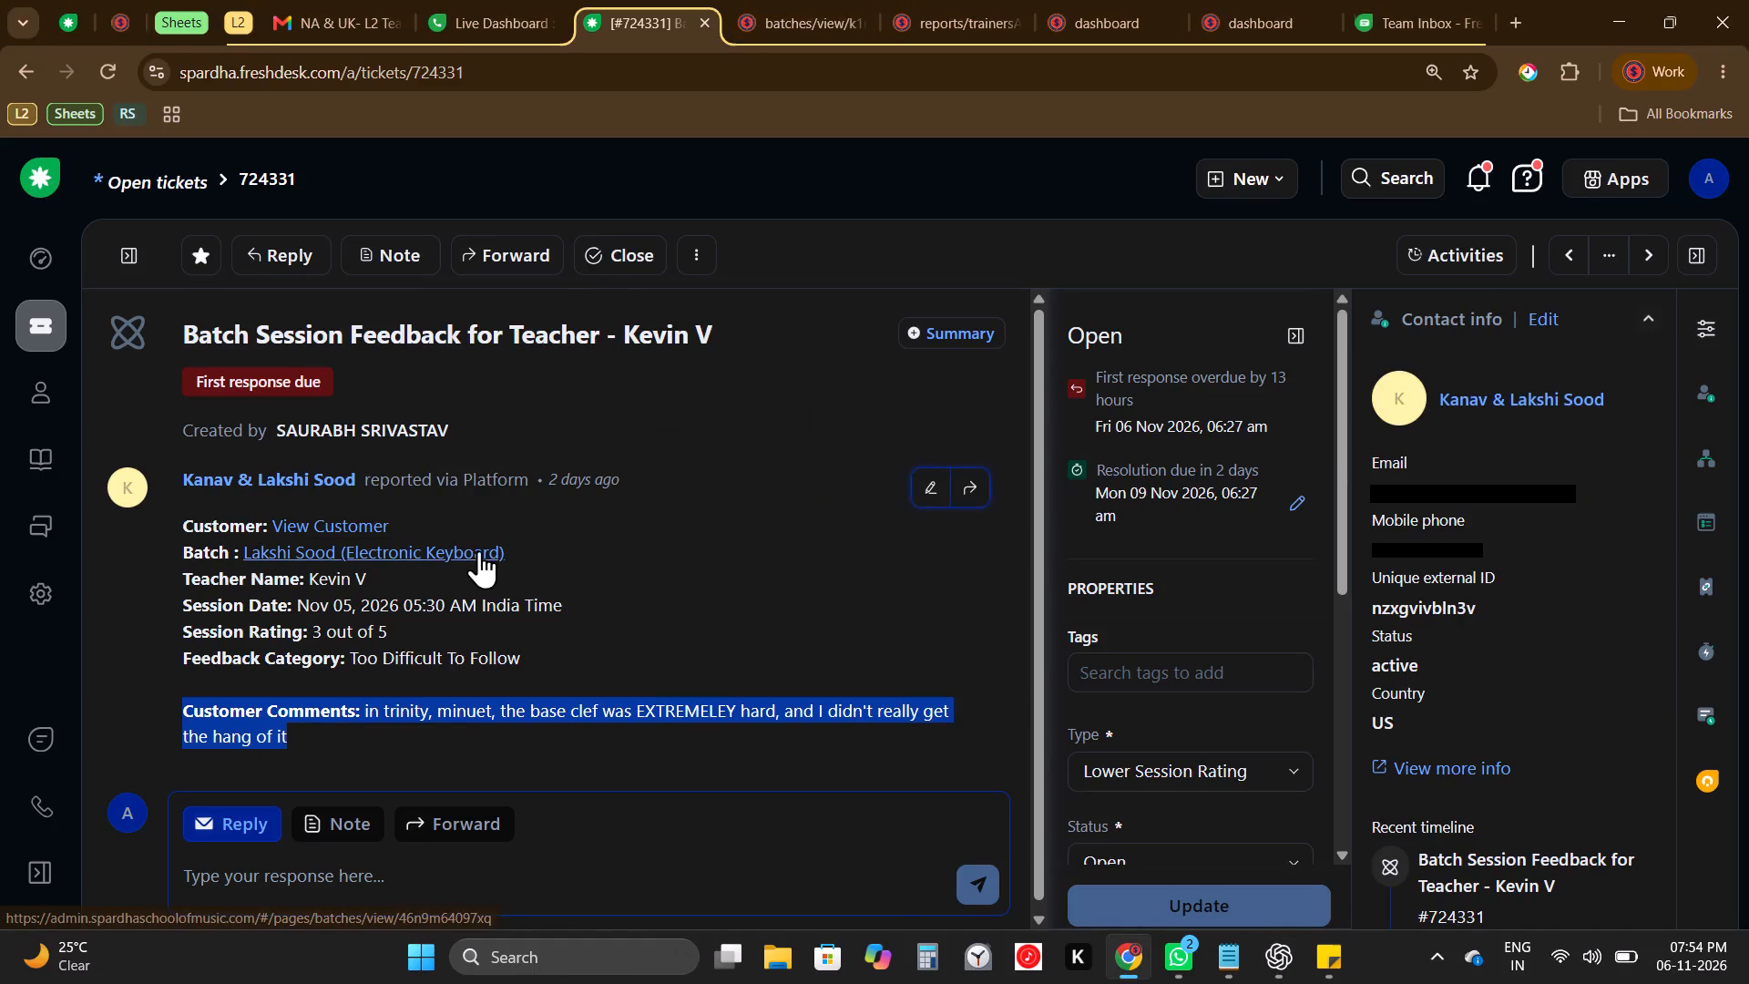
From ticket #724331, open the linked electronic keyboard batch in Chrome, close the old batch tab, and go to its Need teacher attention page.
click(479, 550)
click(928, 20)
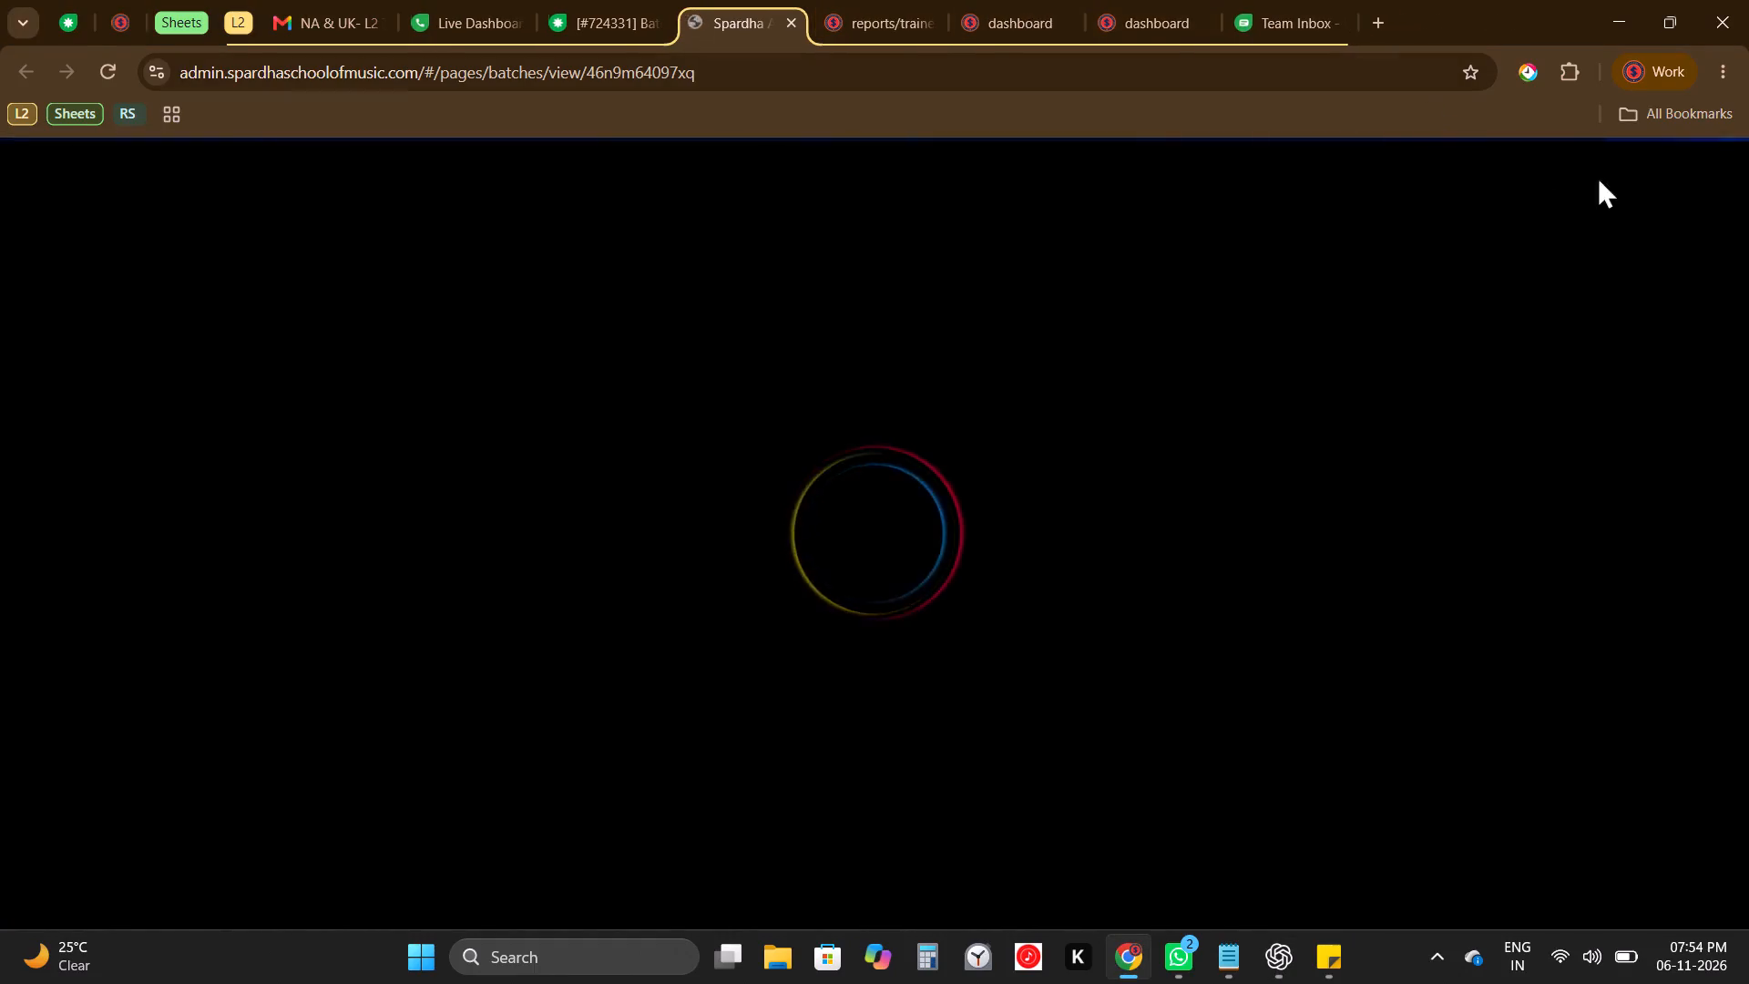
click(1613, 298)
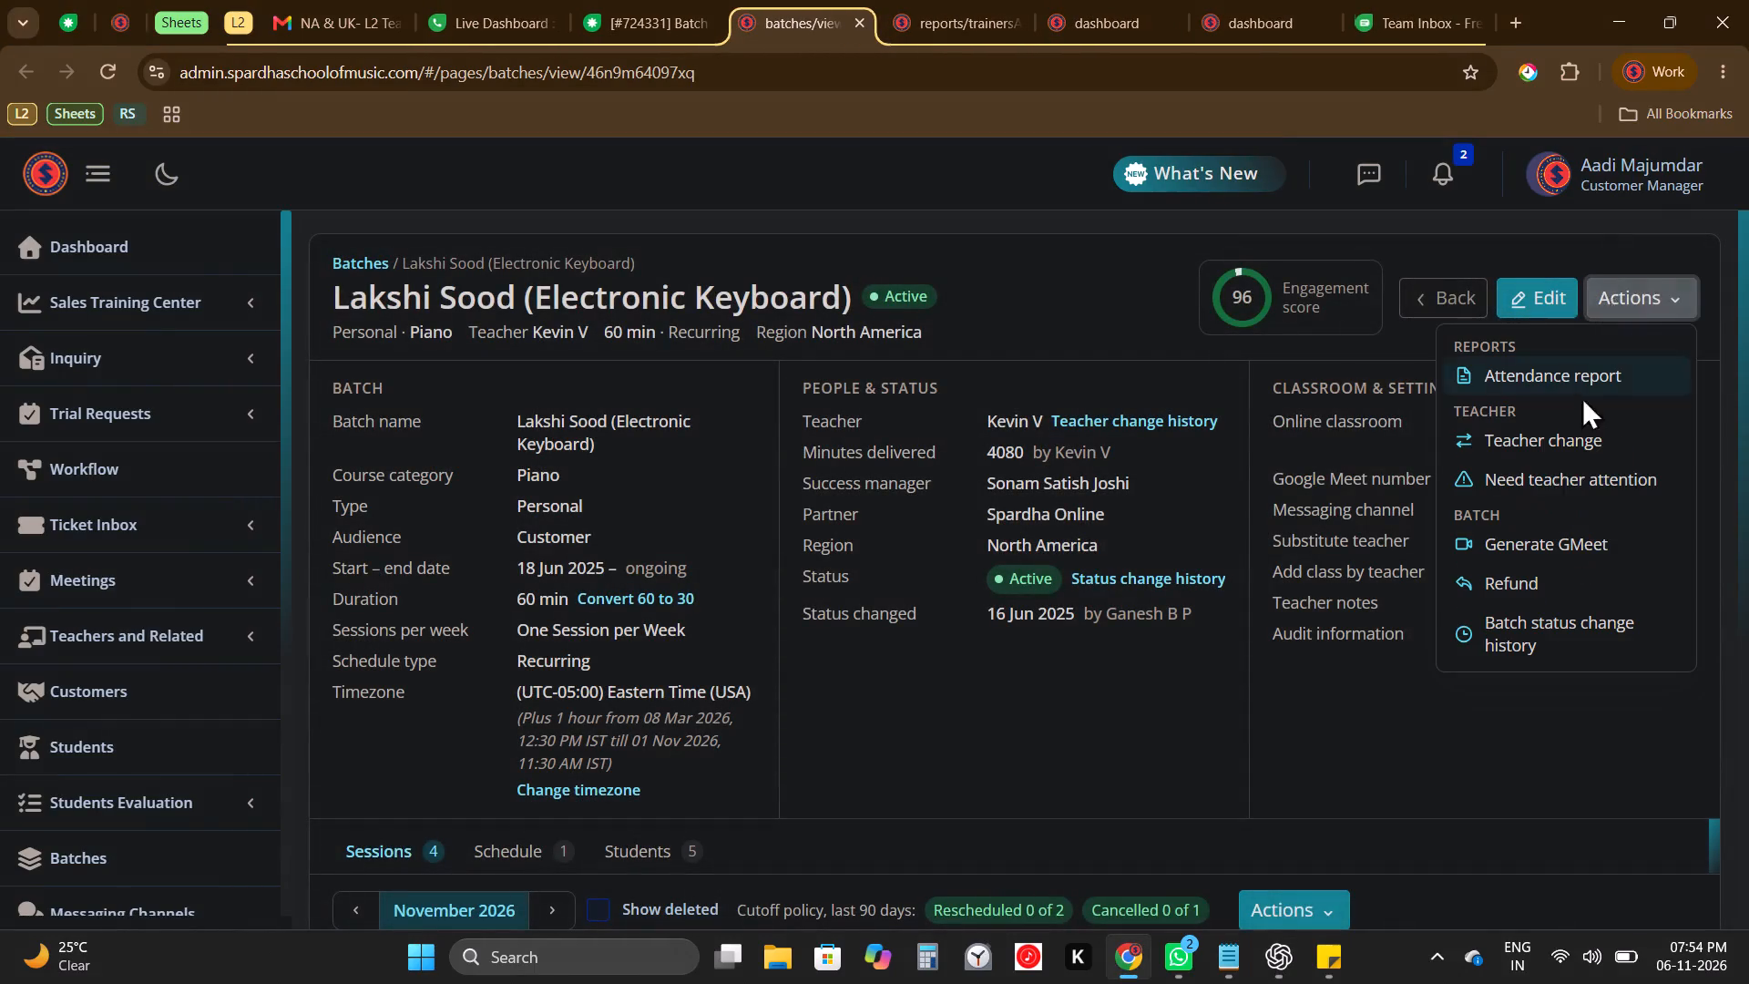
click(1555, 479)
scroll(1450, 429, left, 1)
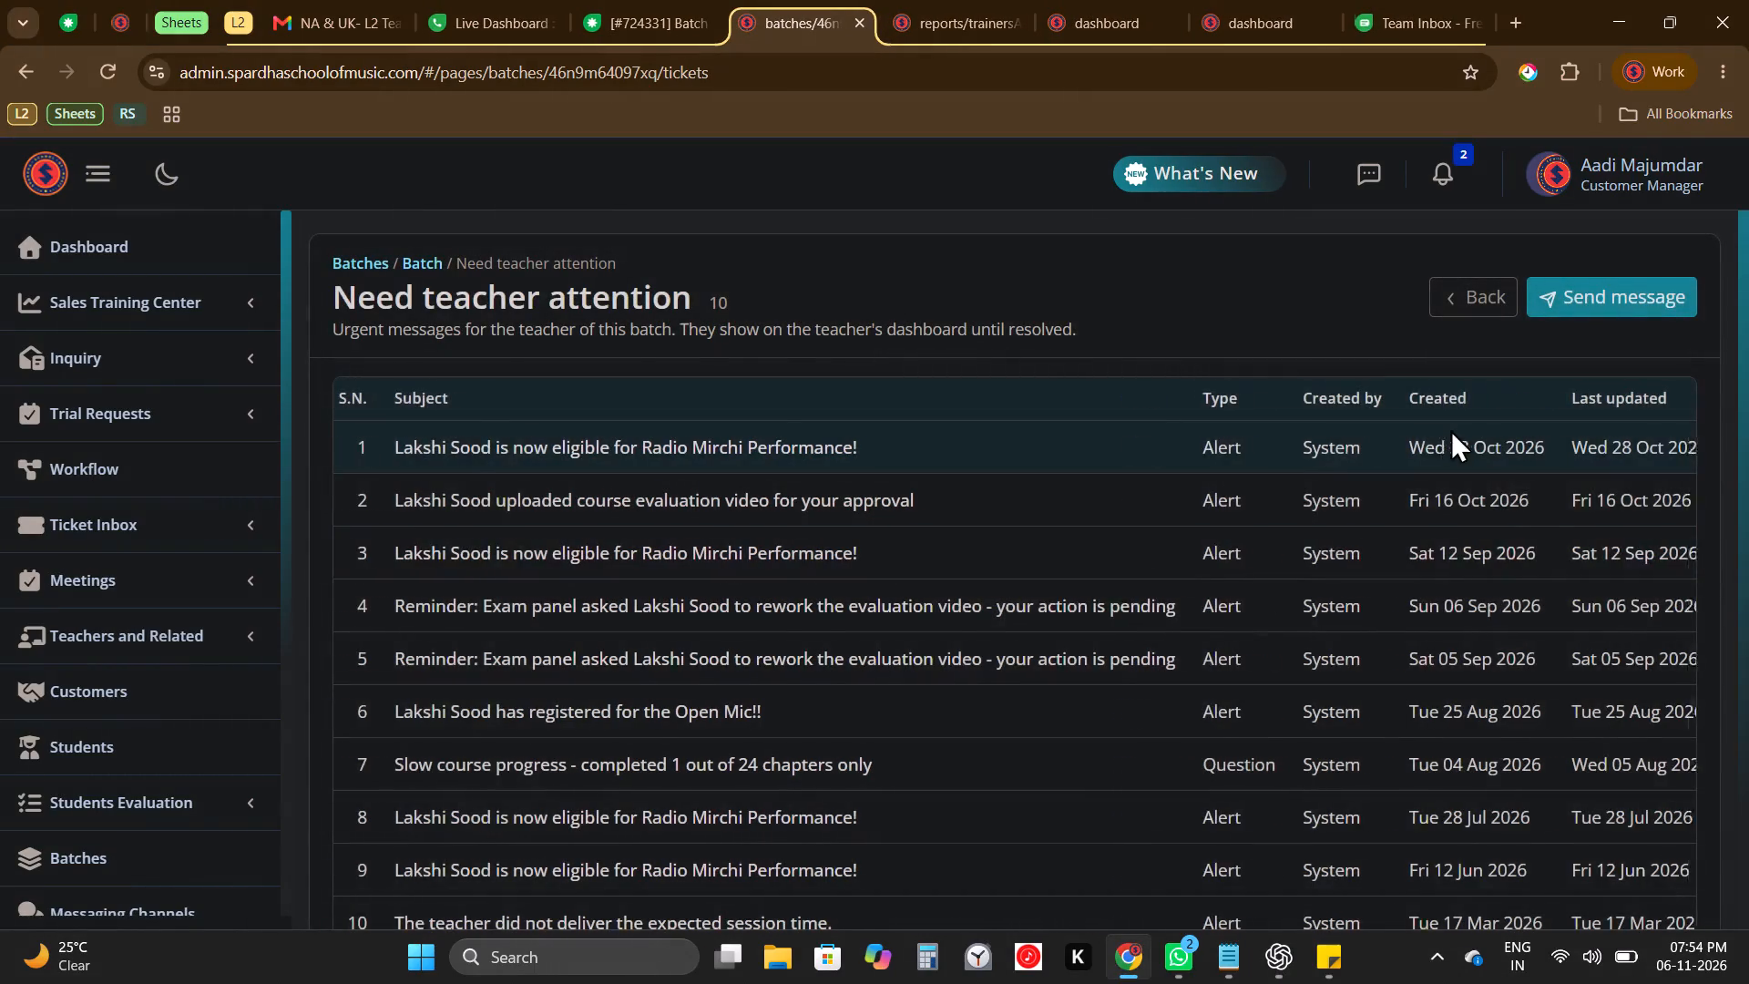
scroll(1450, 429, left, 3)
Send the teacher a Feedback message with subject "FEEDBACK" and the copied ChatGPT text as its body.
click(1581, 293)
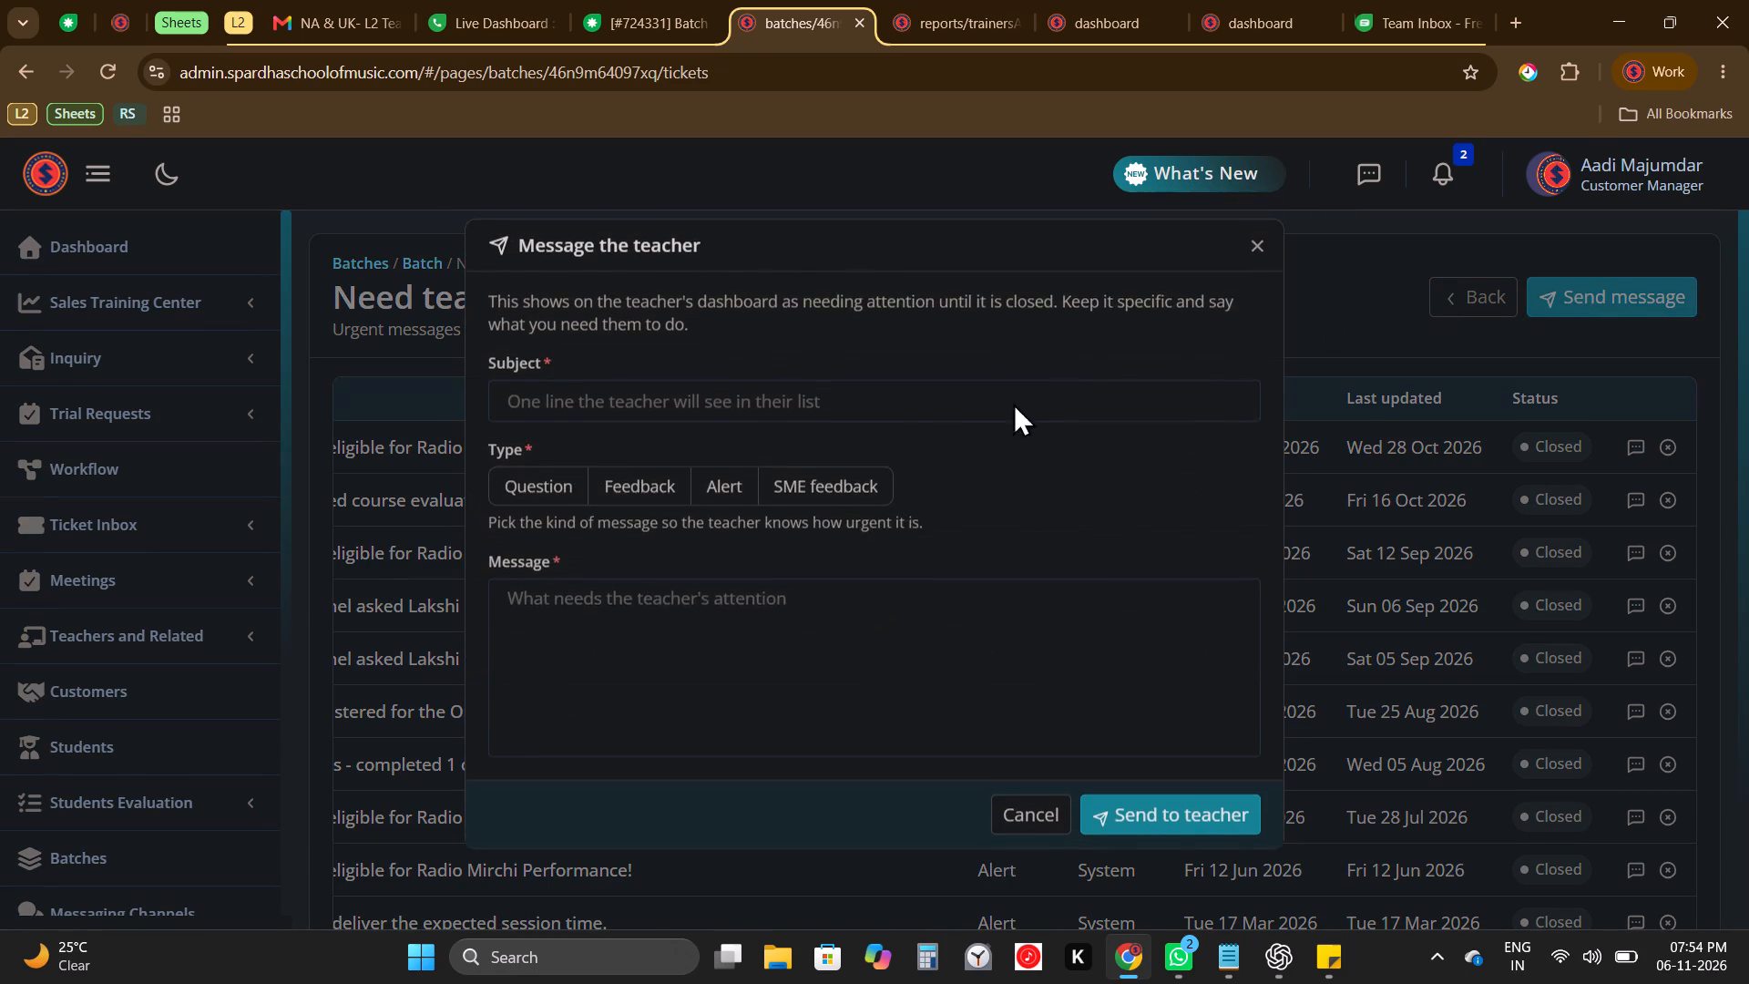
click(662, 466)
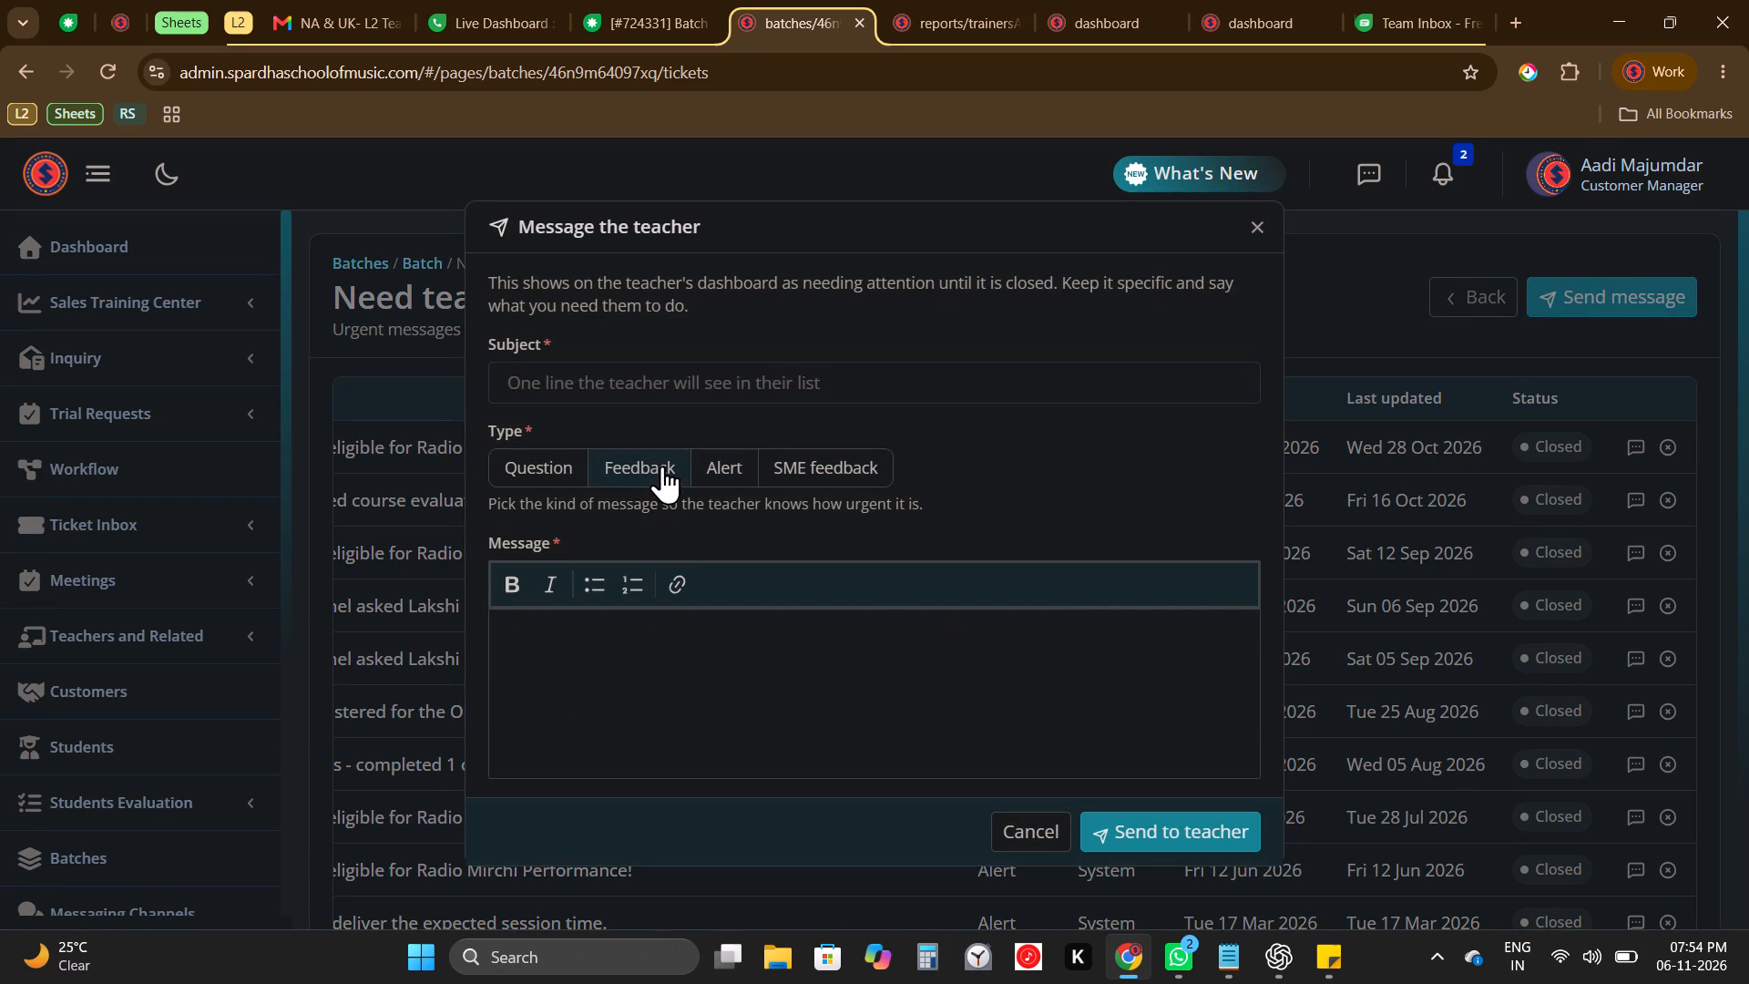
drag(821, 360, 799, 384)
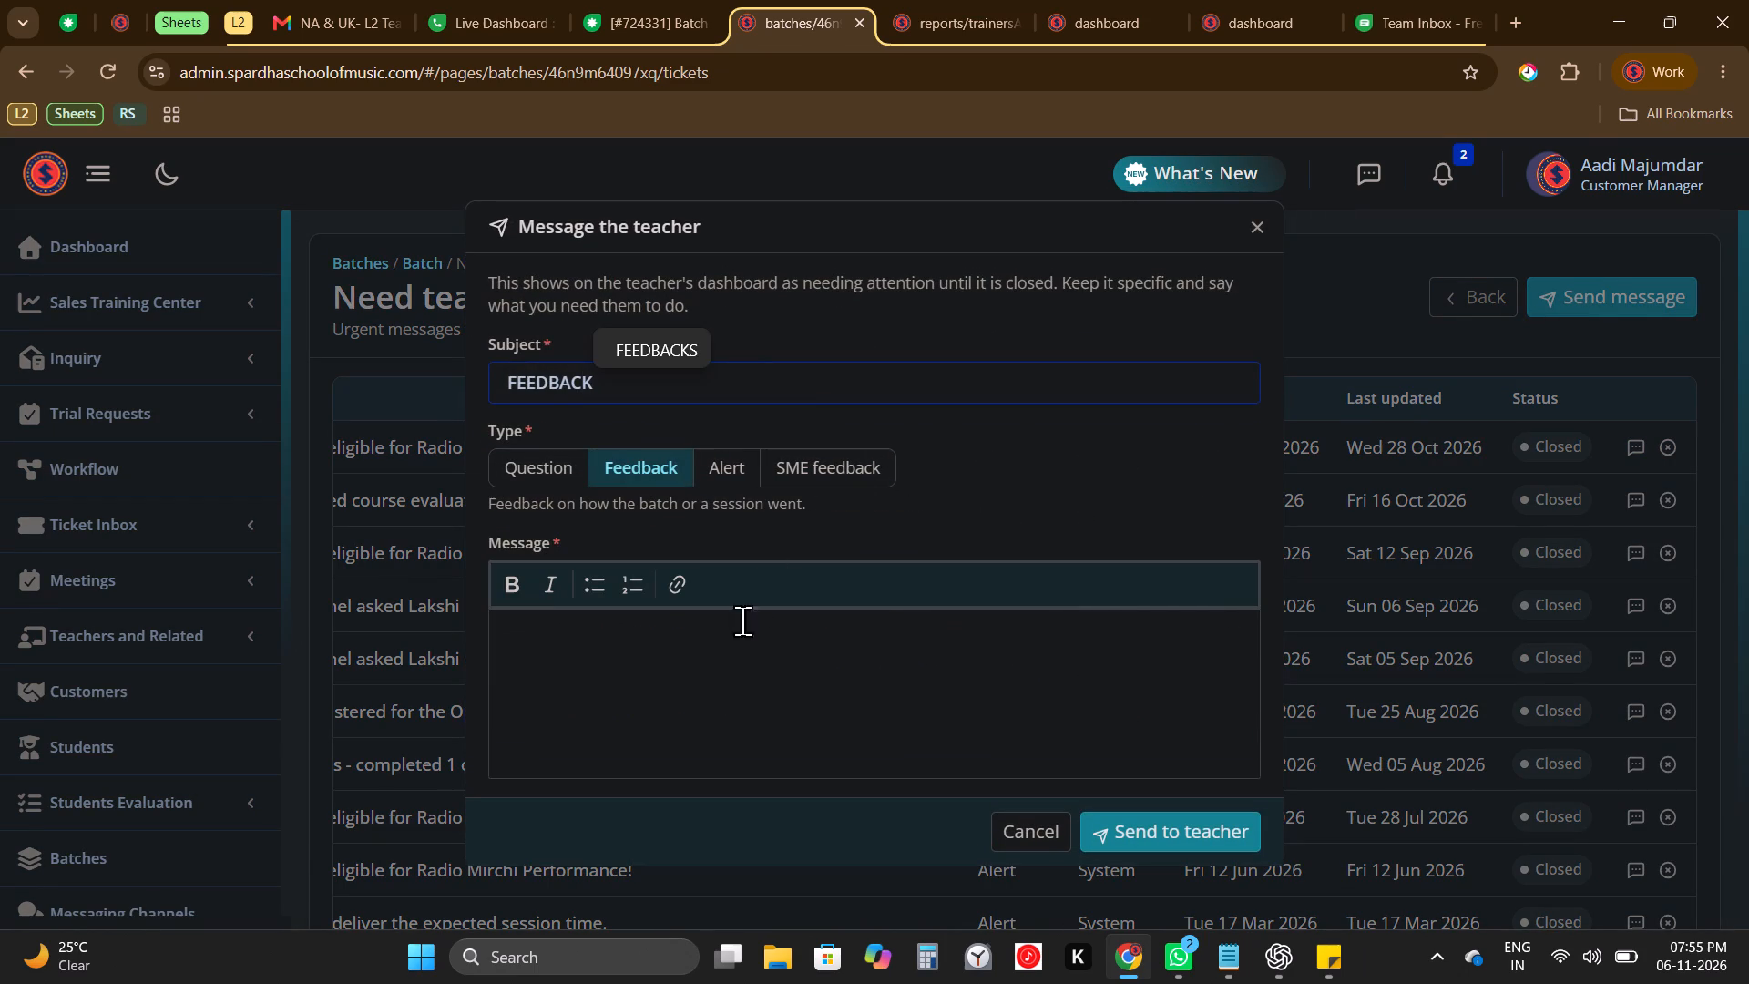
click(735, 652)
key(ctrl+v)
click(1197, 833)
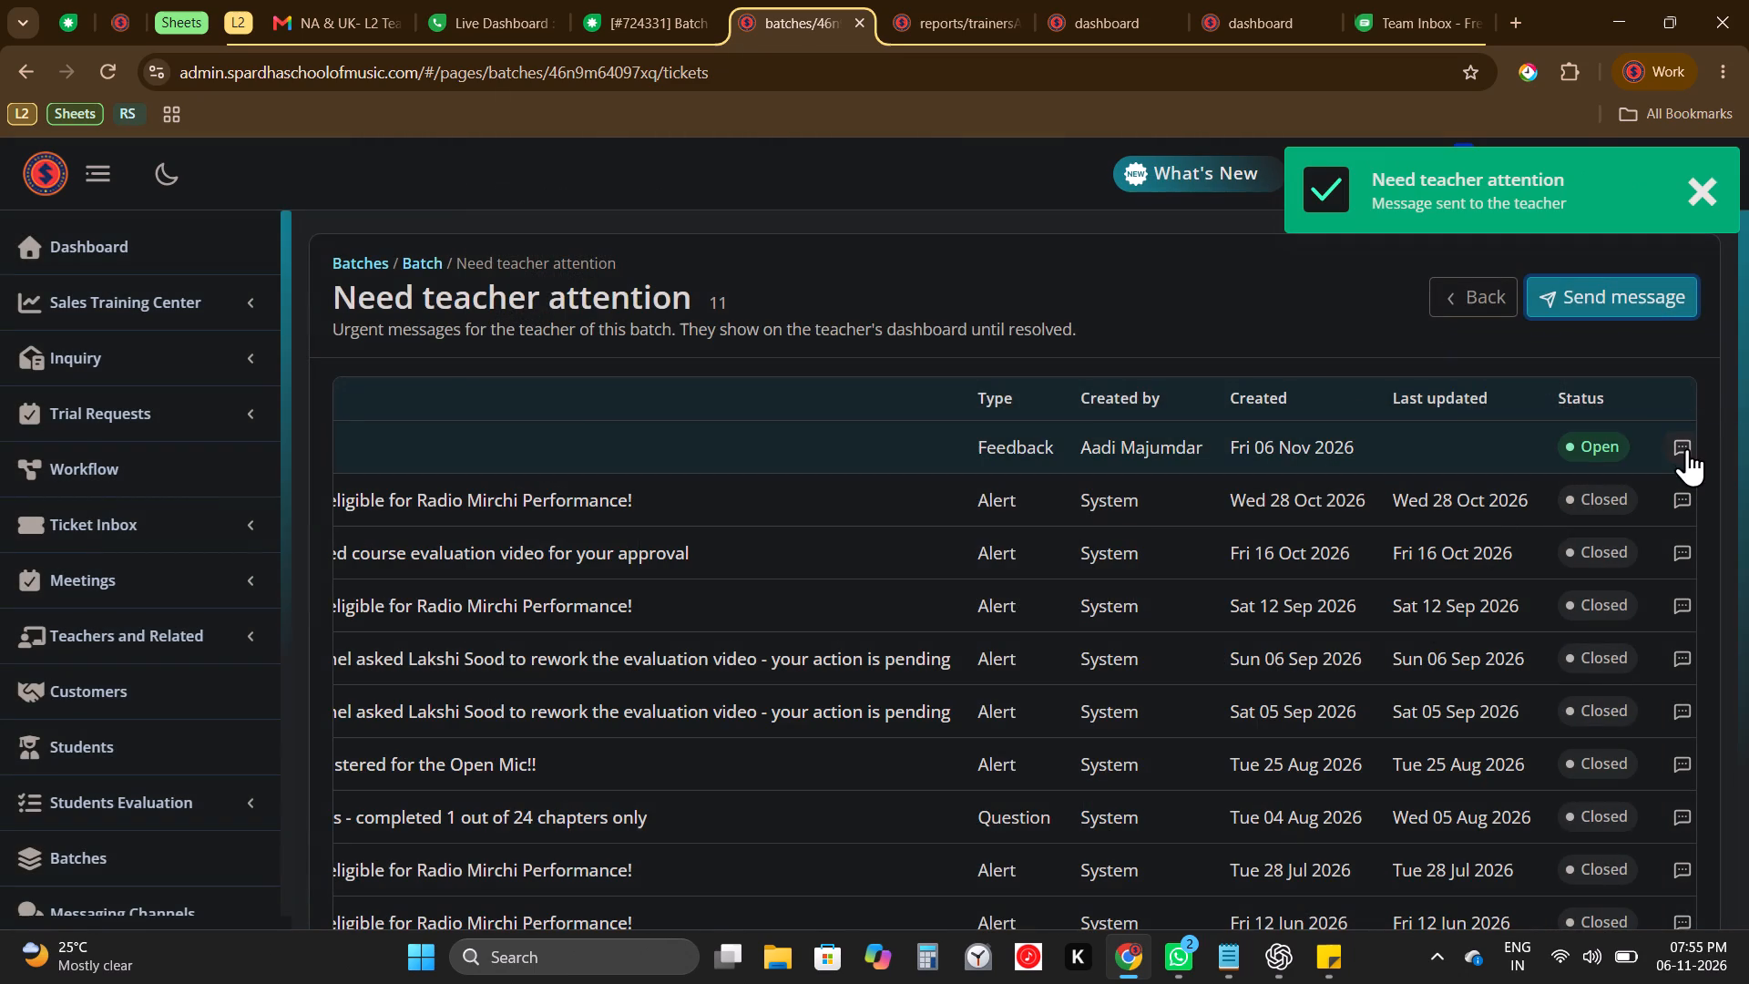
Open the newly sent feedback message, capture its header and text as a screenshot to the clipboard, and close it.
click(1687, 446)
key(Print)
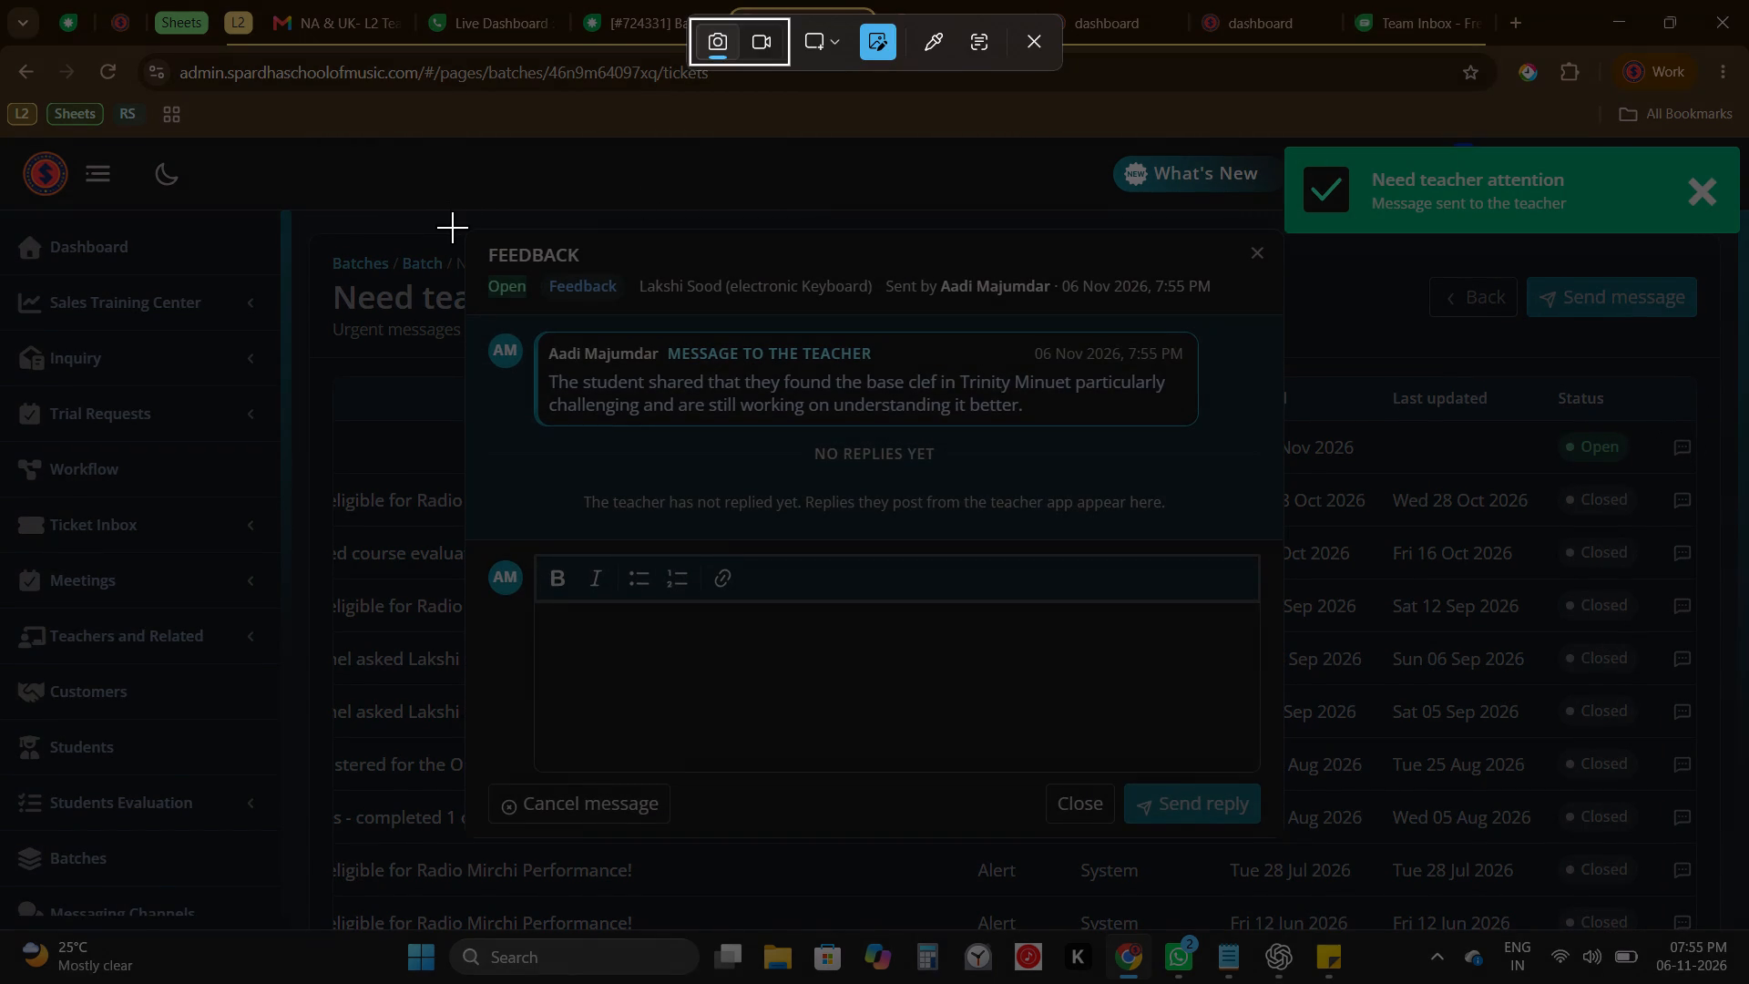
drag(482, 242, 1252, 456)
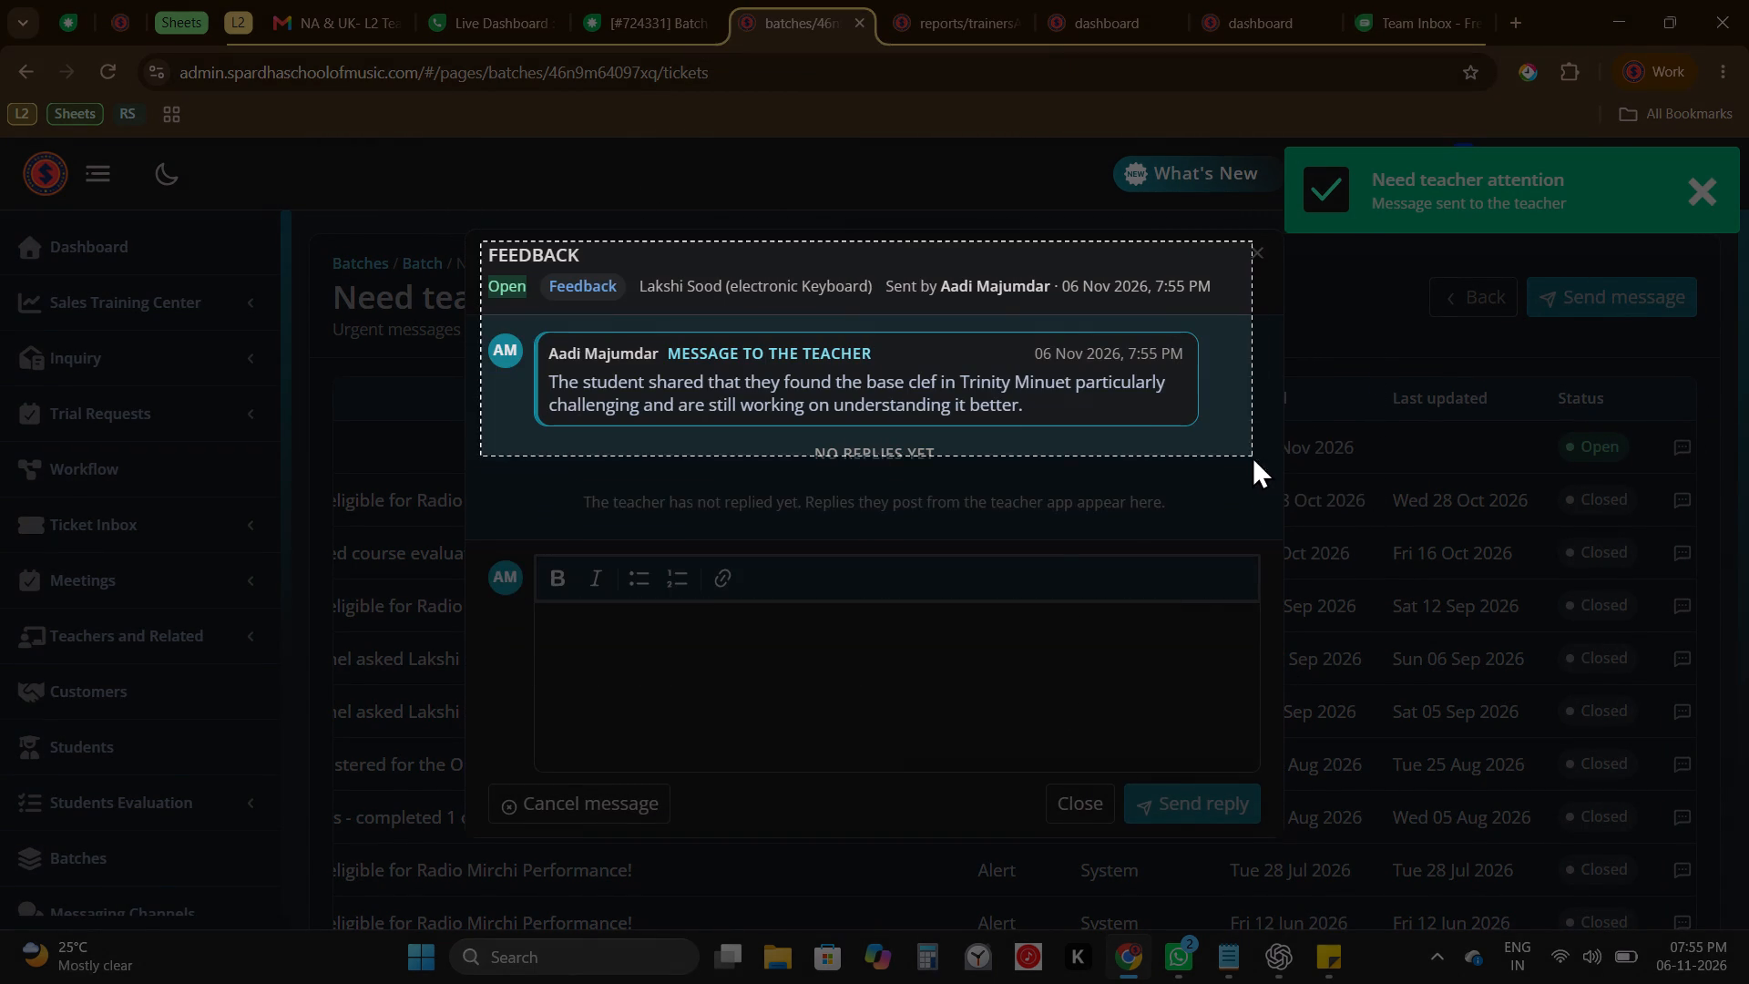
key(ctrl+c)
click(1262, 249)
click(661, 1)
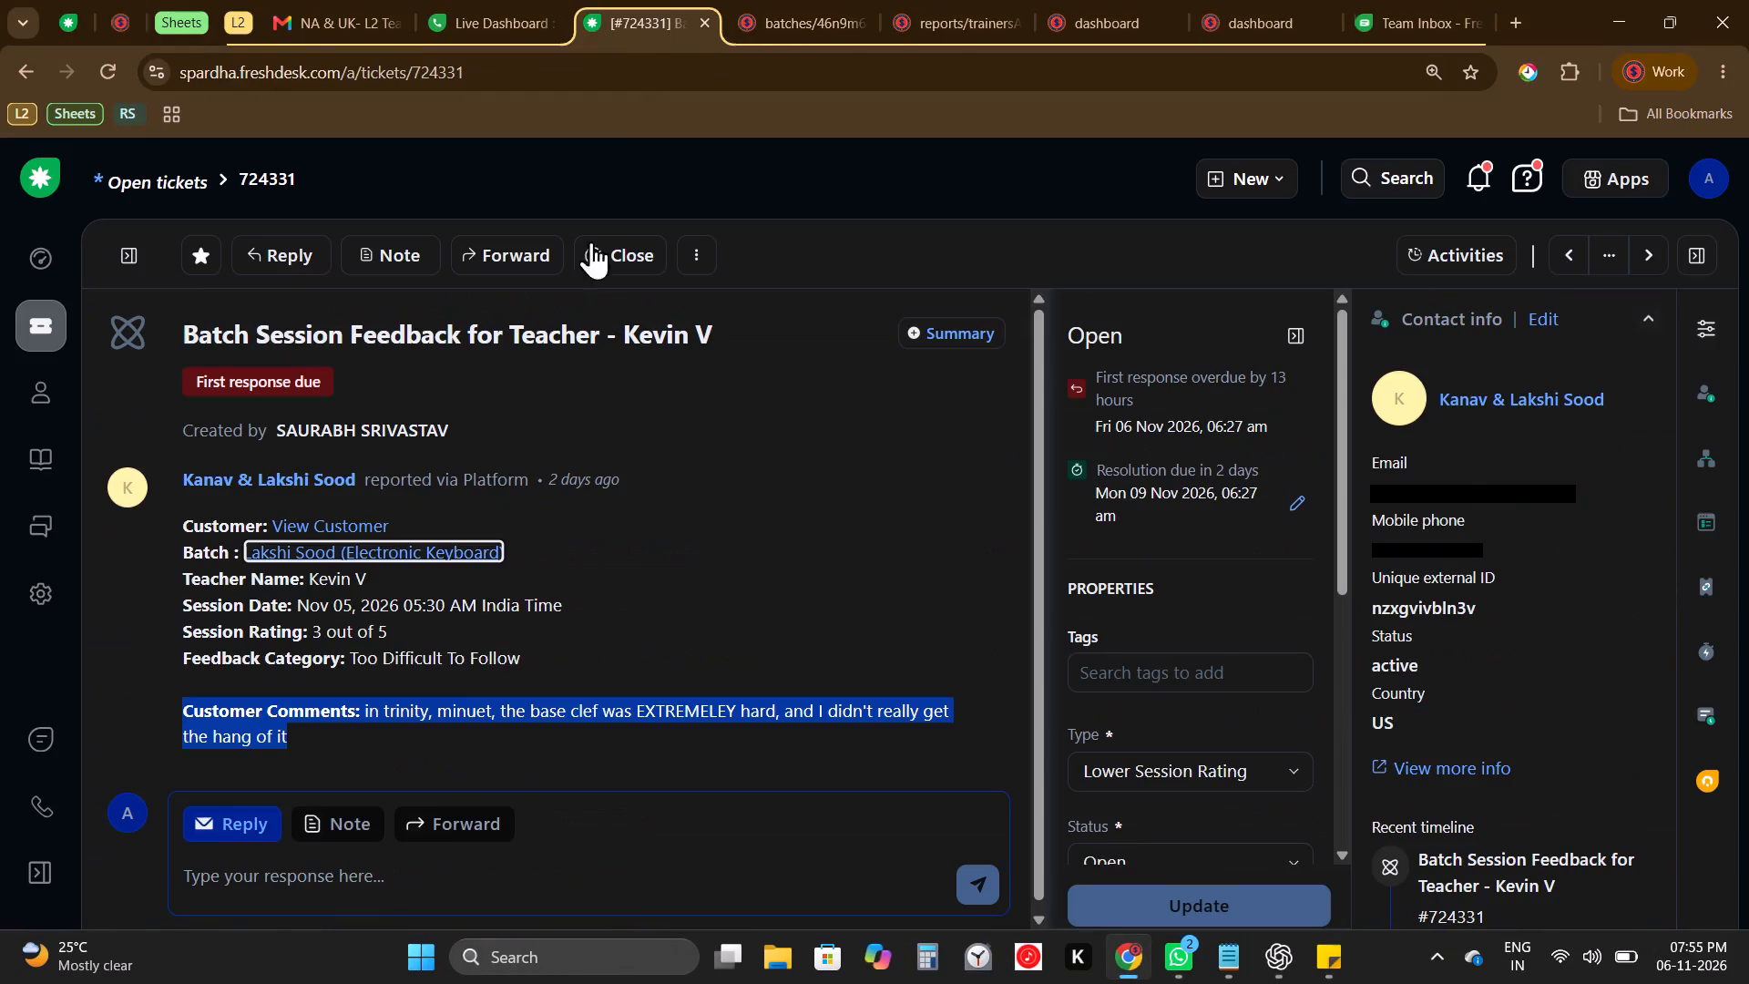
click(314, 848)
click(330, 837)
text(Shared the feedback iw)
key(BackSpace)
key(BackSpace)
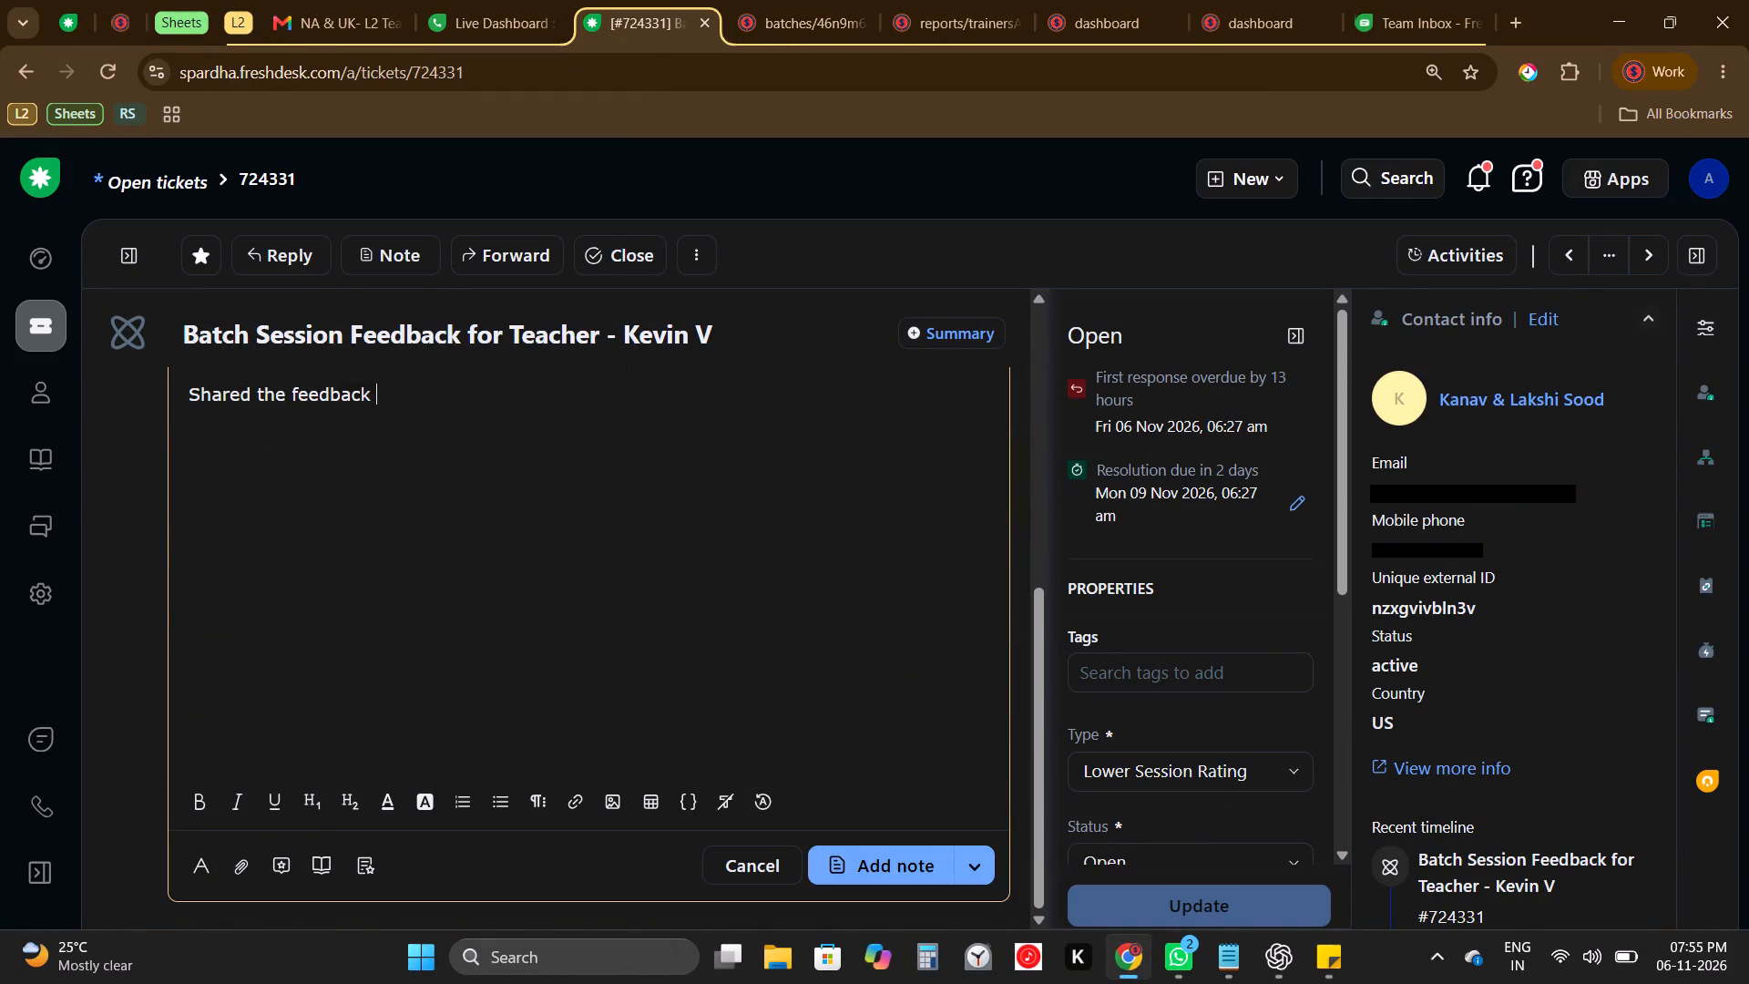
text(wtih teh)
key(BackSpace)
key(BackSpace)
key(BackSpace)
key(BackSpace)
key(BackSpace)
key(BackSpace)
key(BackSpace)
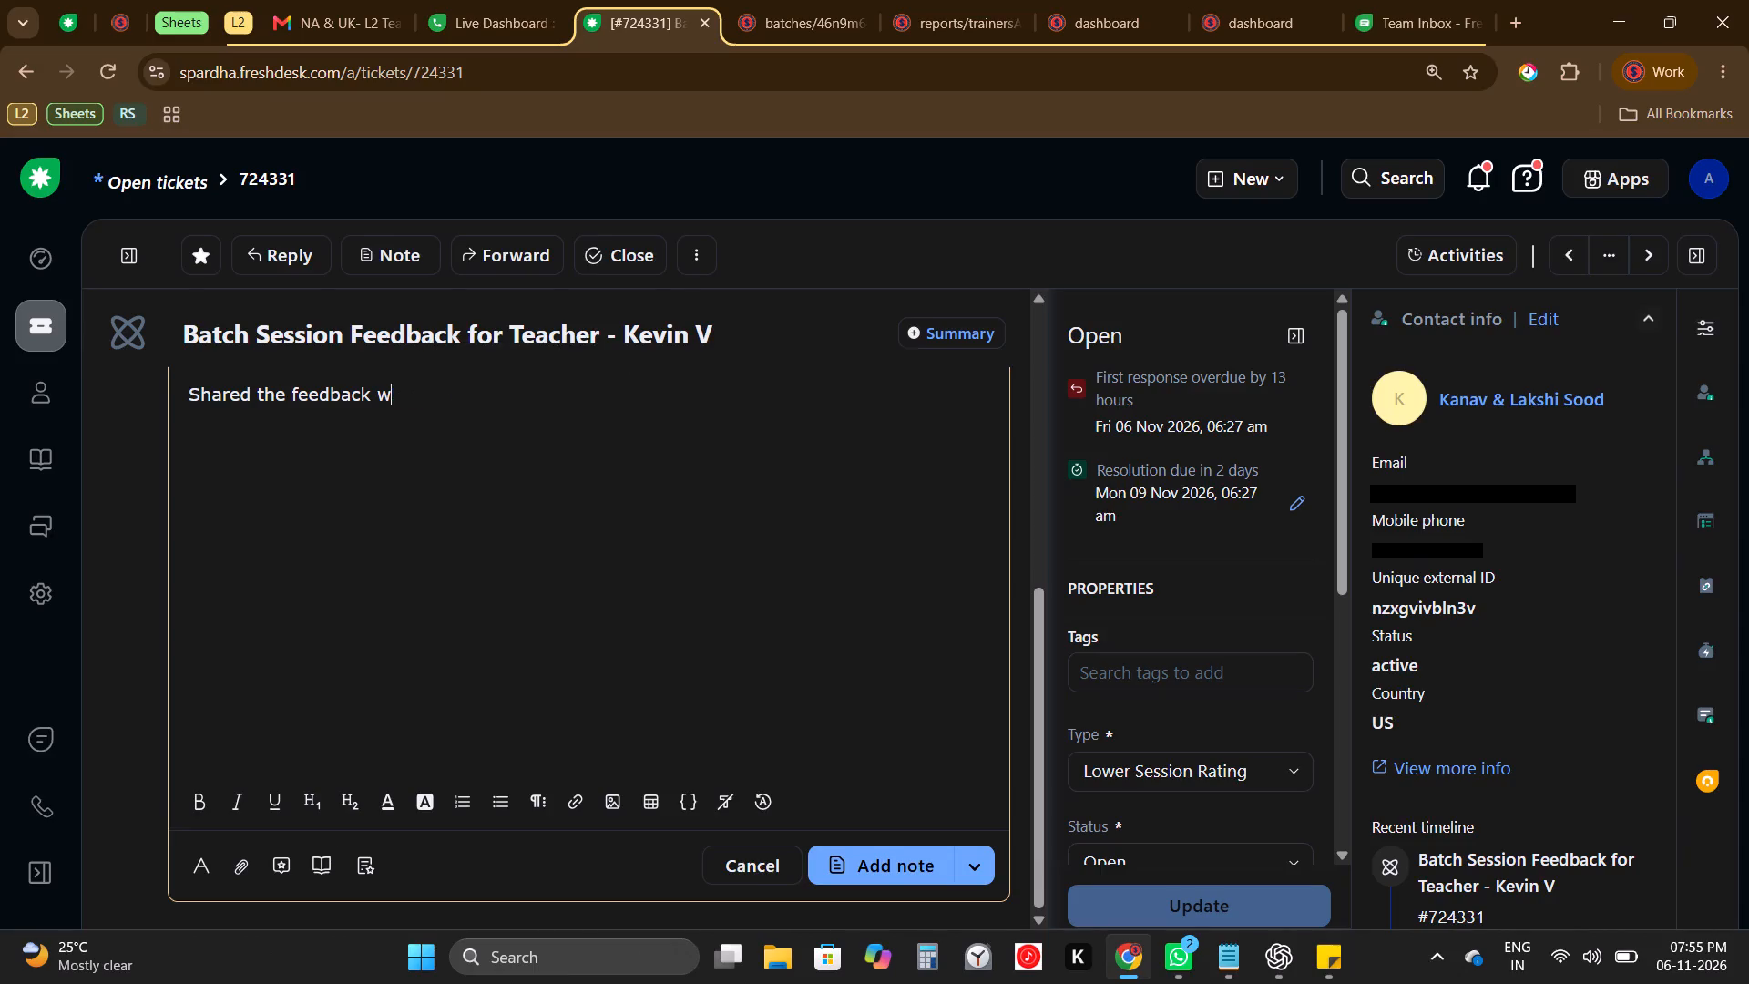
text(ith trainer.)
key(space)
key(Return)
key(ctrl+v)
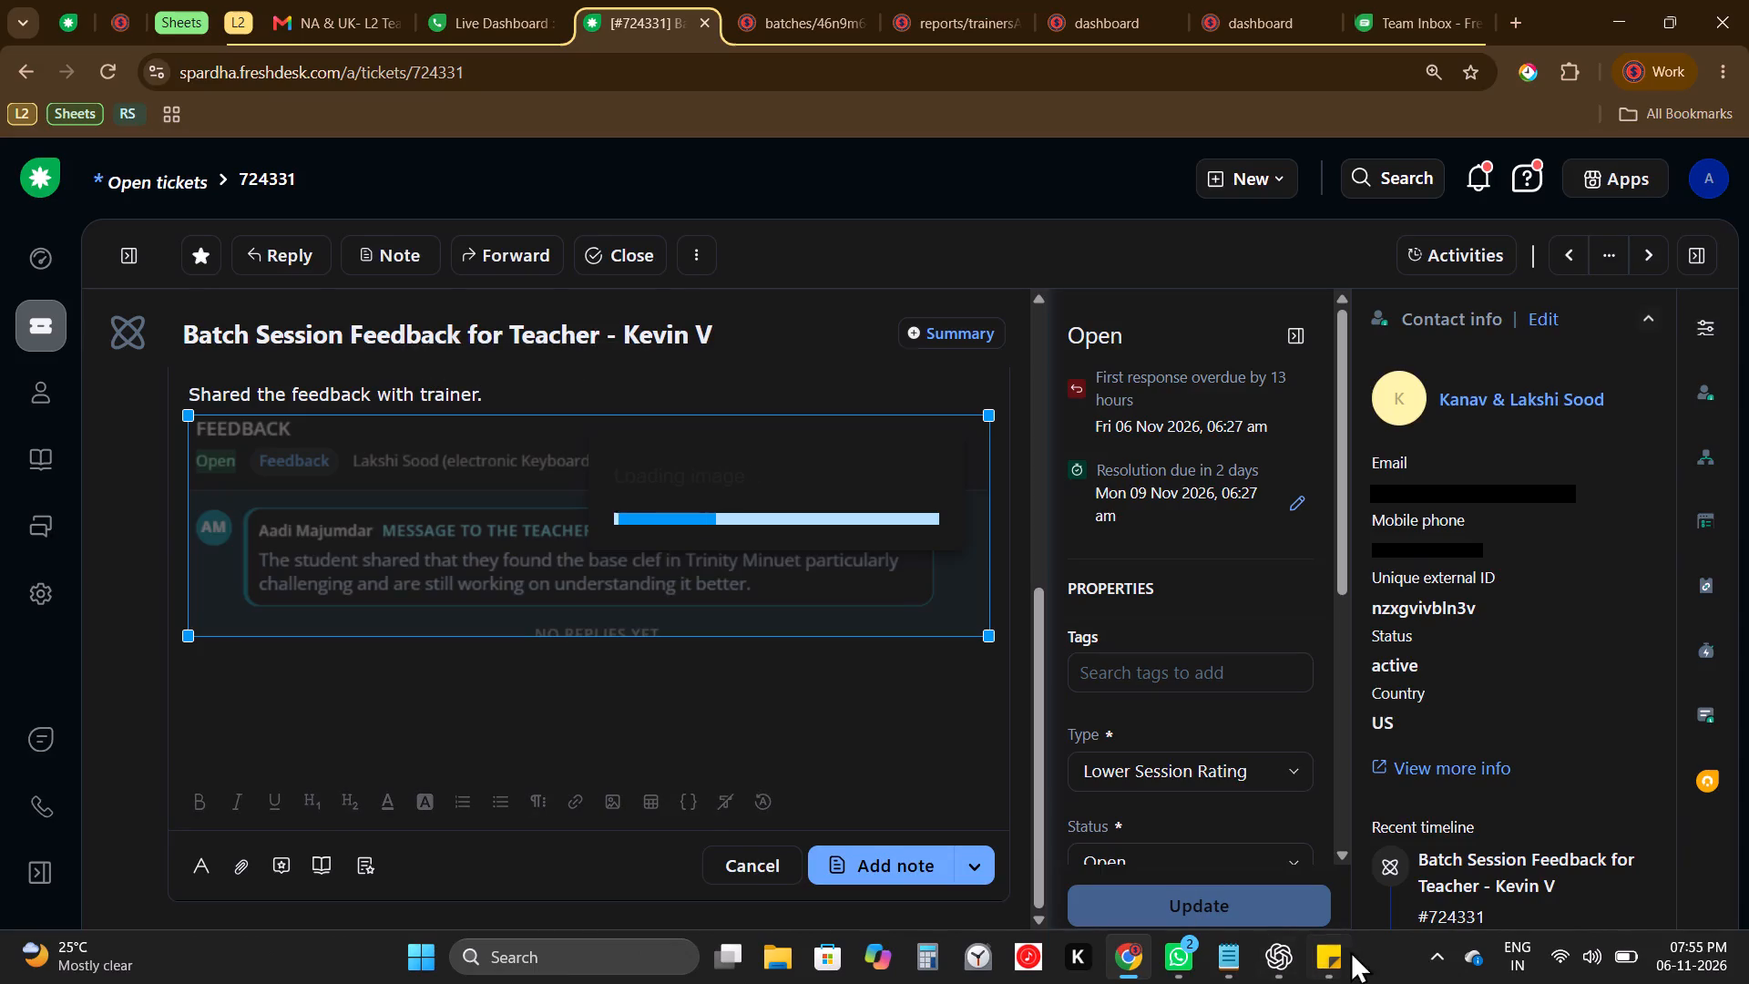
click(1343, 956)
scroll(1490, 682, down, 20)
scroll(1490, 682, down, 6)
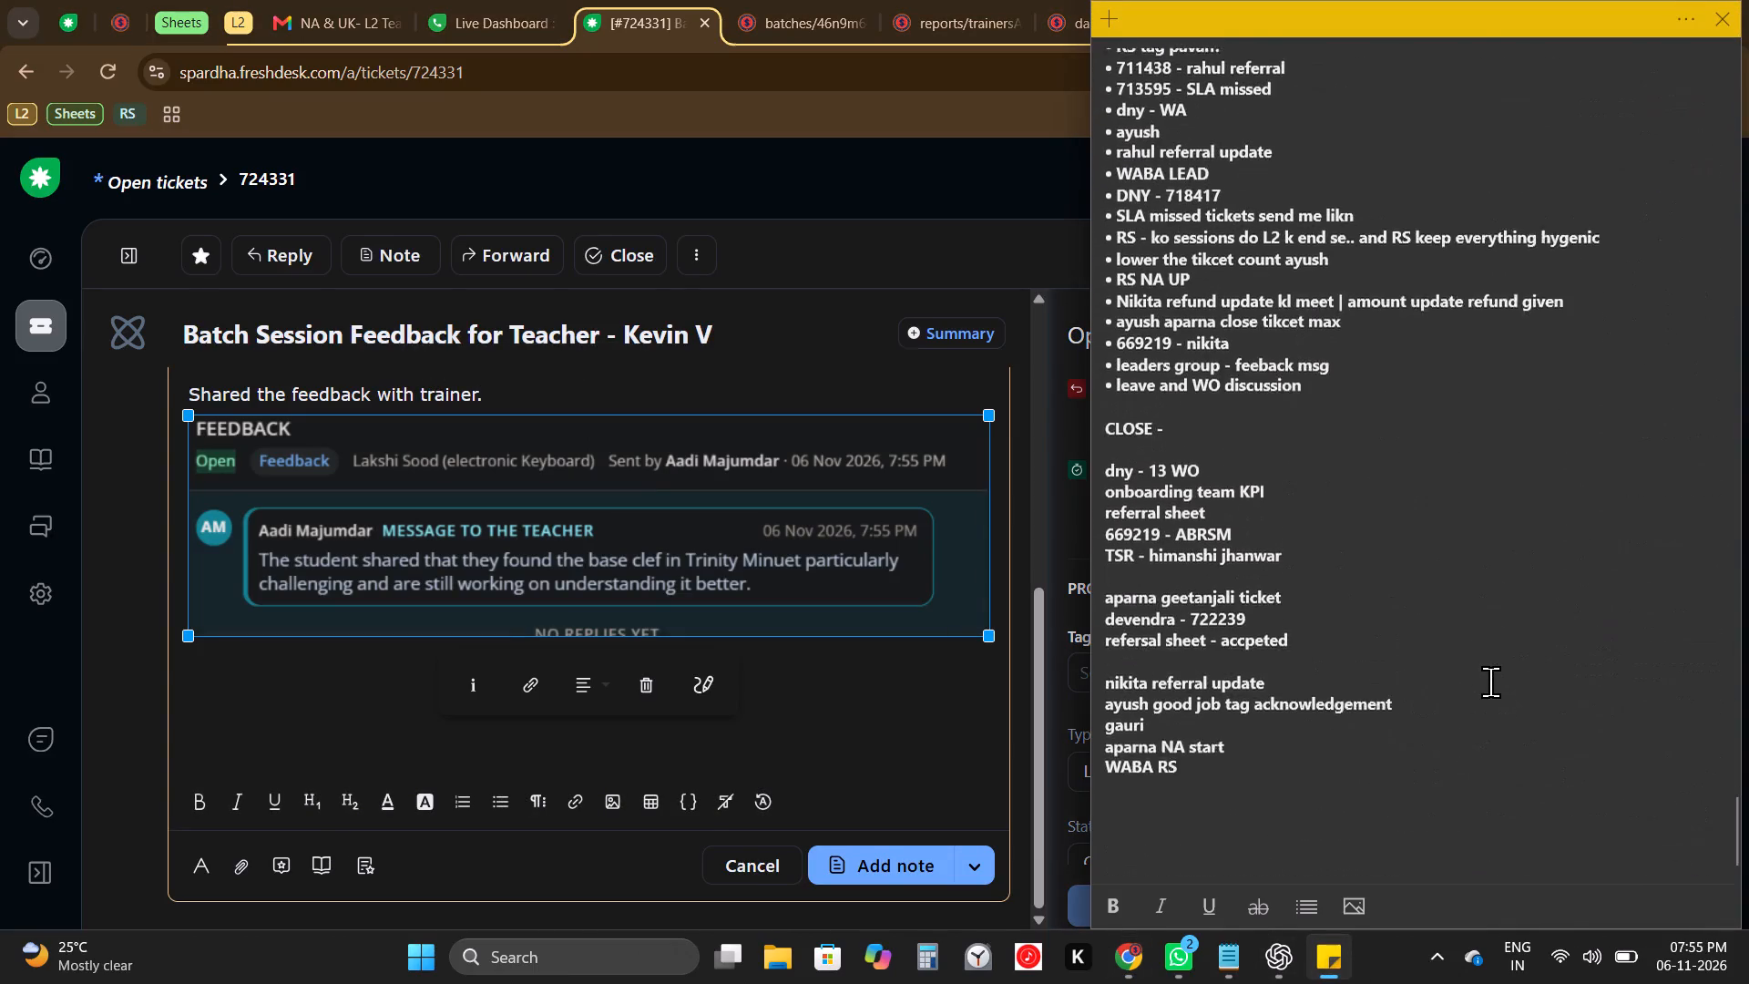
click(1313, 847)
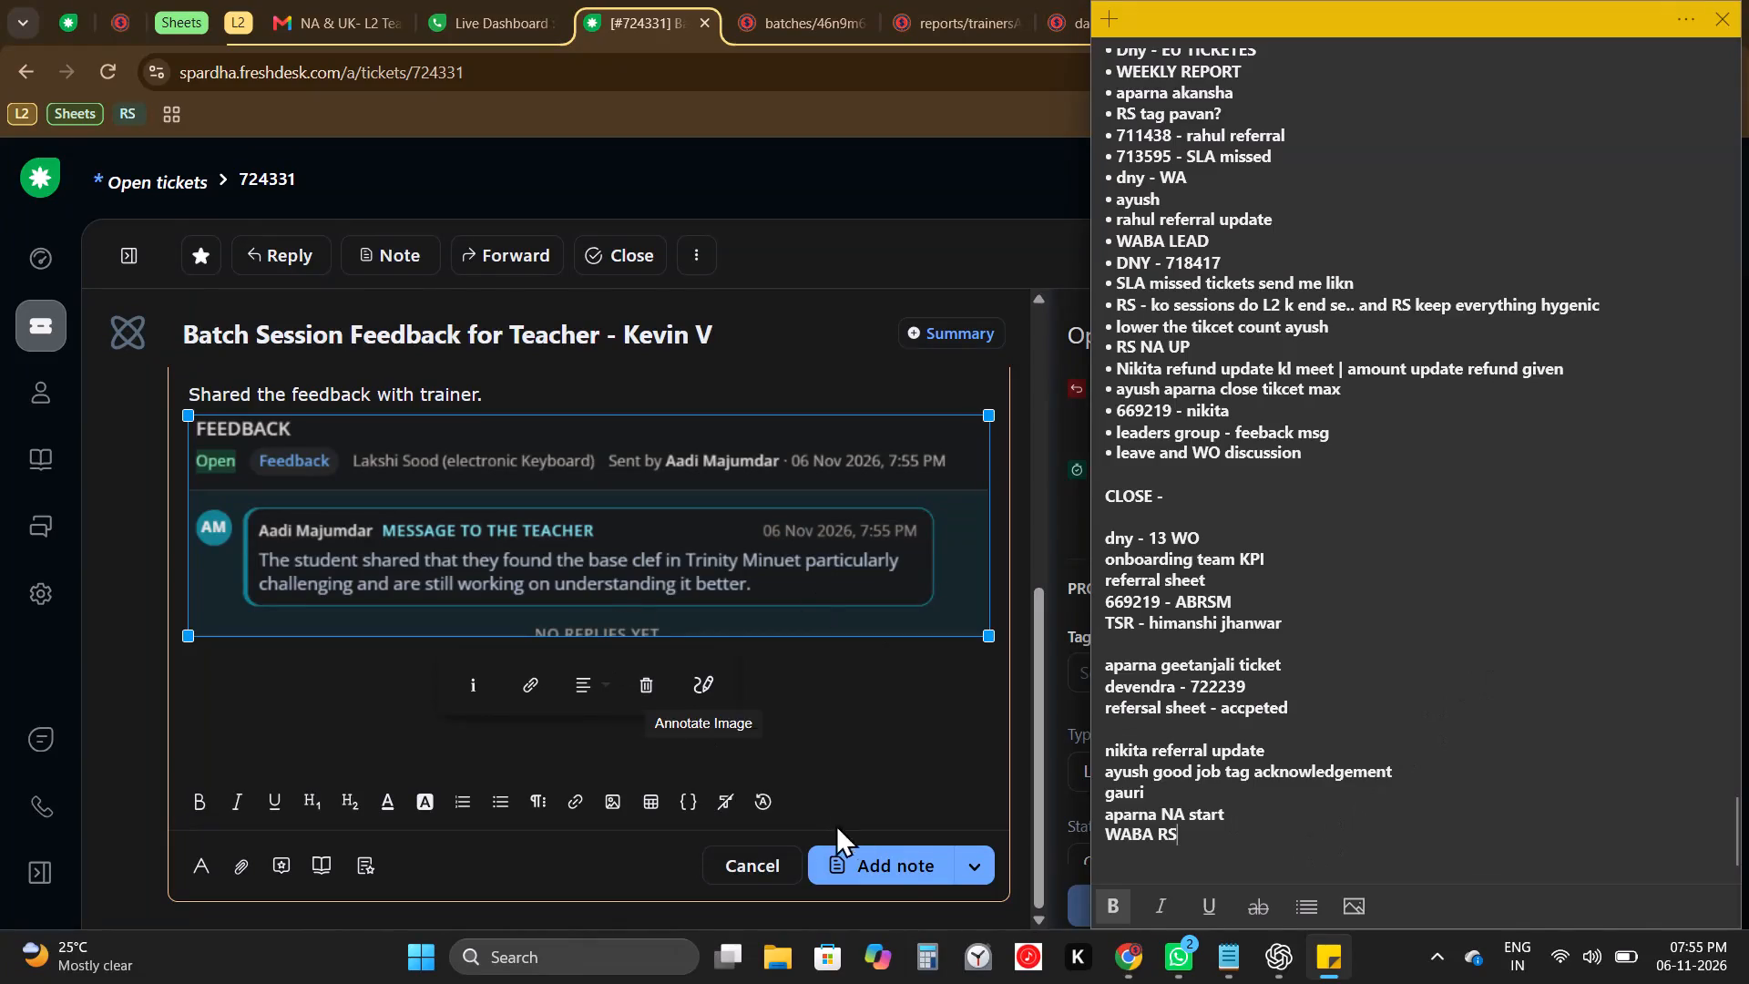
click(905, 852)
Set ticket #724331's type to Feature Request and status to Closed, and update its properties.
click(1216, 774)
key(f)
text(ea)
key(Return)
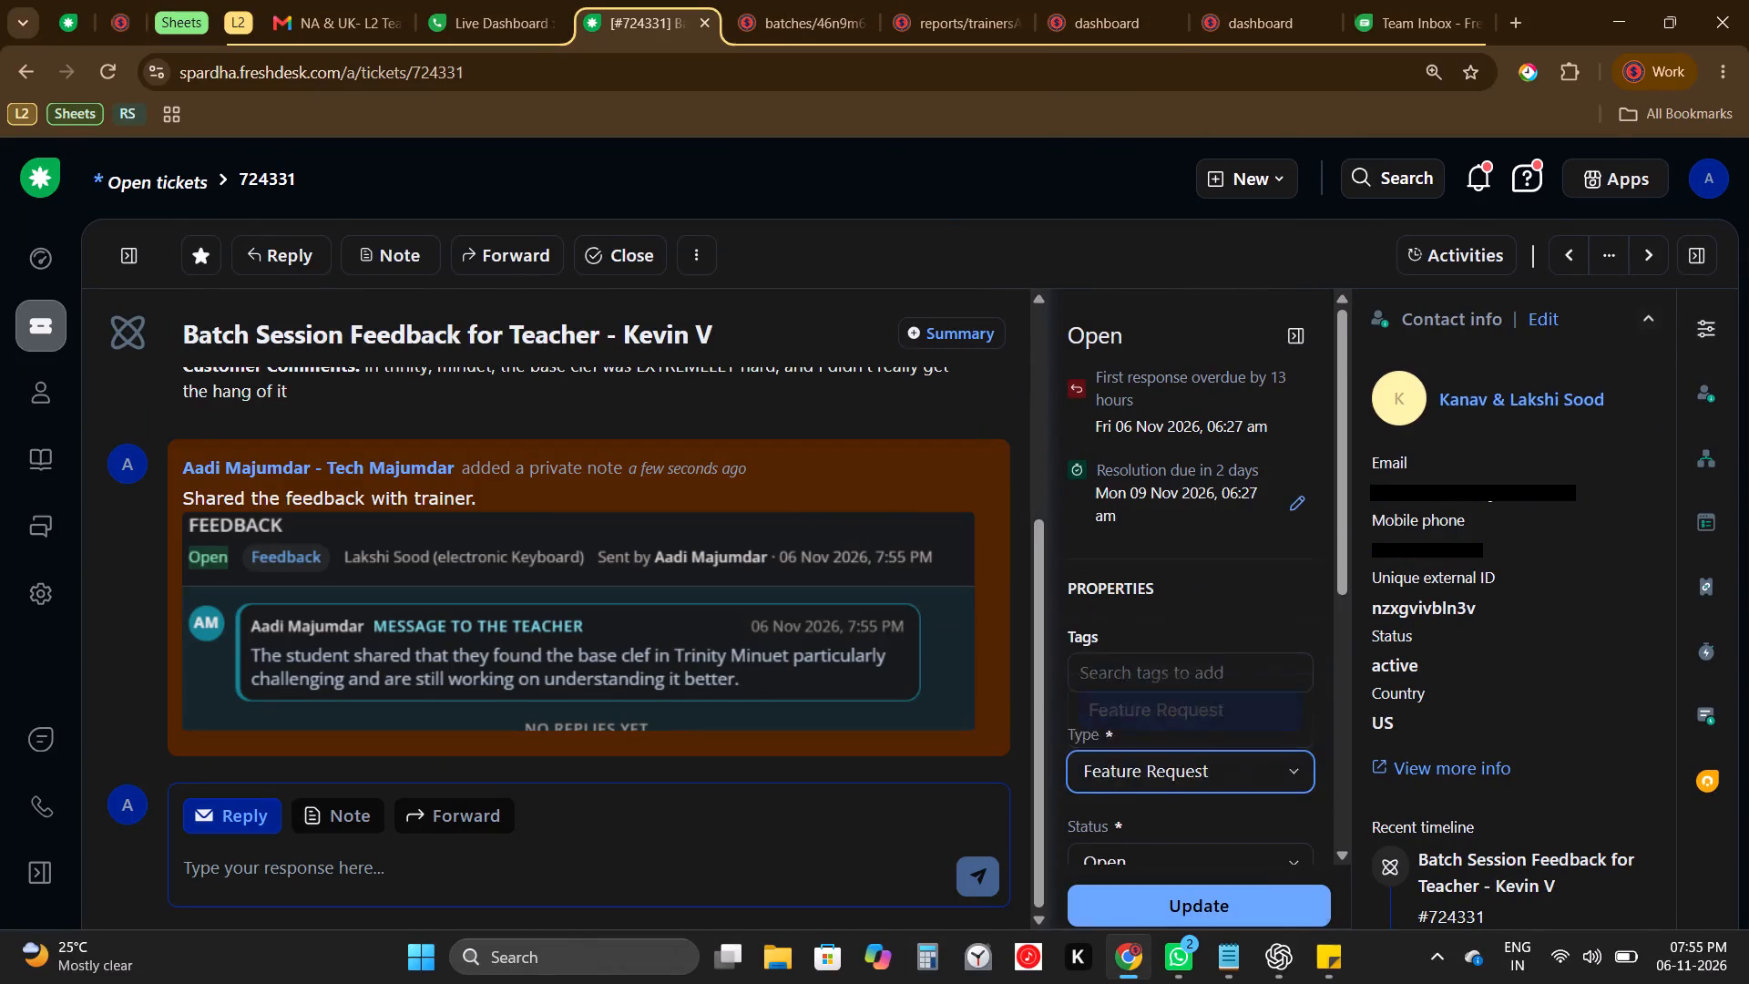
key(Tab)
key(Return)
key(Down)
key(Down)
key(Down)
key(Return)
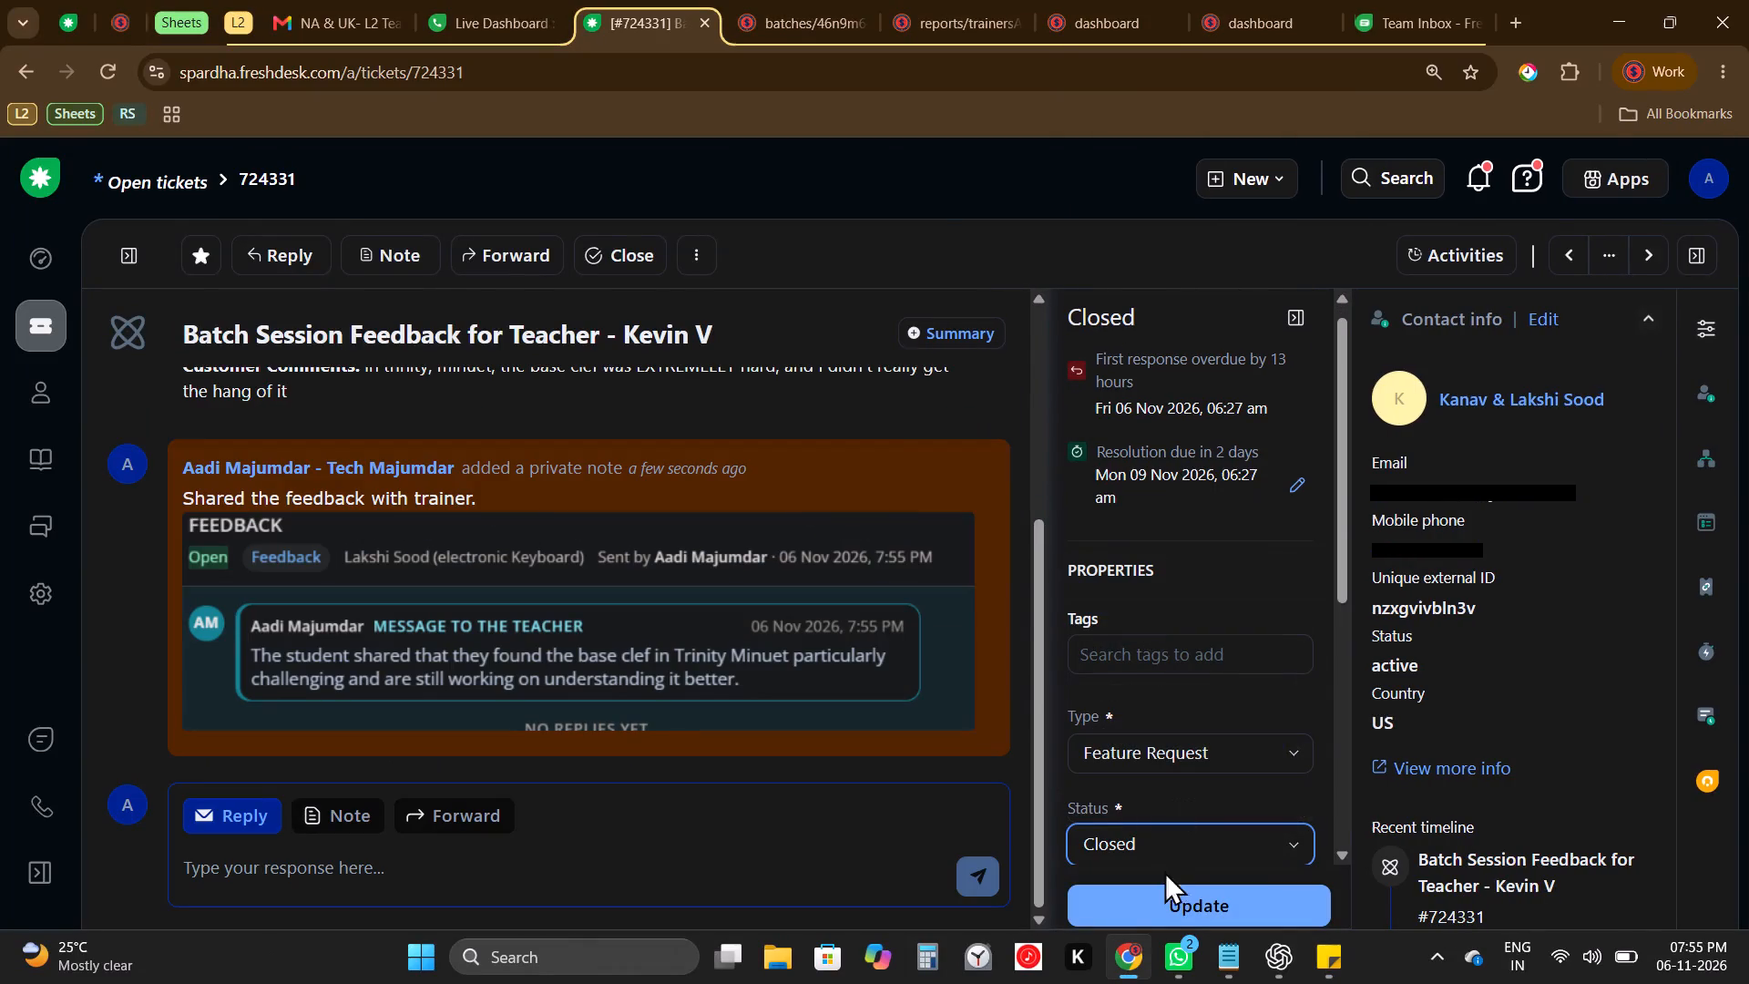
click(1174, 894)
Go to the following open ticket, #724324, and look through the open tickets list.
click(1648, 235)
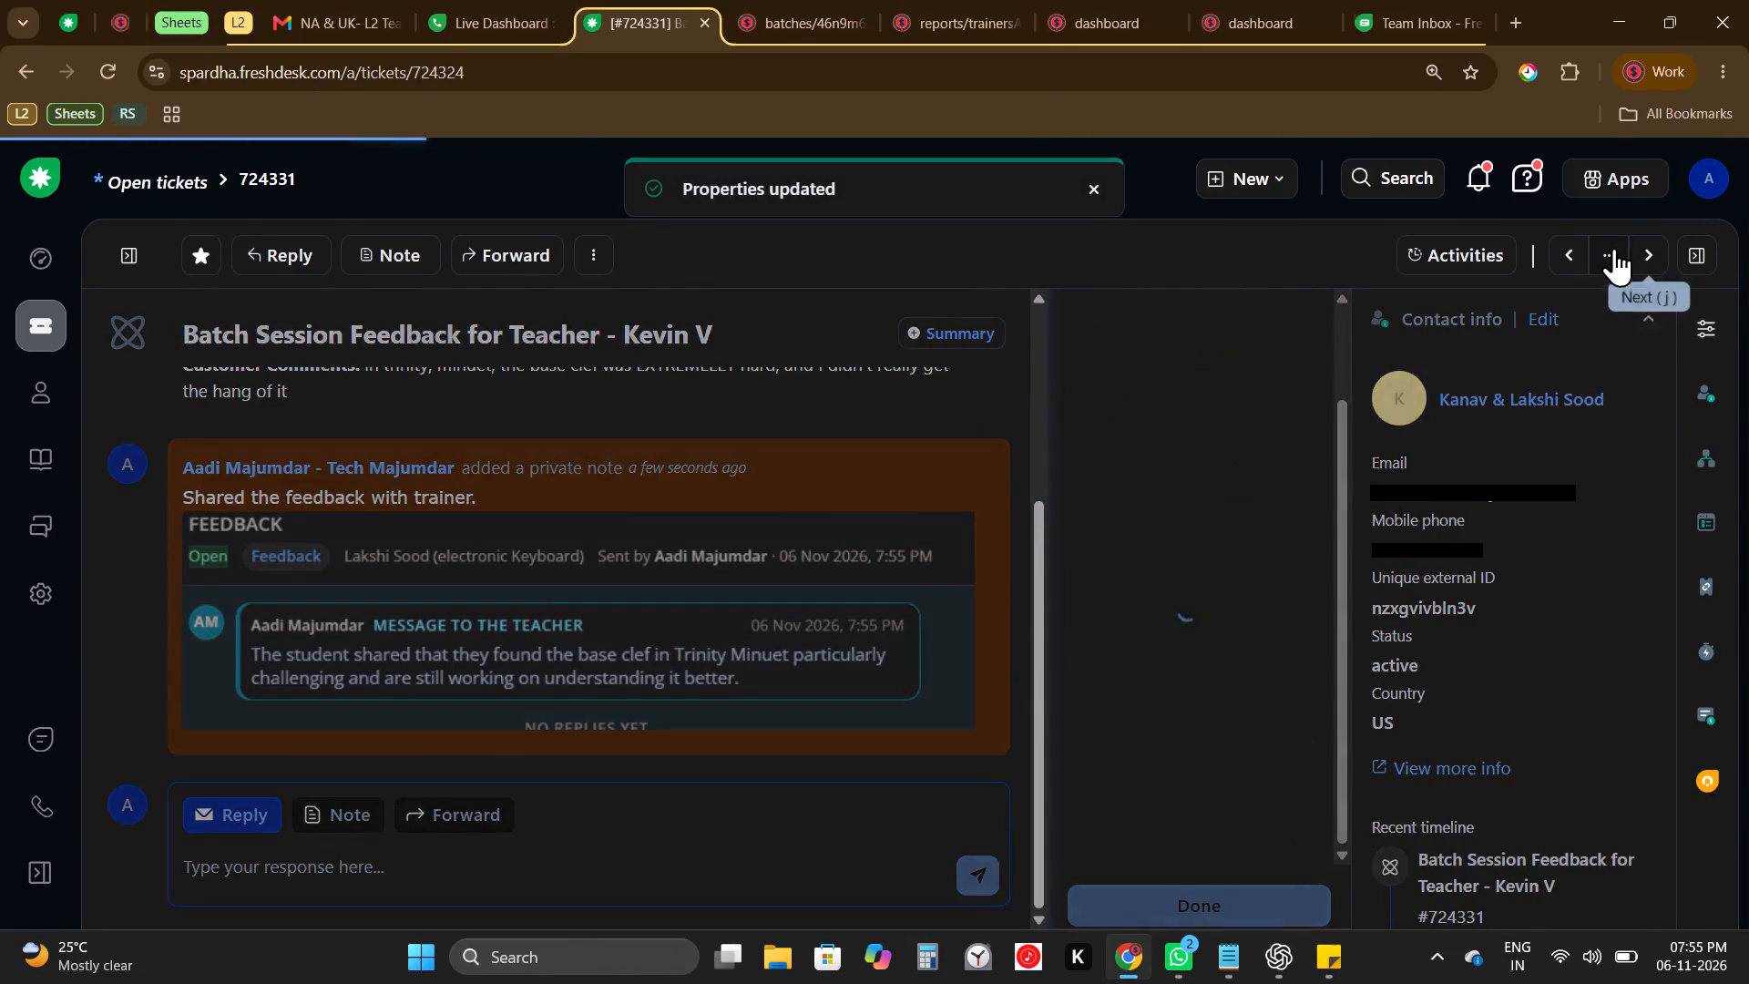
click(1614, 248)
scroll(1428, 692, down, 2)
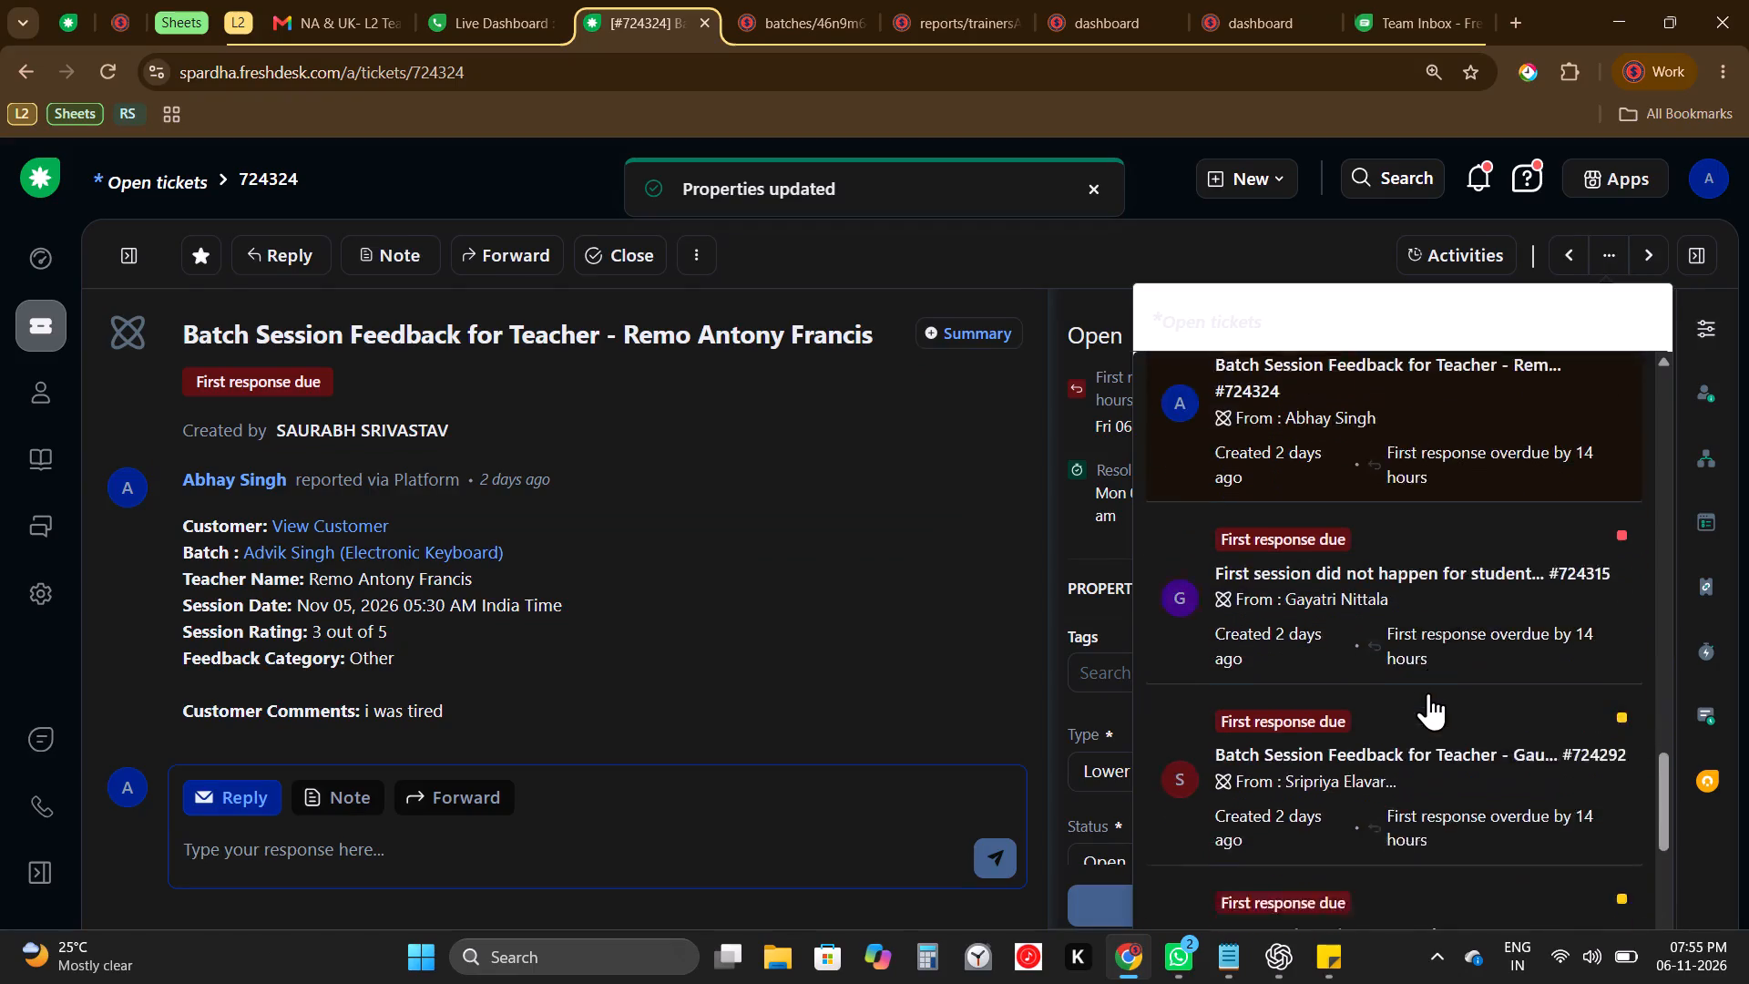
scroll(1428, 692, down, 3)
click(668, 650)
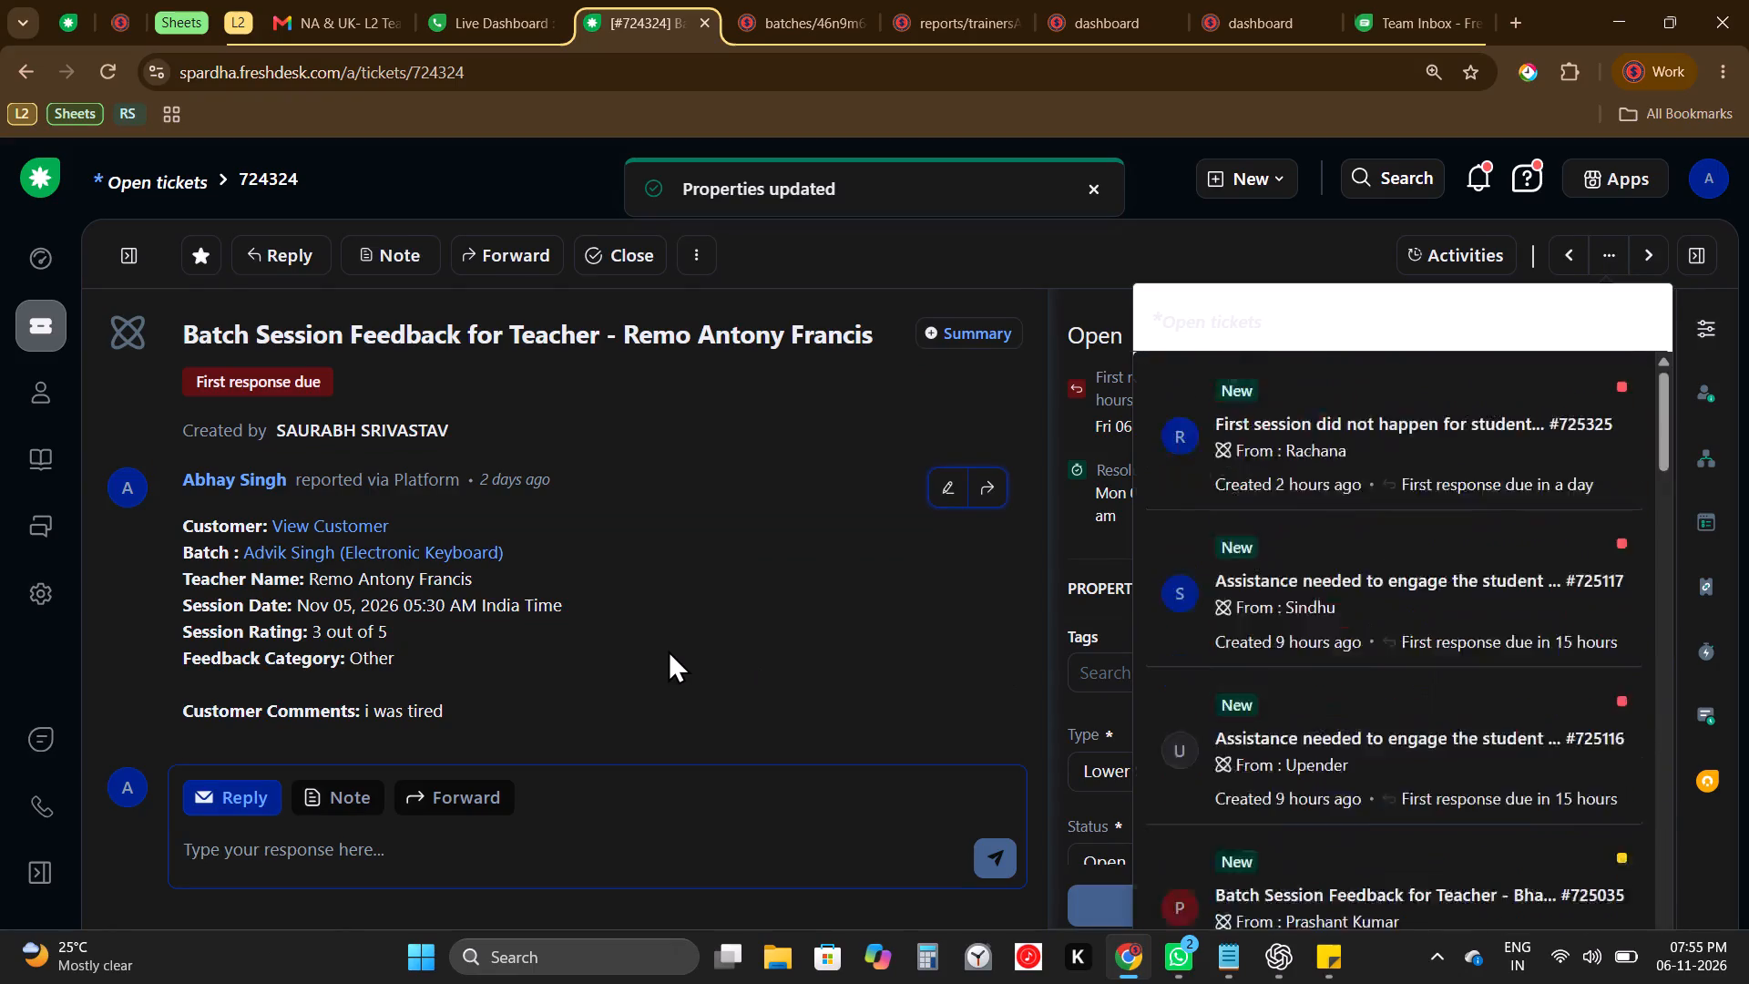
Copy the frequently used sentence about feedback submitted accidentally by a child from the sticky note.
click(1315, 961)
scroll(1453, 366, up, 20)
scroll(1453, 366, up, 11)
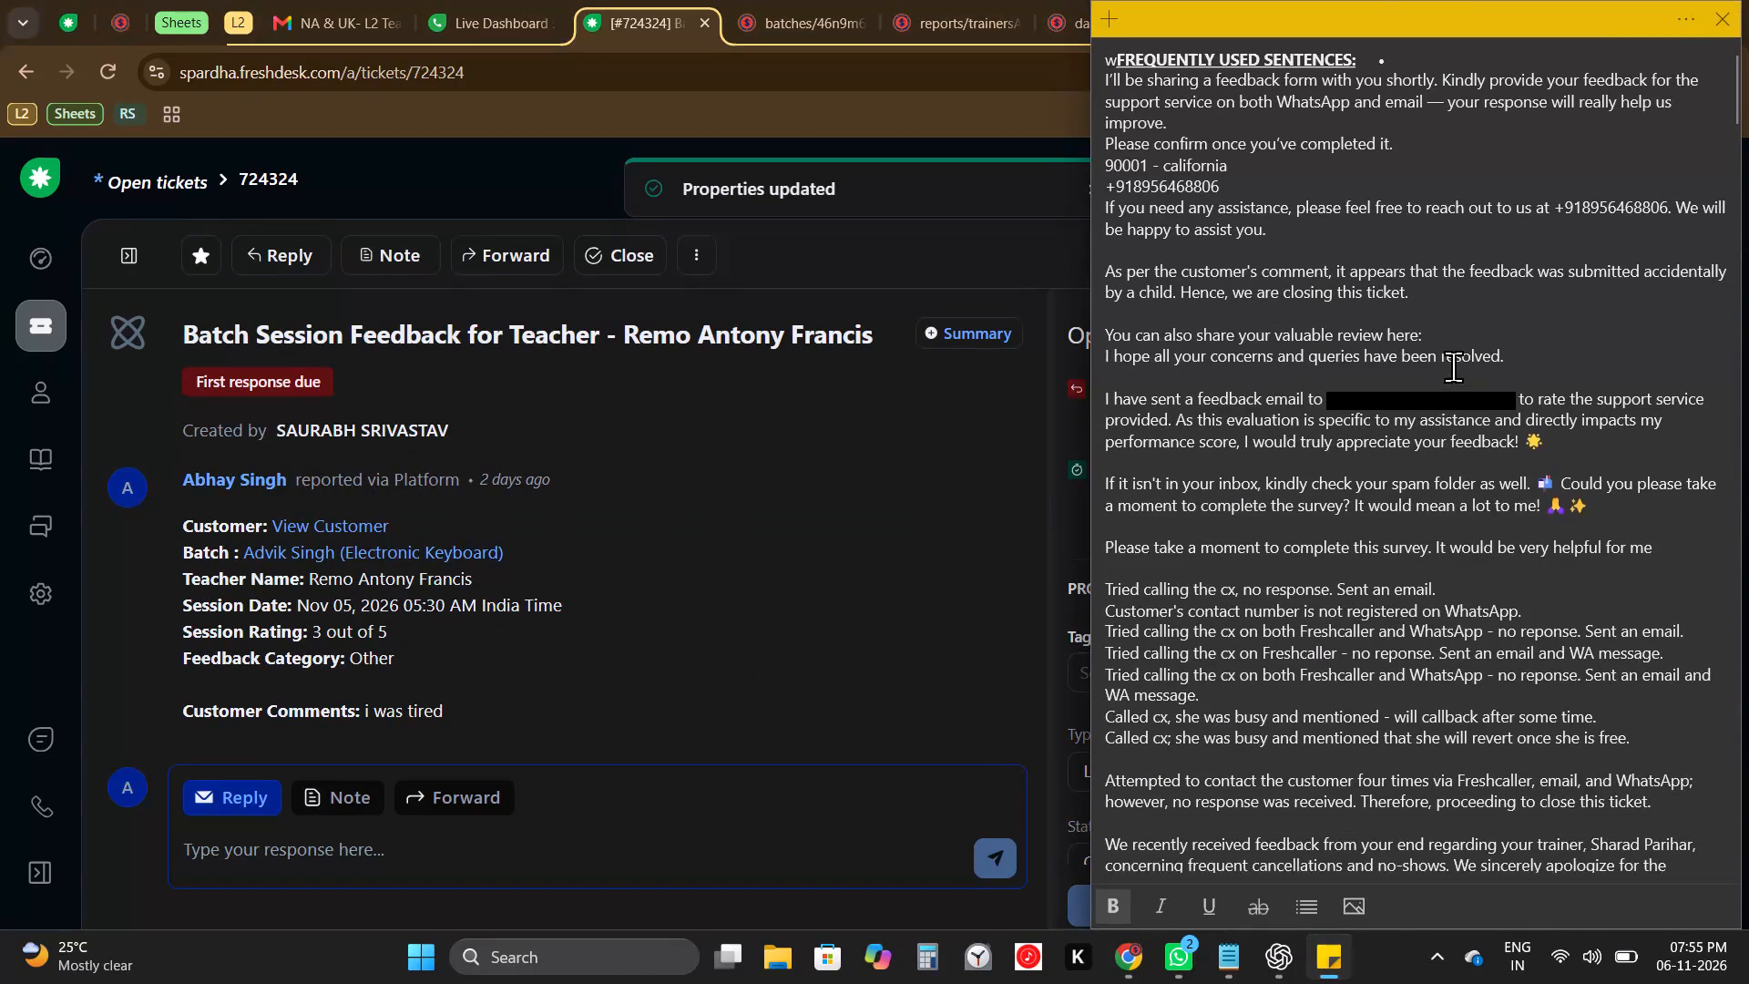
triple_click(1330, 295)
key(ctrl+c)
key(ctrl+c)
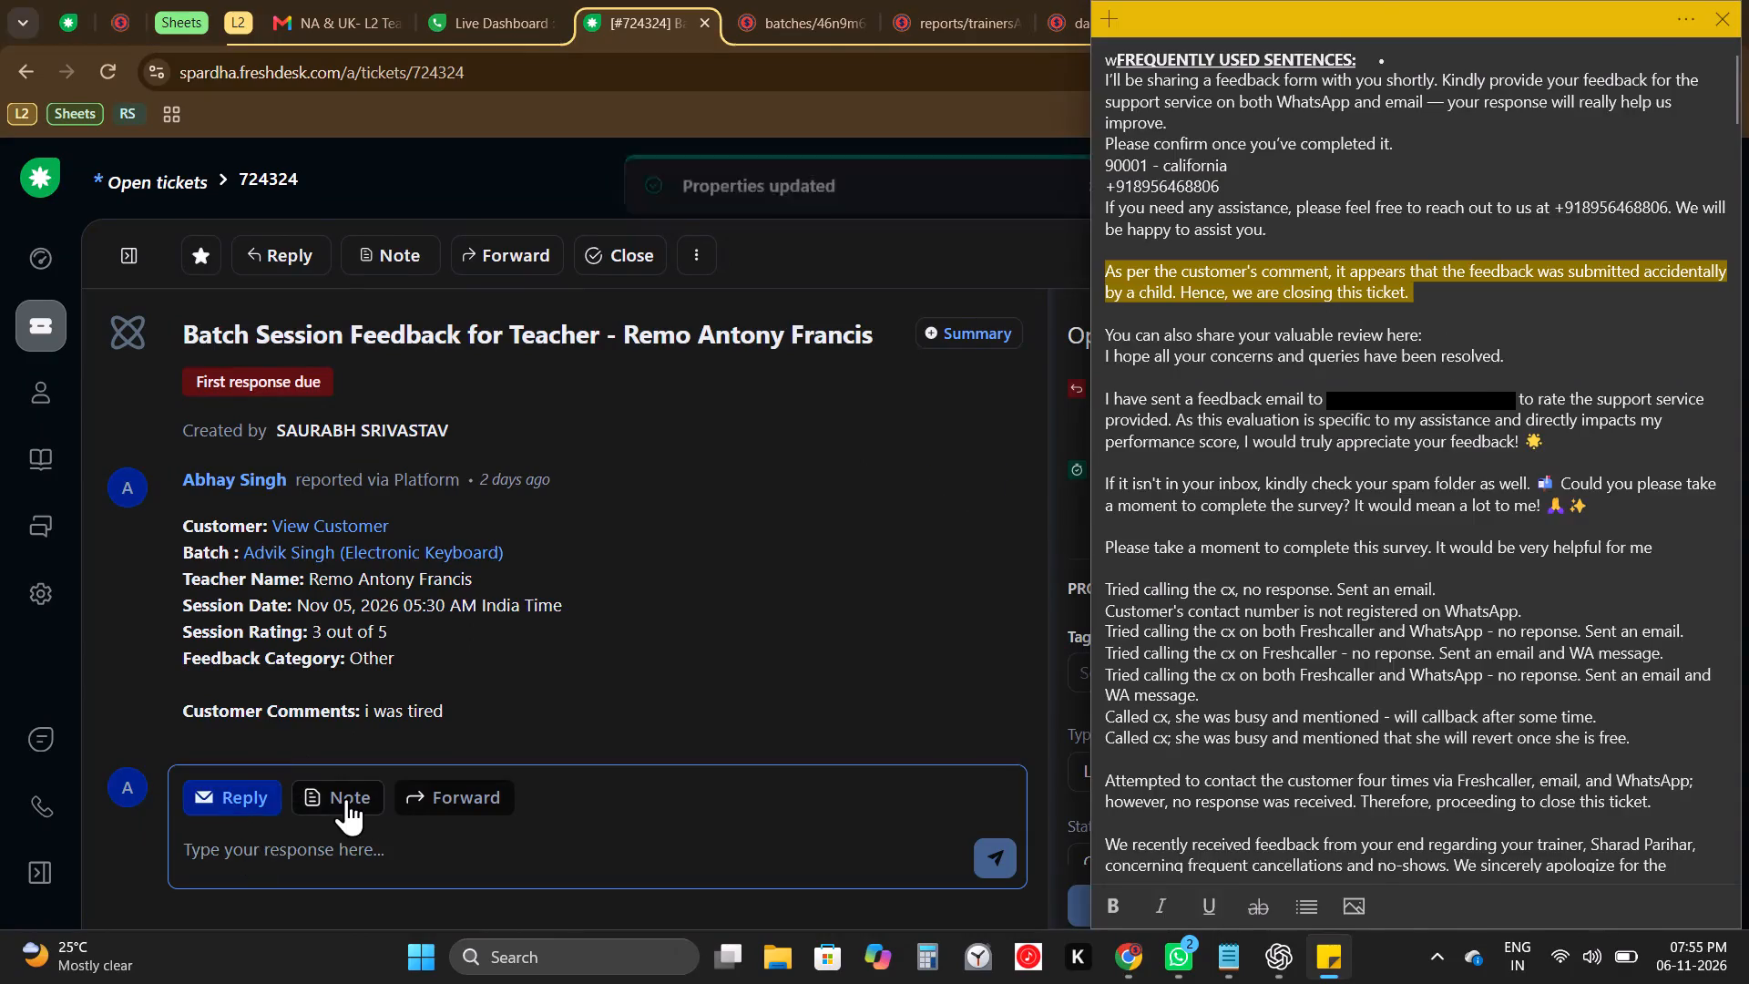
click(346, 798)
click(573, 698)
key(ctrl+v)
click(895, 846)
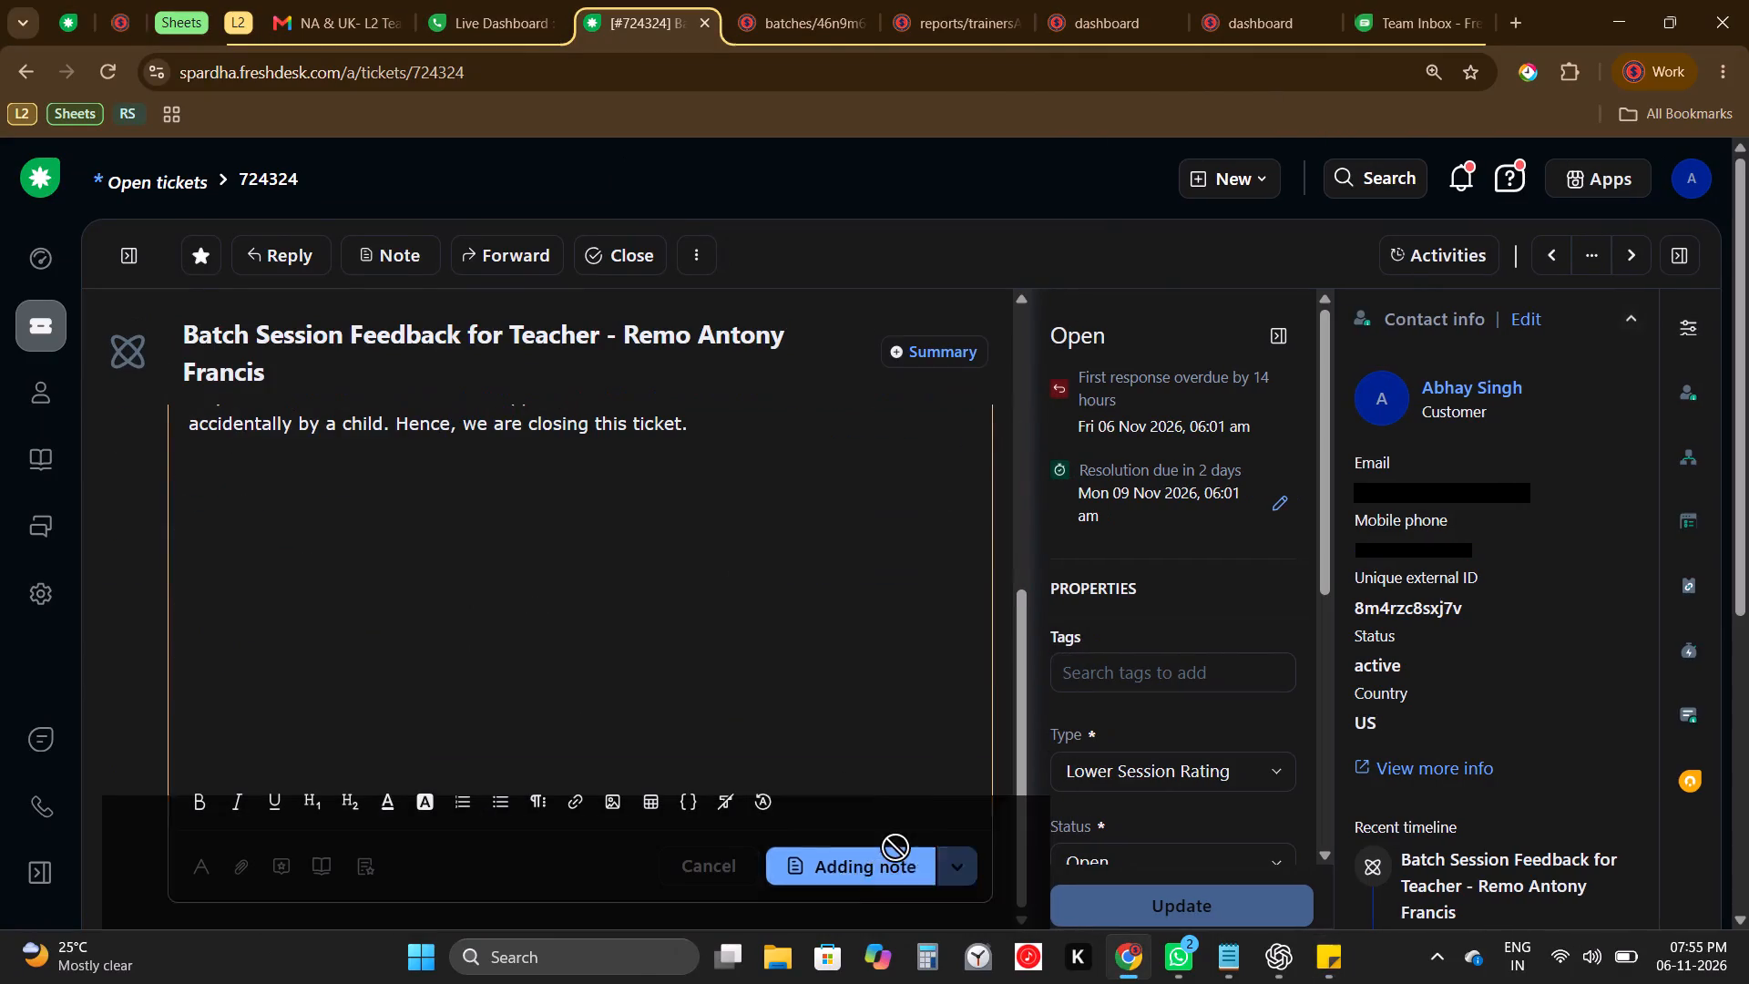
Set ticket #724324's type to Feature Request and status to Closed, and update its properties.
click(1182, 779)
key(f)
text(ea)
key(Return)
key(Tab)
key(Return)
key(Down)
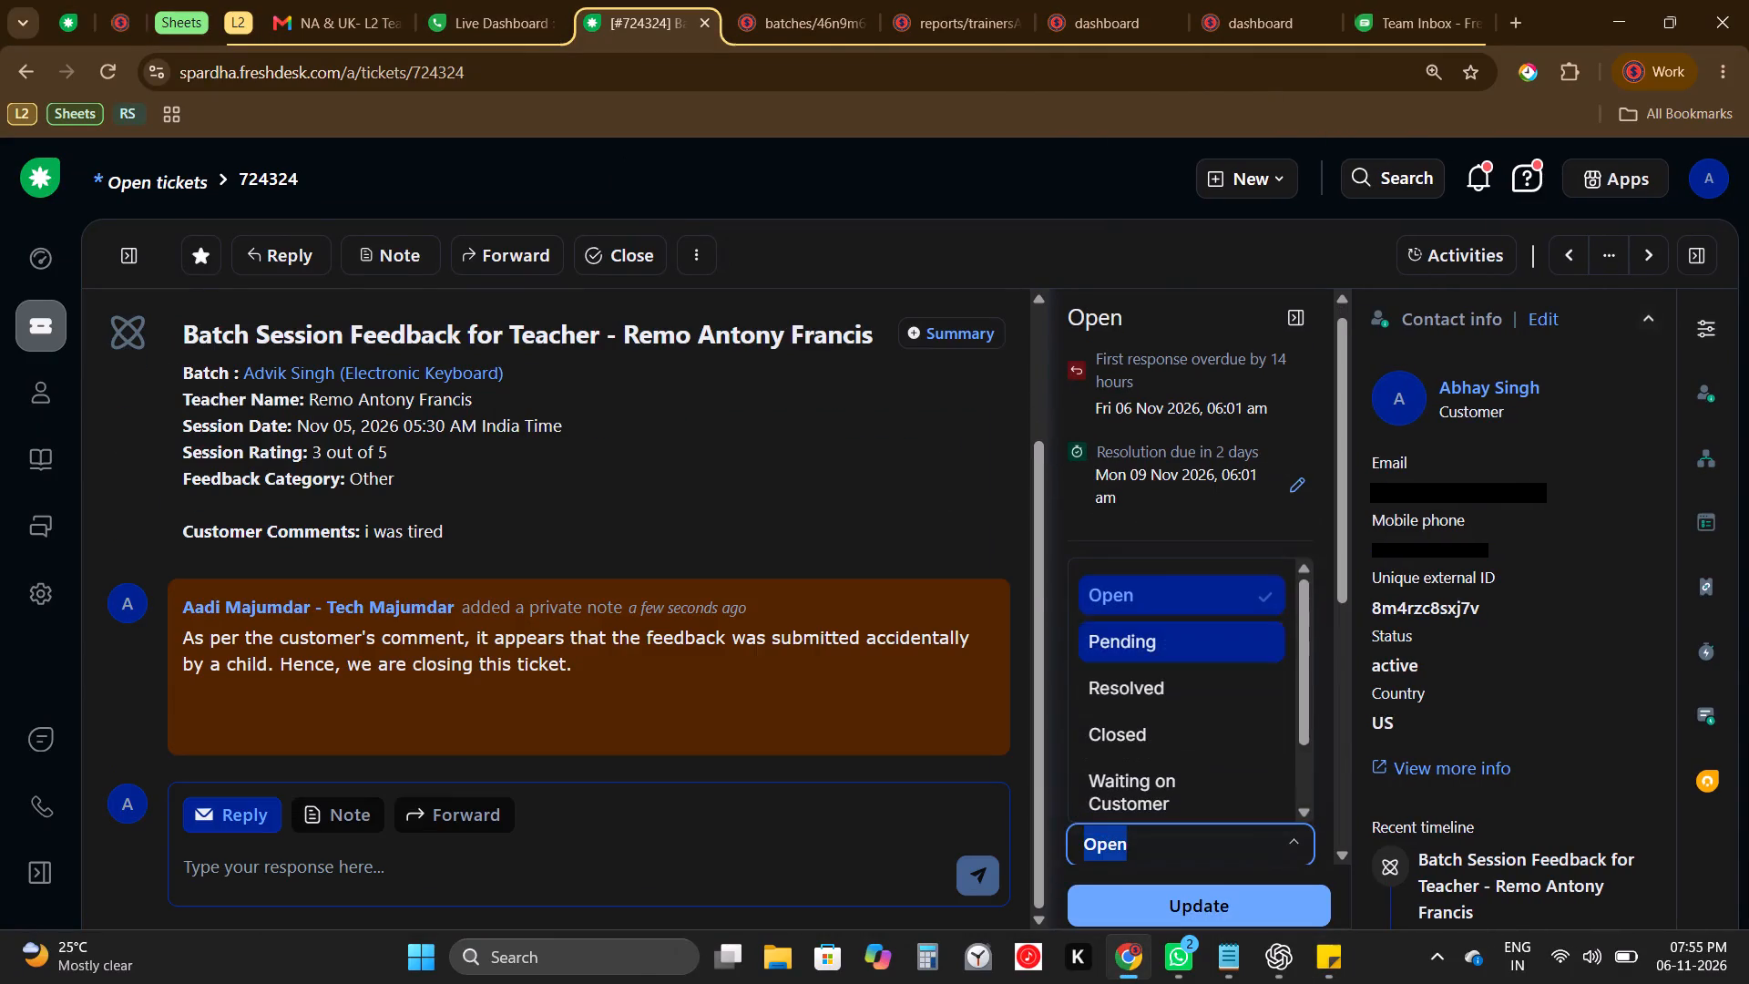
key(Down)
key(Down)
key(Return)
click(1153, 887)
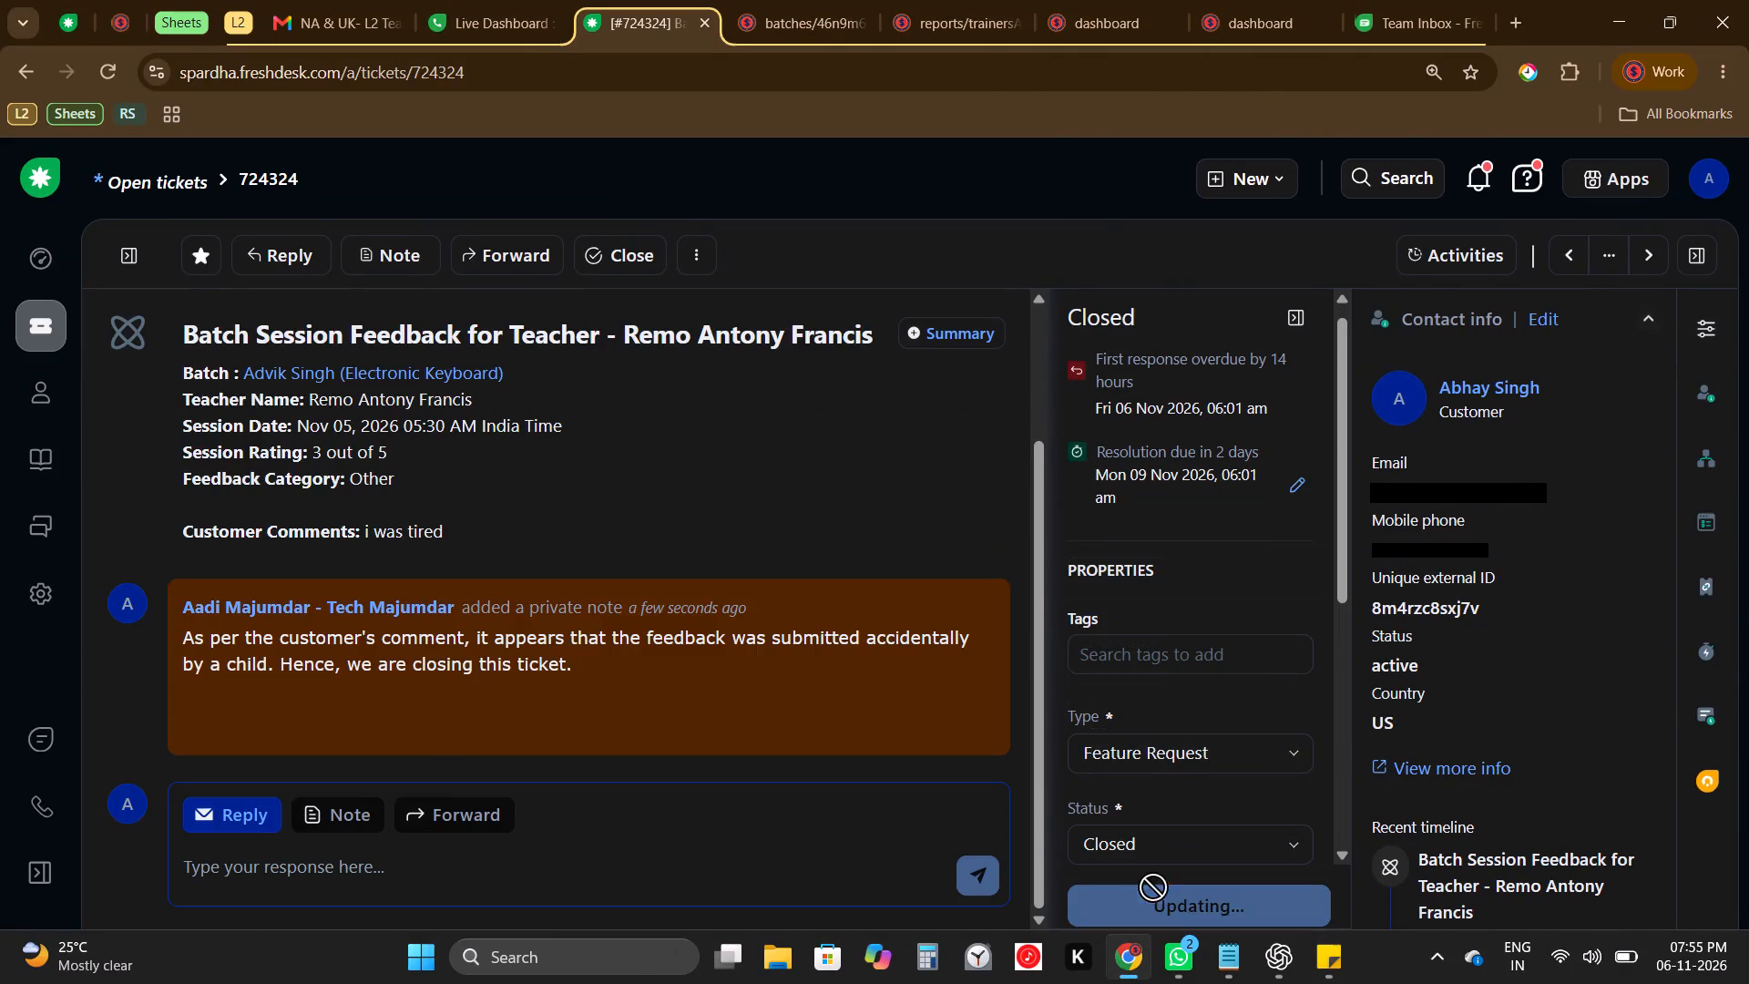
Go to the following open ticket, #724315, and check its batch's November 2026 sessions against the ticket details.
click(1636, 239)
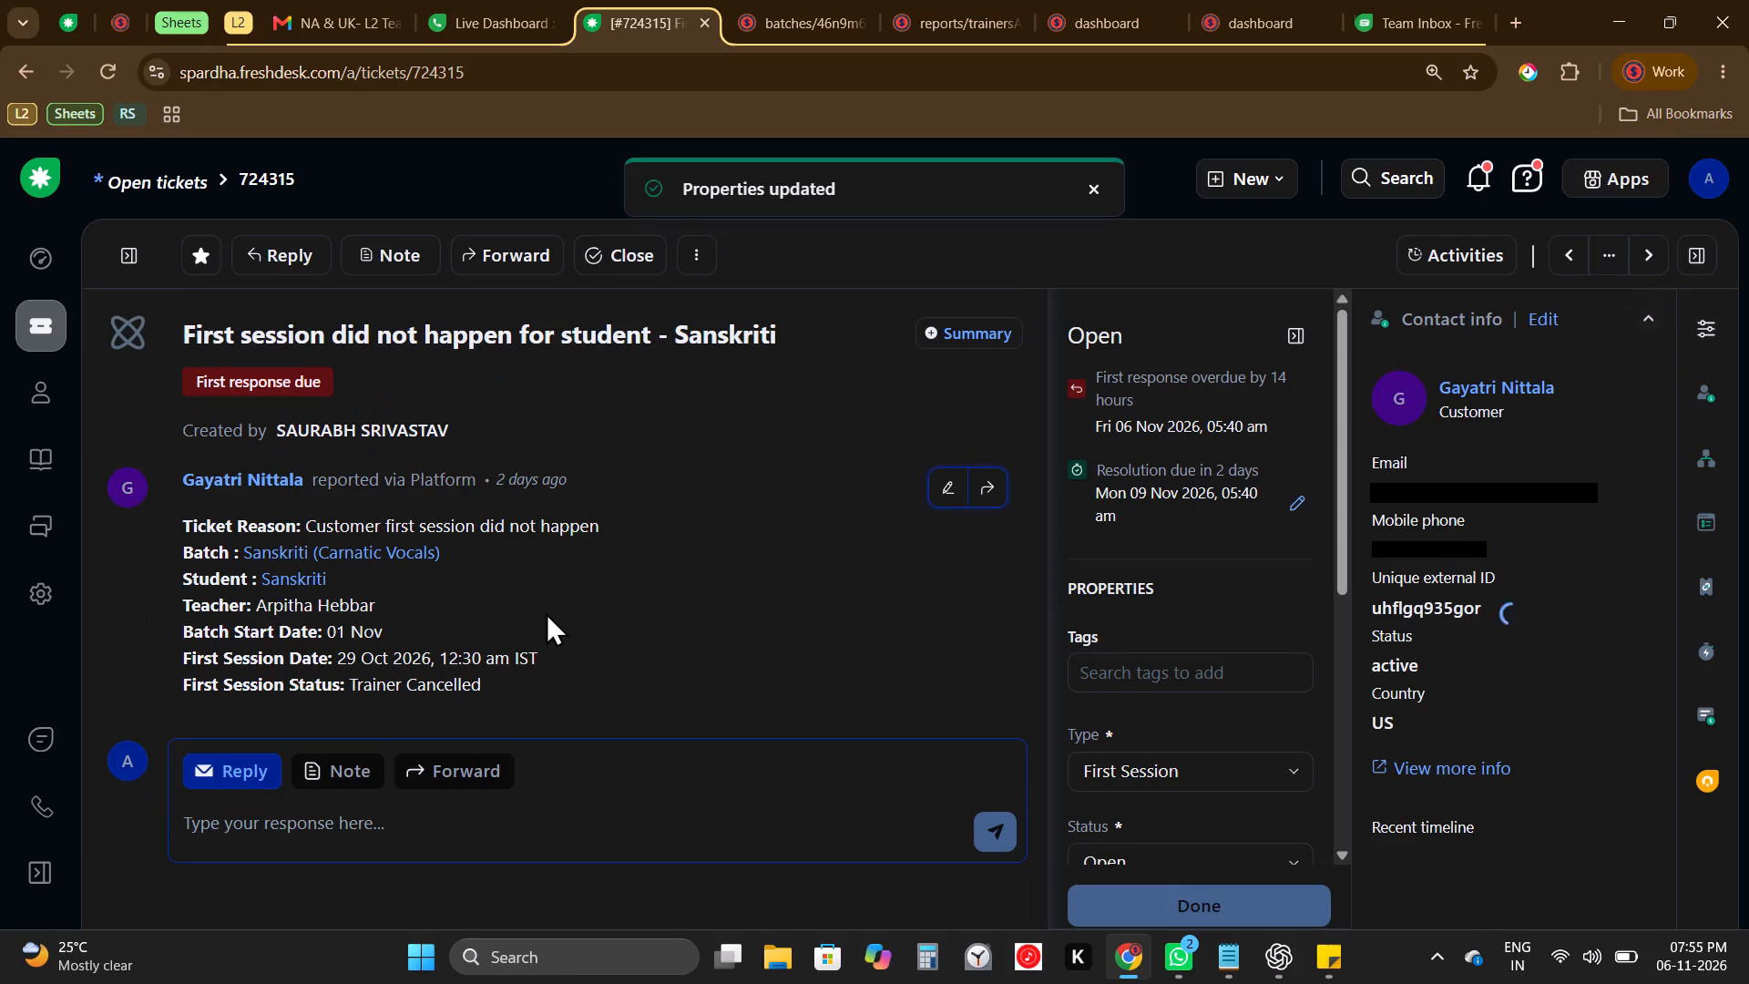
click(410, 560)
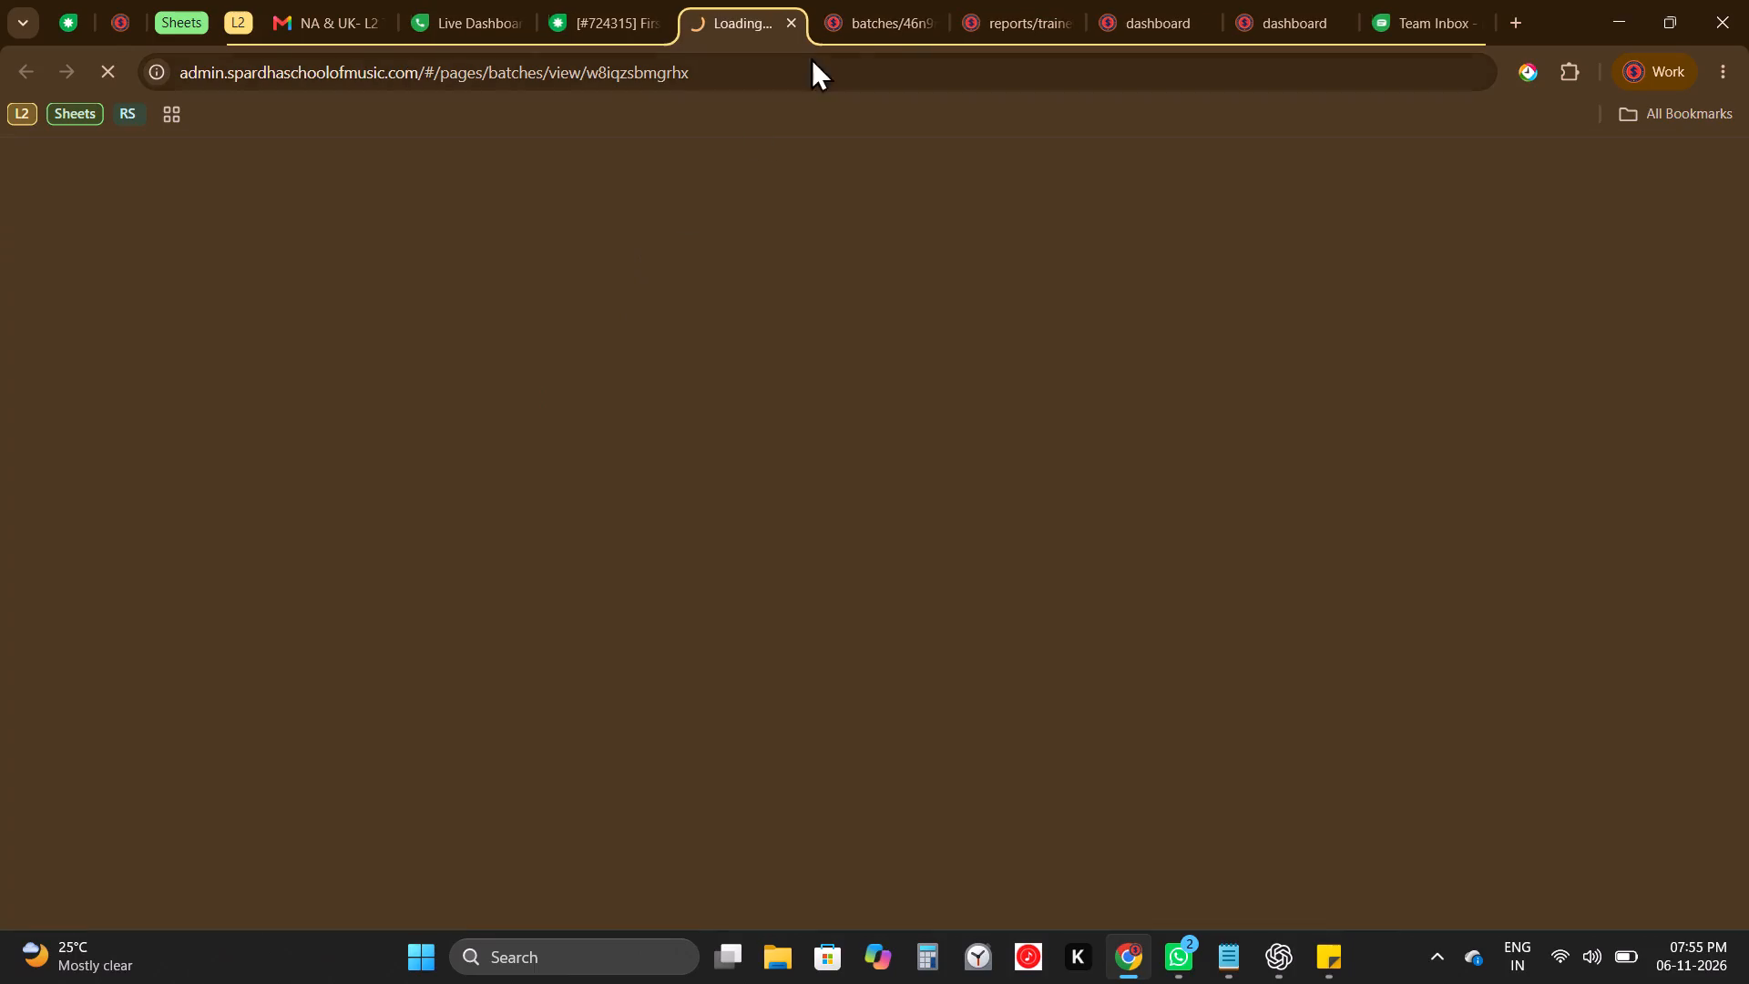
click(931, 26)
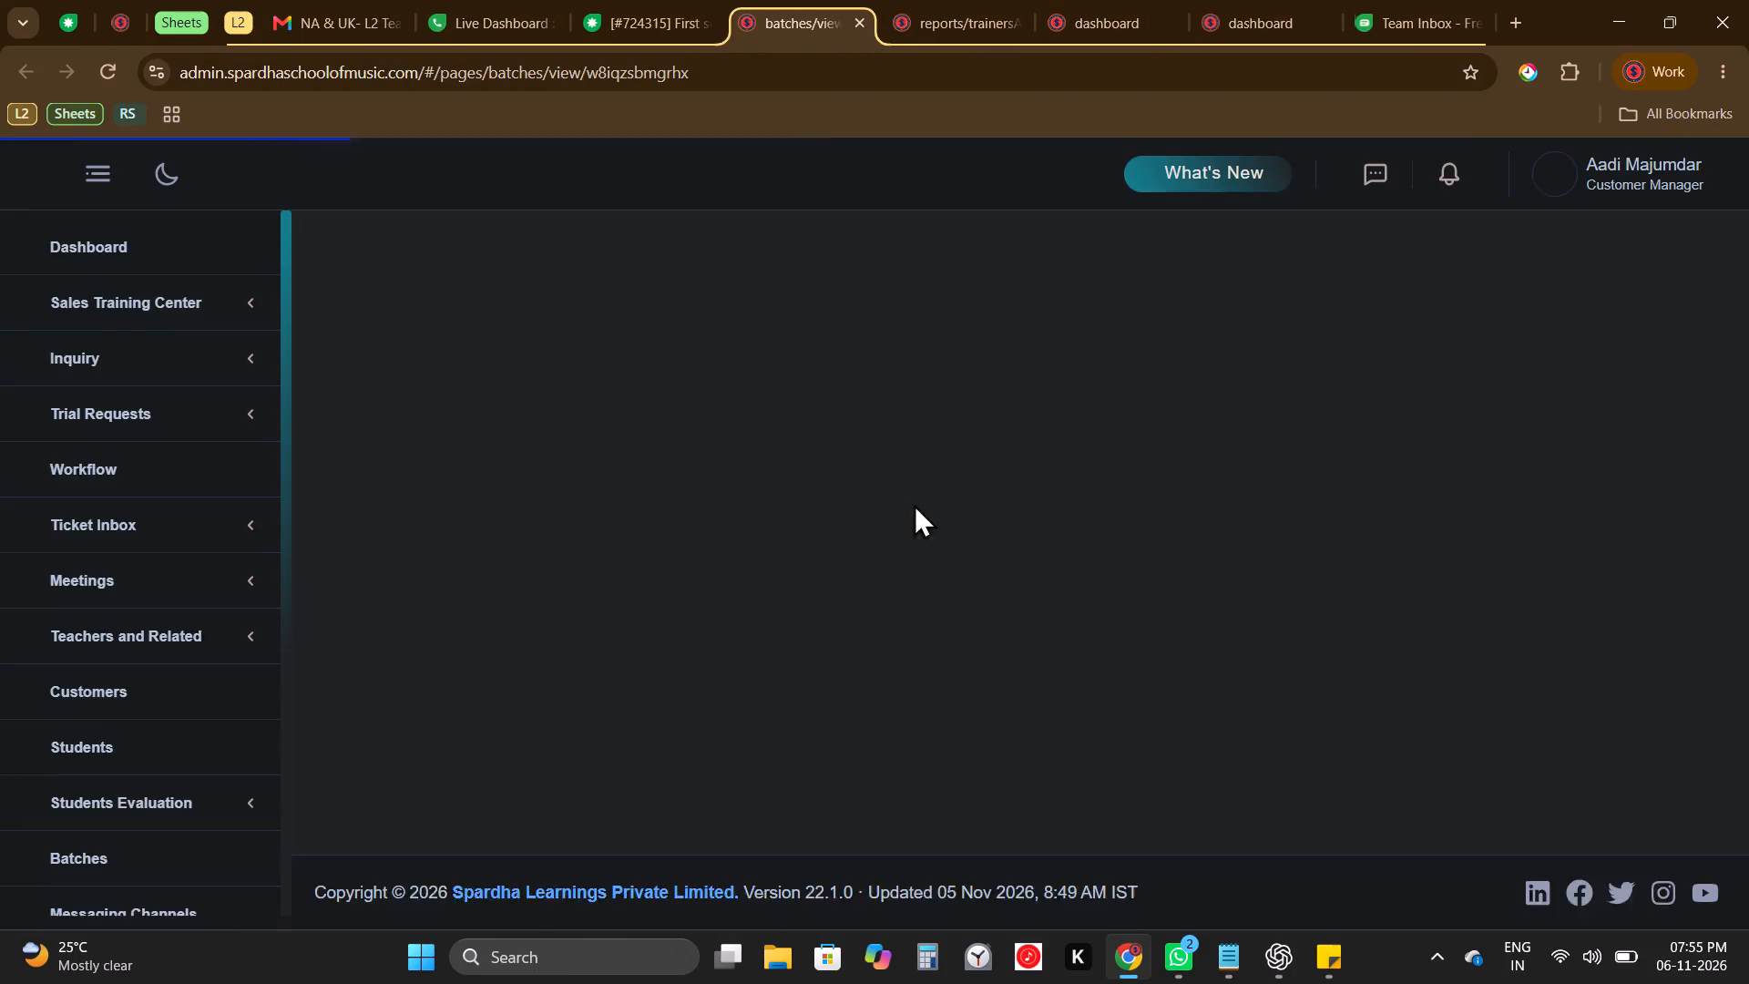
scroll(914, 504, down, 2)
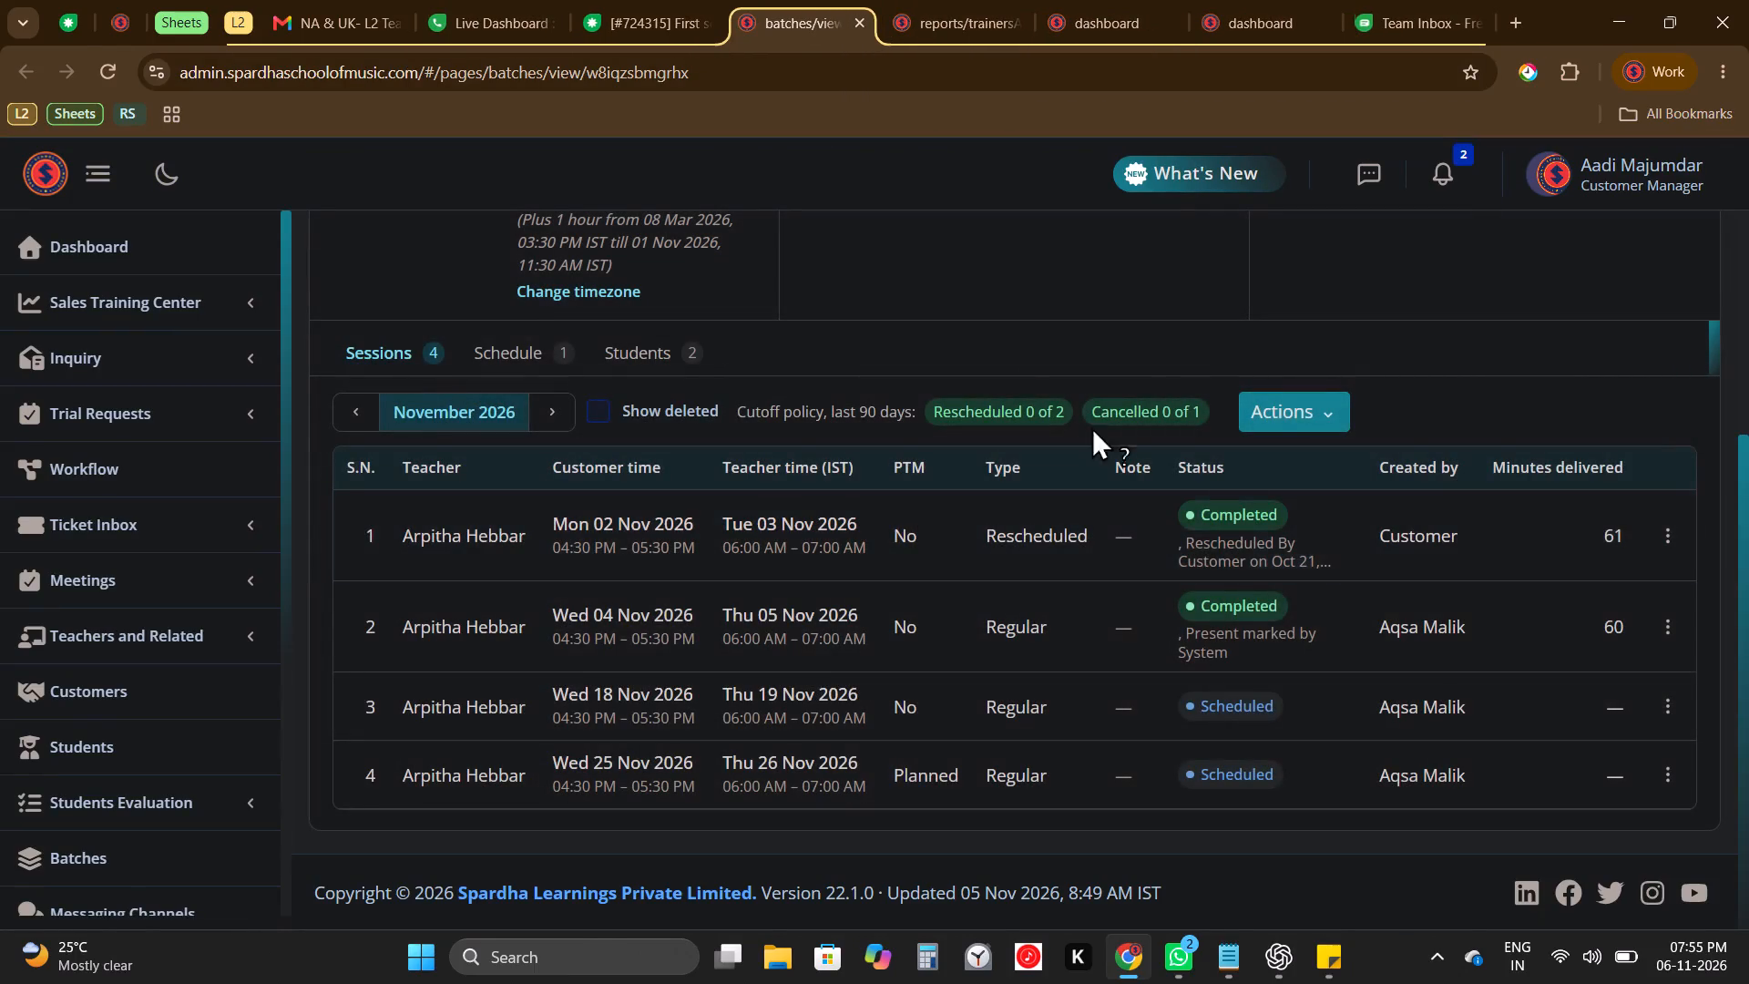
click(642, 2)
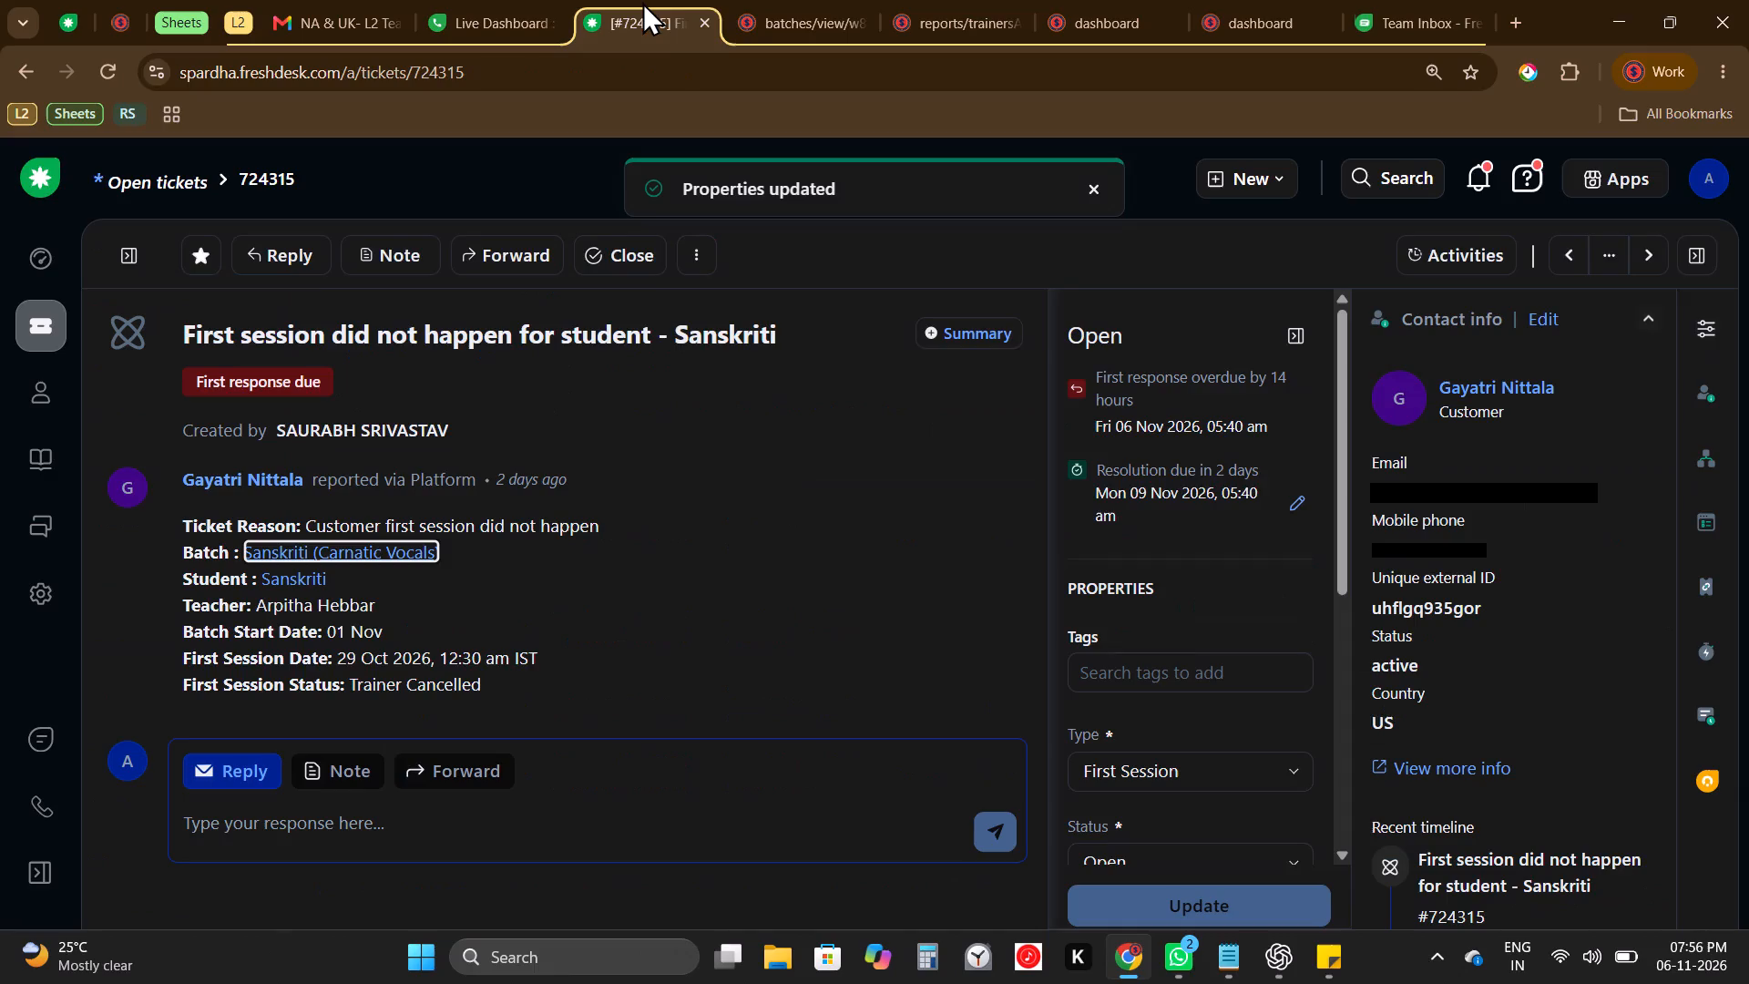
click(758, 0)
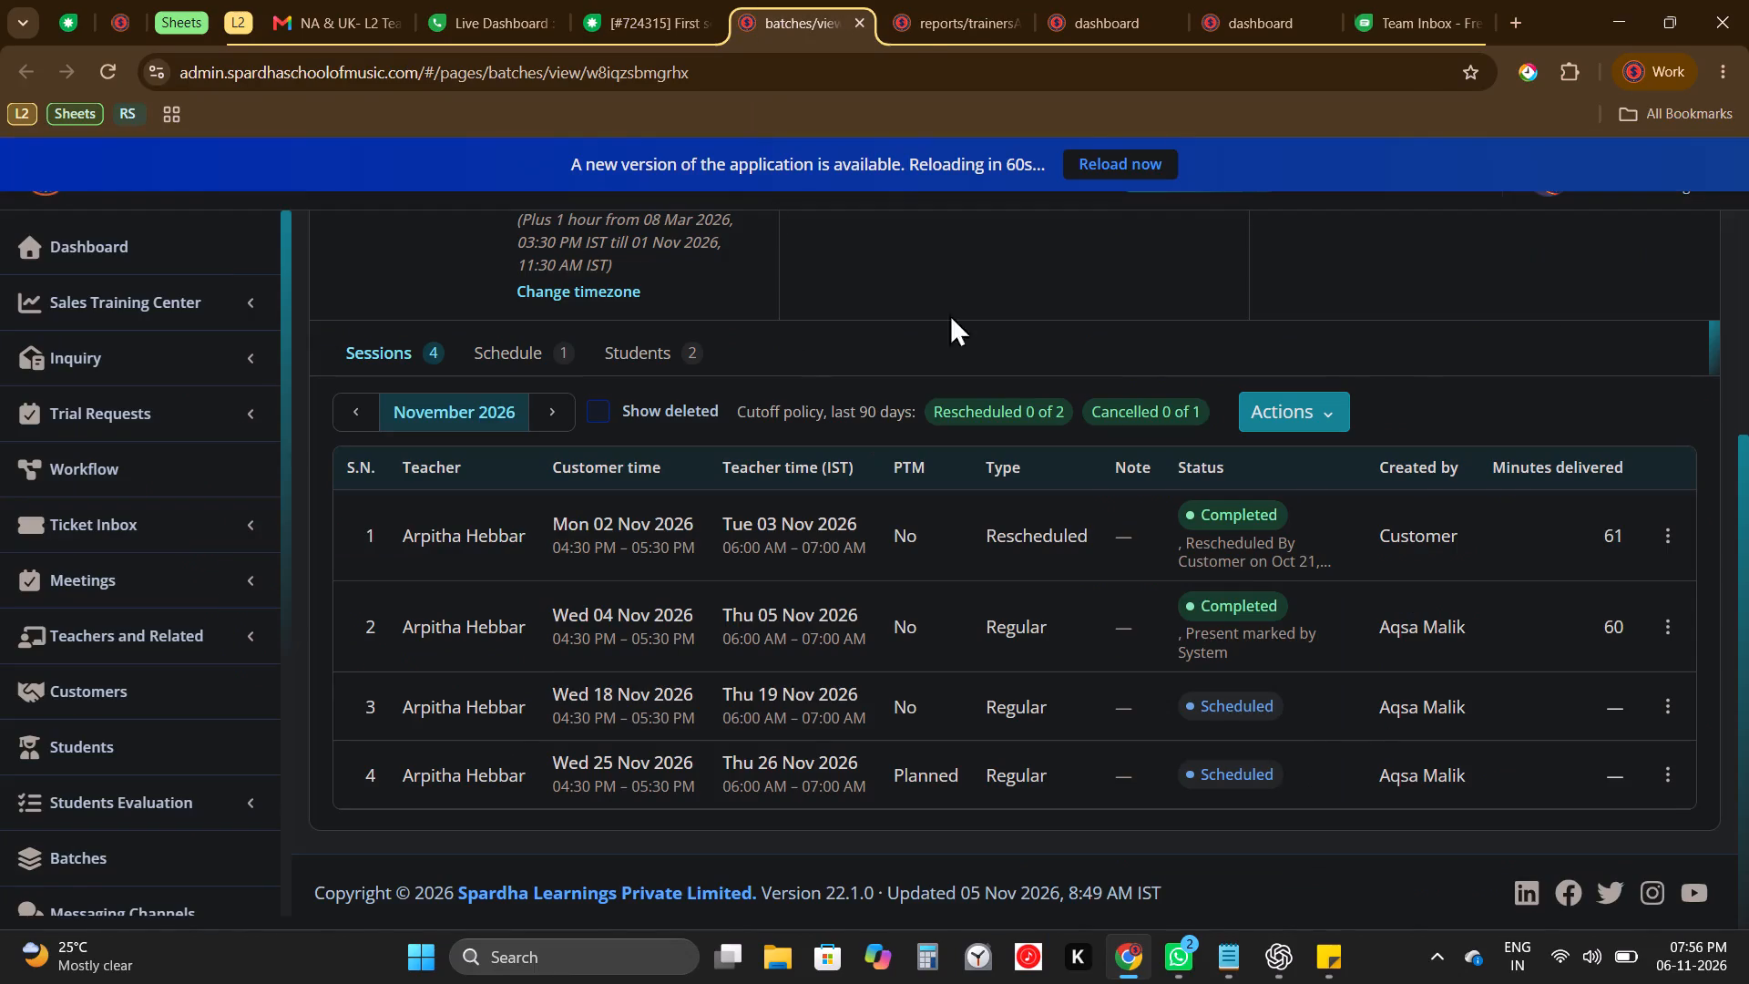
Capture and copy a screenshot of the November 2026 session table's header and first two completed sessions.
key(Print)
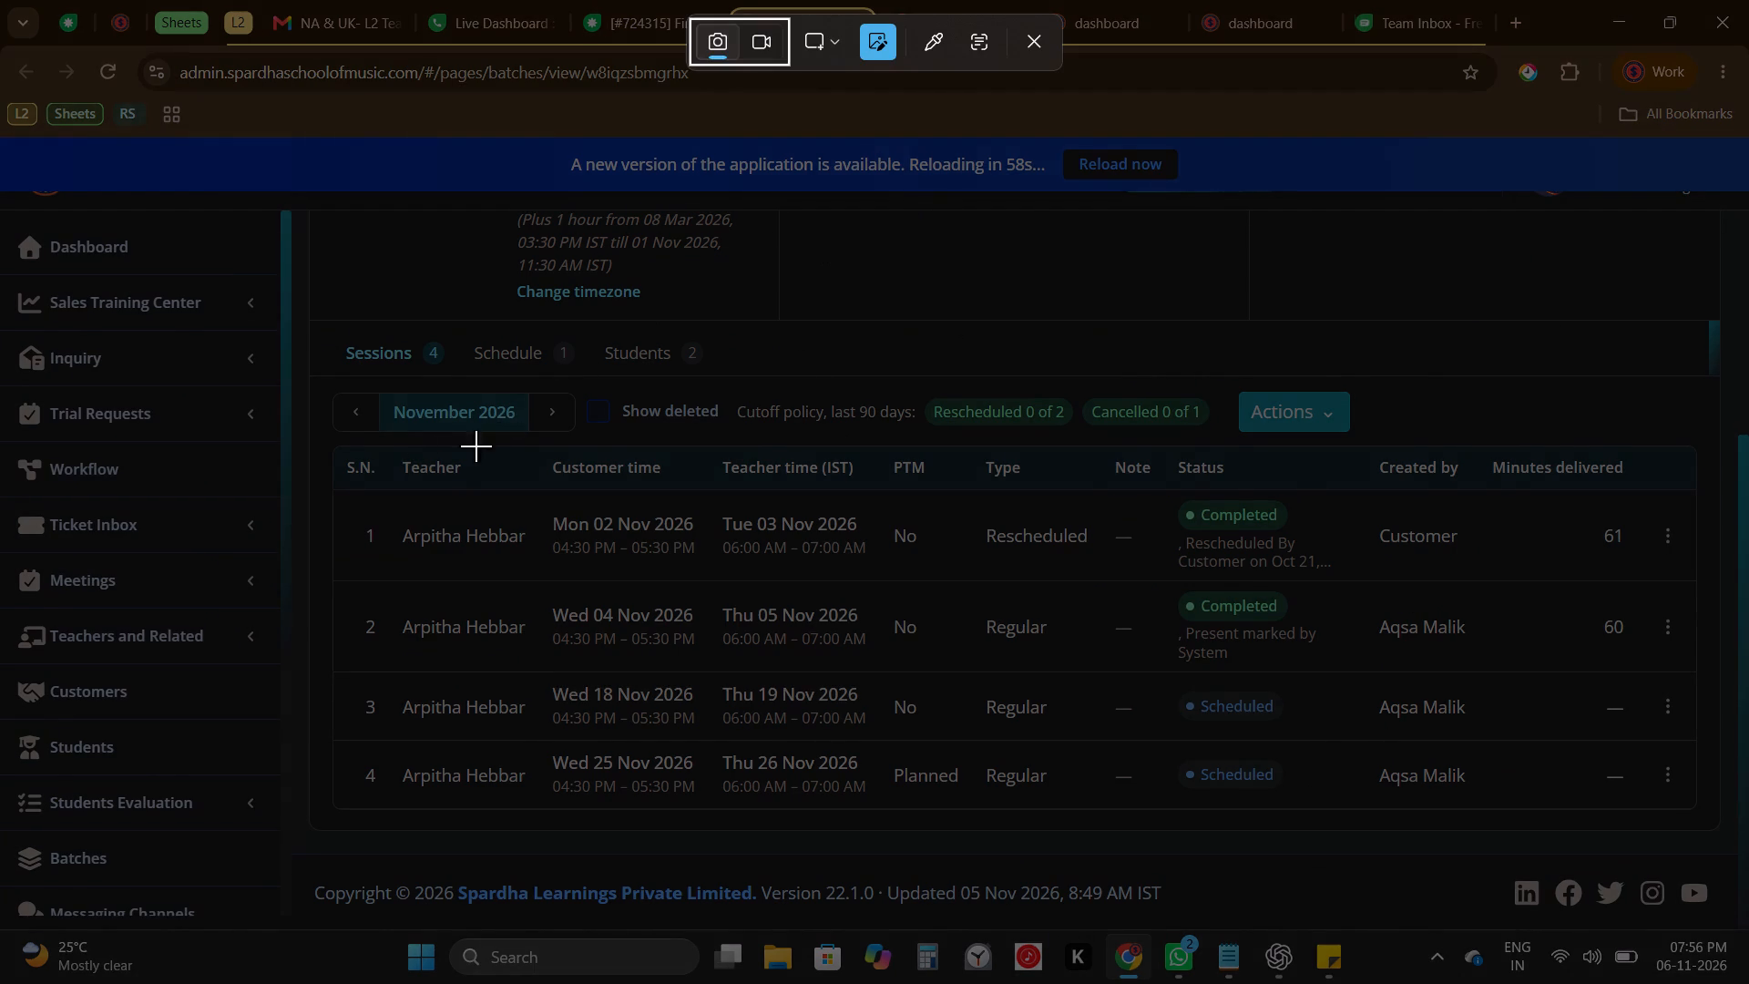
drag(328, 445, 1691, 659)
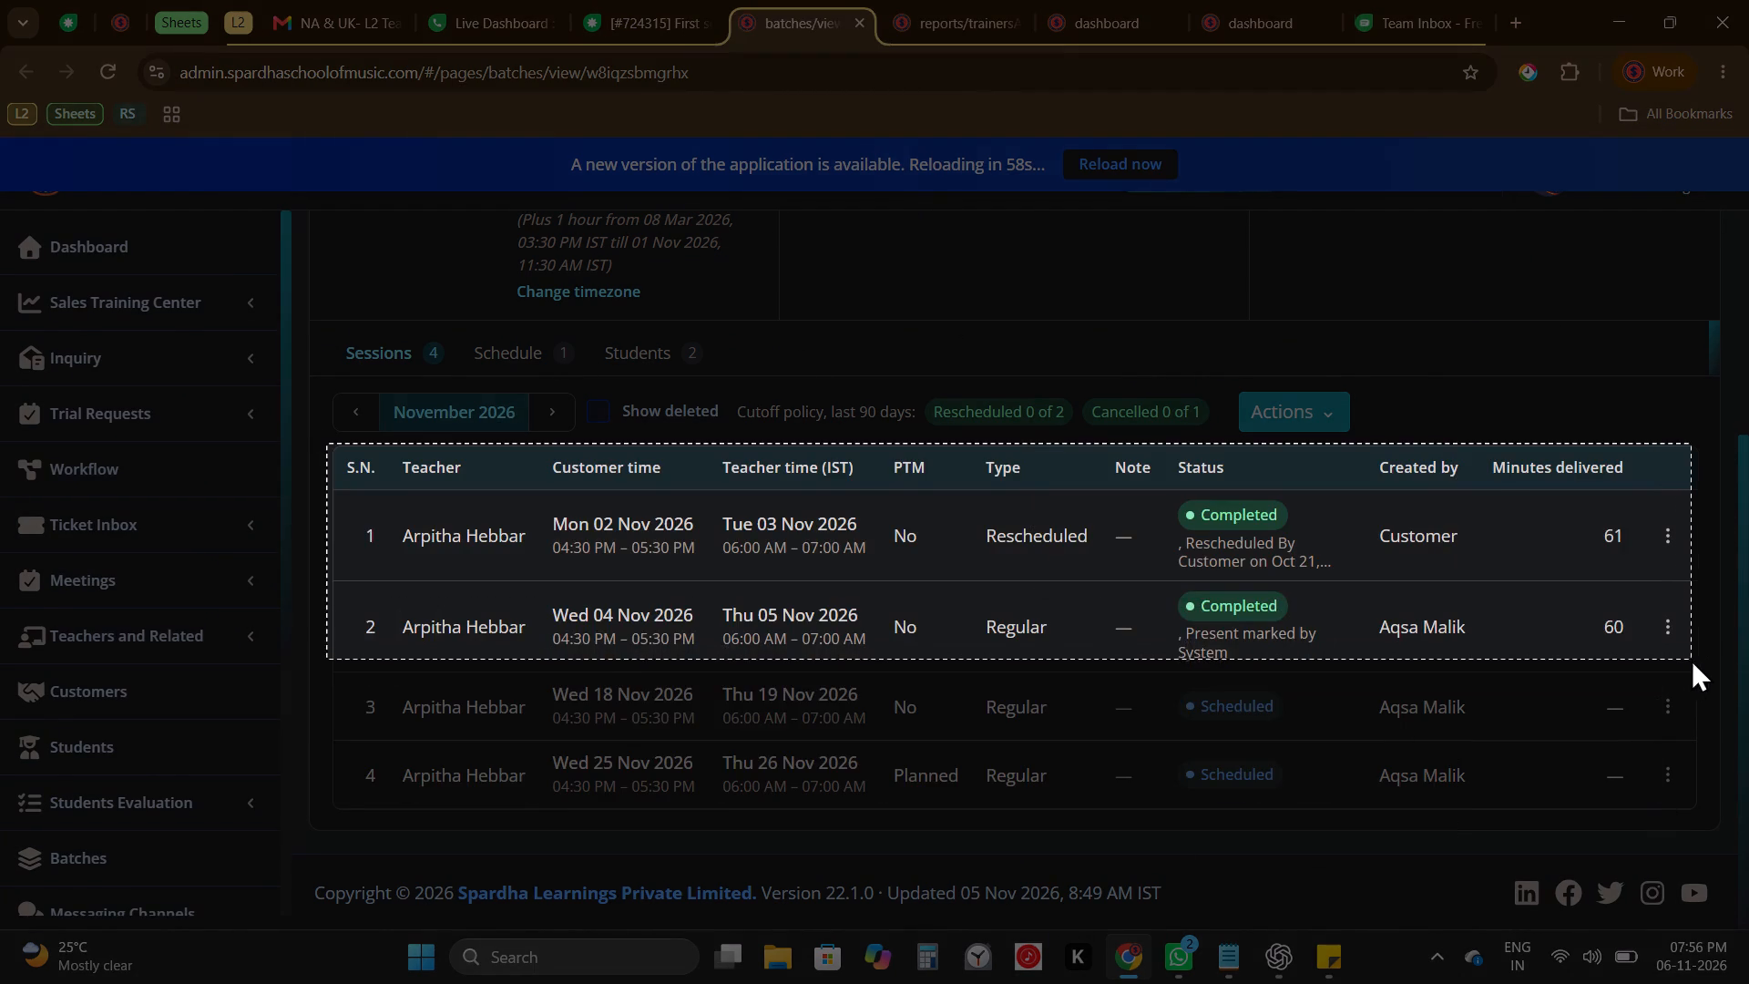
key(ctrl+c)
key(Print)
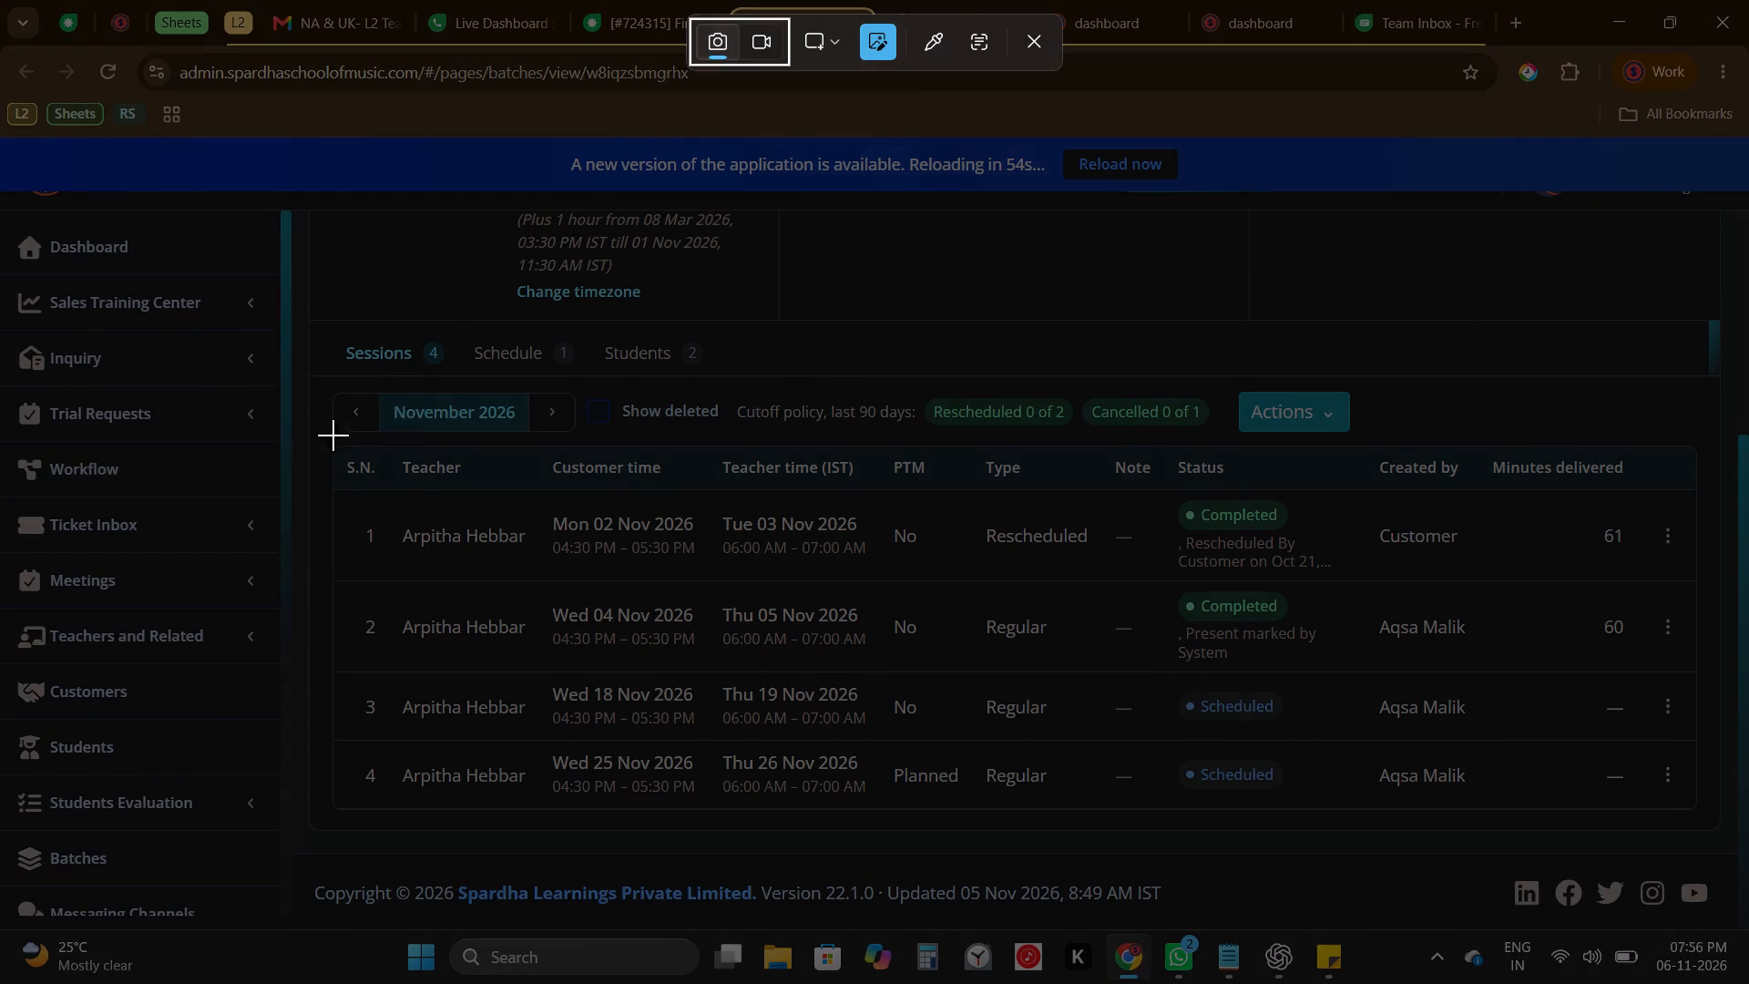
drag(319, 443, 1728, 681)
key(ctrl+c)
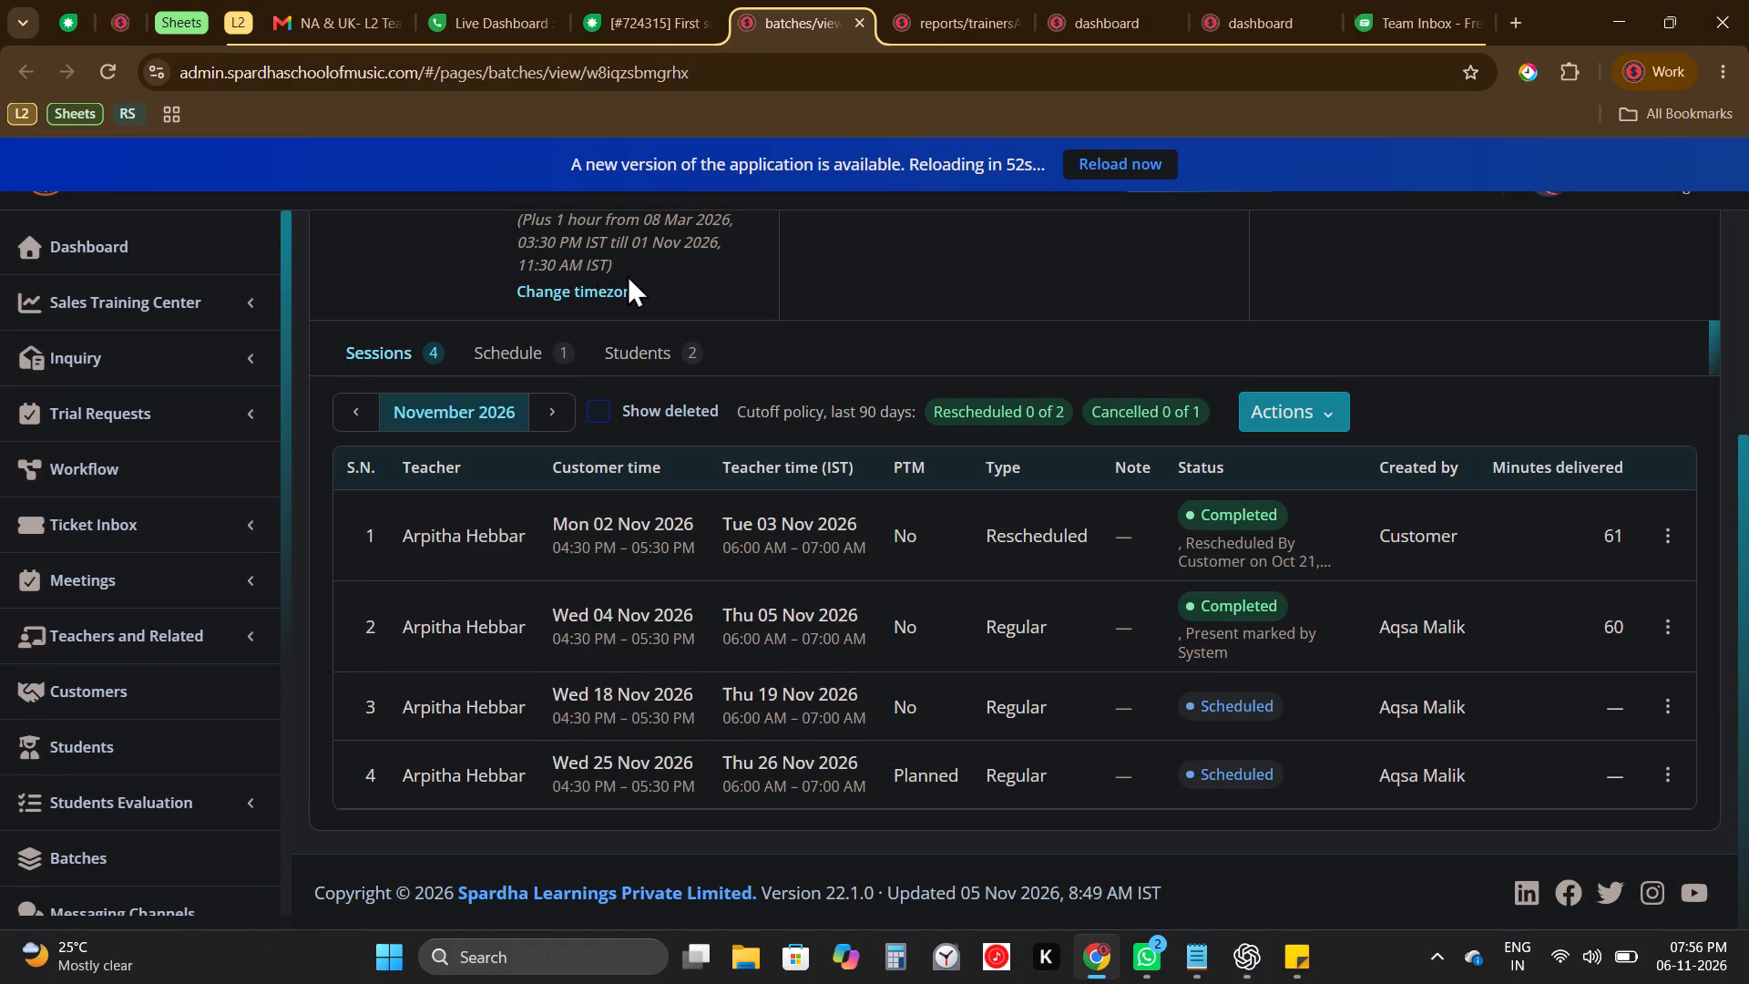
Check the batch's October 2026 sessions and draft a note on #724315, "No action is required from our end. Closing this ticket.", with the screenshot.
click(351, 410)
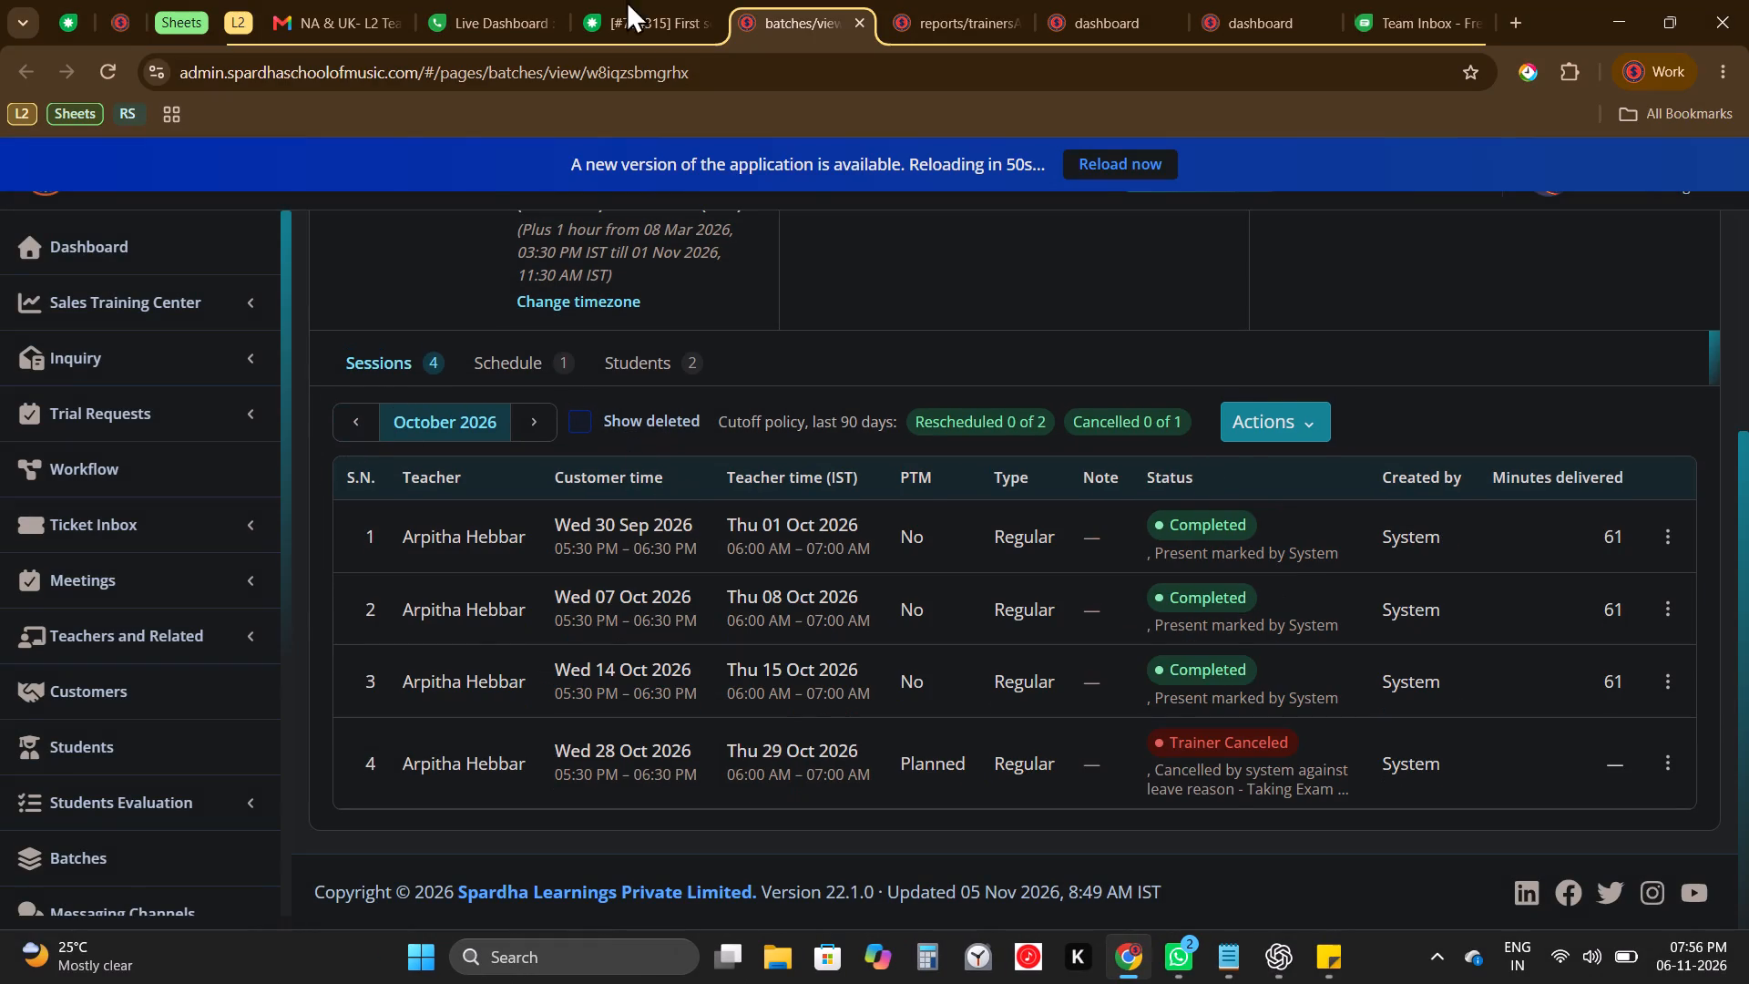
click(647, 0)
drag(343, 801, 352, 789)
click(352, 789)
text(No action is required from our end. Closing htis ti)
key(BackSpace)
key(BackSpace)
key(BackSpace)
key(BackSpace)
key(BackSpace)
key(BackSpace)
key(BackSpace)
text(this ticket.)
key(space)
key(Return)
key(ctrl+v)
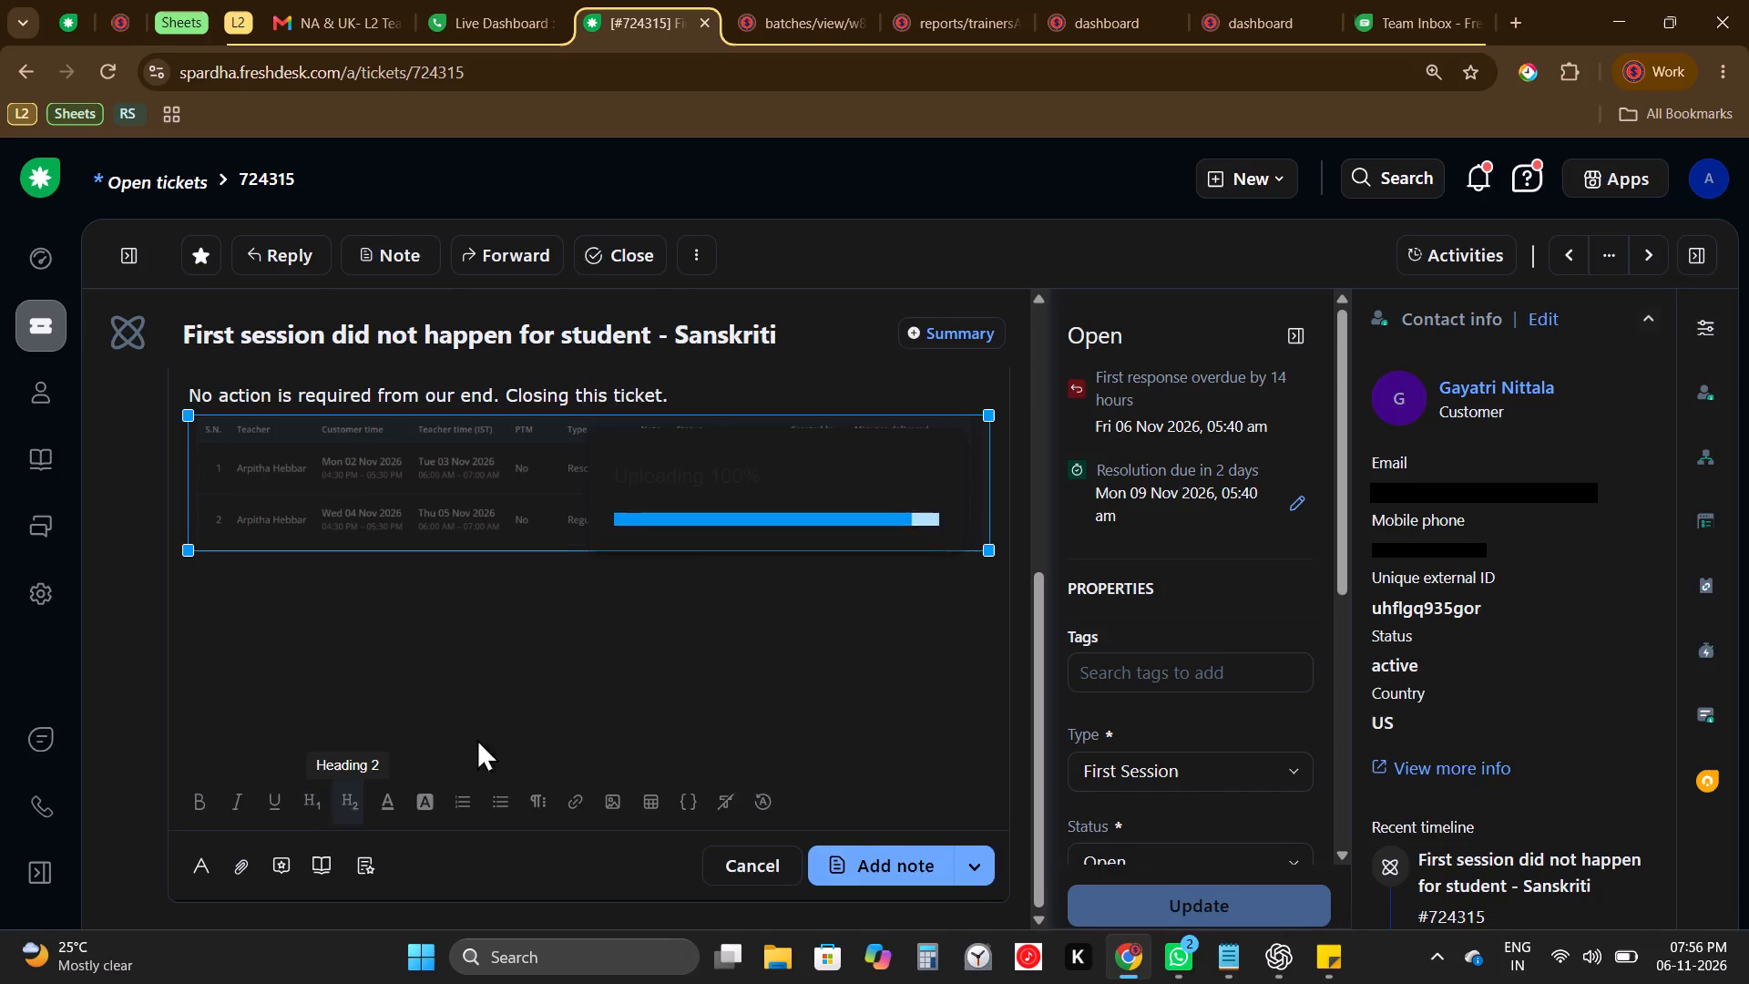
click(1238, 762)
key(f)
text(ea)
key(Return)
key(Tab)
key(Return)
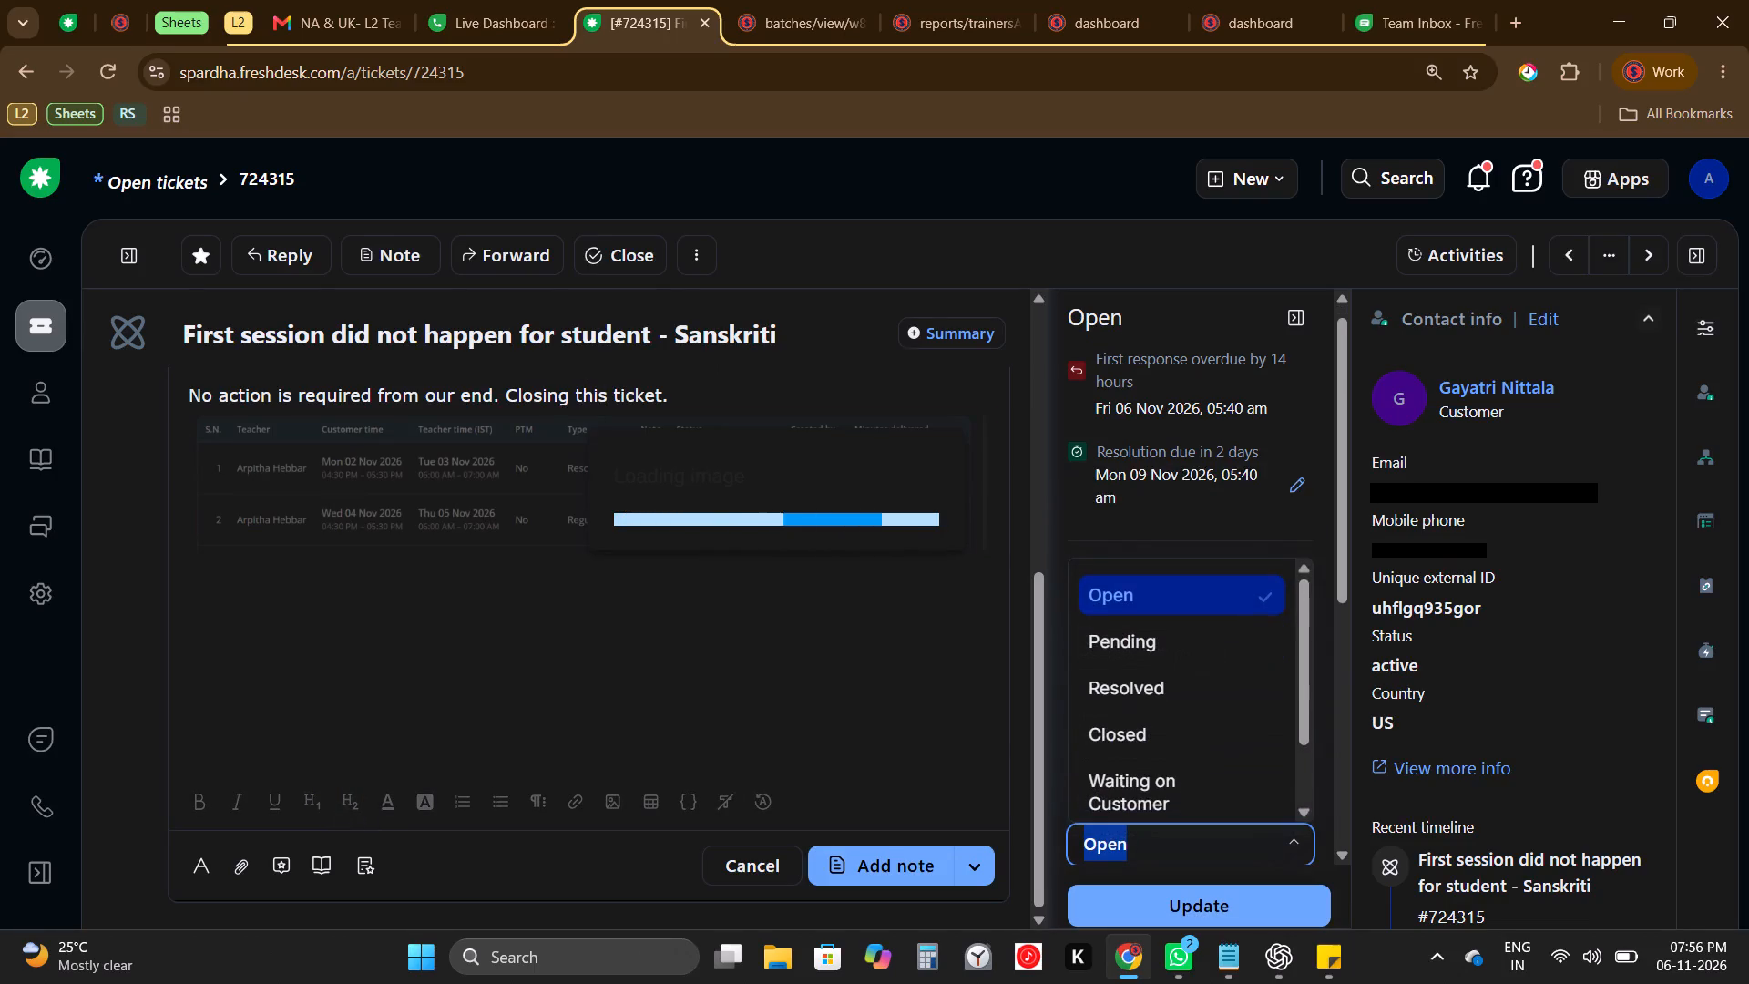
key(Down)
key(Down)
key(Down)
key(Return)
click(885, 875)
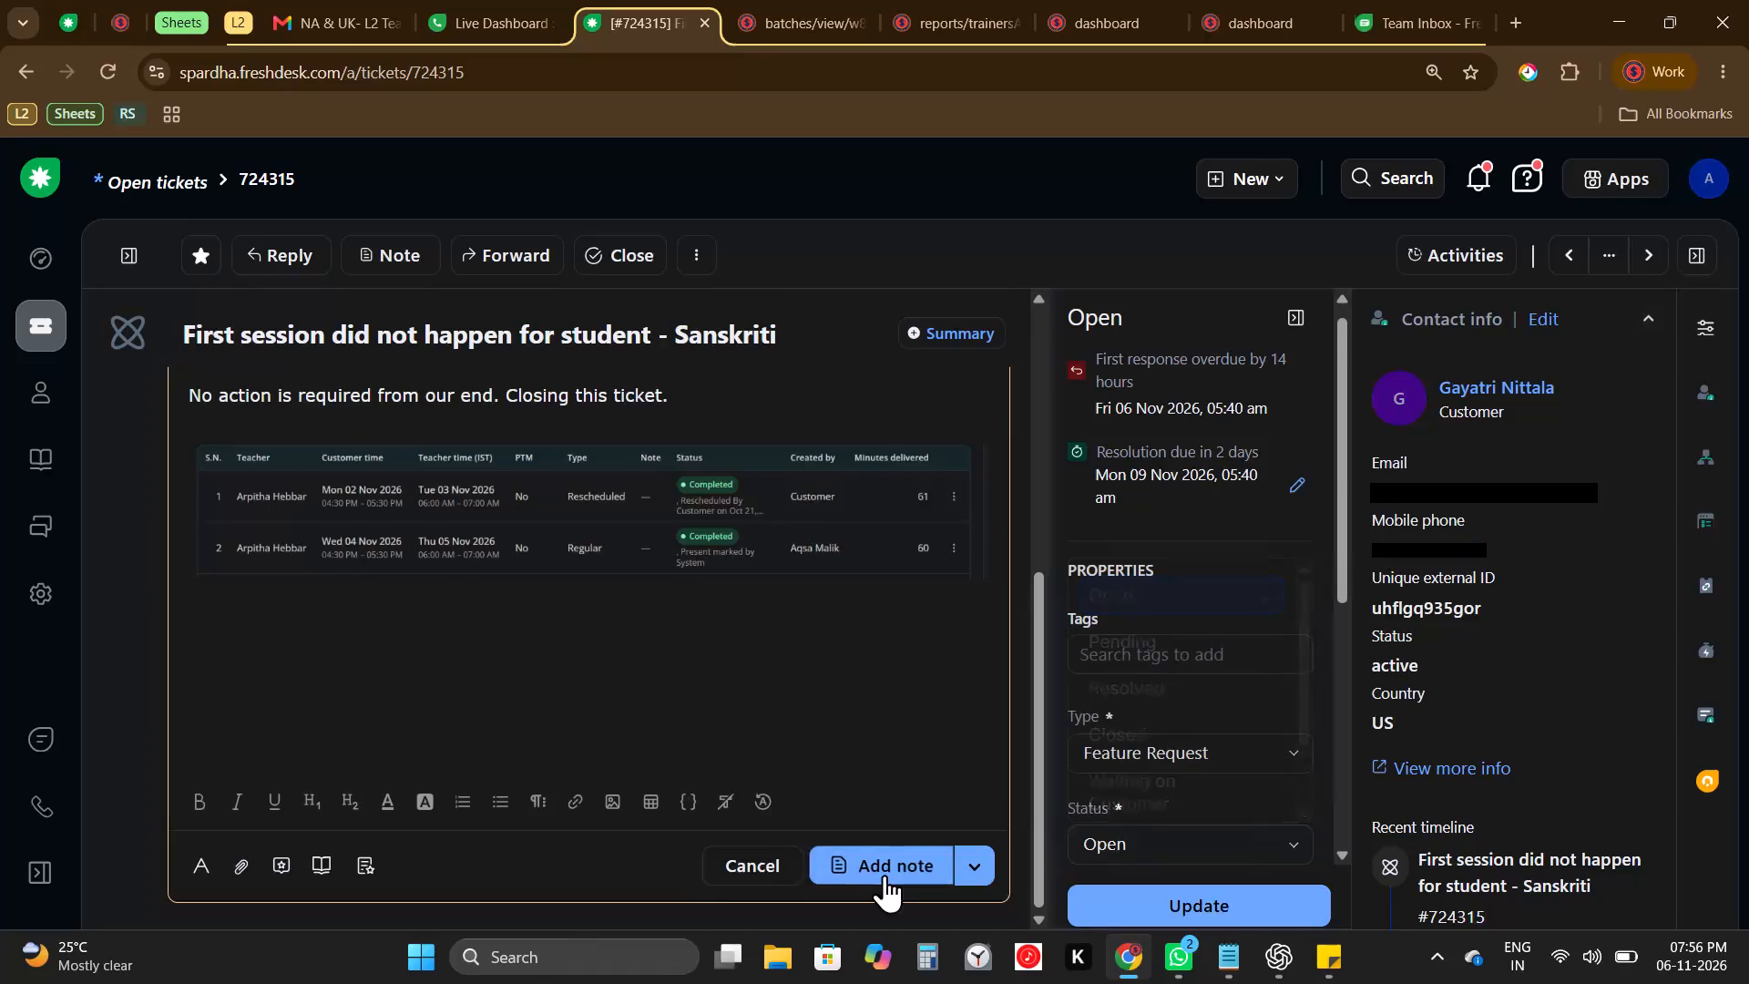
Set ticket #724315's status to Closed and update its properties.
click(1167, 835)
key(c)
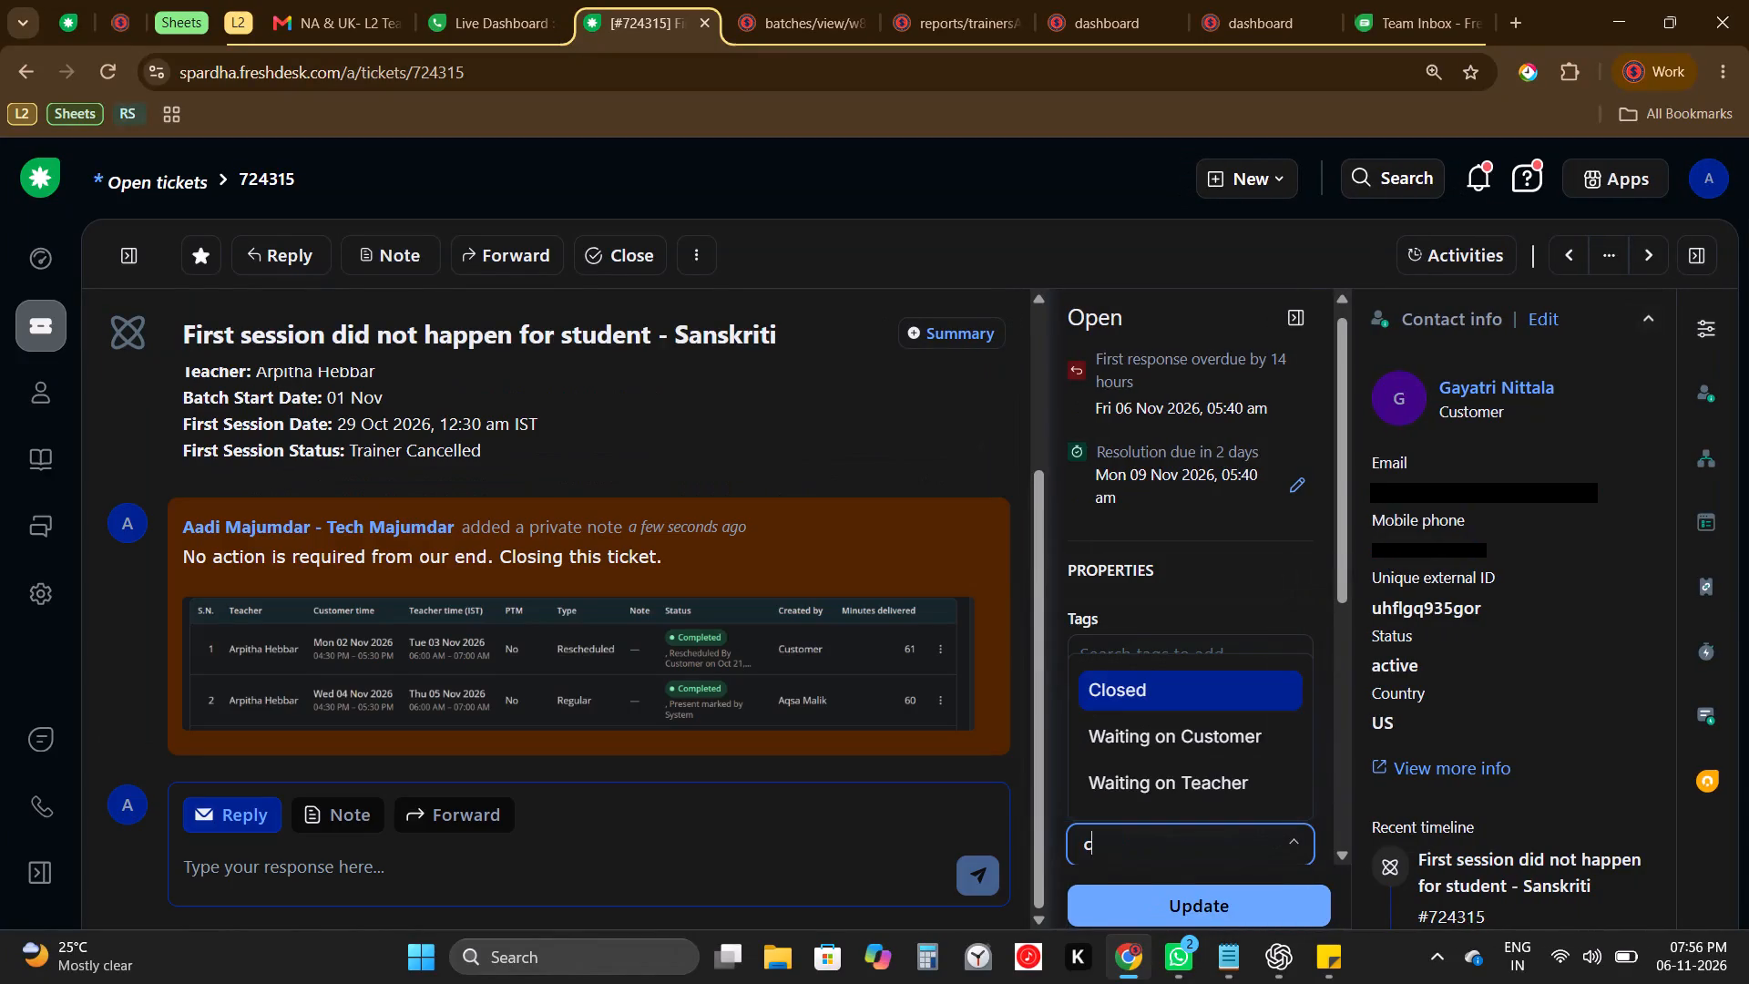
key(Return)
click(1204, 915)
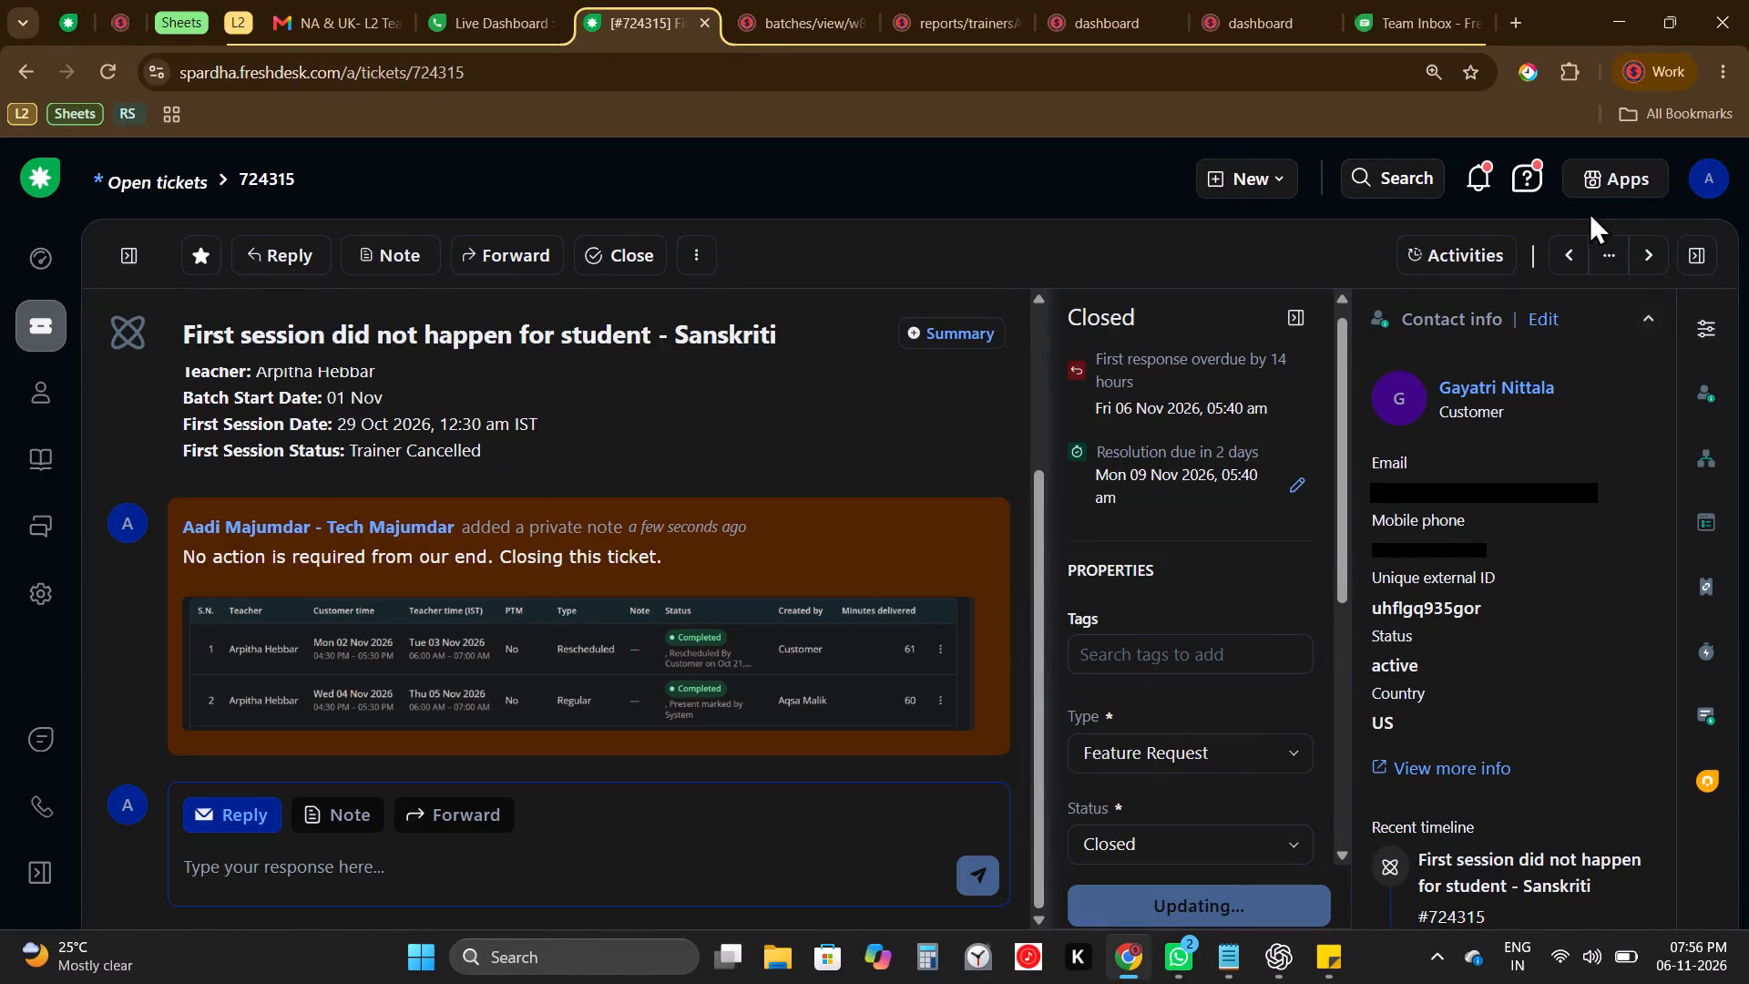
click(1665, 250)
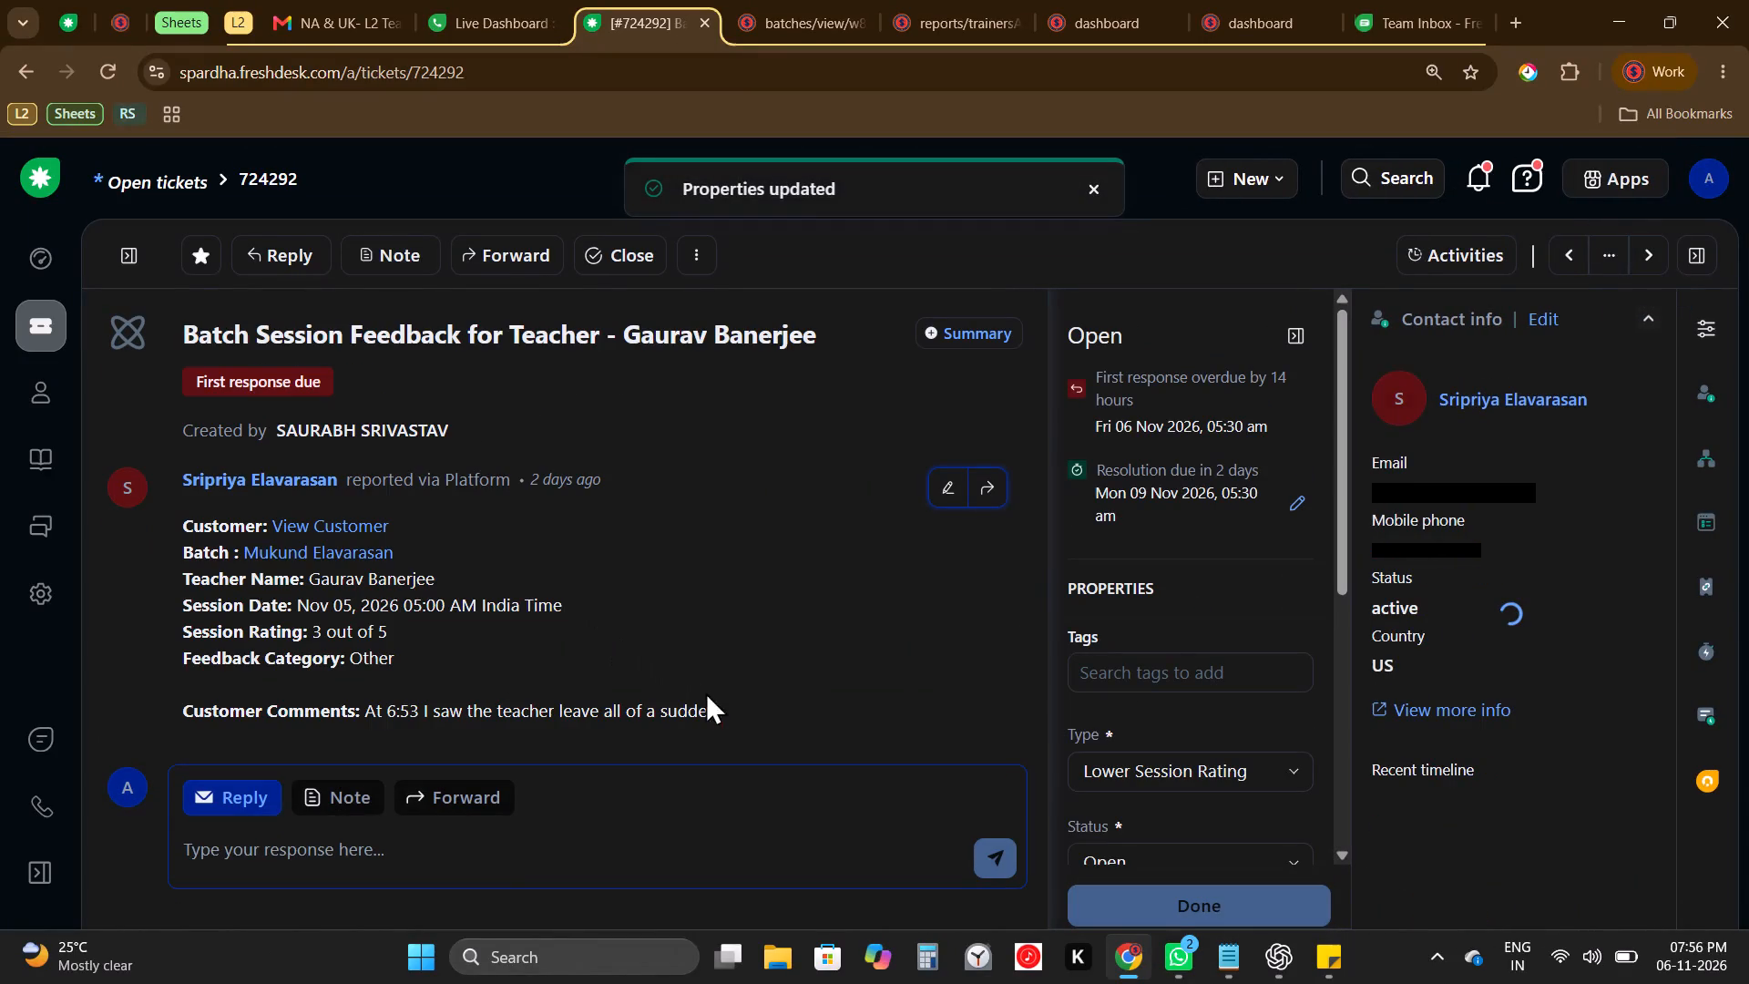
click(359, 544)
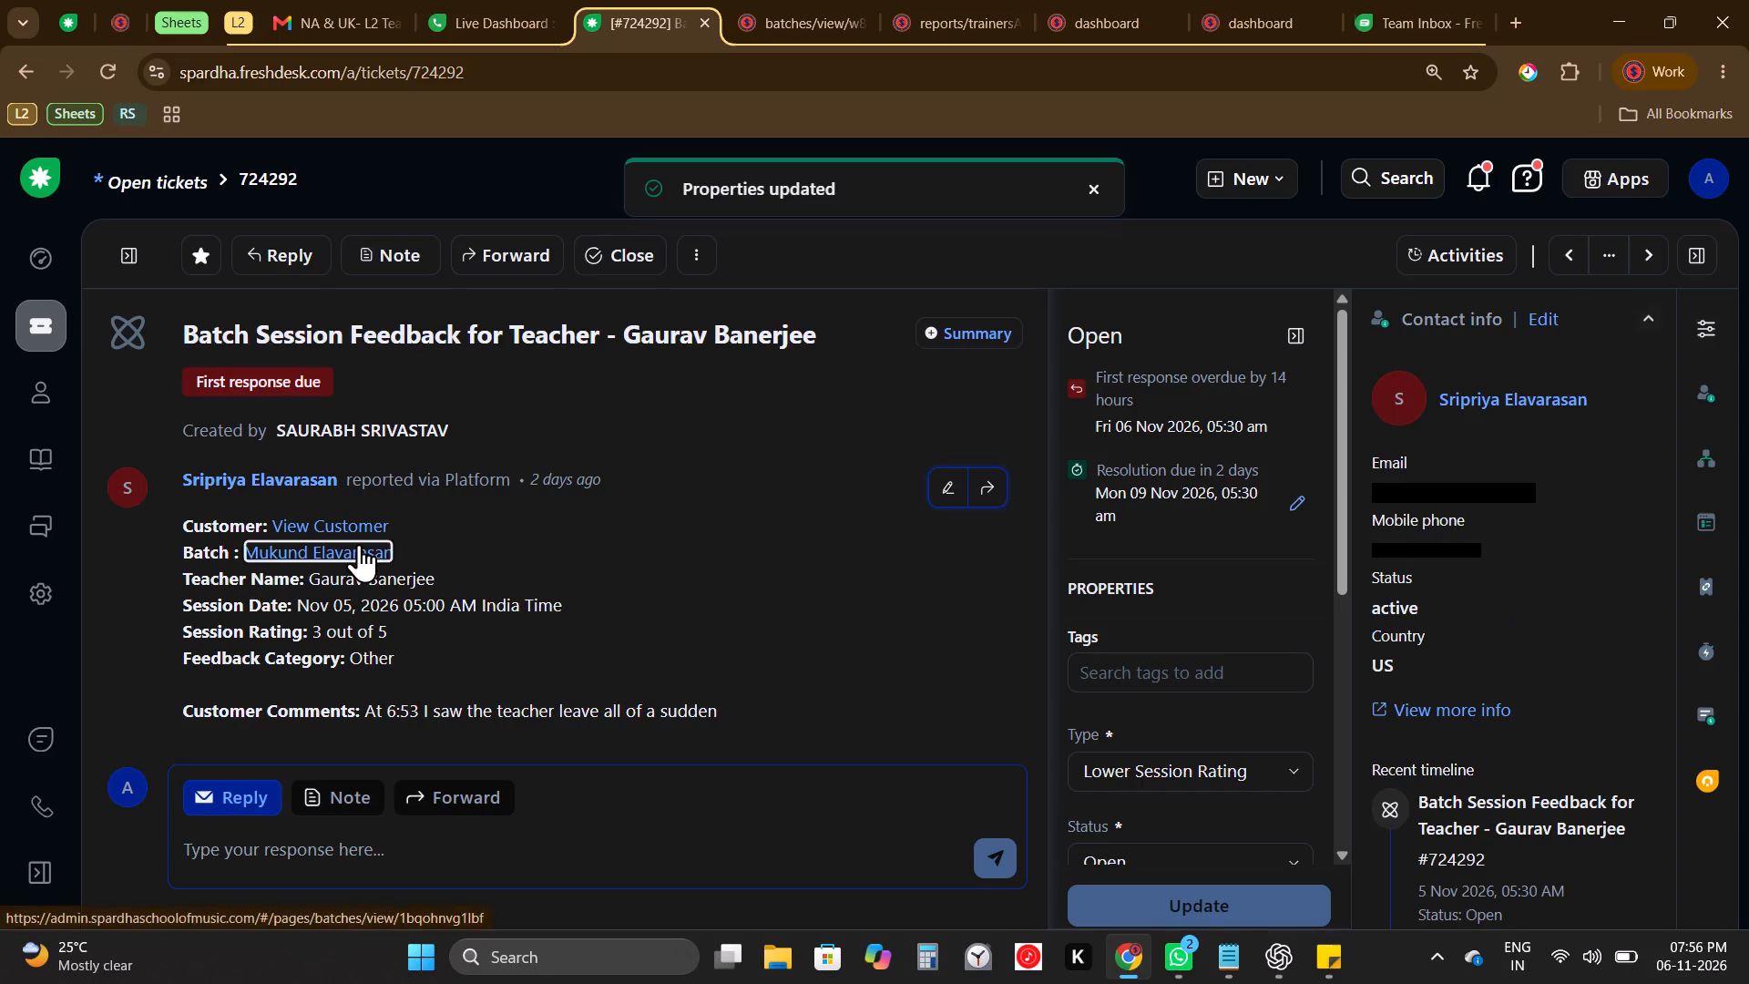
click(931, 26)
scroll(837, 505, down, 5)
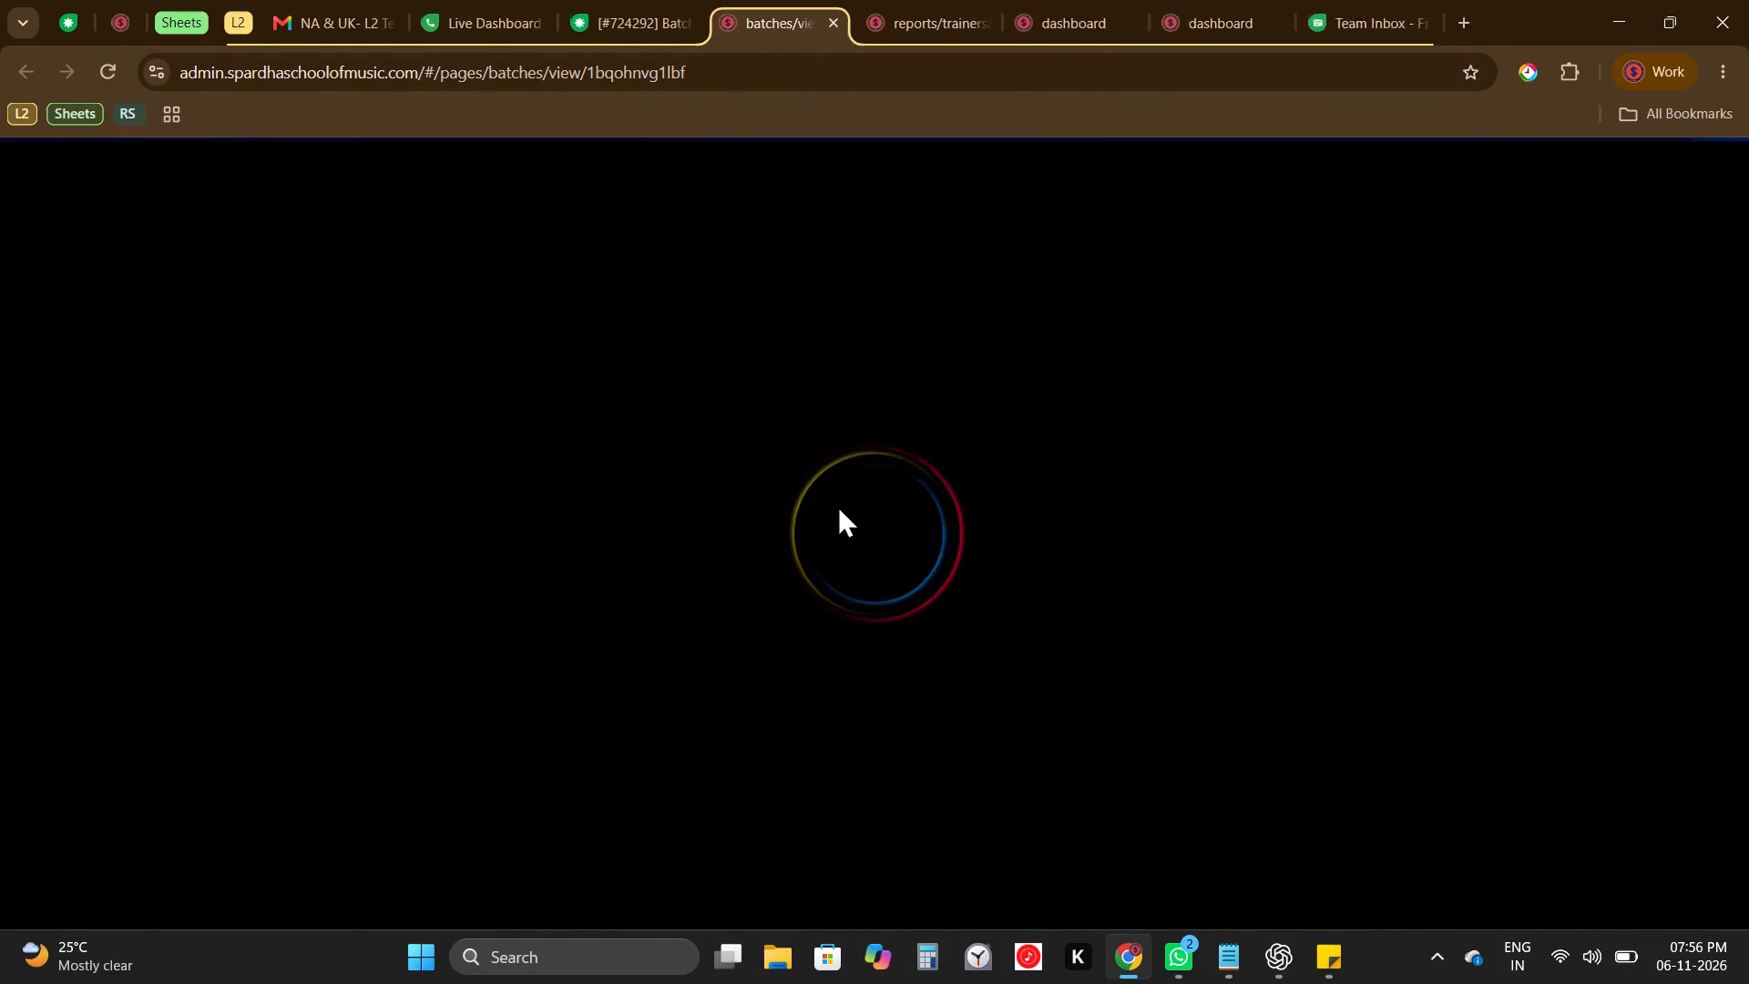
scroll(837, 505, down, 6)
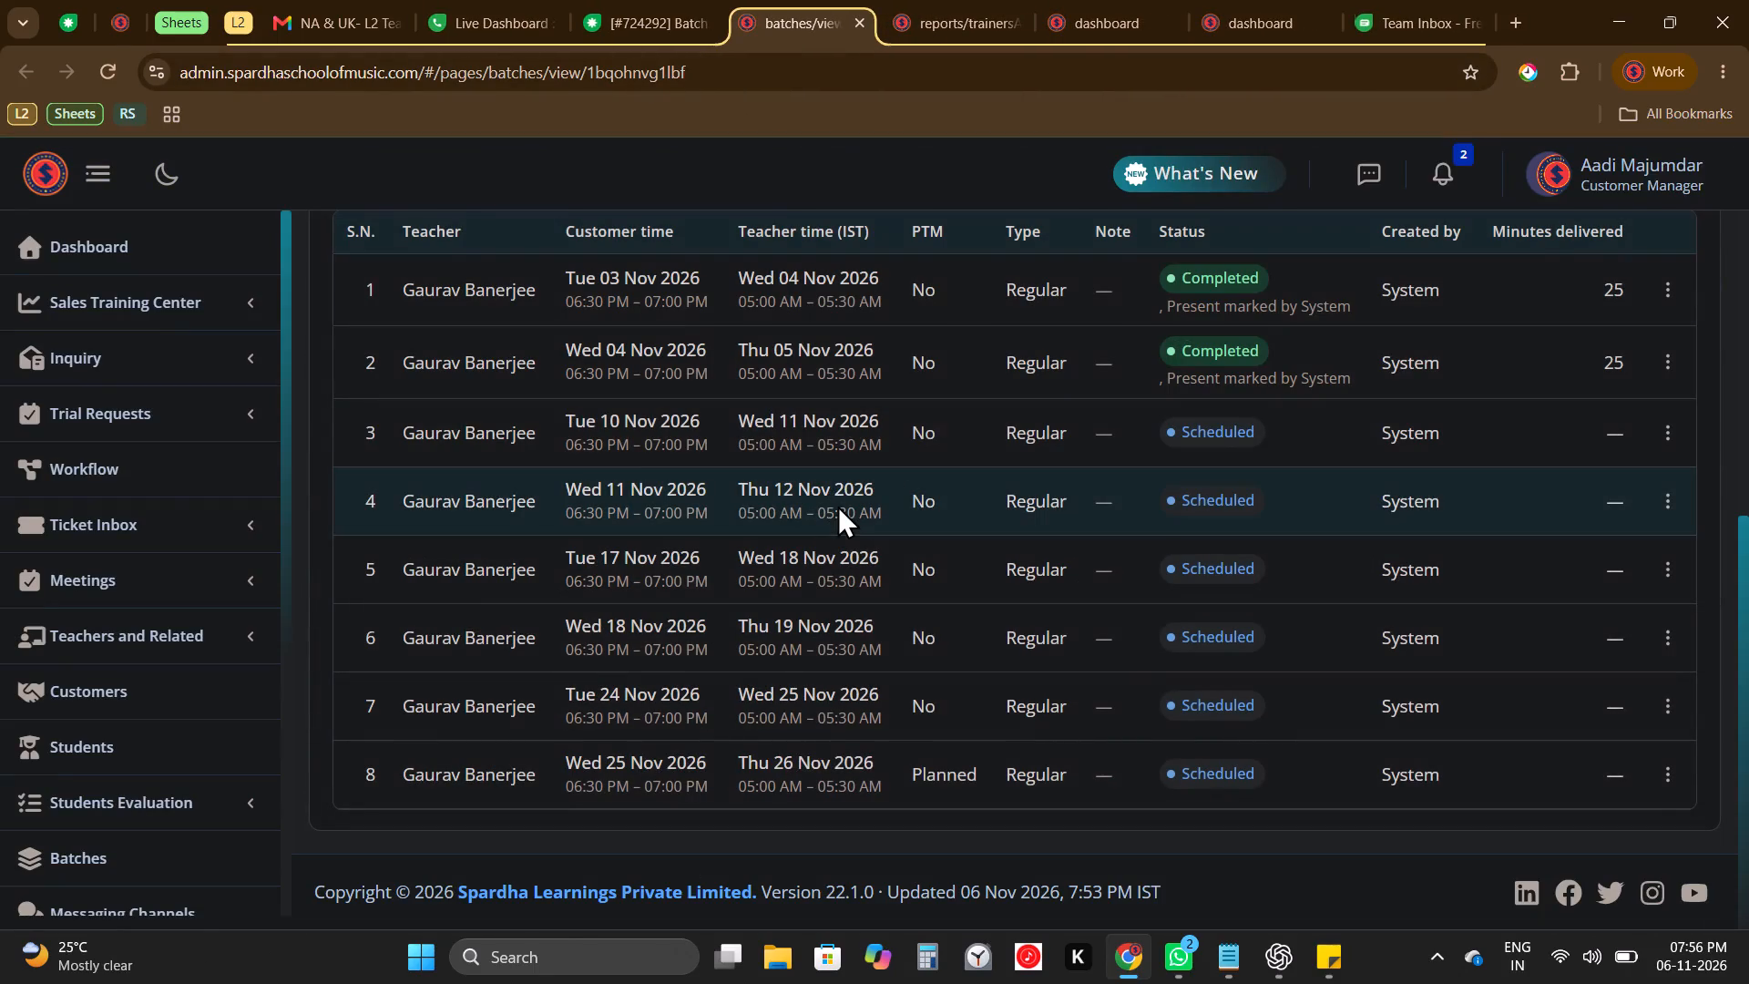
click(646, 0)
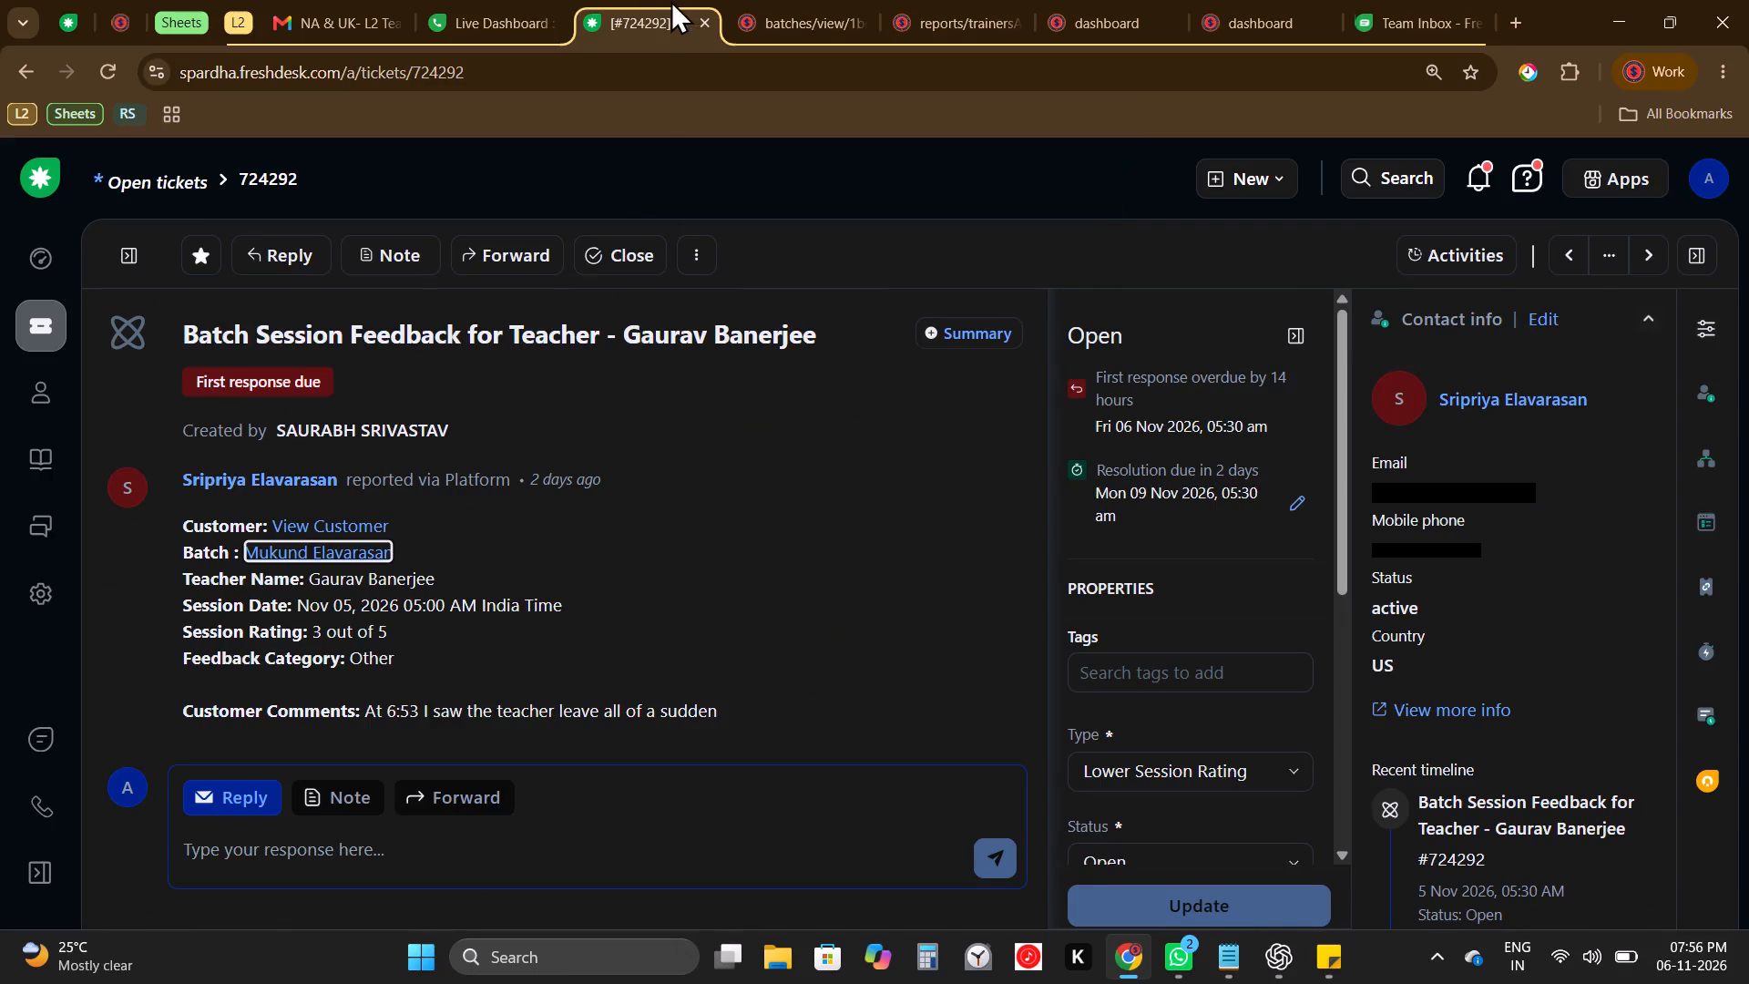
click(712, 0)
click(823, 0)
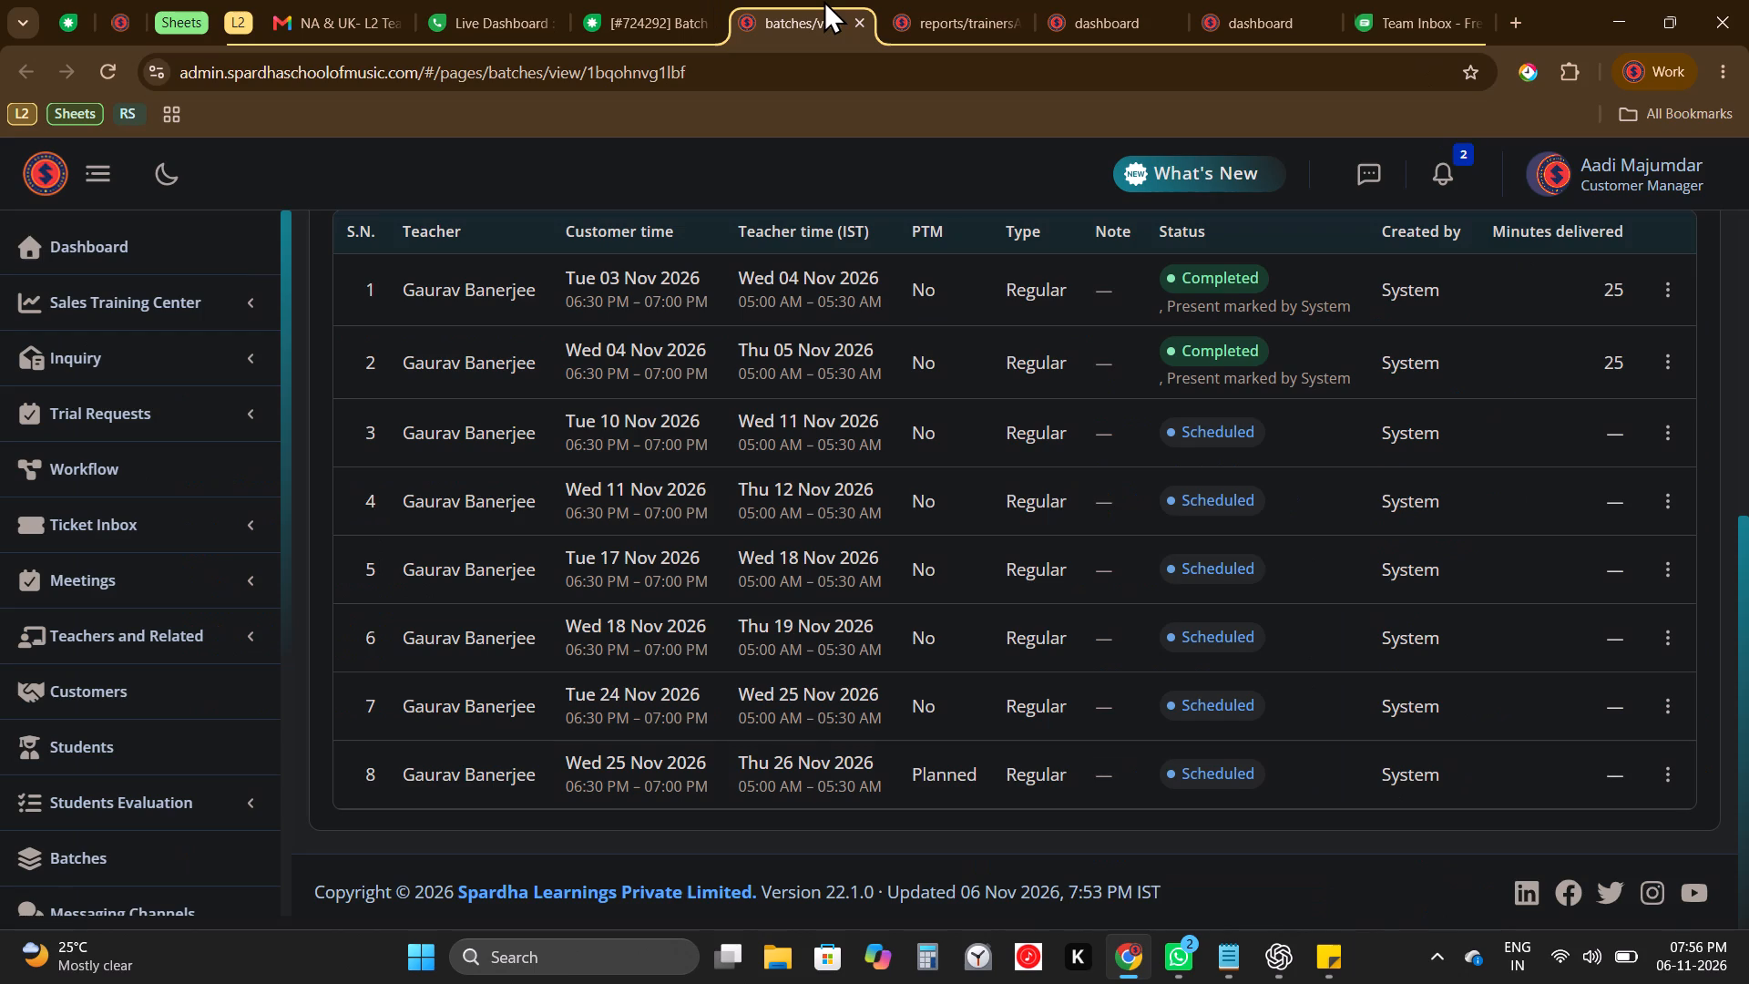
scroll(1363, 485, up, 4)
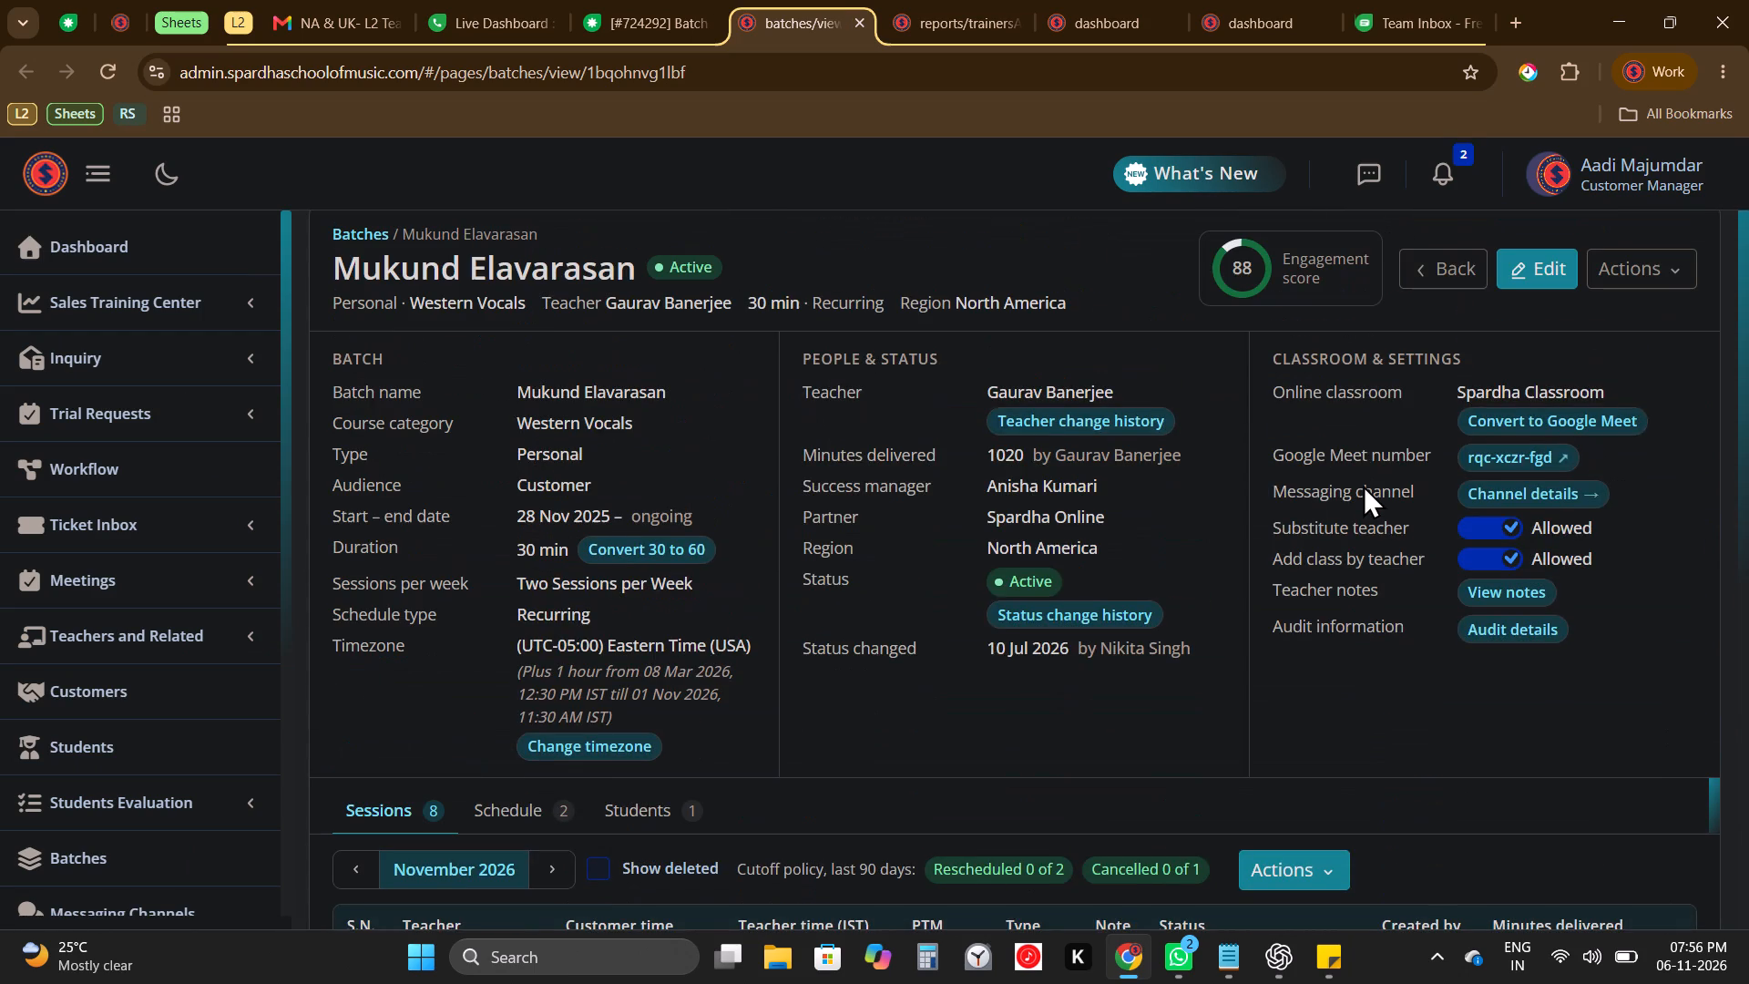
scroll(1363, 485, down, 6)
Check the attendance record of the batch's 05 Nov 2026 session and dismiss it without changes.
click(1649, 359)
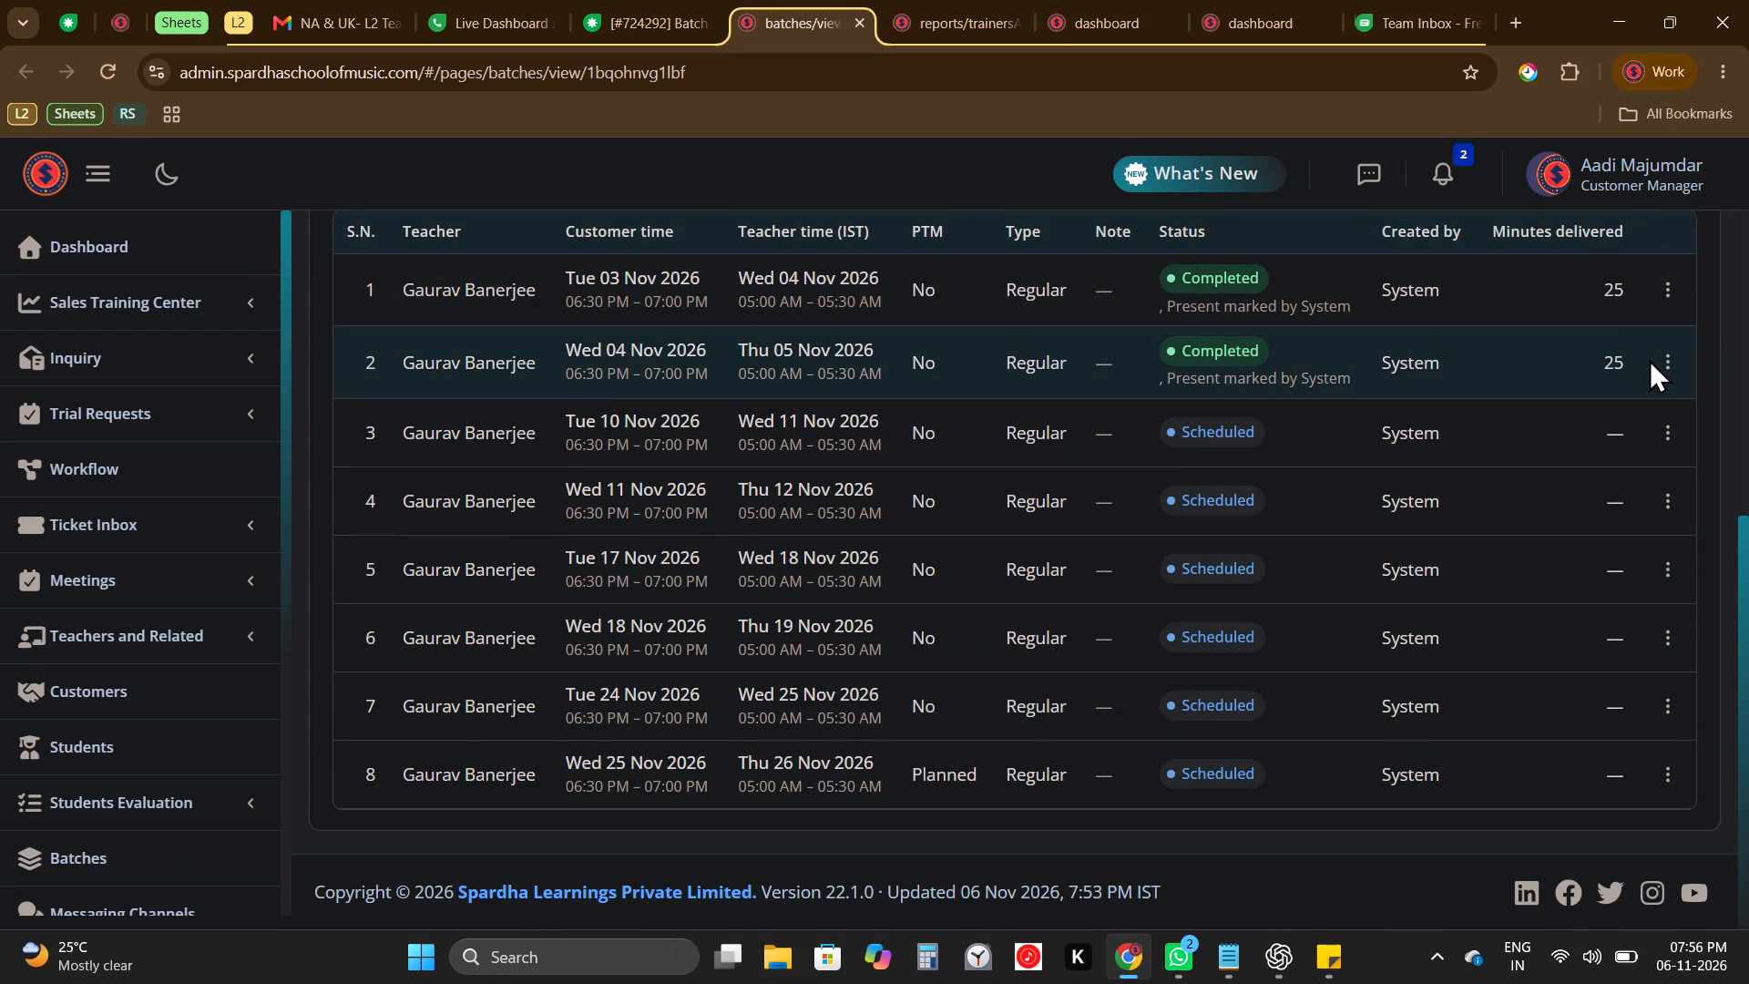
click(1652, 369)
click(1586, 474)
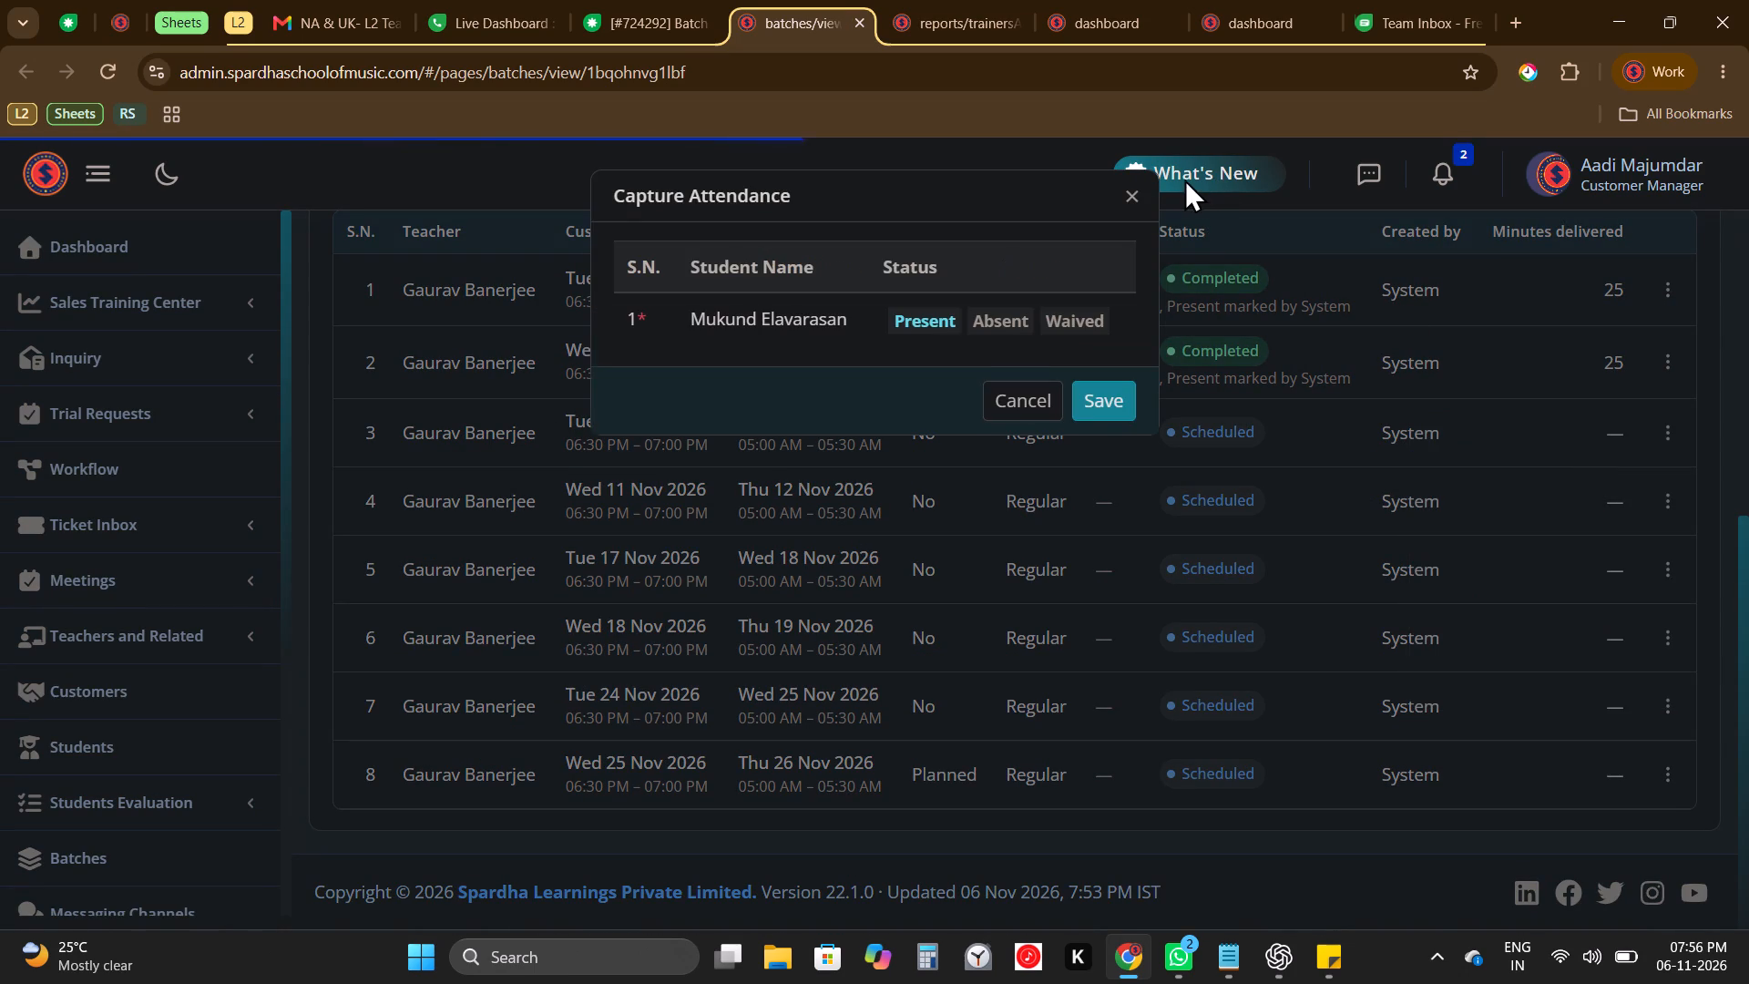
key(Escape)
click(1157, 190)
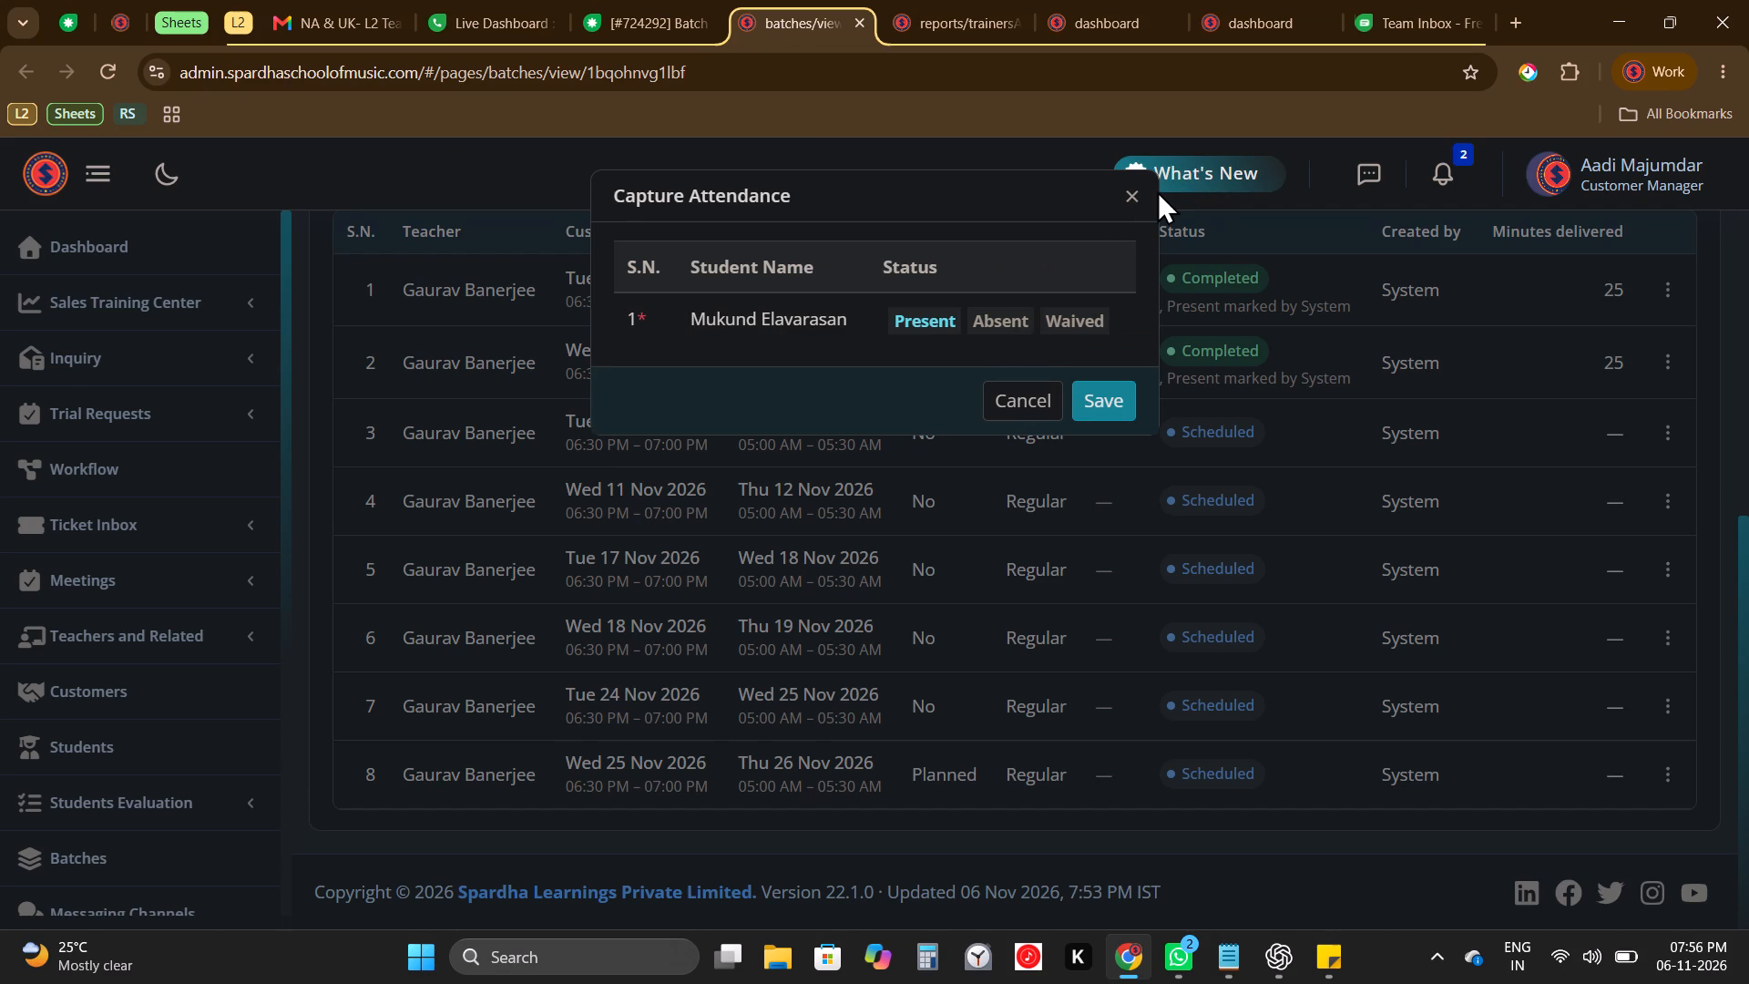
click(1137, 207)
Copy the teacher's name from the 05 Nov 2026 session and open the Online Session Status report.
triple_click(506, 380)
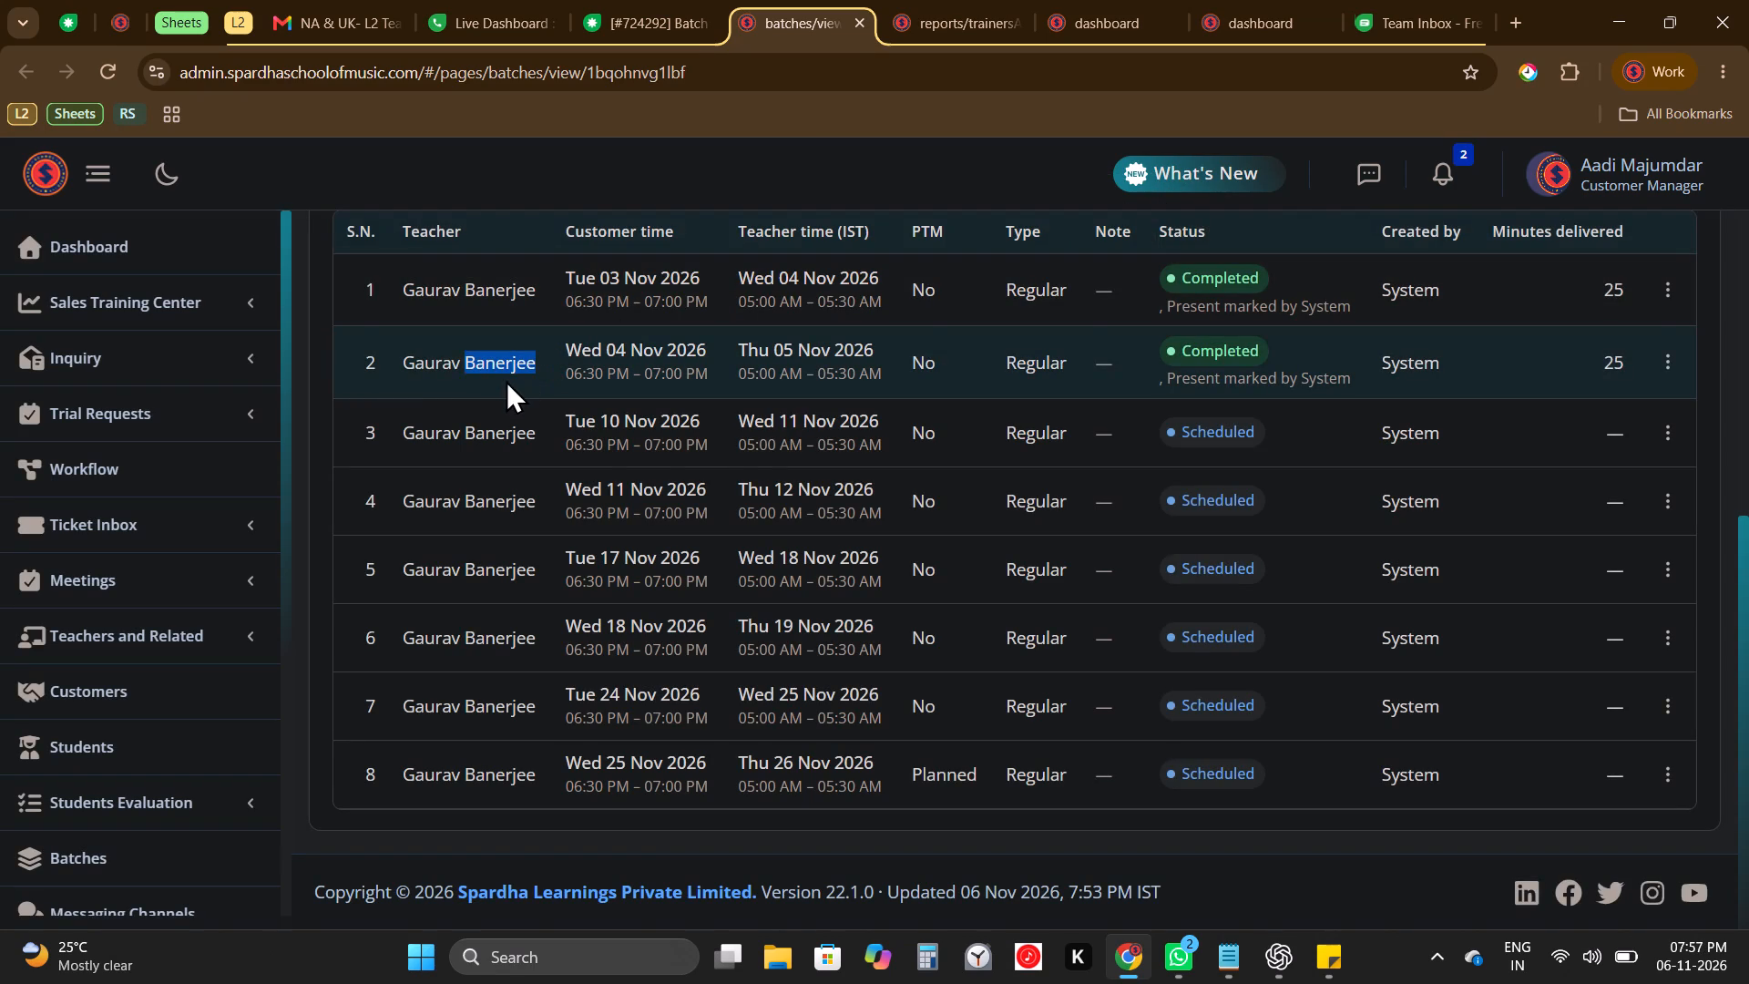
key(ctrl+c)
click(907, 0)
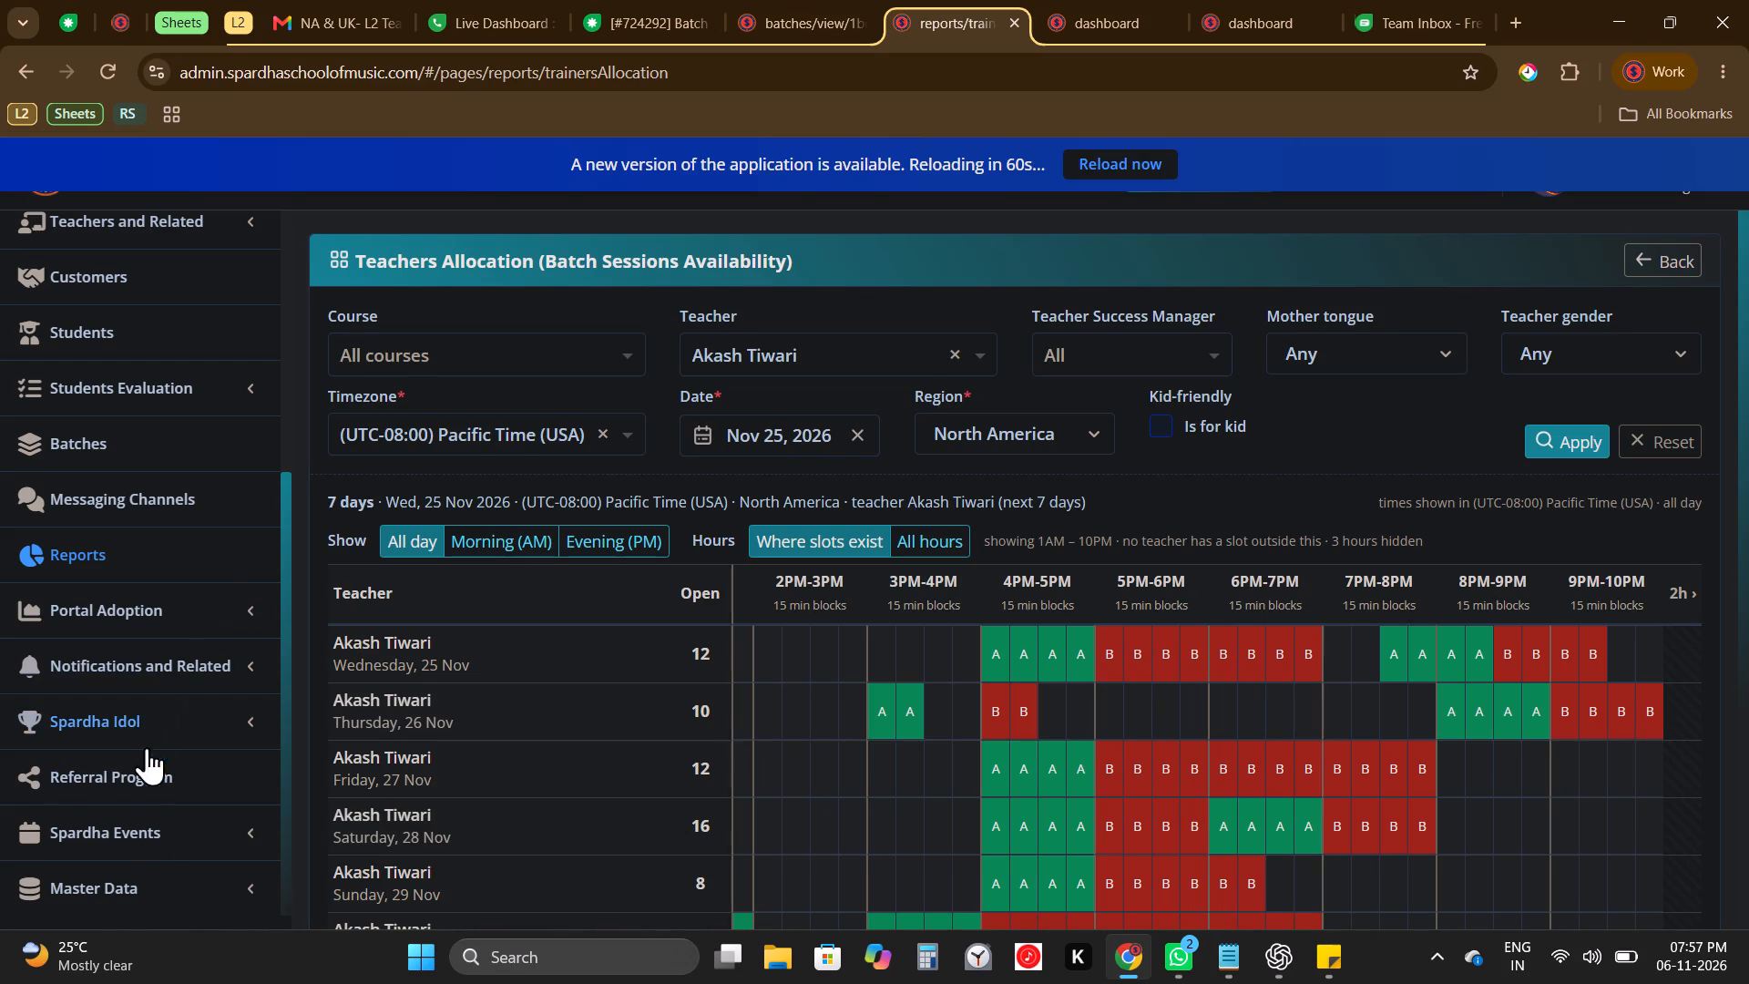
scroll(162, 850, down, 3)
click(198, 559)
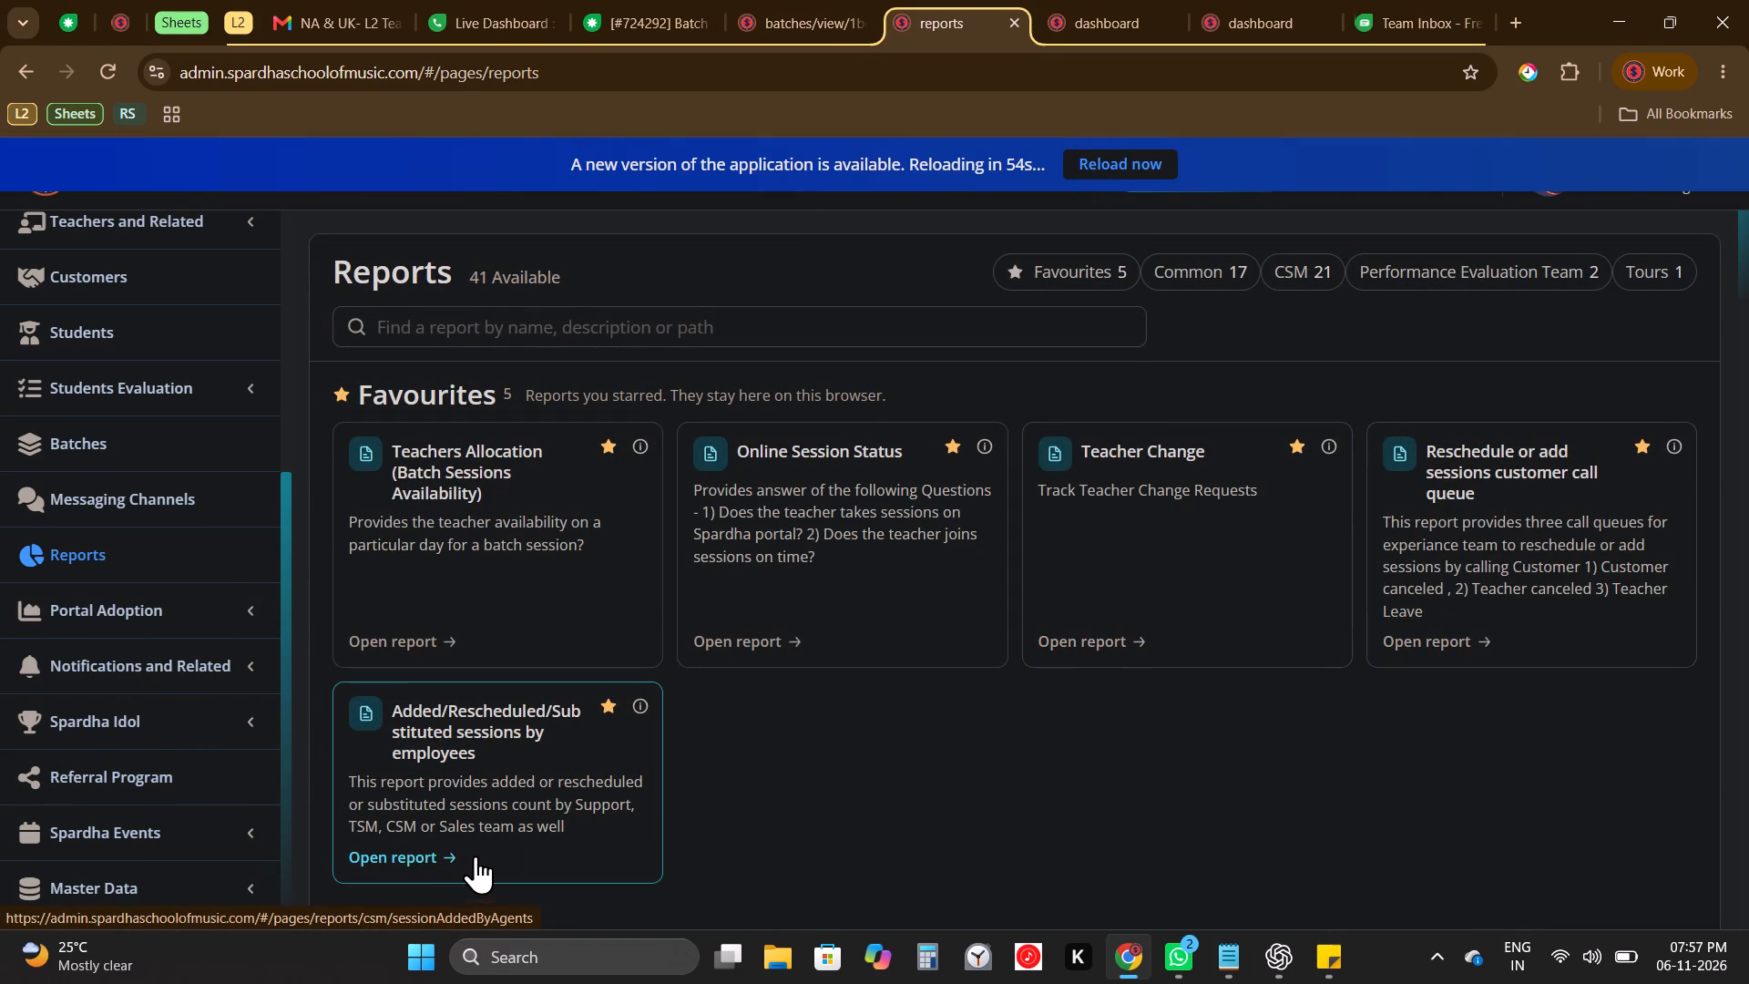
click(753, 544)
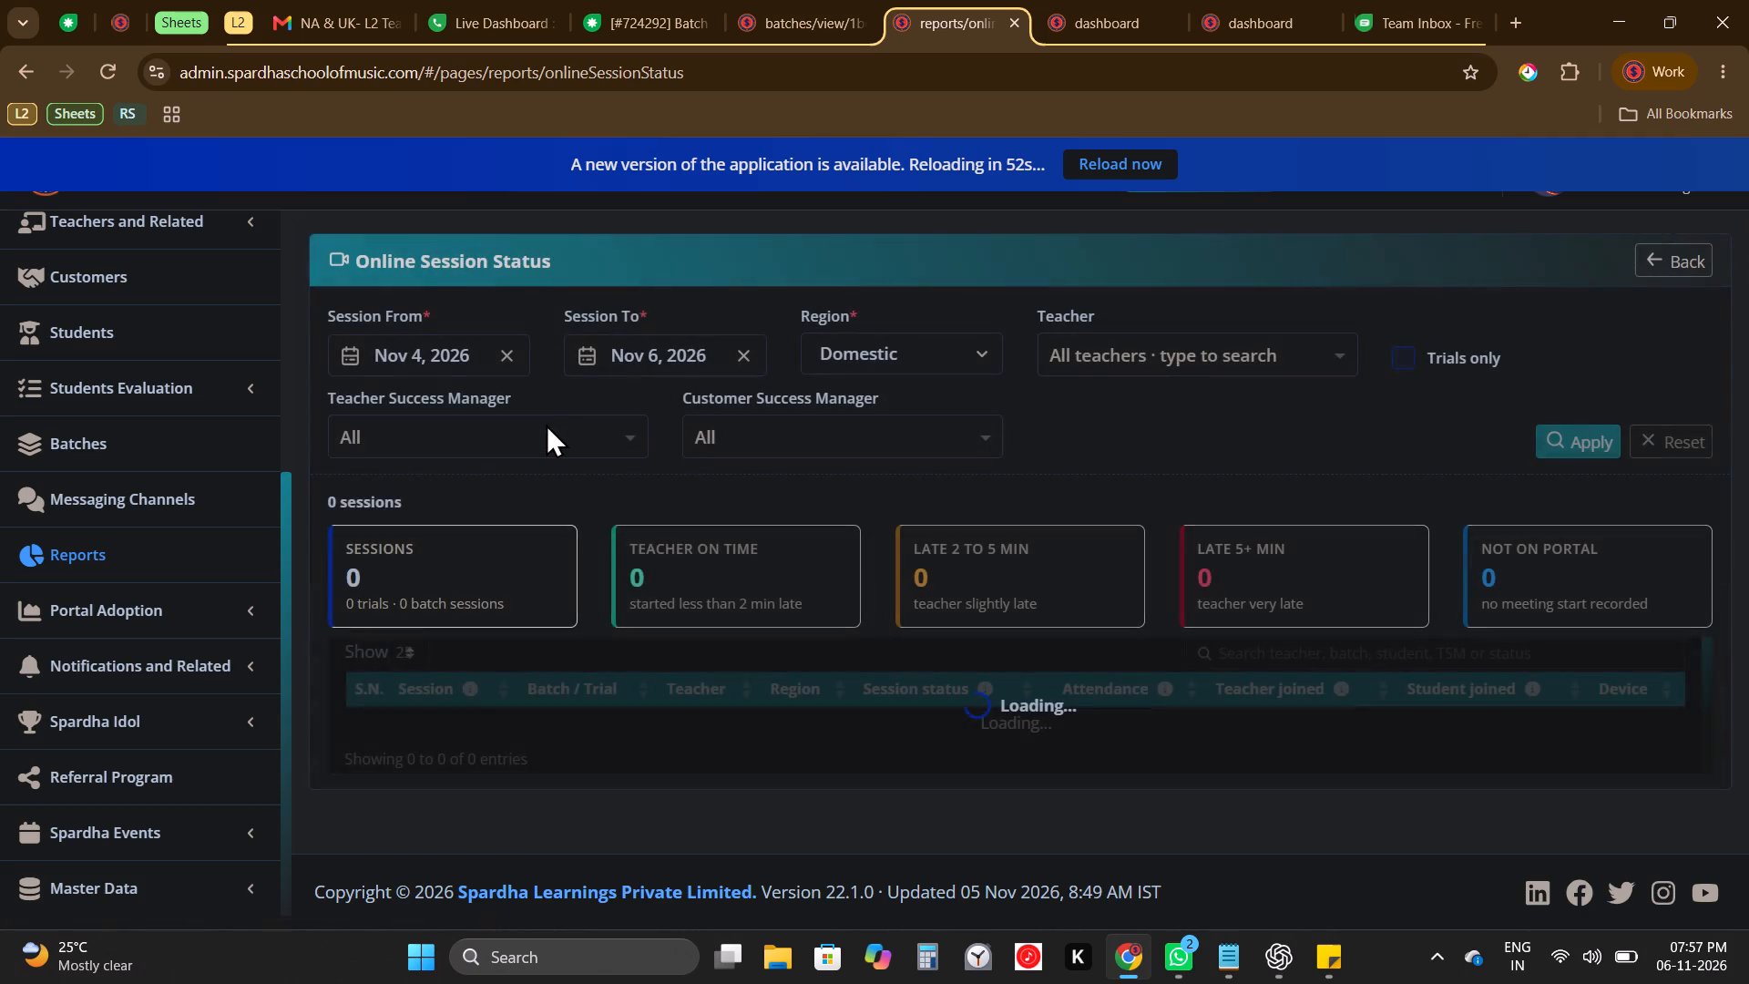
Set the report's teacher filter to the copied teacher name and its region to North America only.
click(546, 424)
click(1148, 367)
key(ctrl+v)
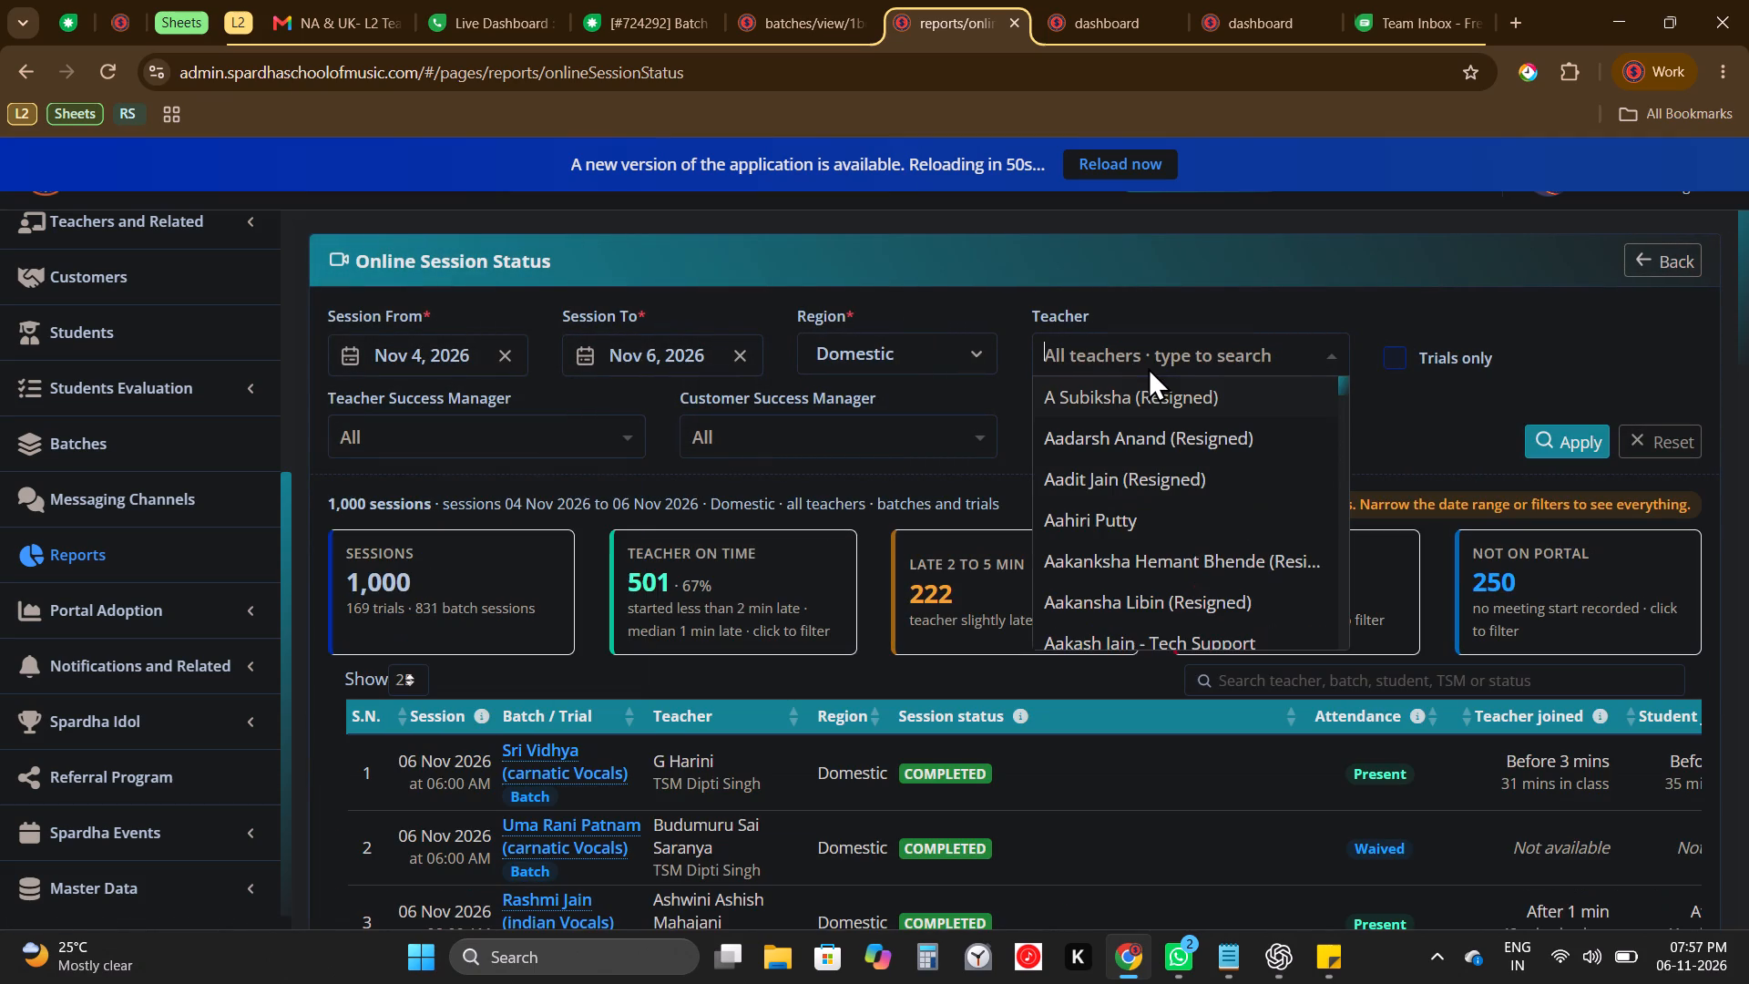
key(ctrl+v)
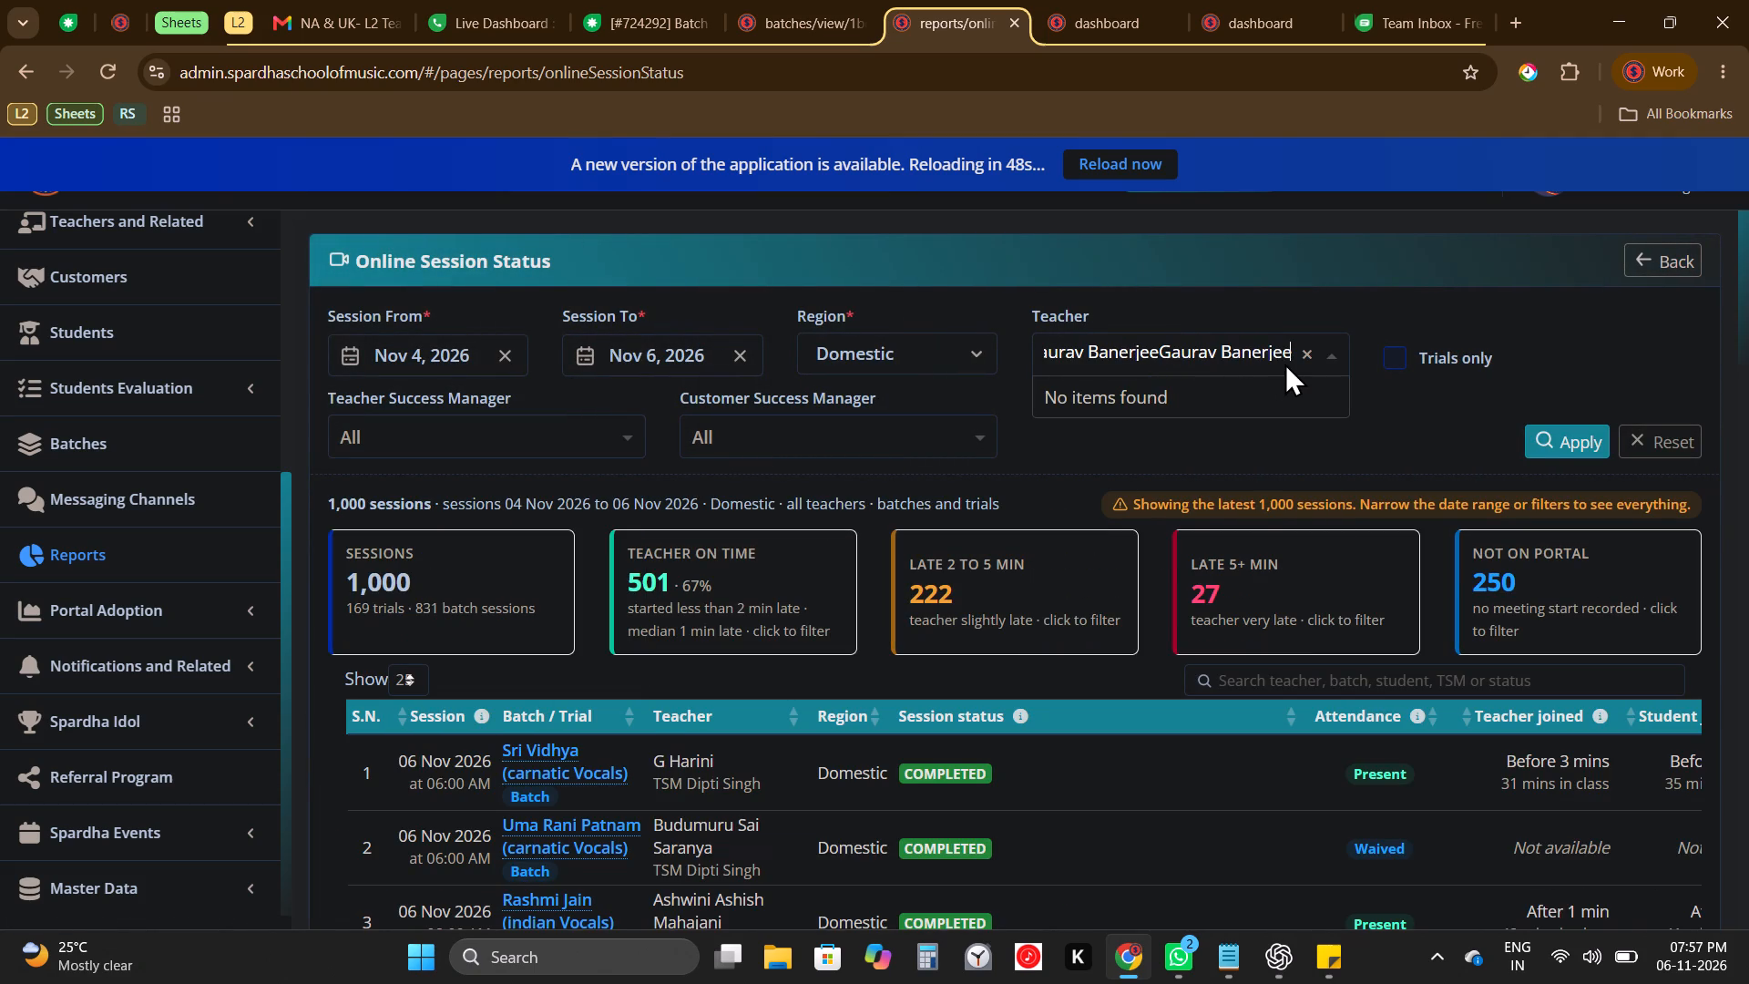
key(ctrl+a)
key(ctrl+v)
key(Return)
click(972, 342)
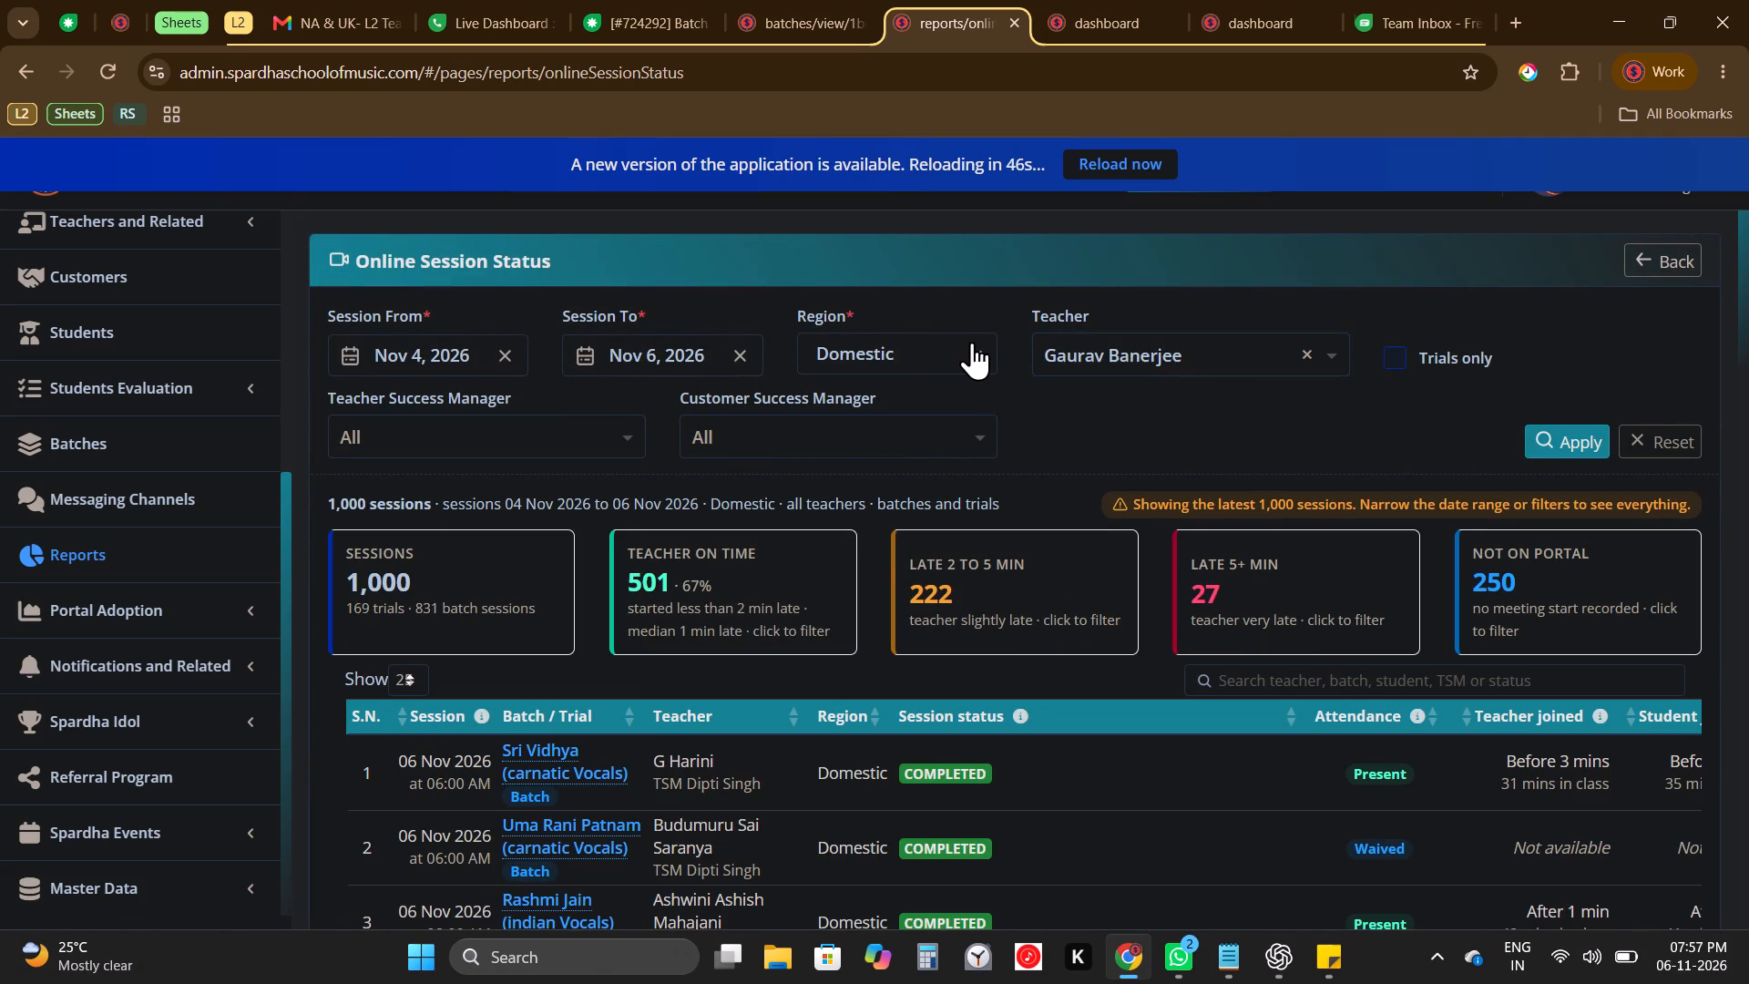
click(882, 457)
click(936, 407)
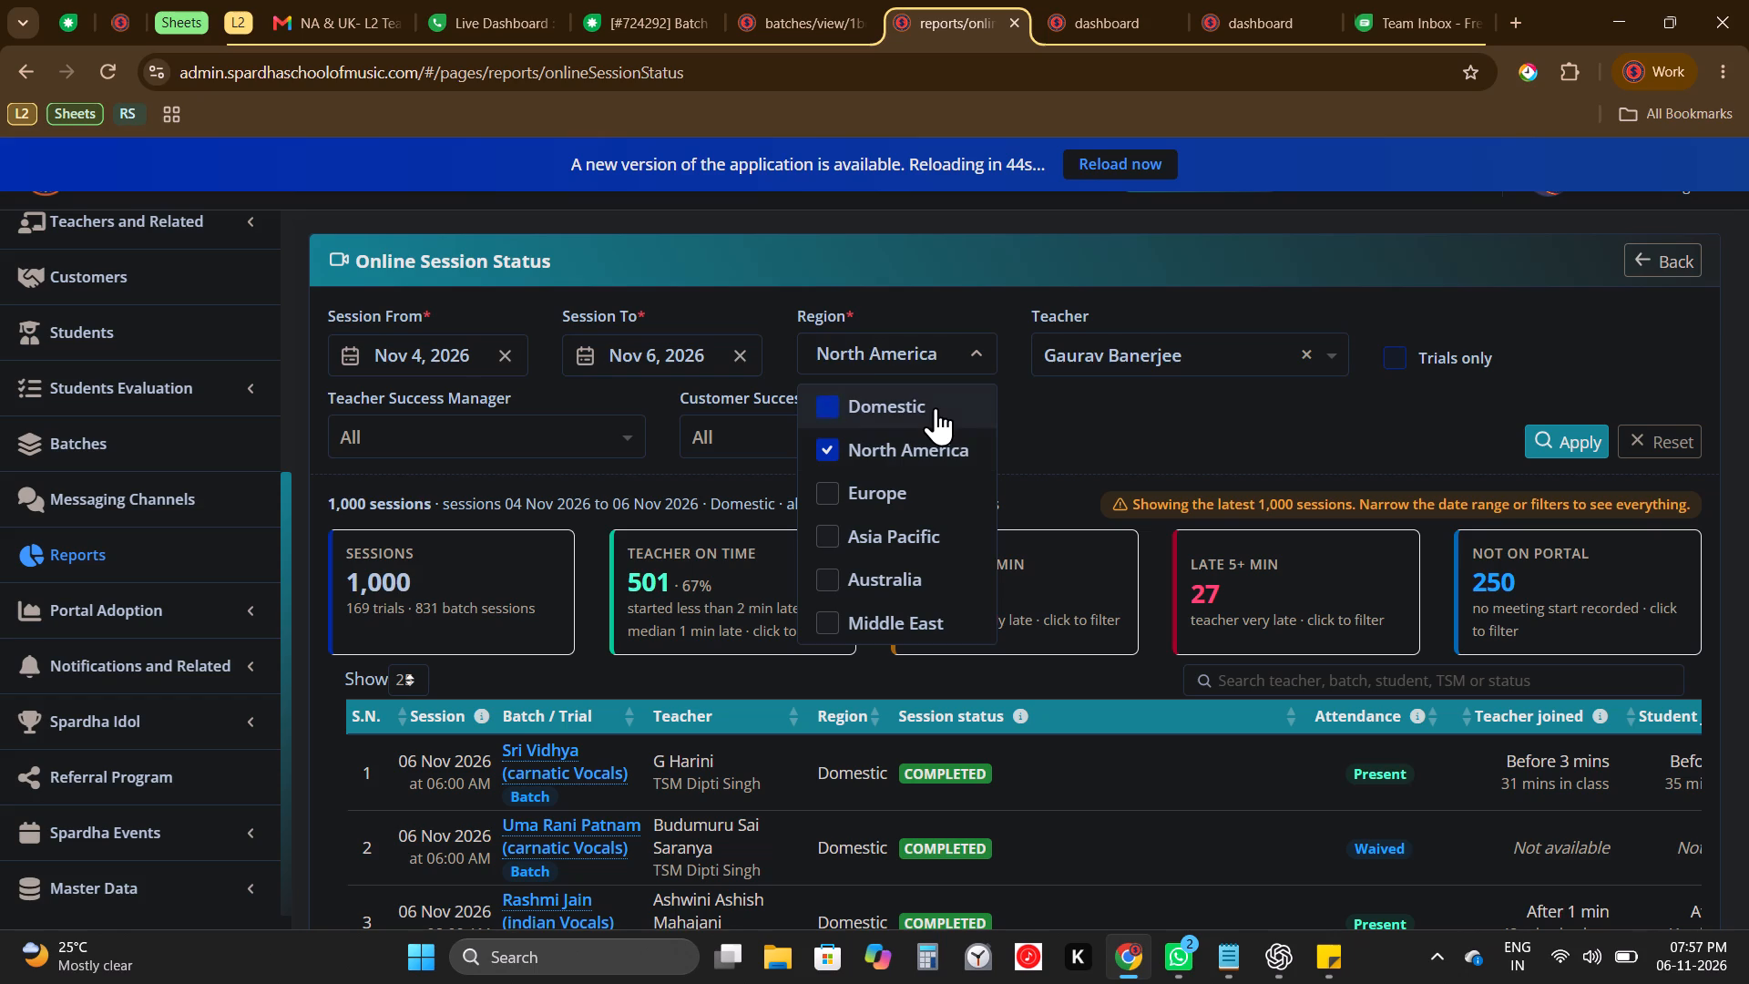
Run the filtered Online Session Status report and narrow its results to the batch name copied from the batch page.
click(803, 0)
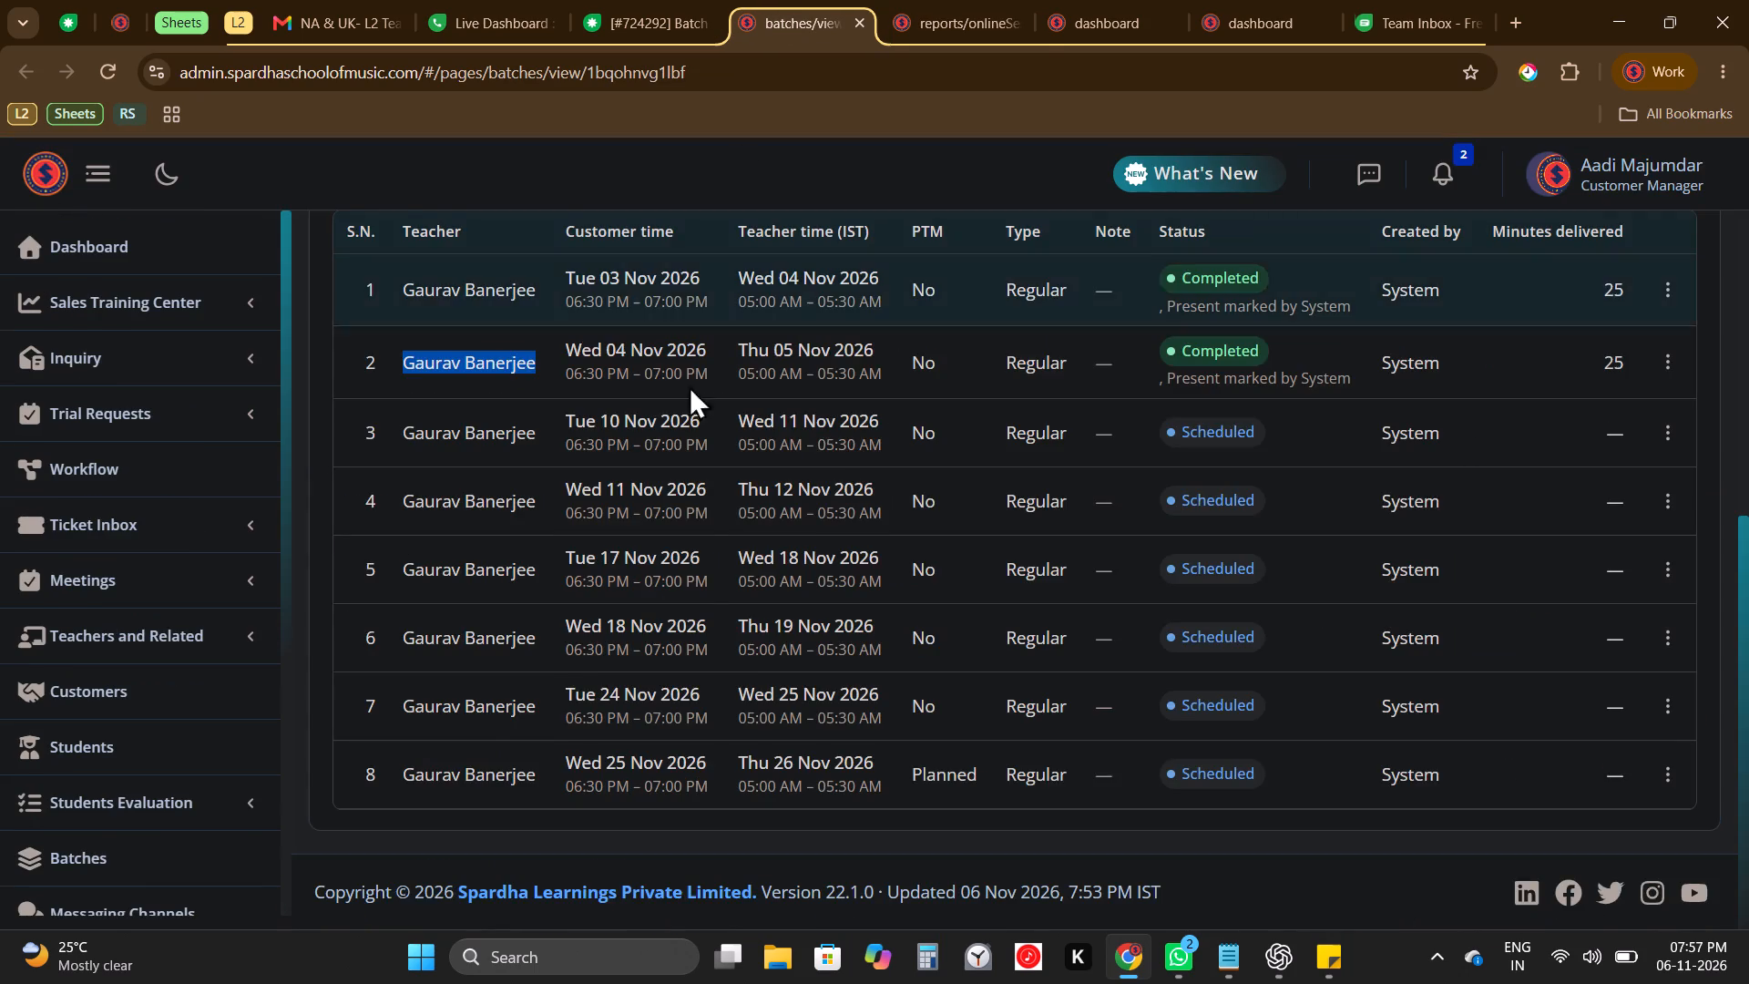
scroll(685, 400, up, 9)
triple_click(603, 428)
key(ctrl+c)
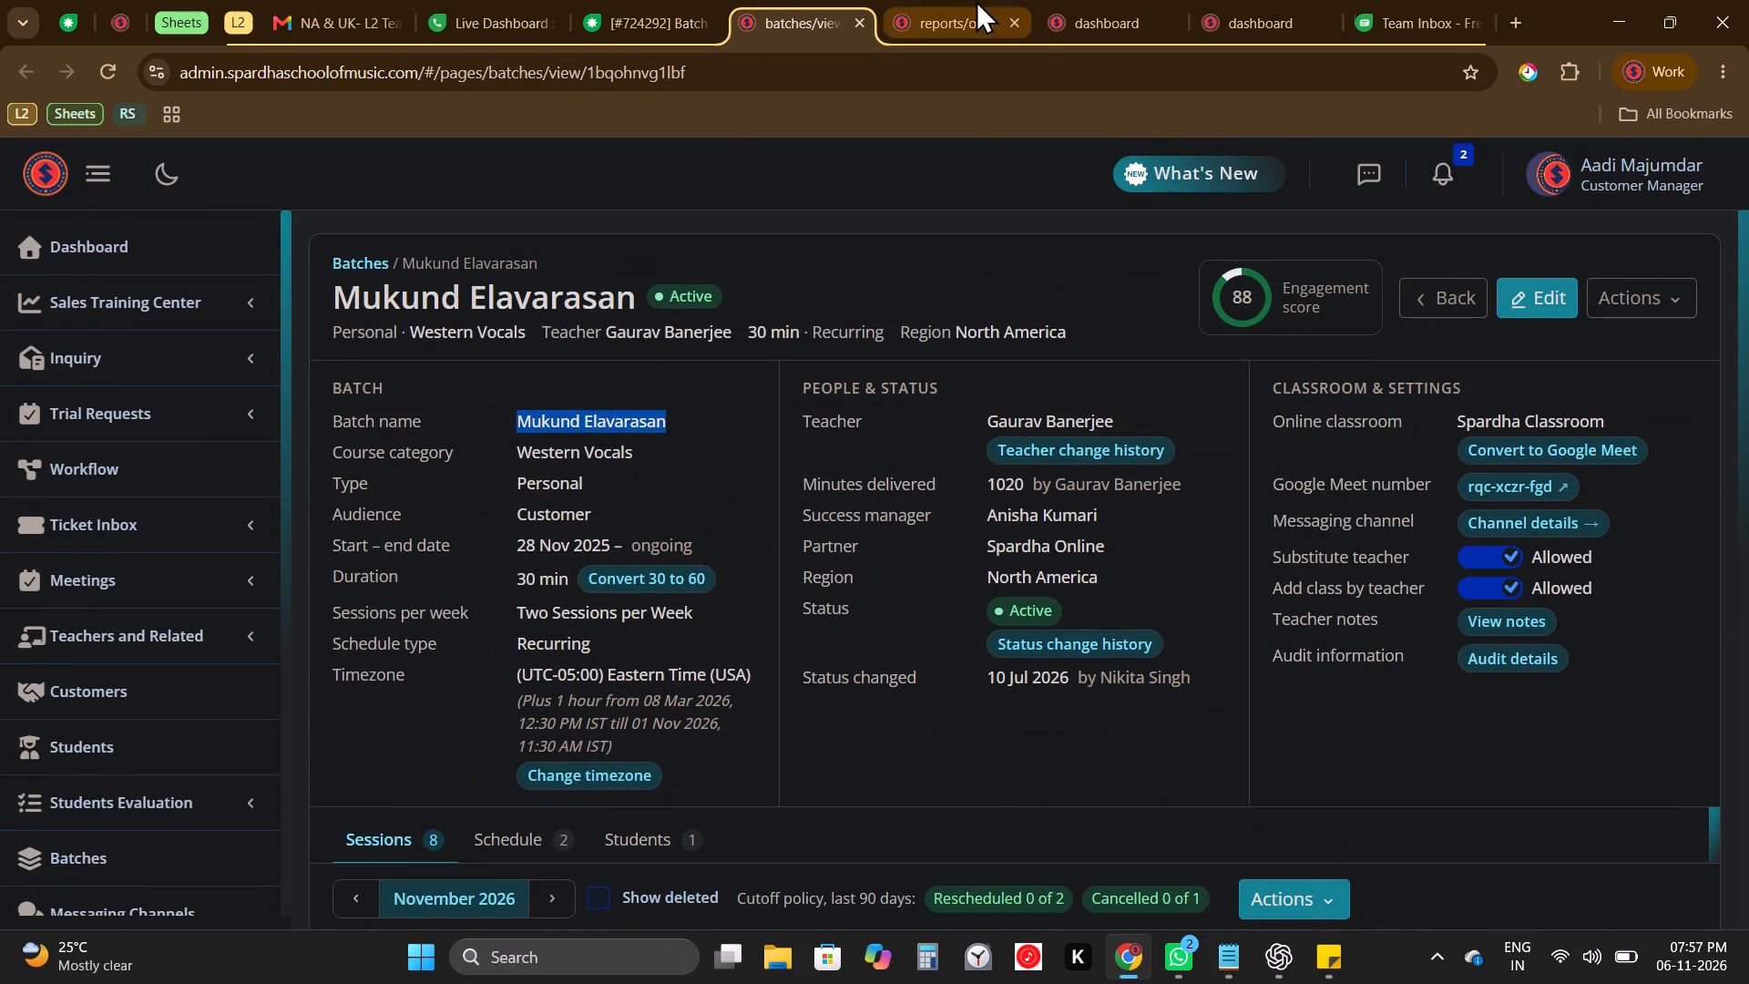
click(976, 0)
click(721, 451)
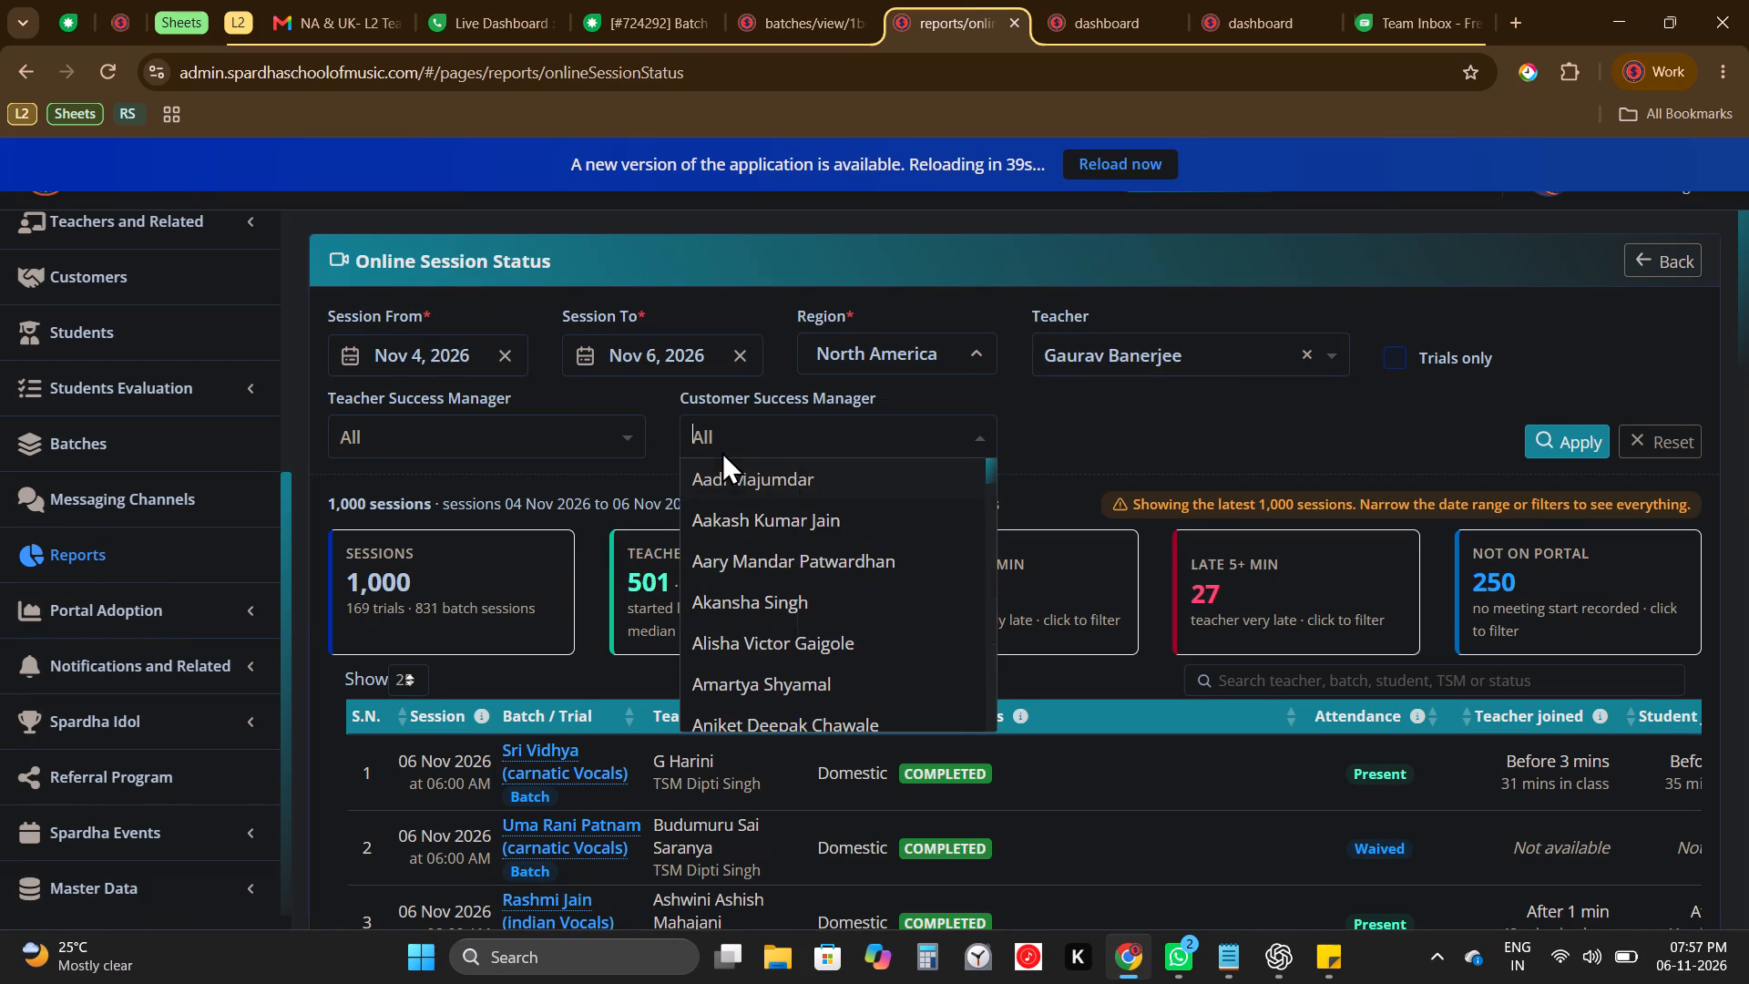
click(1172, 475)
click(1562, 449)
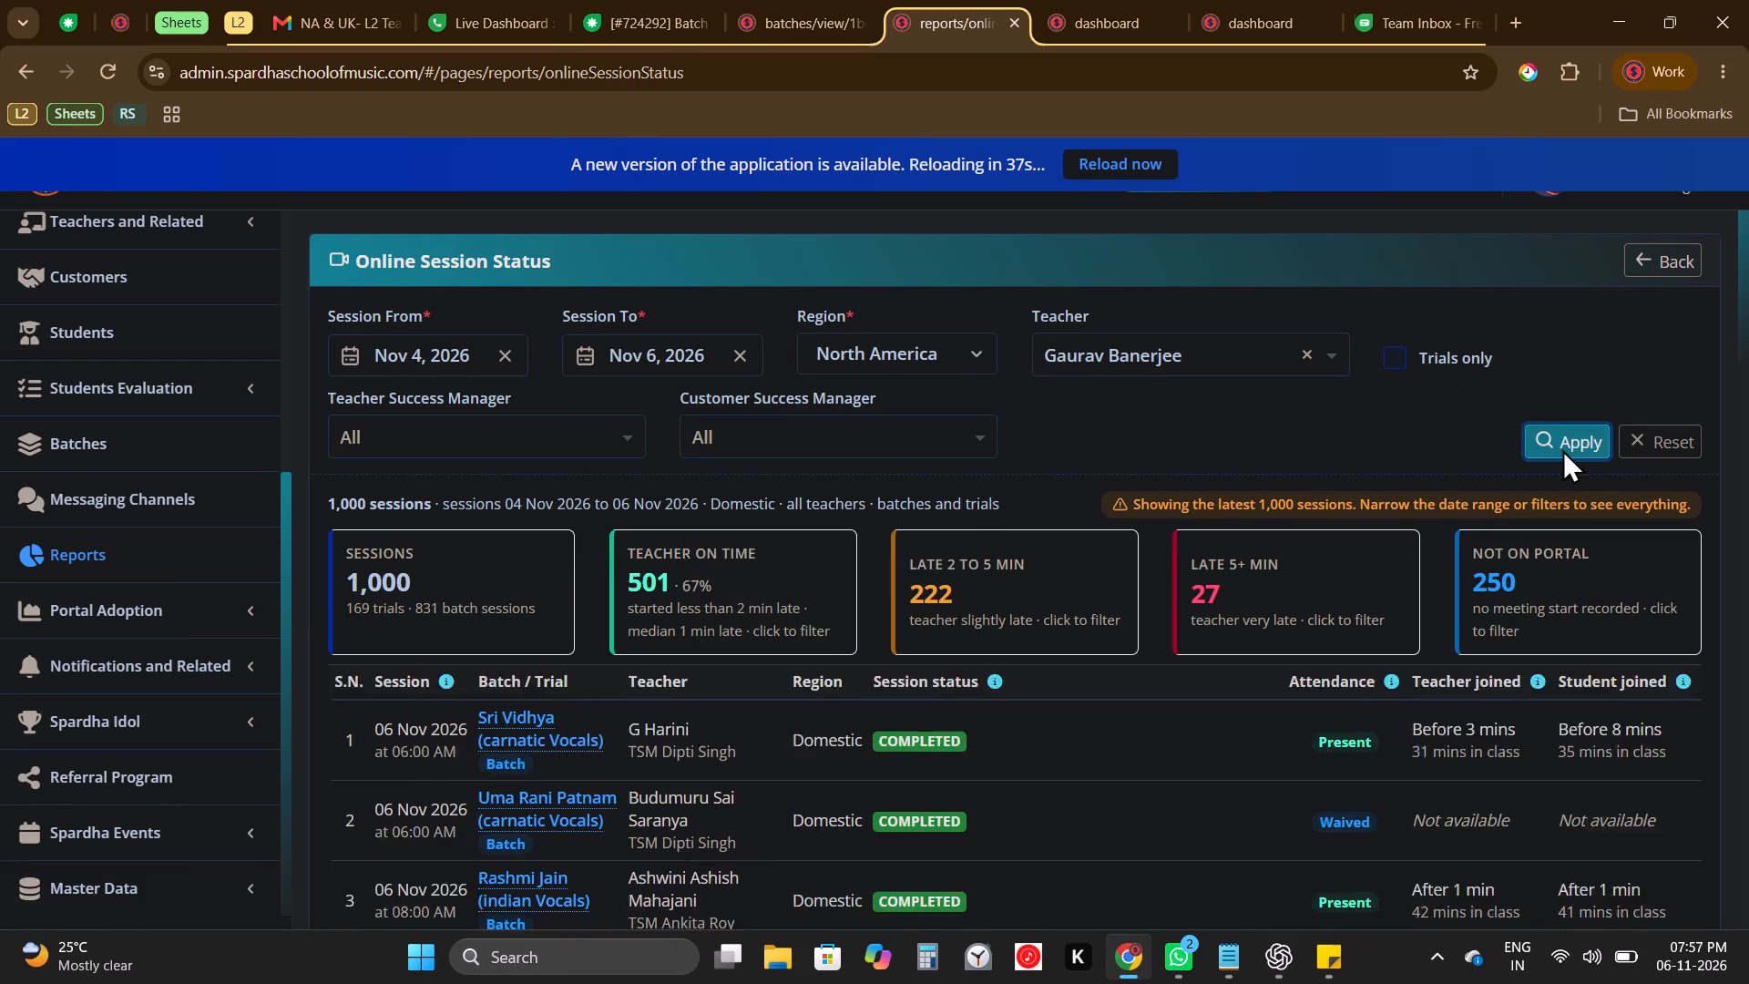
click(1566, 686)
key(ctrl+v)
scroll(1501, 761, left, 2)
scroll(1199, 743, down, 1)
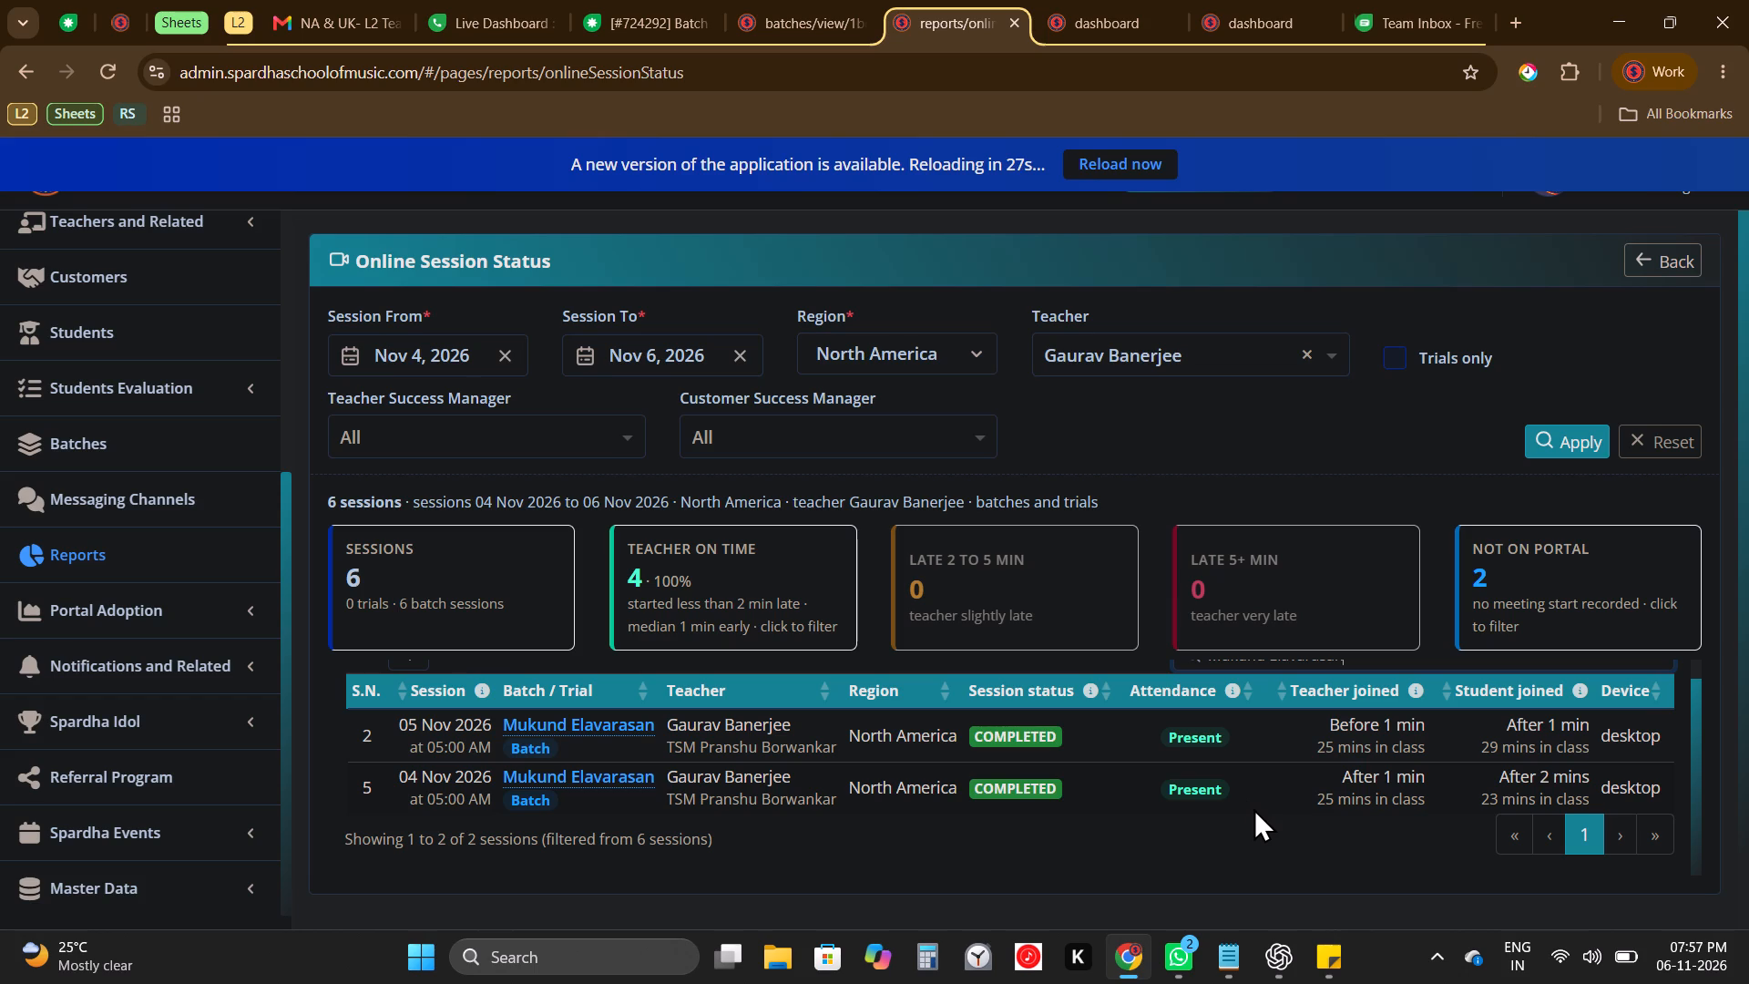
Capture a screenshot of the batch's 04 and 05 Nov 2026 session rows in the report and copy it.
key(Print)
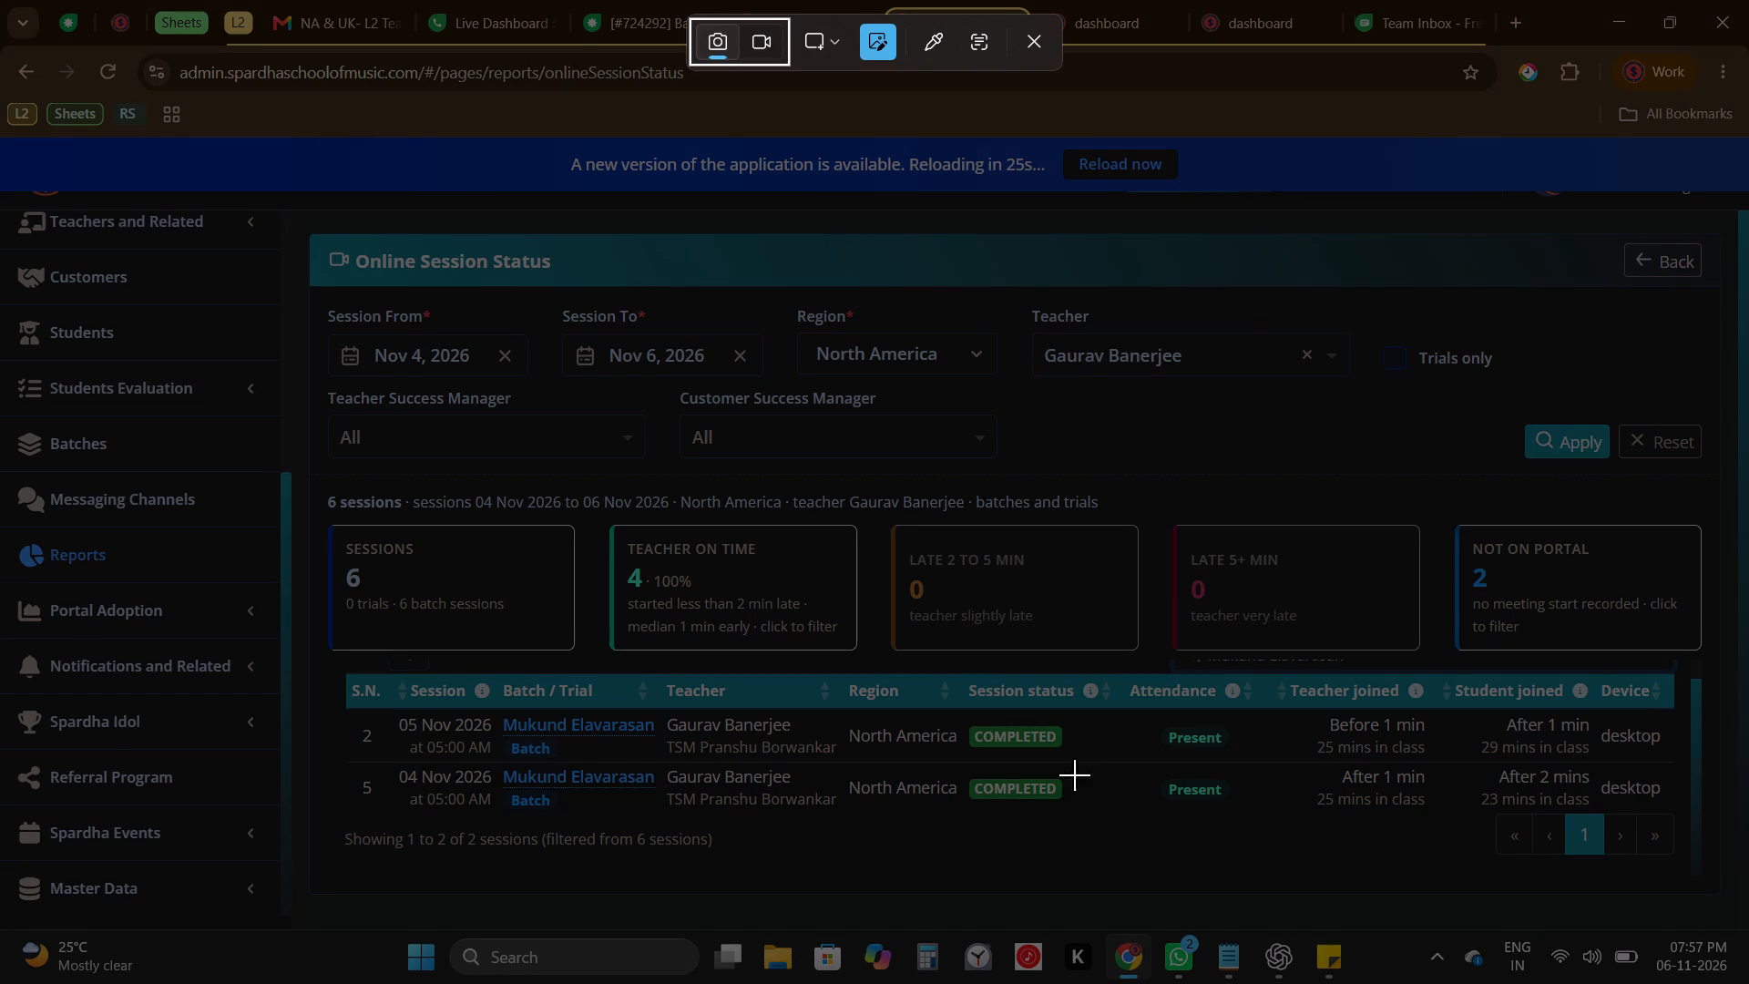
drag(328, 664, 1703, 876)
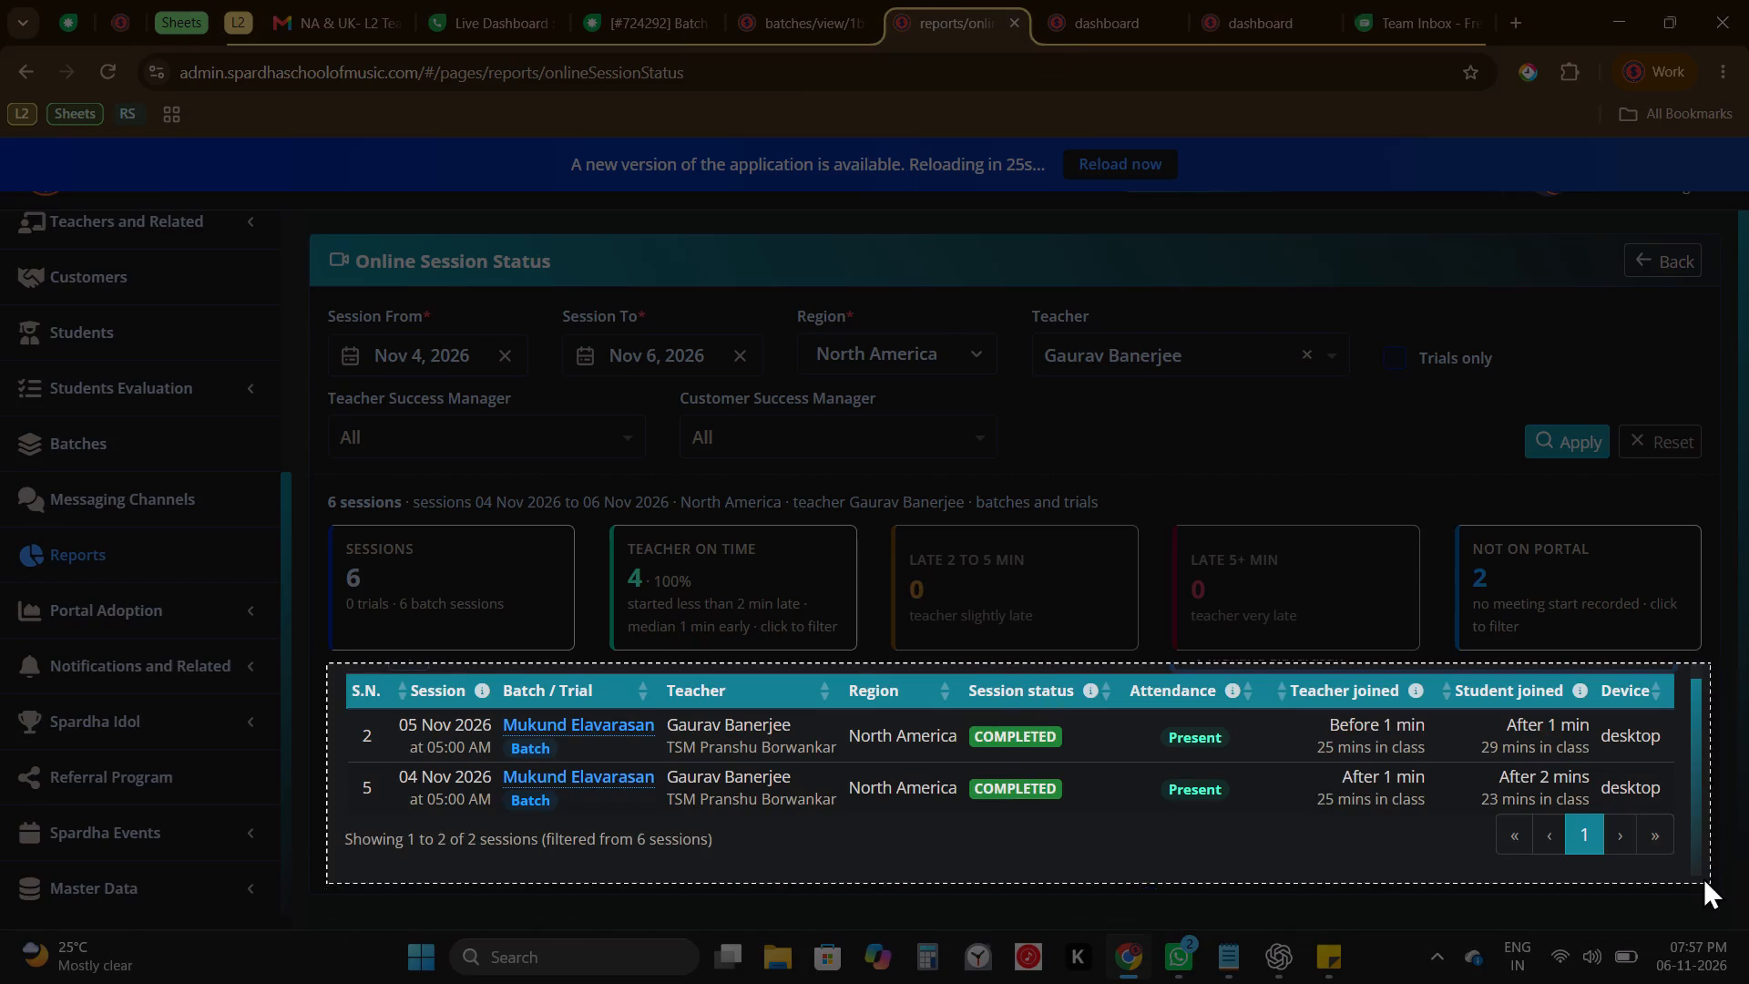
drag(1703, 876, 1673, 807)
key(ctrl+c)
click(626, 0)
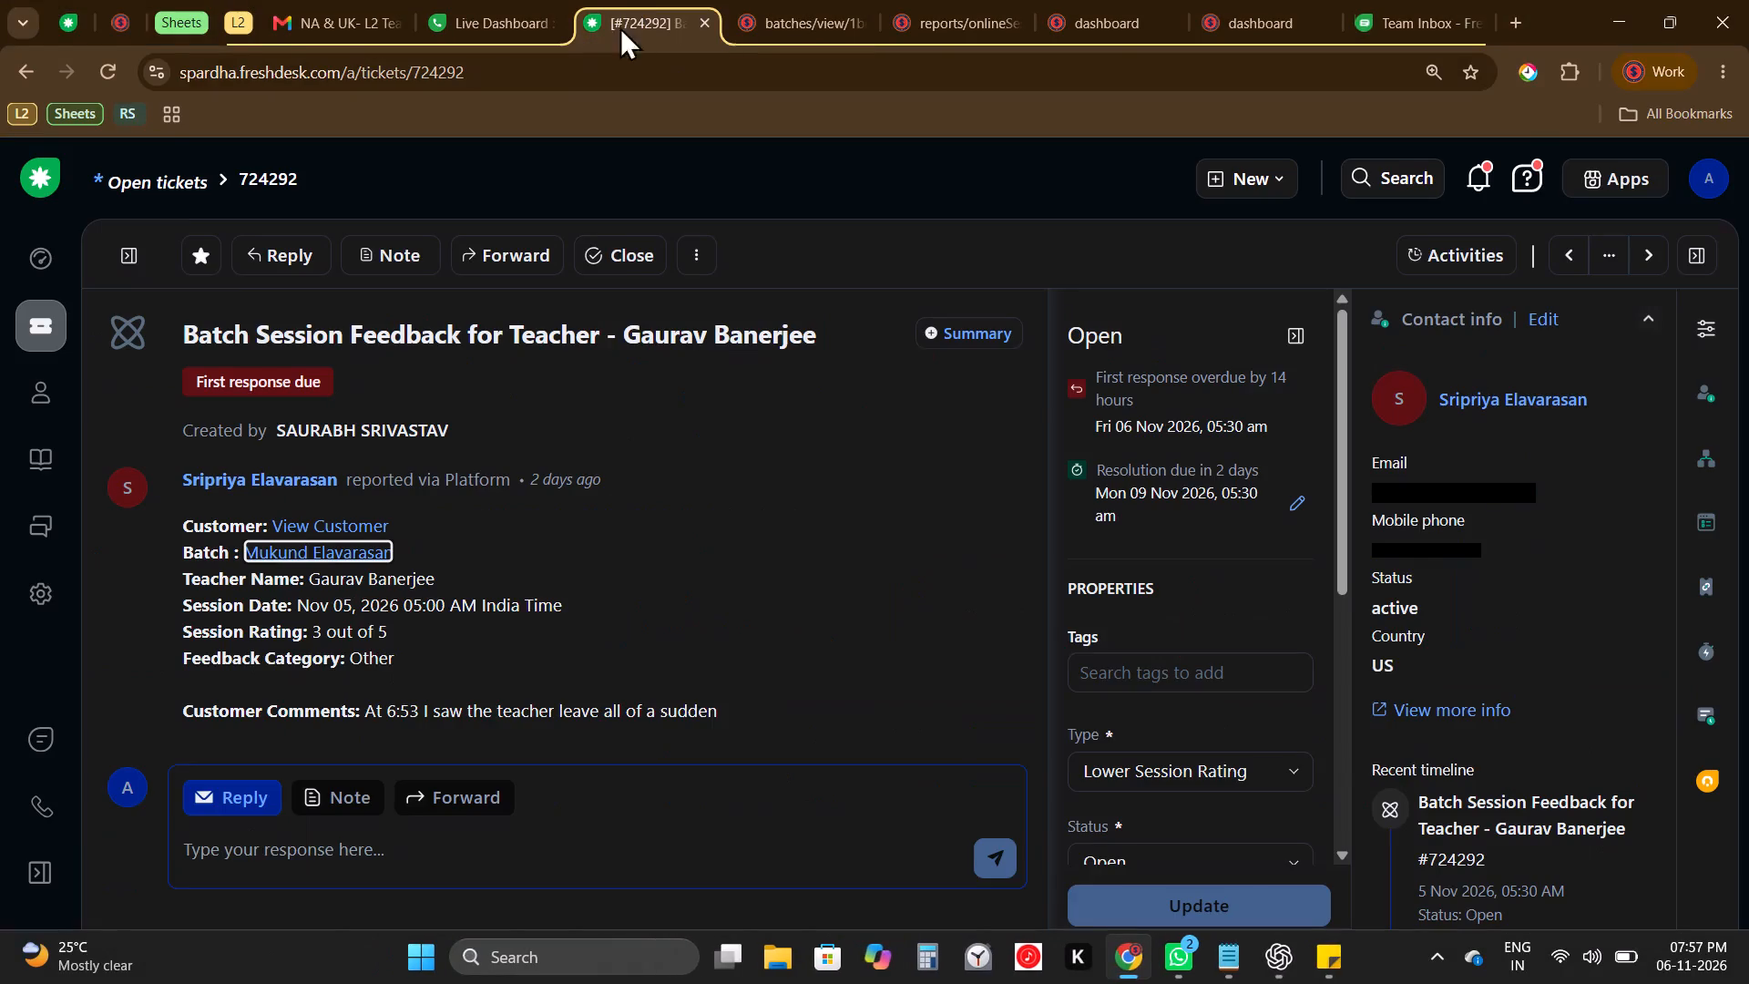
click(362, 781)
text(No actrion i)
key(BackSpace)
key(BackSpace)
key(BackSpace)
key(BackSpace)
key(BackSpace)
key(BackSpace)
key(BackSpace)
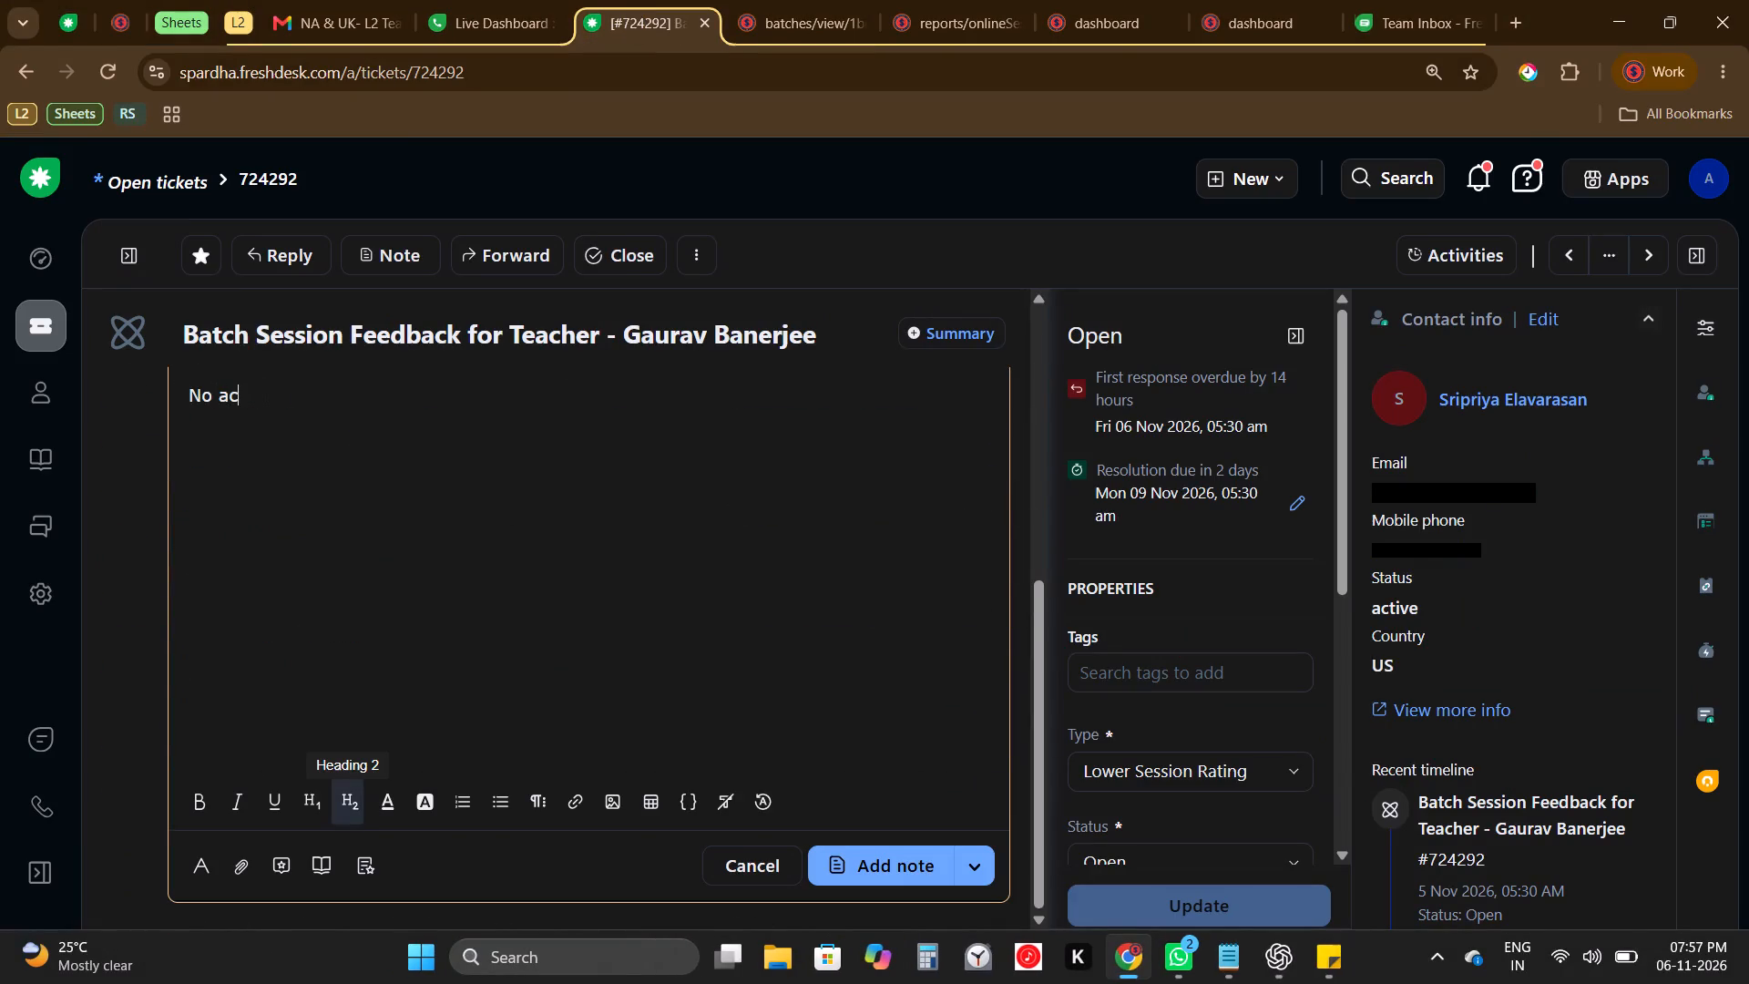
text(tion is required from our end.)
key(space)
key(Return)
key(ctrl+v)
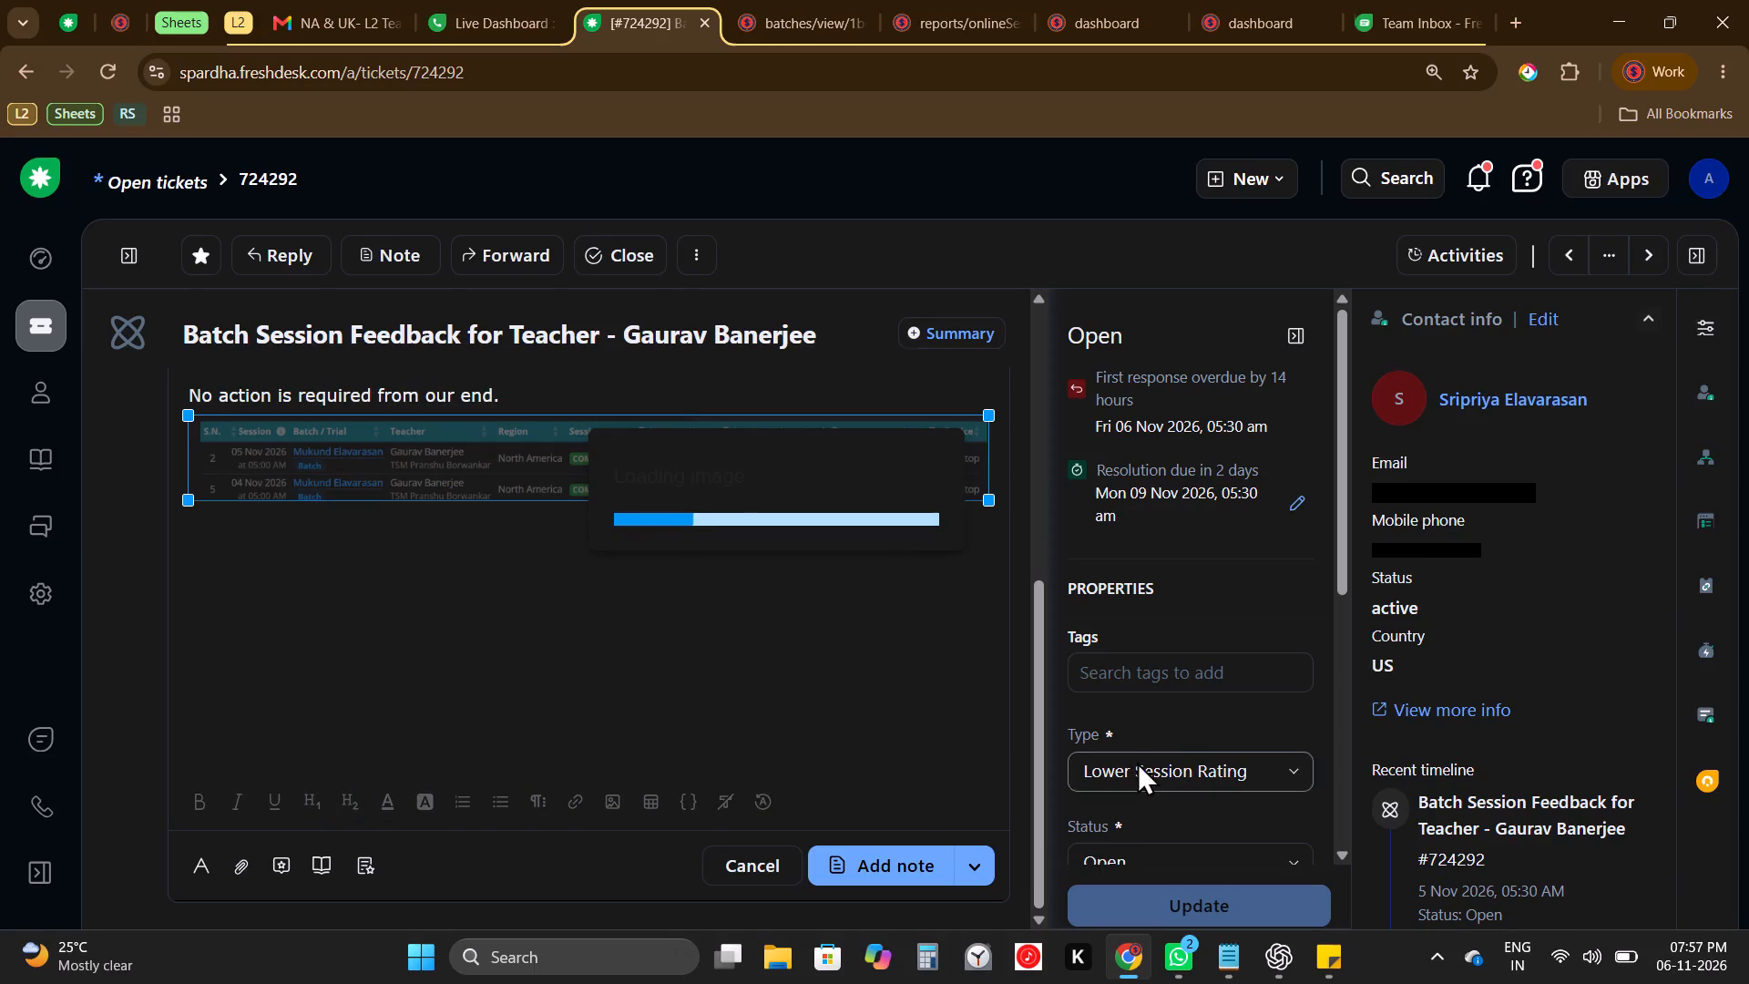
Set ticket #724292's type to Feature Request and status to Closed, submitting the drafted note and updating the properties.
click(1137, 762)
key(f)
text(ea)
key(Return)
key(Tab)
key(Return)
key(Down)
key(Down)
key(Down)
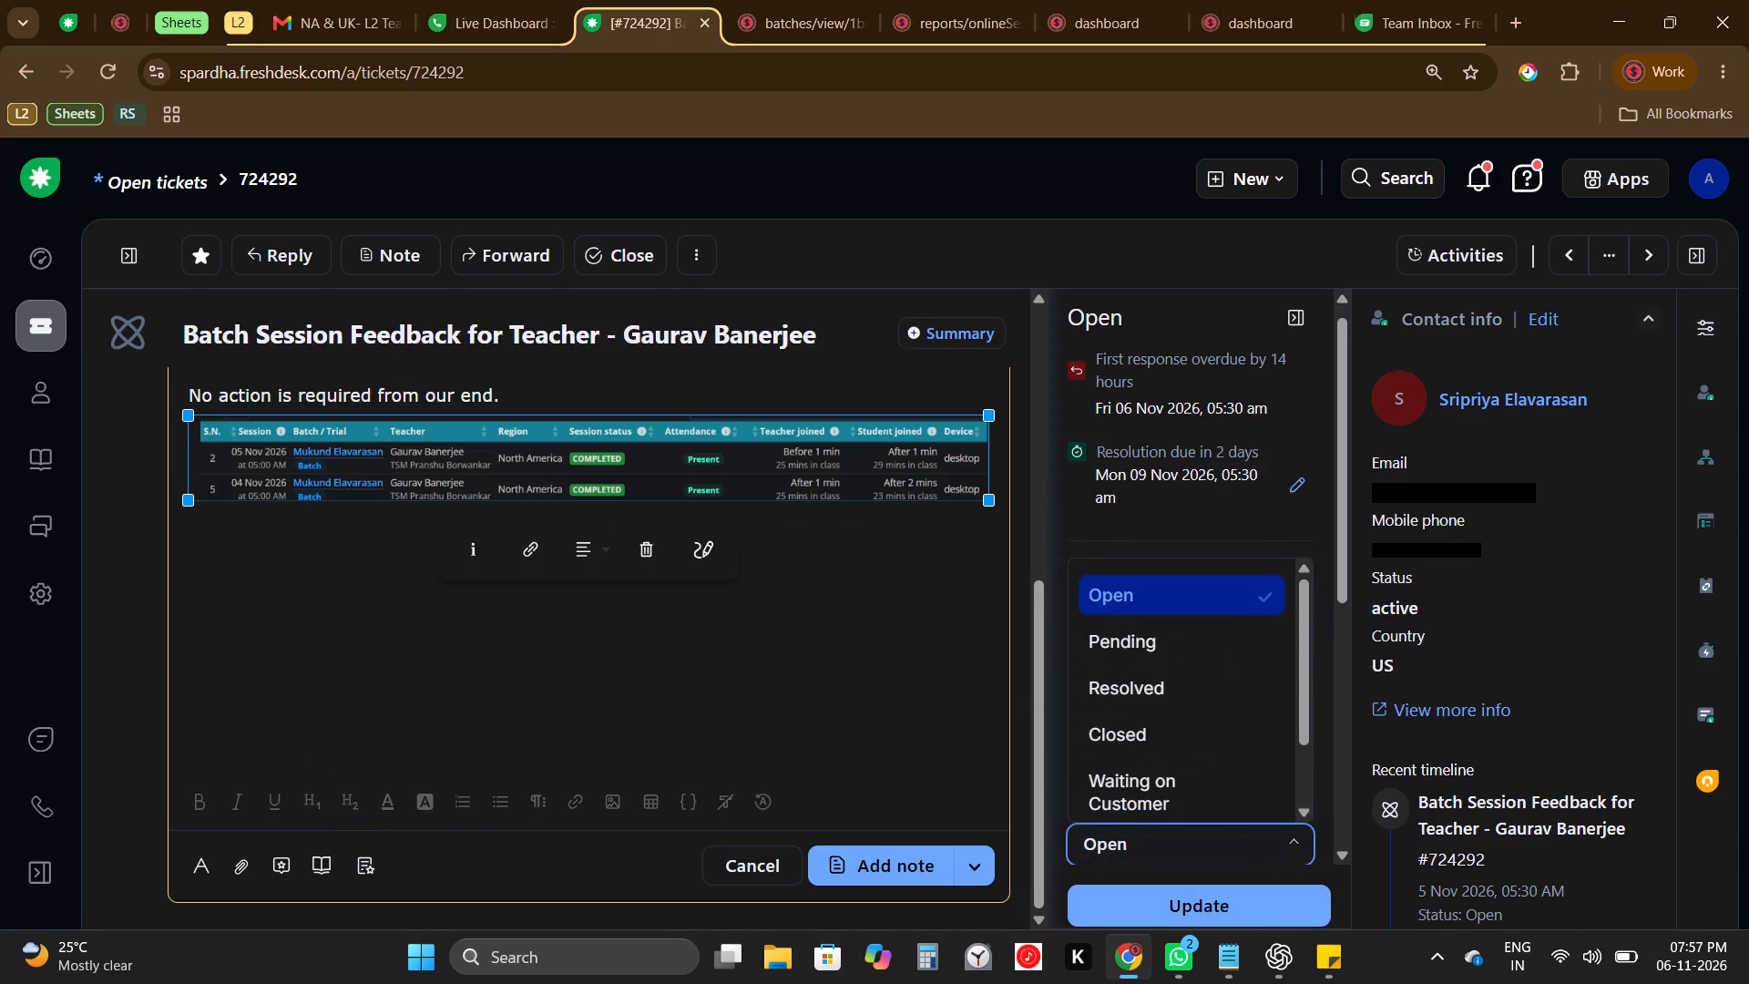
click(1231, 715)
click(897, 866)
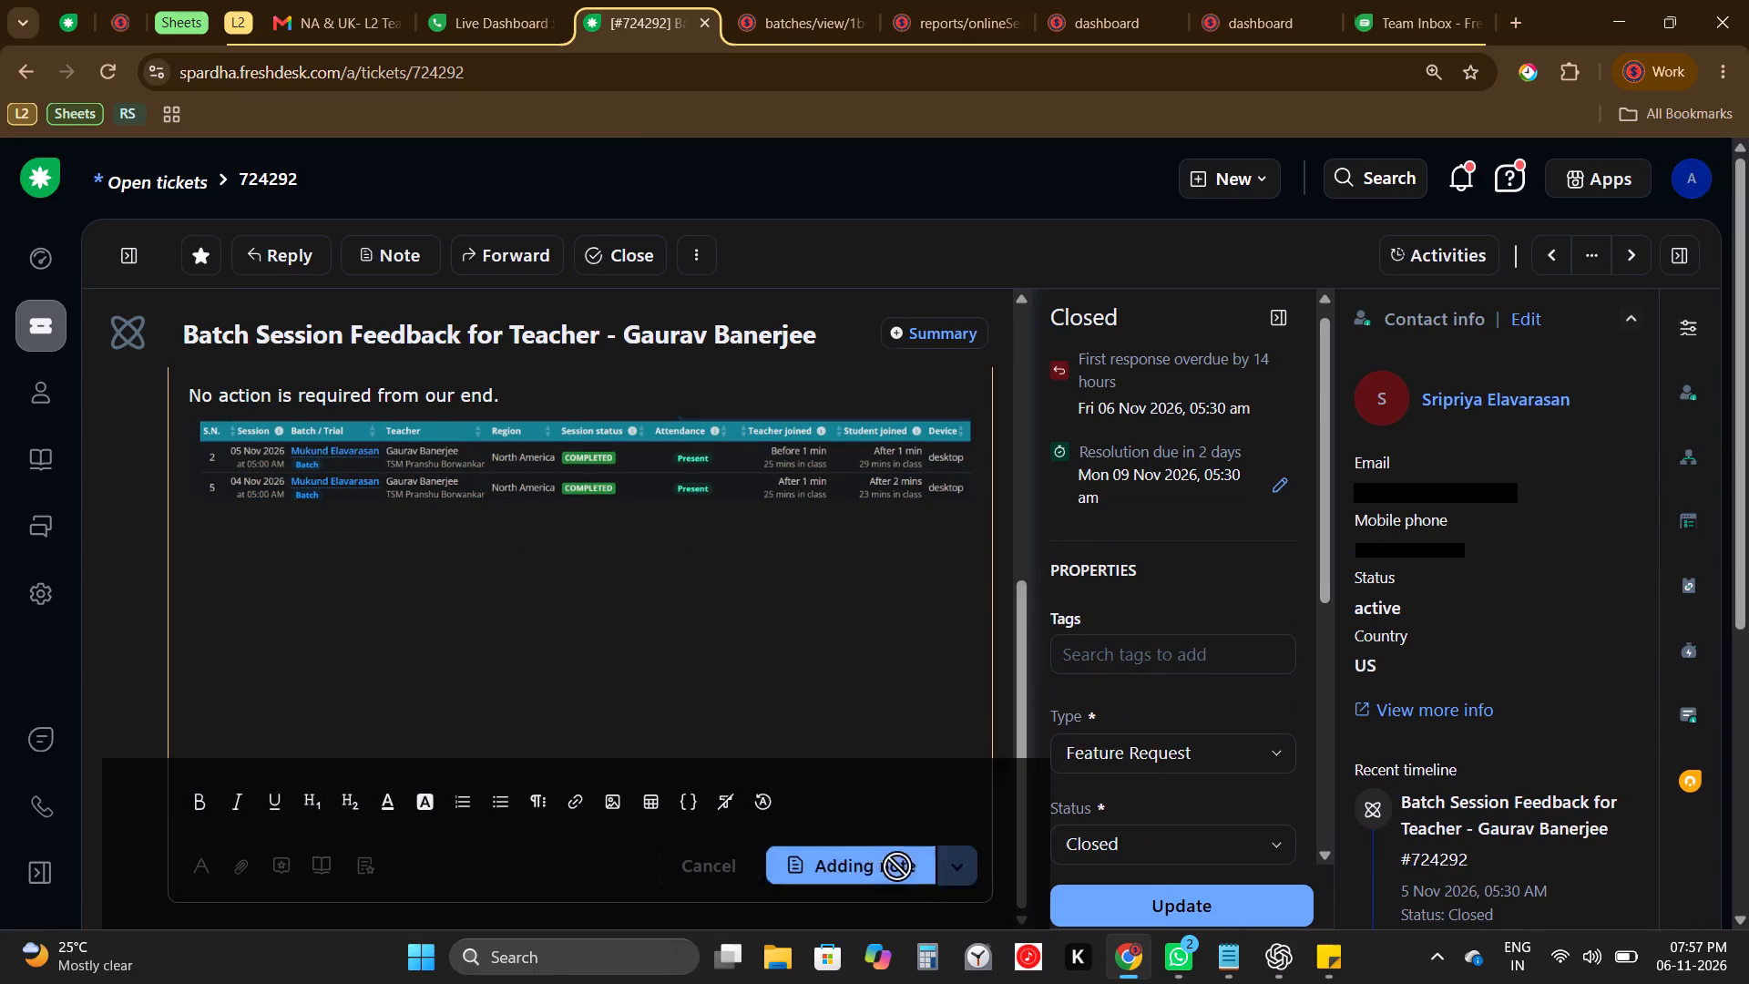
click(1222, 906)
click(1647, 248)
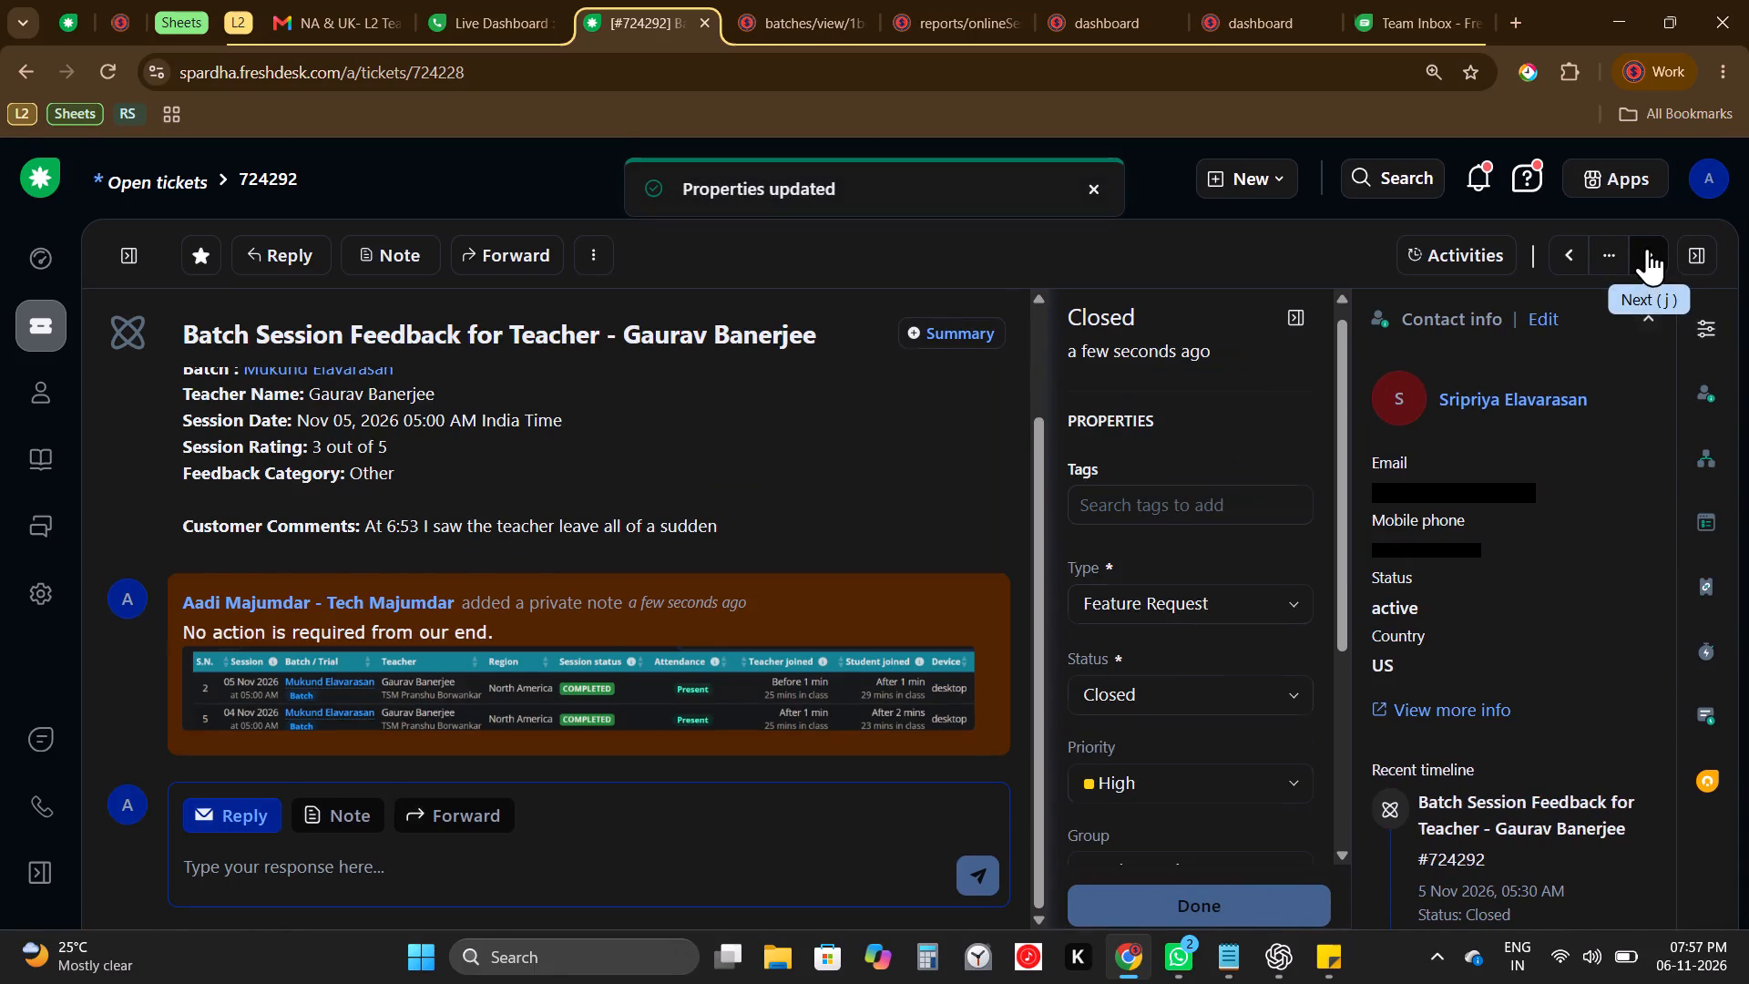
scroll(631, 611, down, 9)
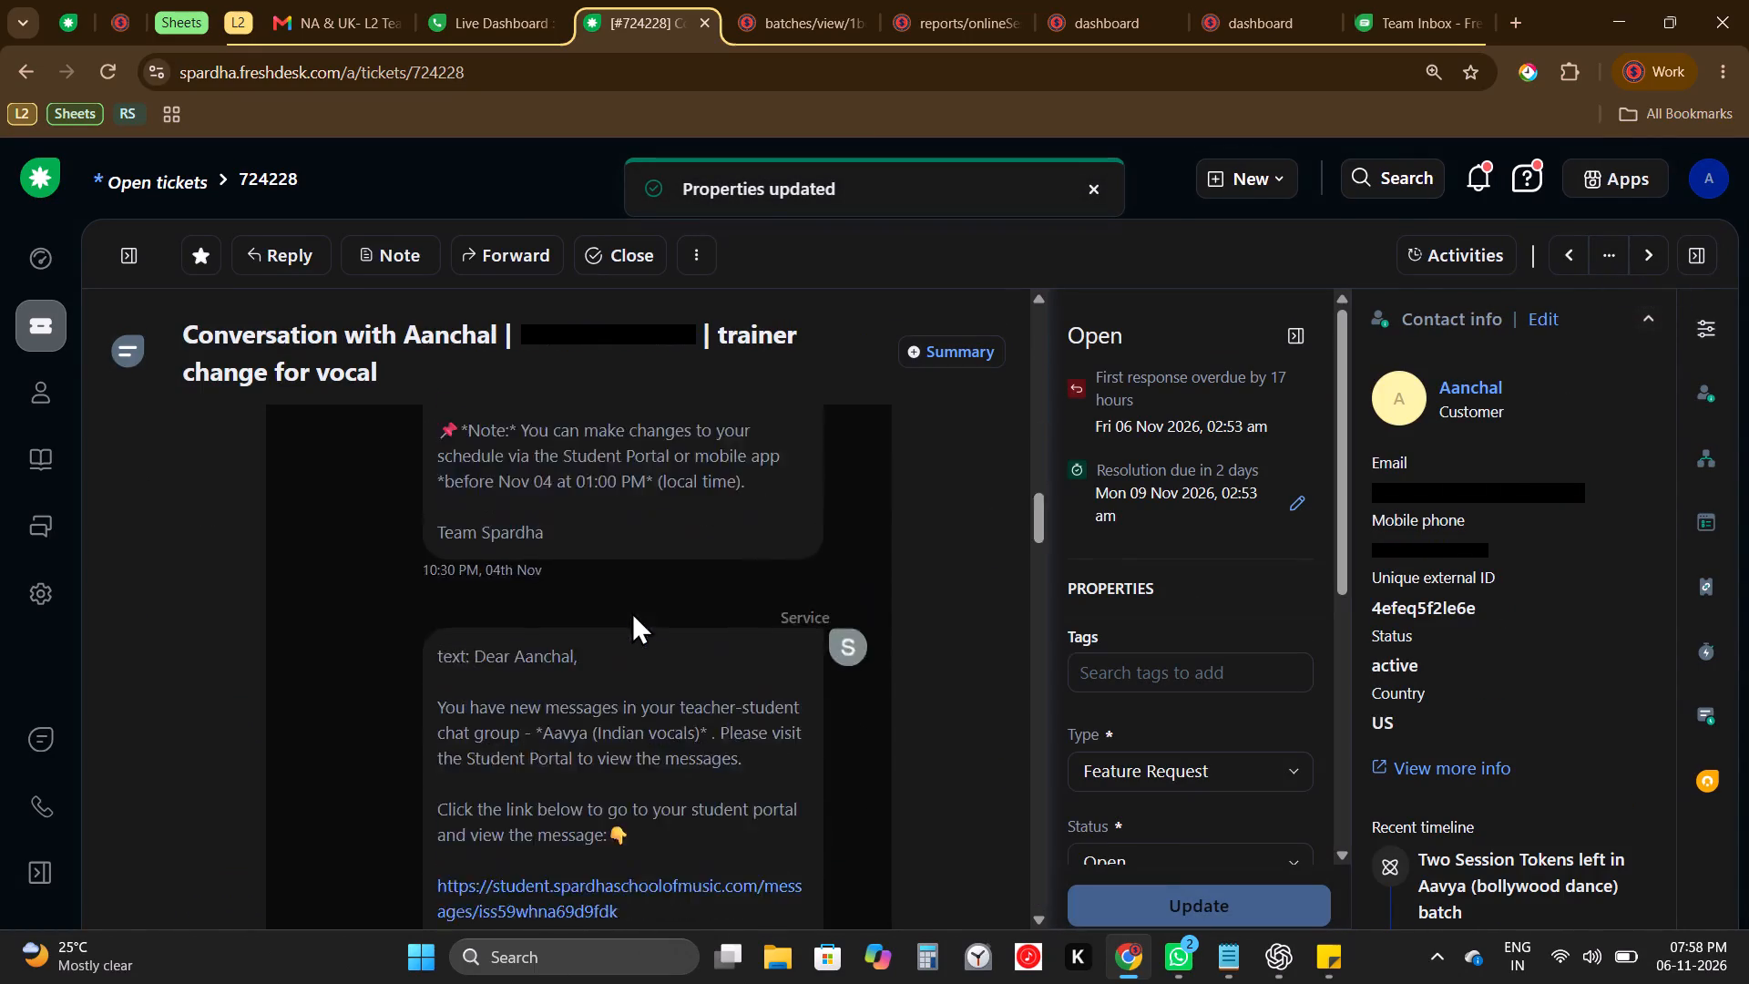
scroll(631, 611, down, 8)
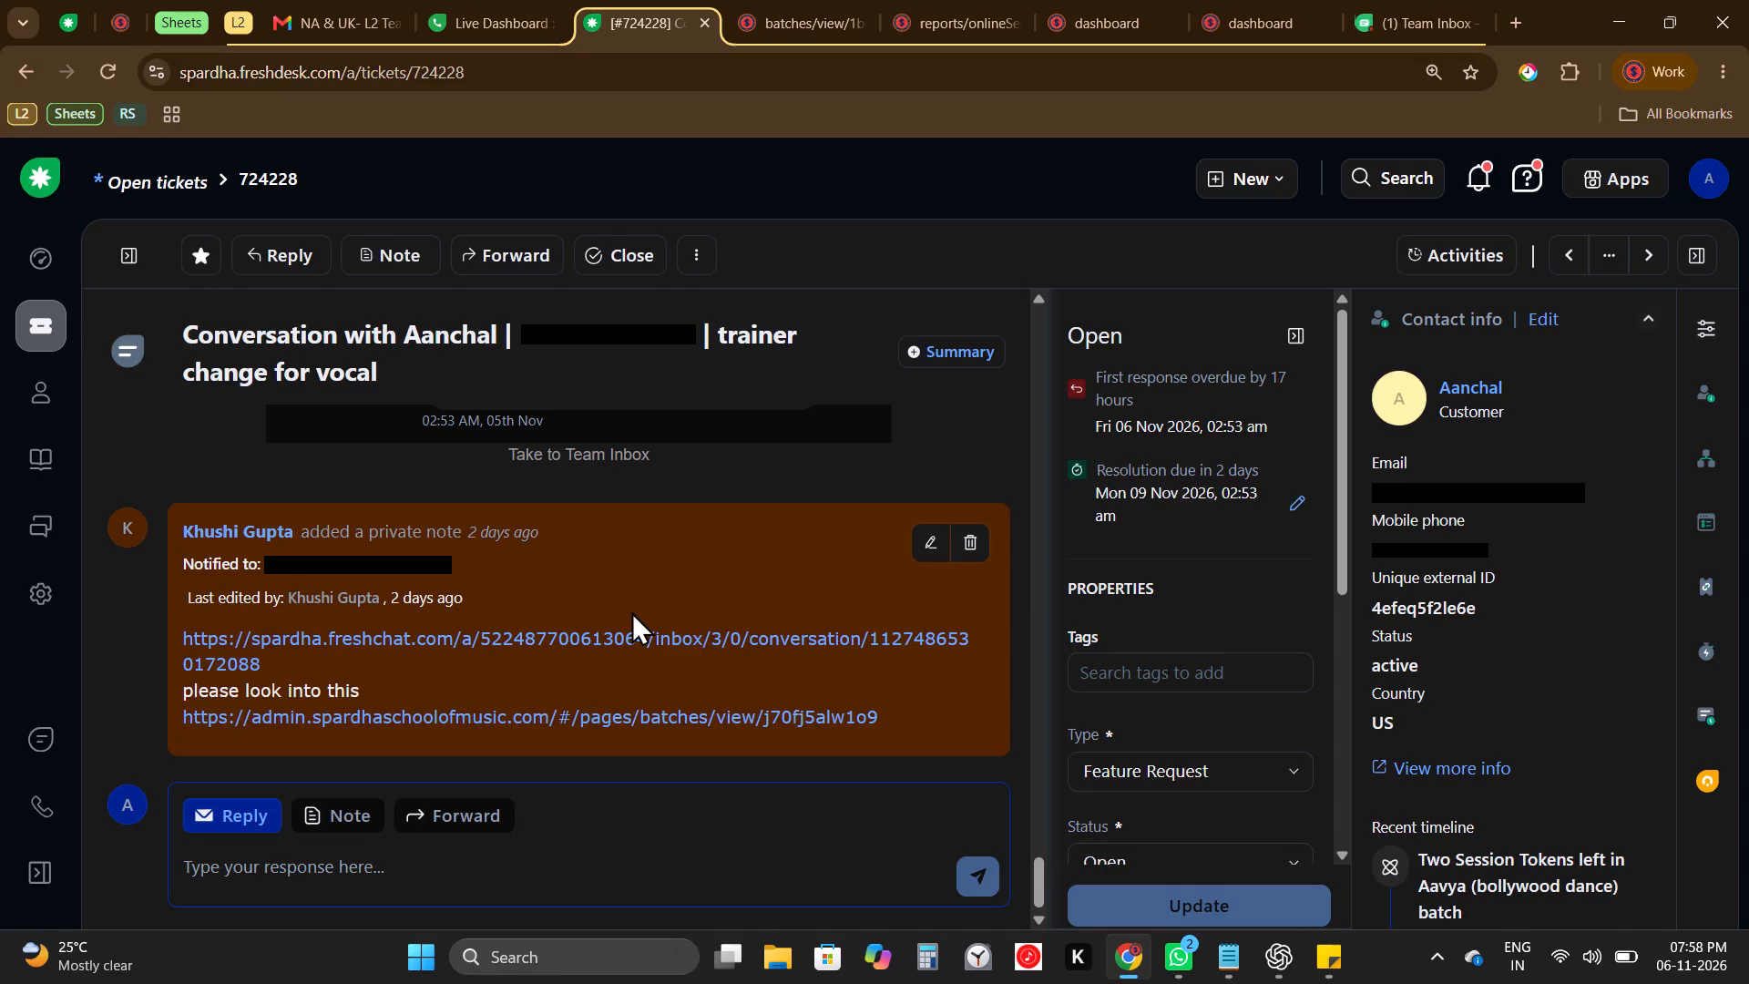
Look through the open tickets list down to the oldest tickets, and return to the helpdesk dashboard.
drag(74, 302, 53, 309)
click(53, 309)
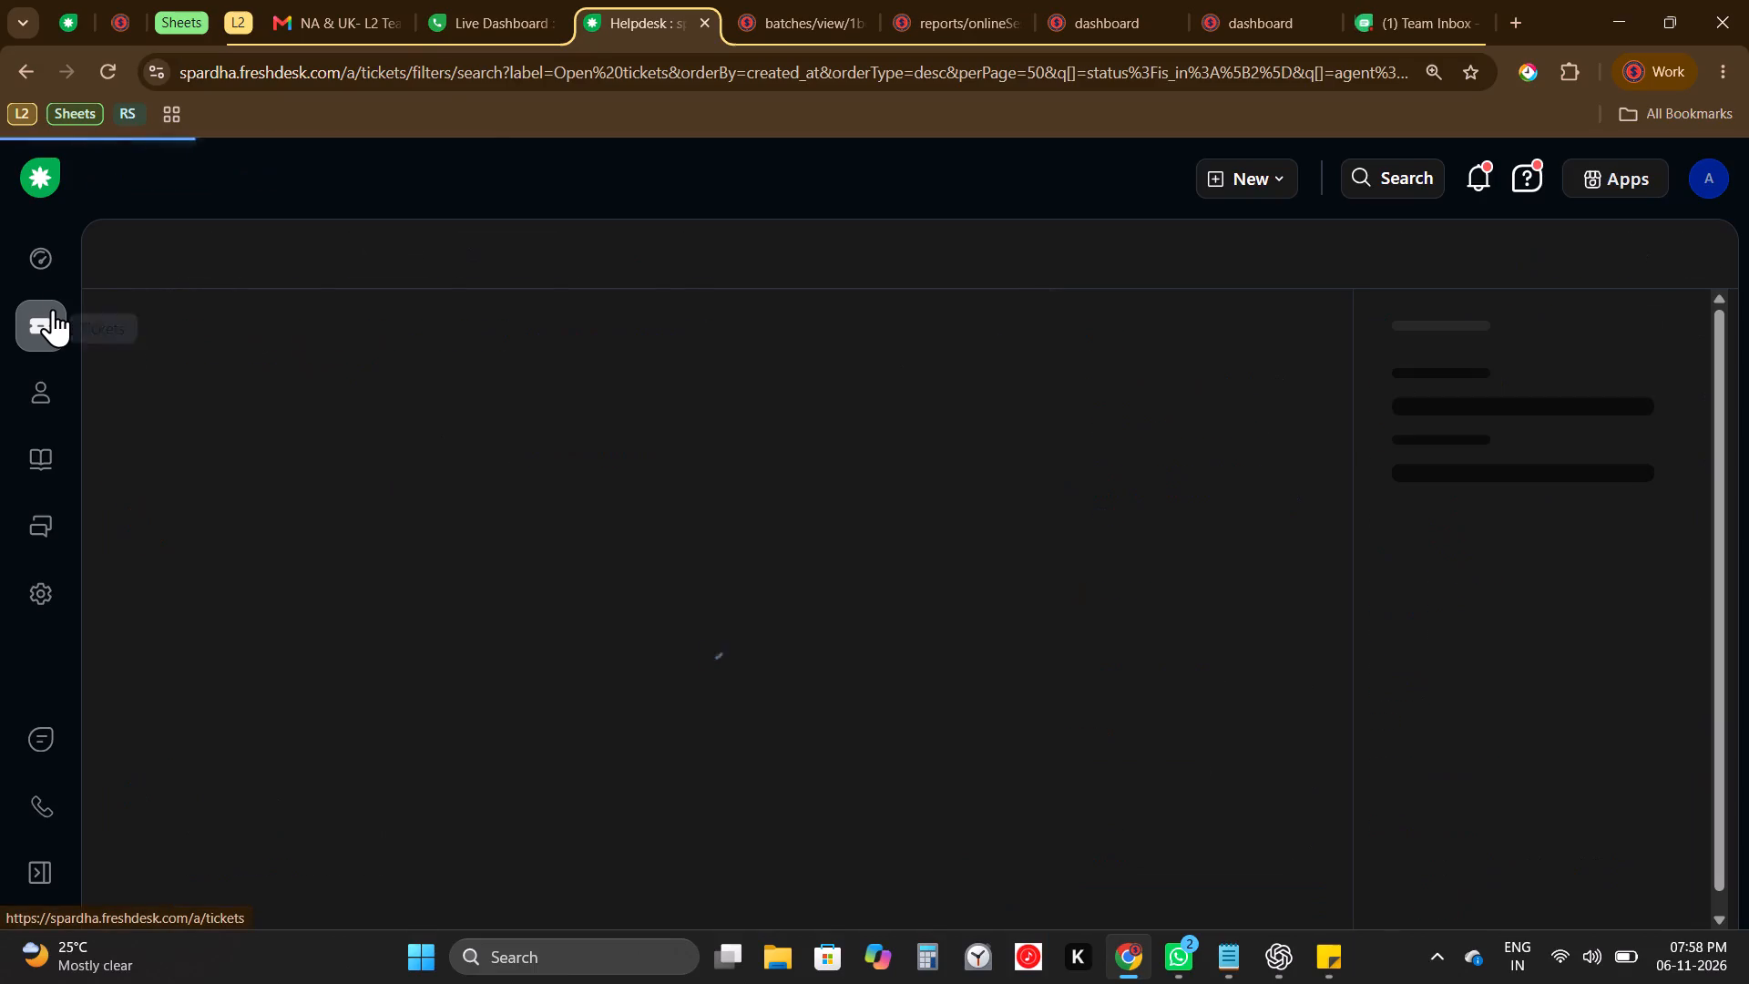
scroll(630, 523, down, 15)
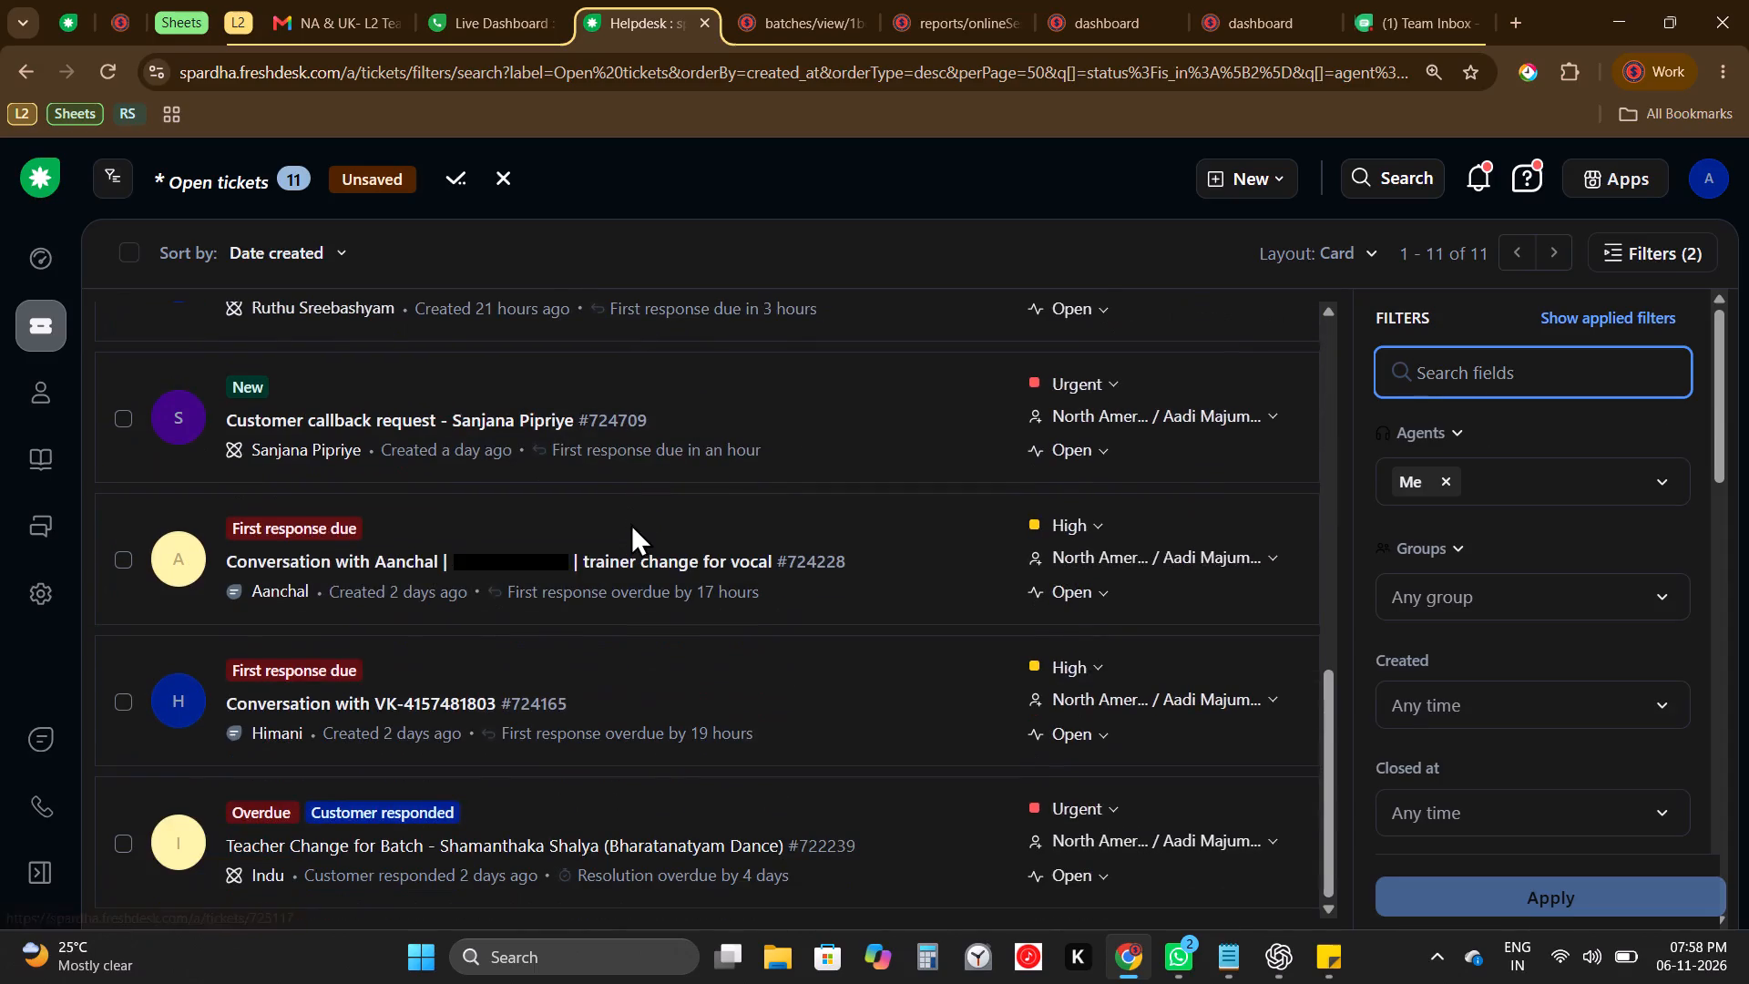
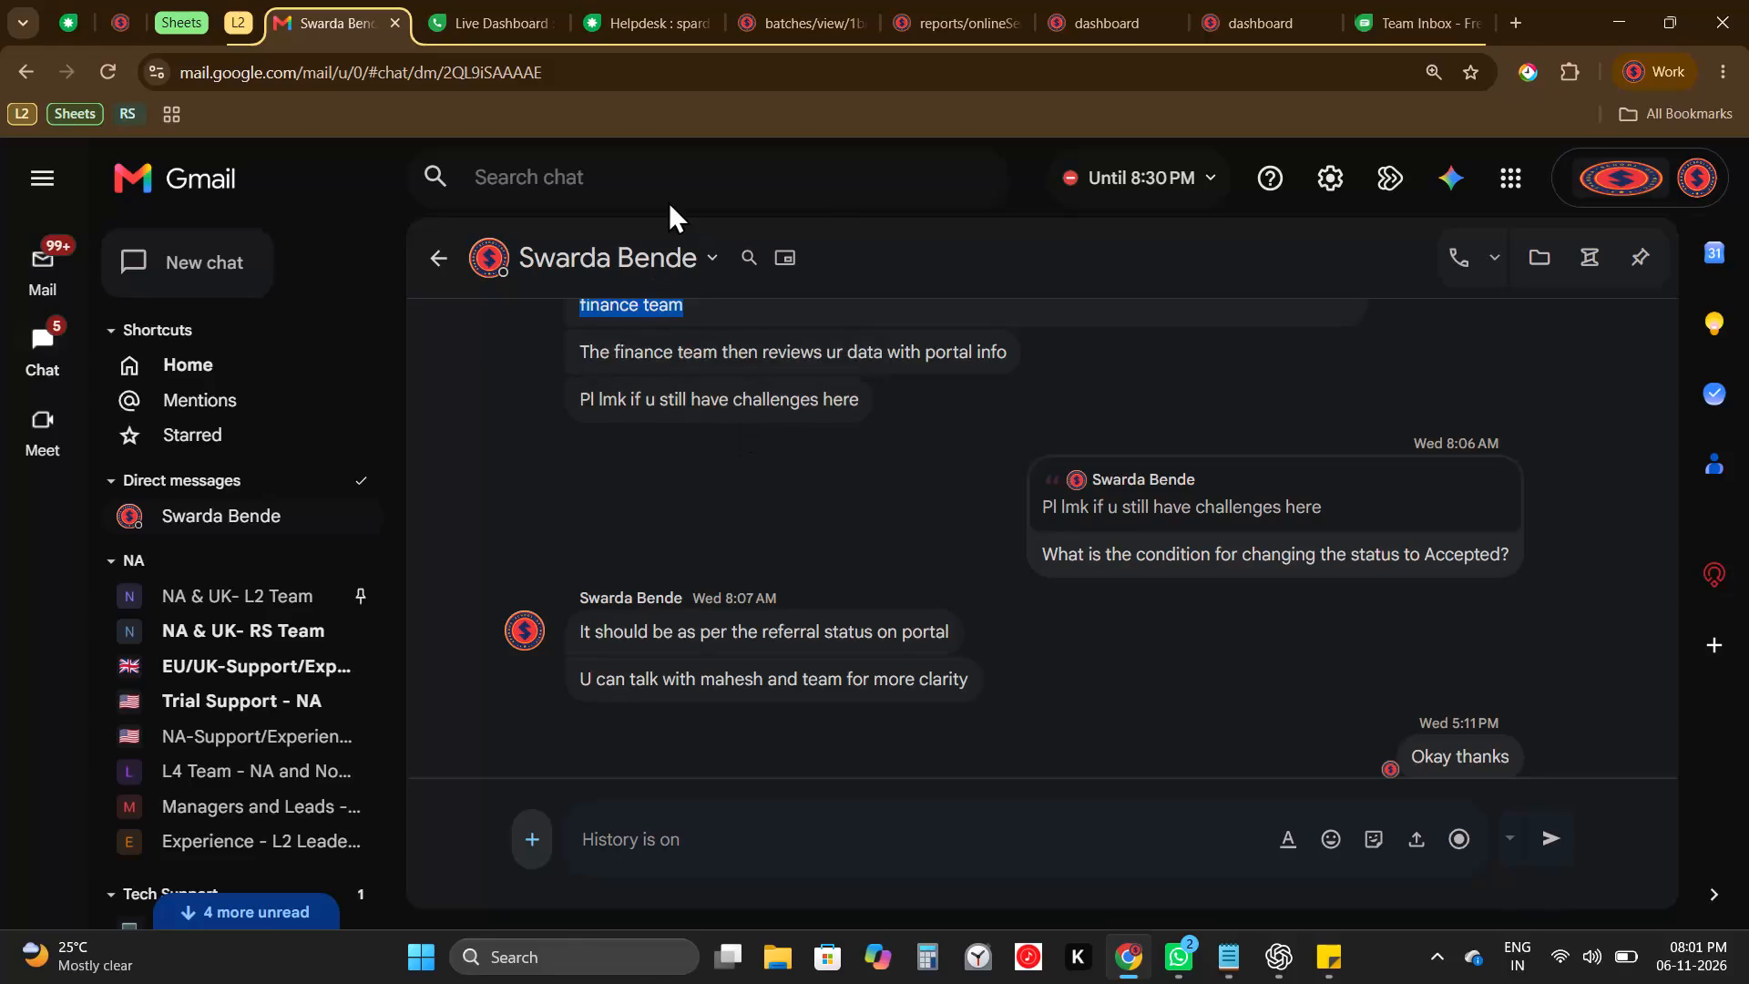
Switch to the Freshdesk dashboard, open ticket #724165 from the open tickets list, and review its chat conversation.
click(612, 0)
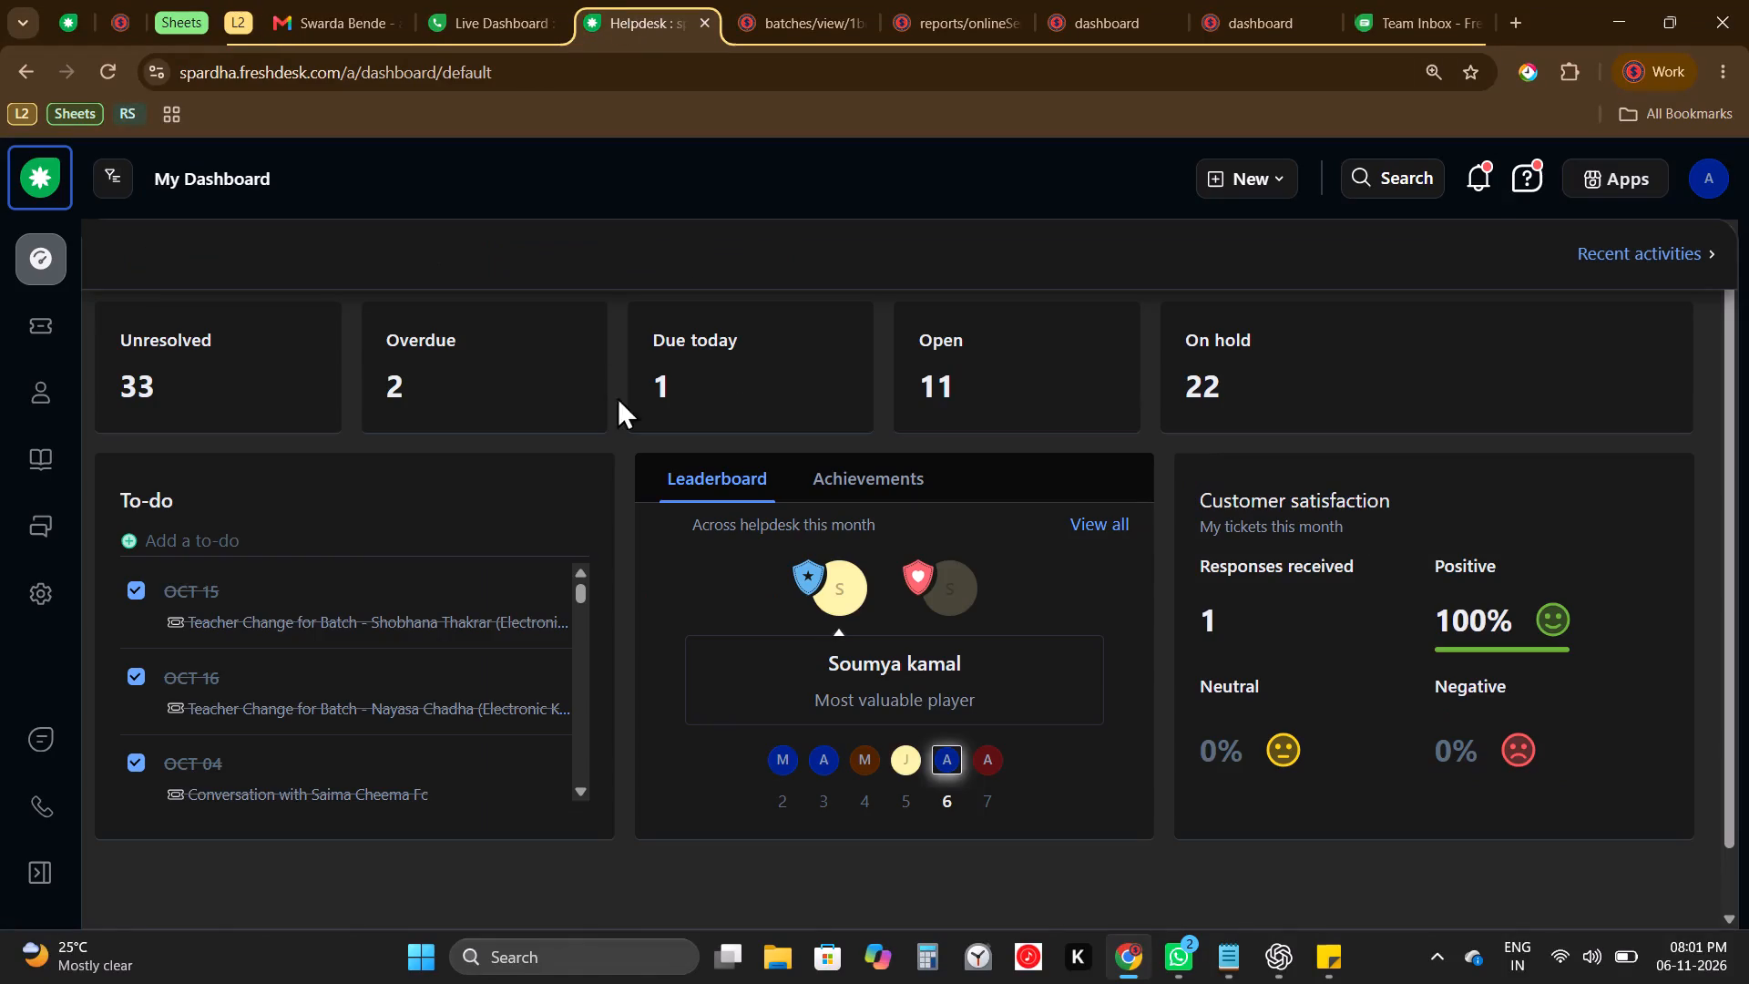
click(1018, 363)
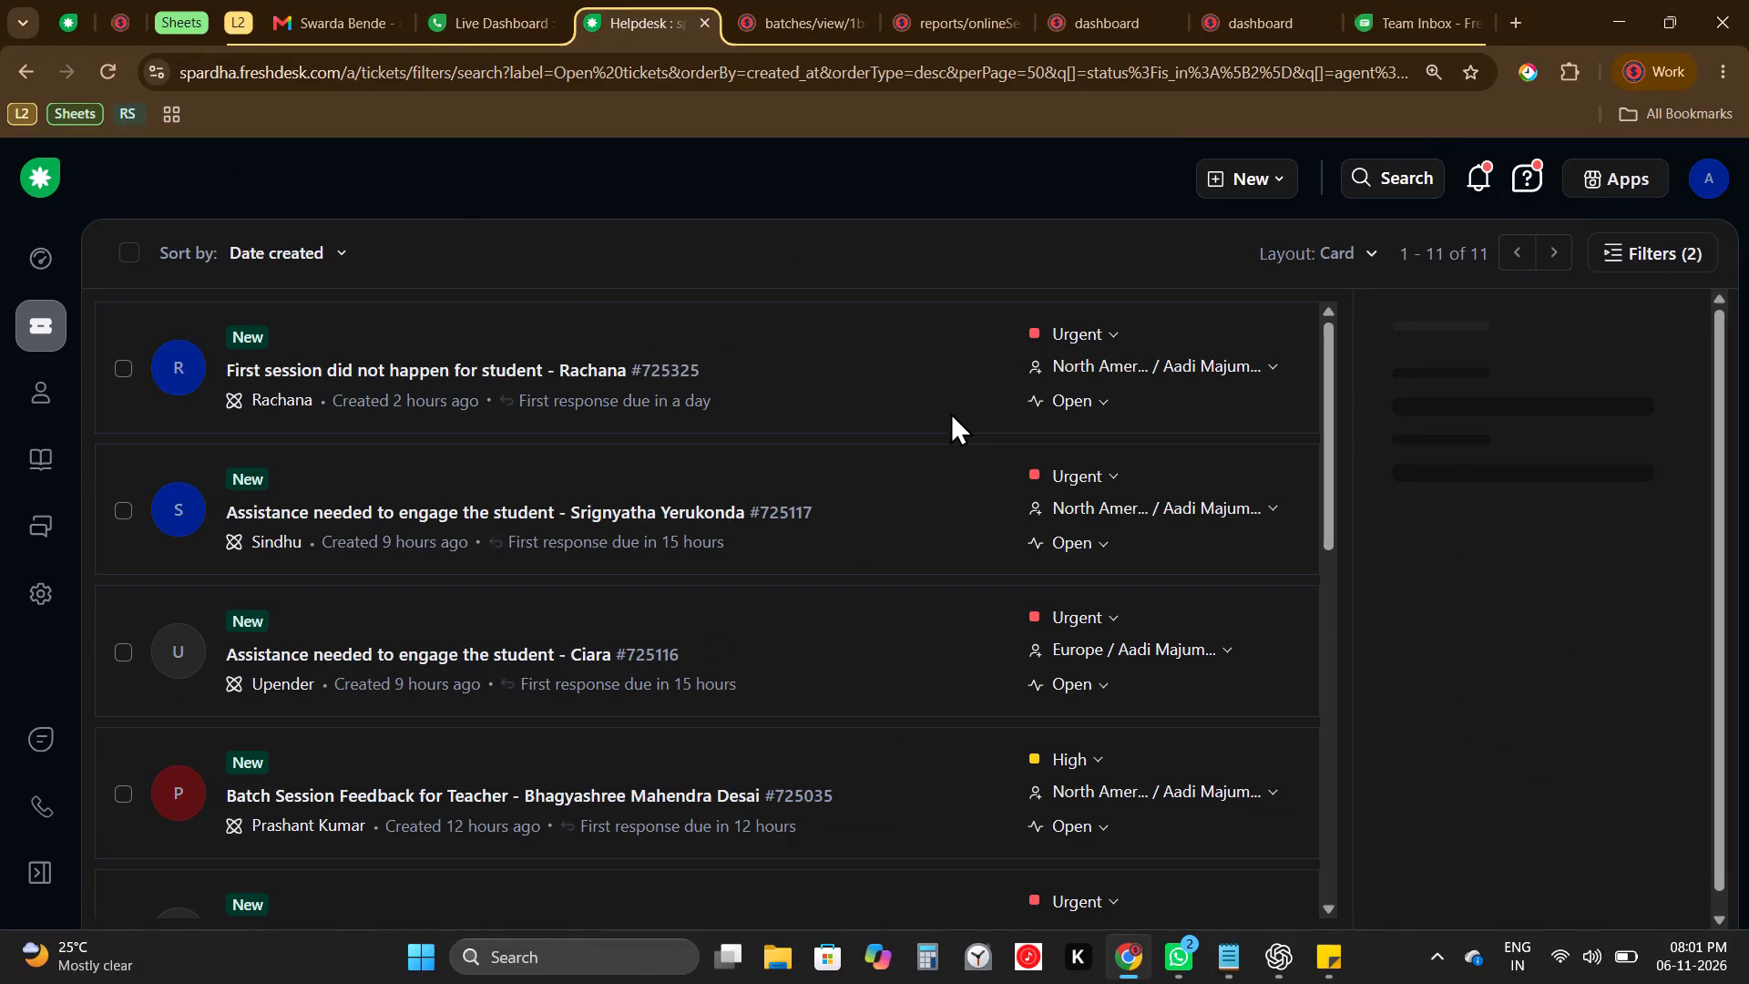
scroll(854, 529, down, 7)
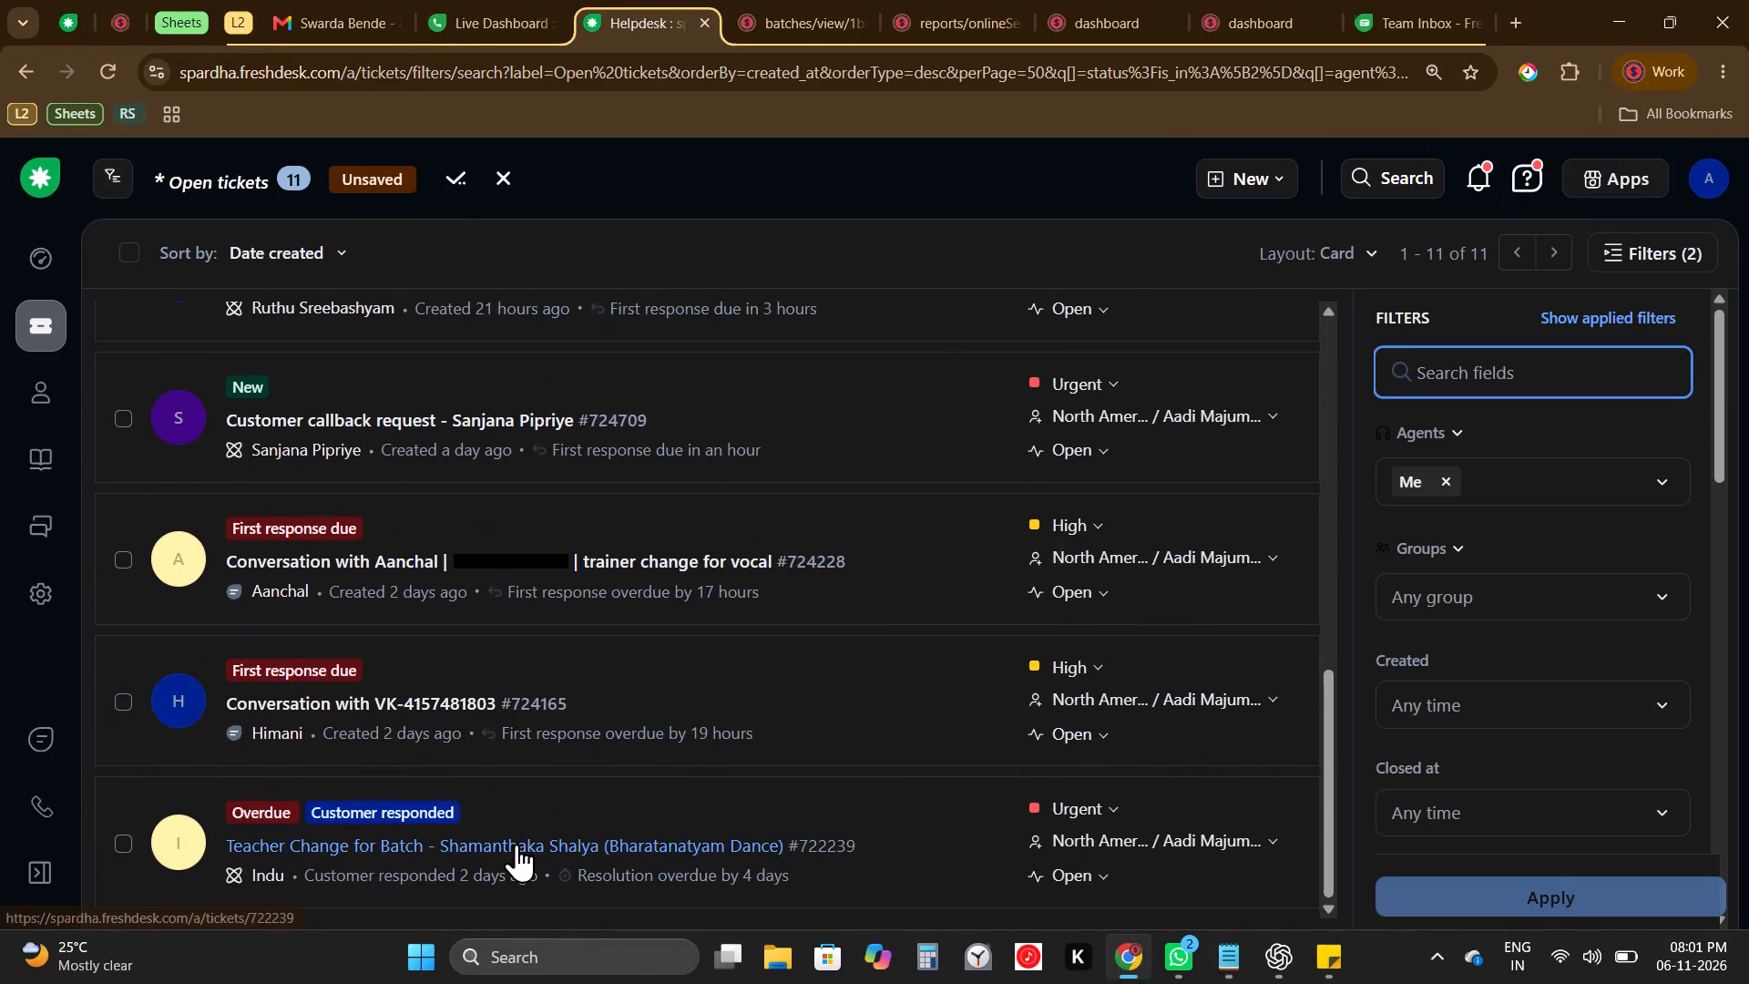
click(476, 711)
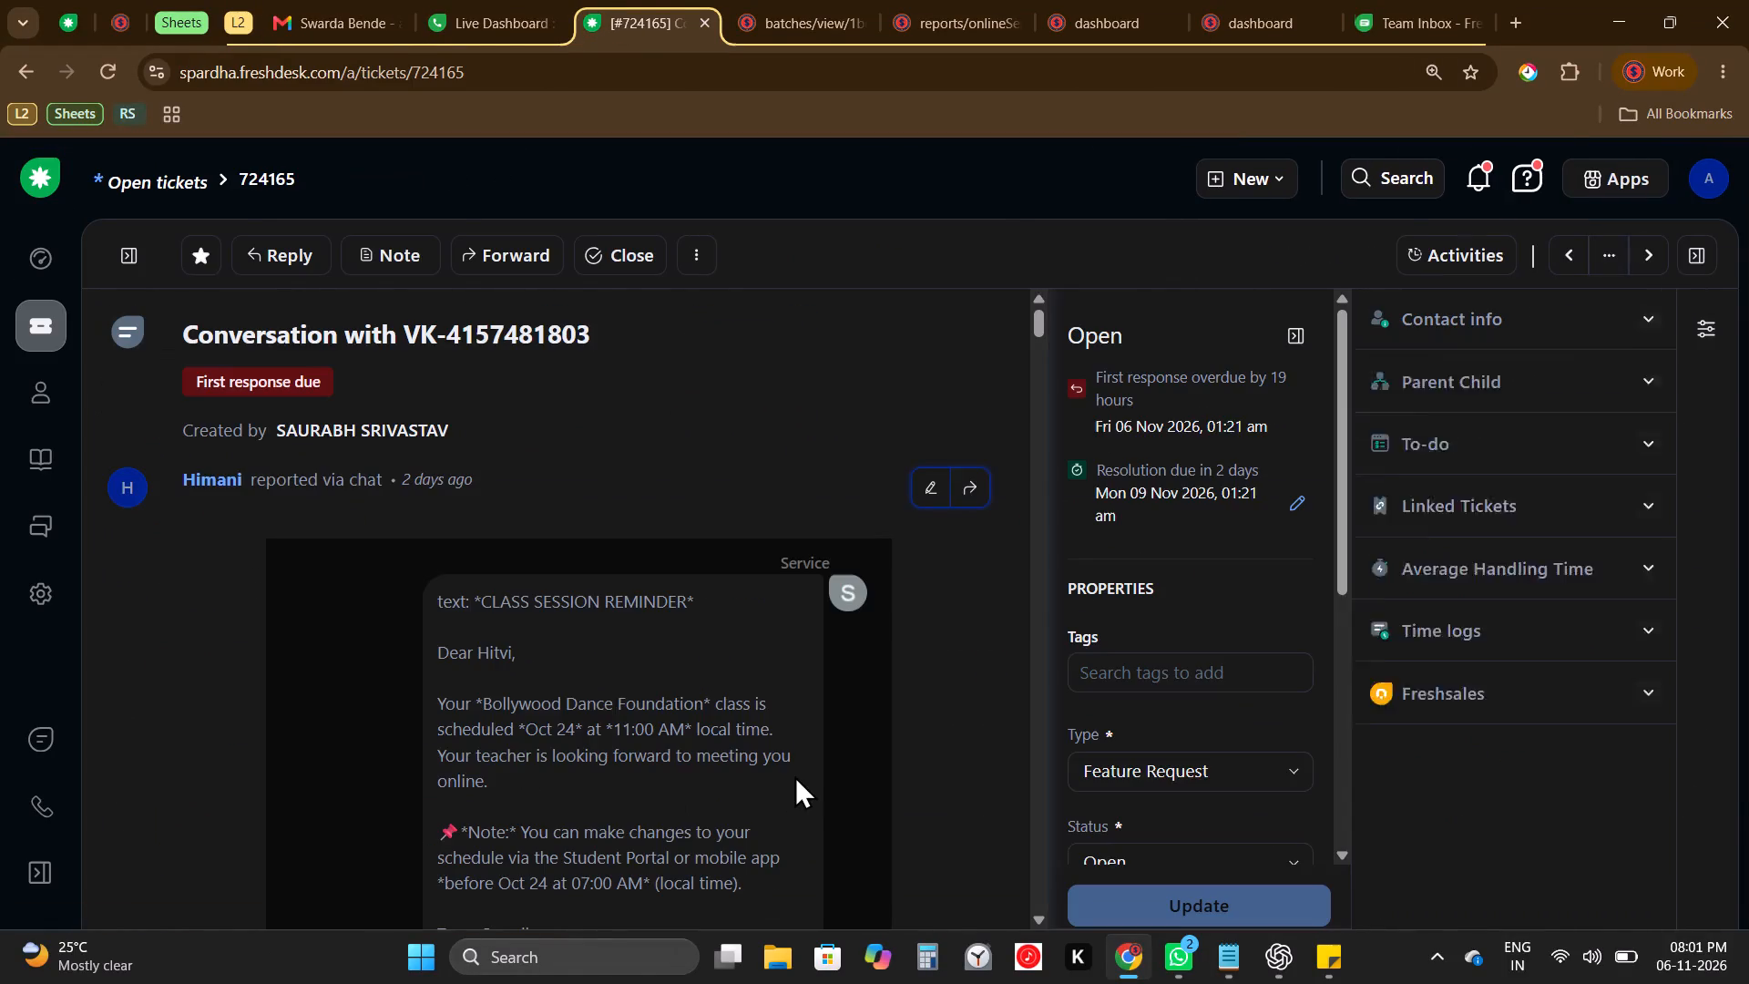
scroll(794, 775, down, 18)
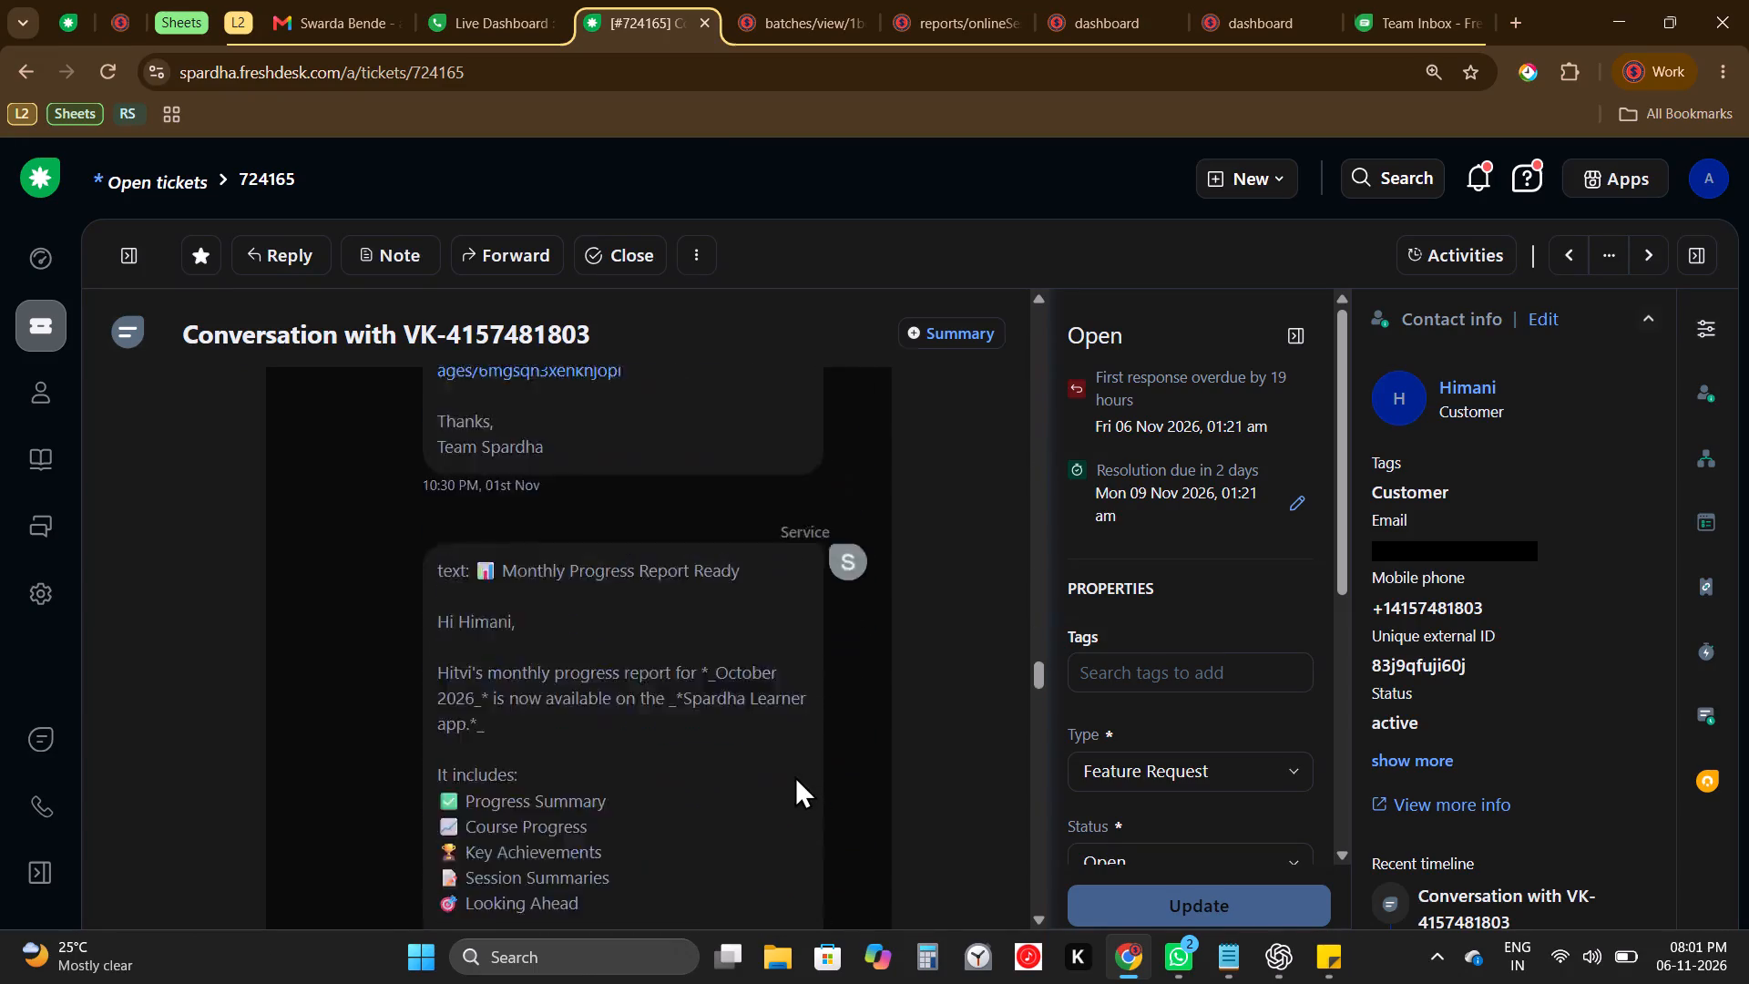
Look through ticket #724165's conversation and private note for the customer's questions about awards and a referral bonus.
scroll(794, 775, down, 15)
scroll(794, 775, up, 5)
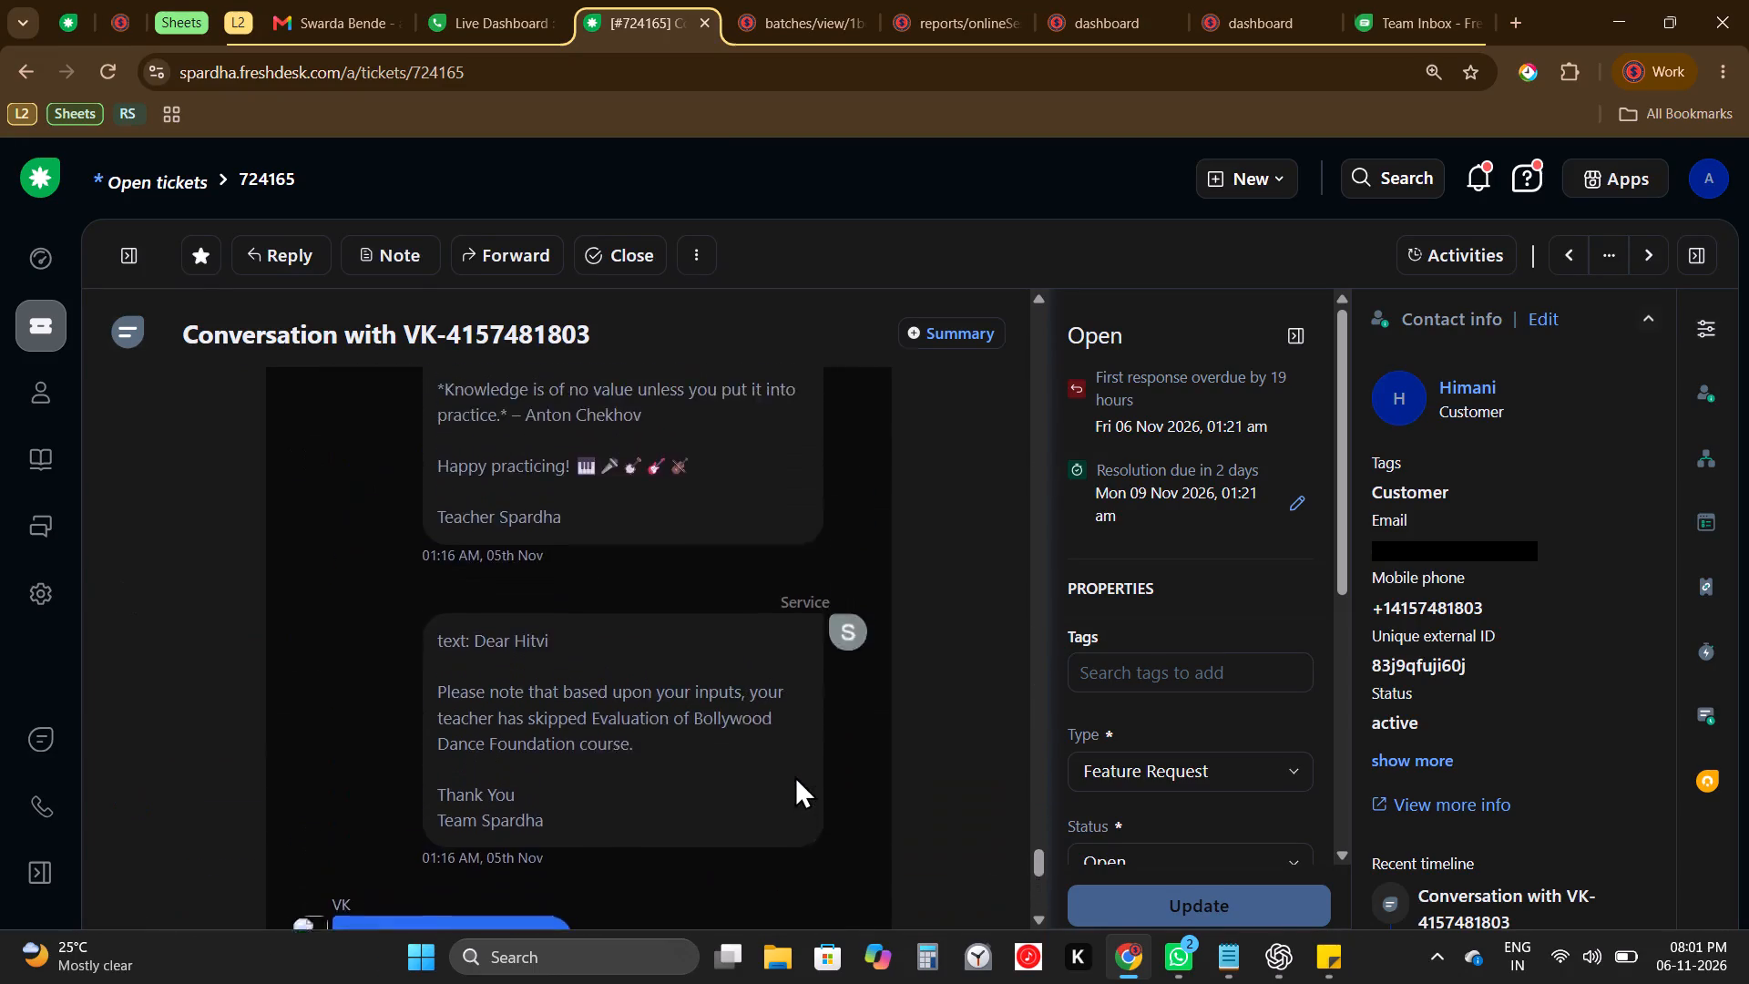
scroll(794, 775, down, 3)
double_click(406, 633)
drag(406, 633, 461, 751)
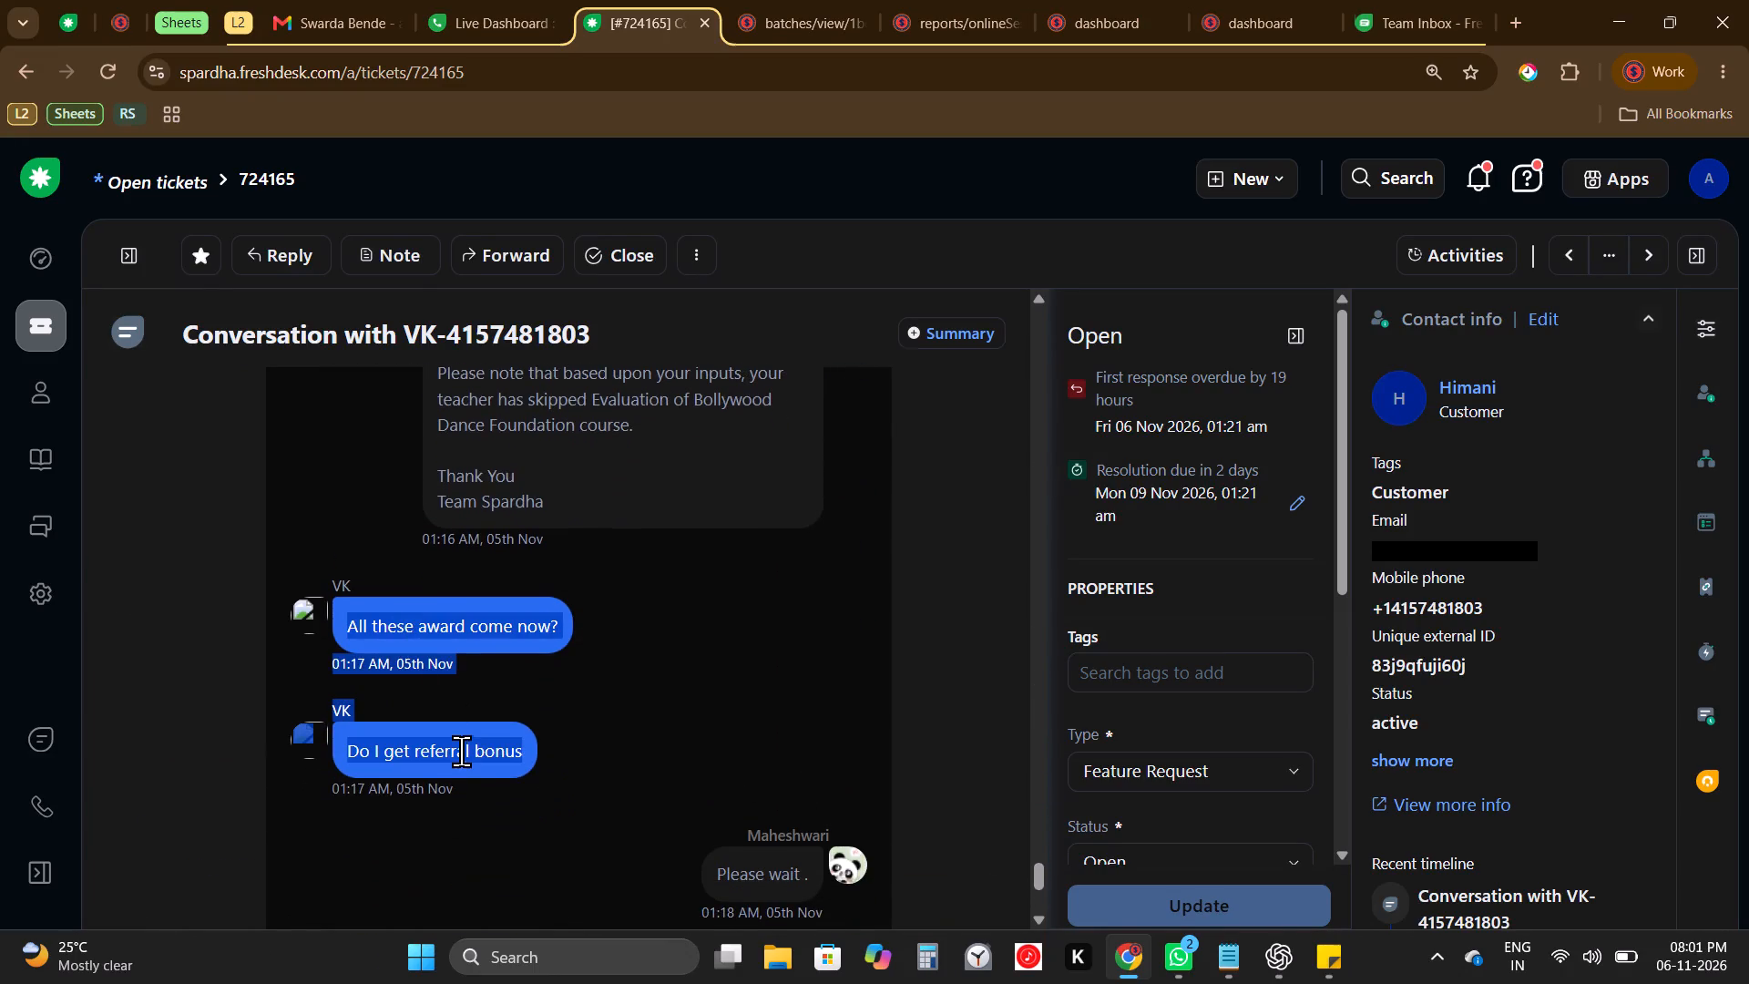
drag(461, 751, 461, 753)
click(461, 753)
double_click(532, 757)
drag(532, 757, 518, 747)
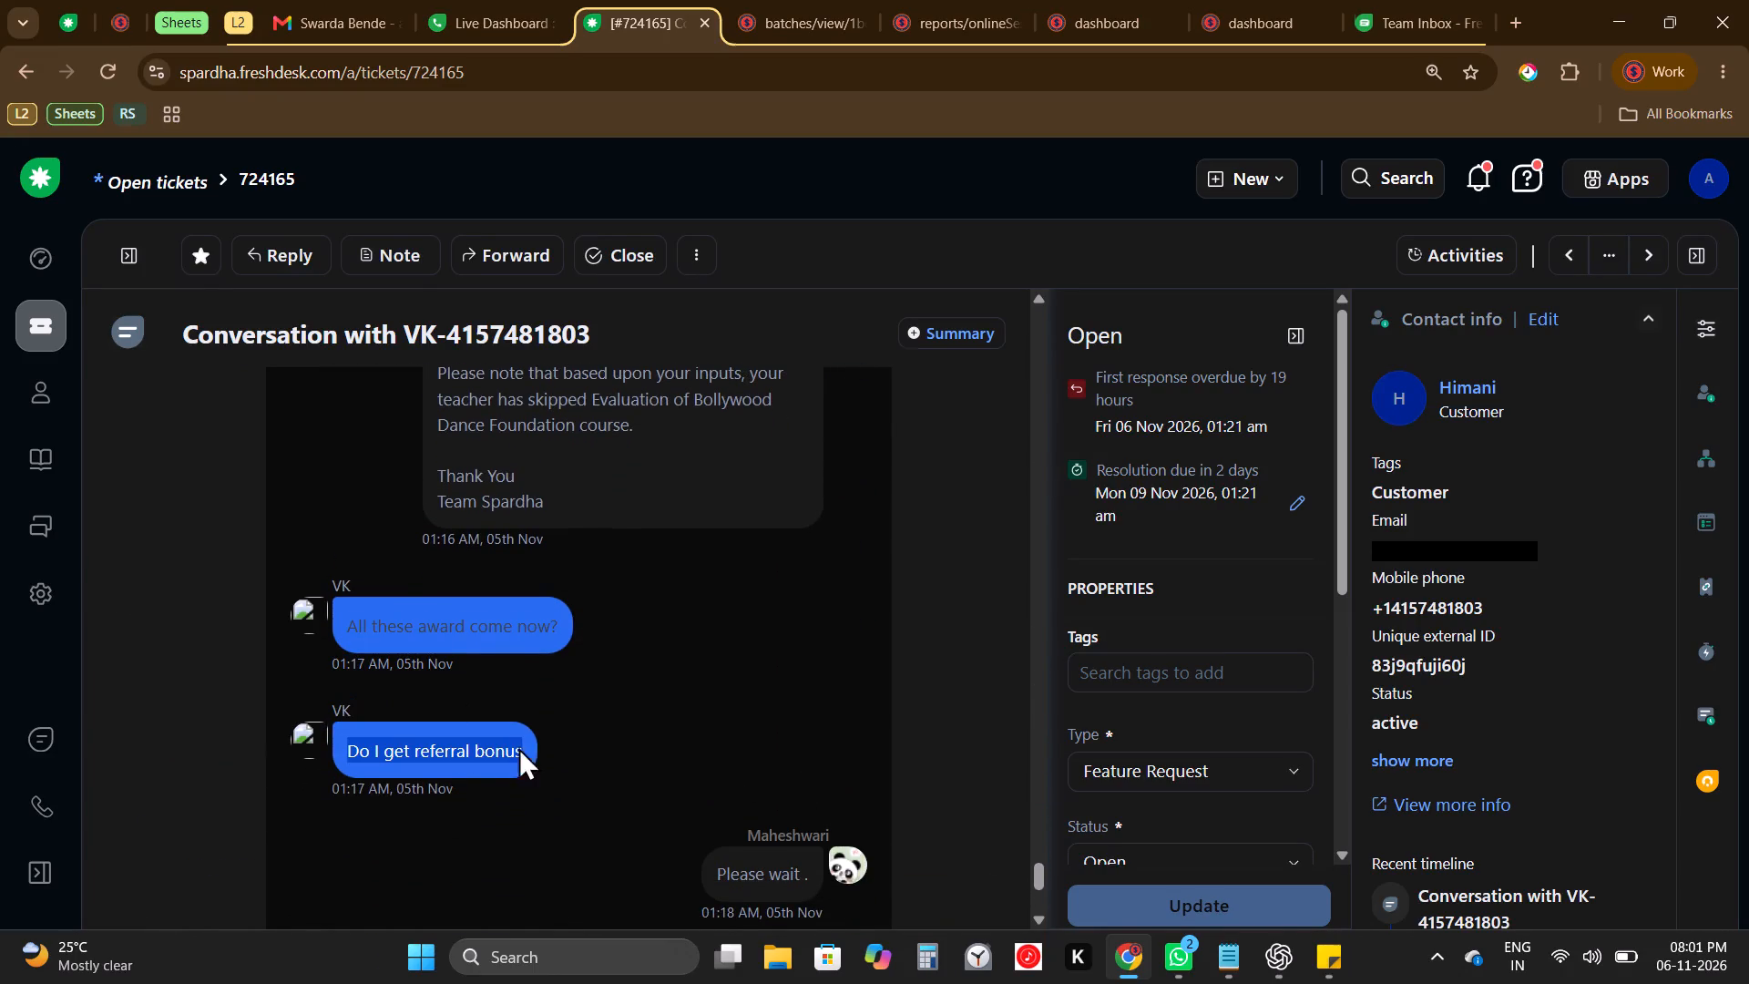
drag(518, 747, 404, 580)
scroll(404, 580, up, 8)
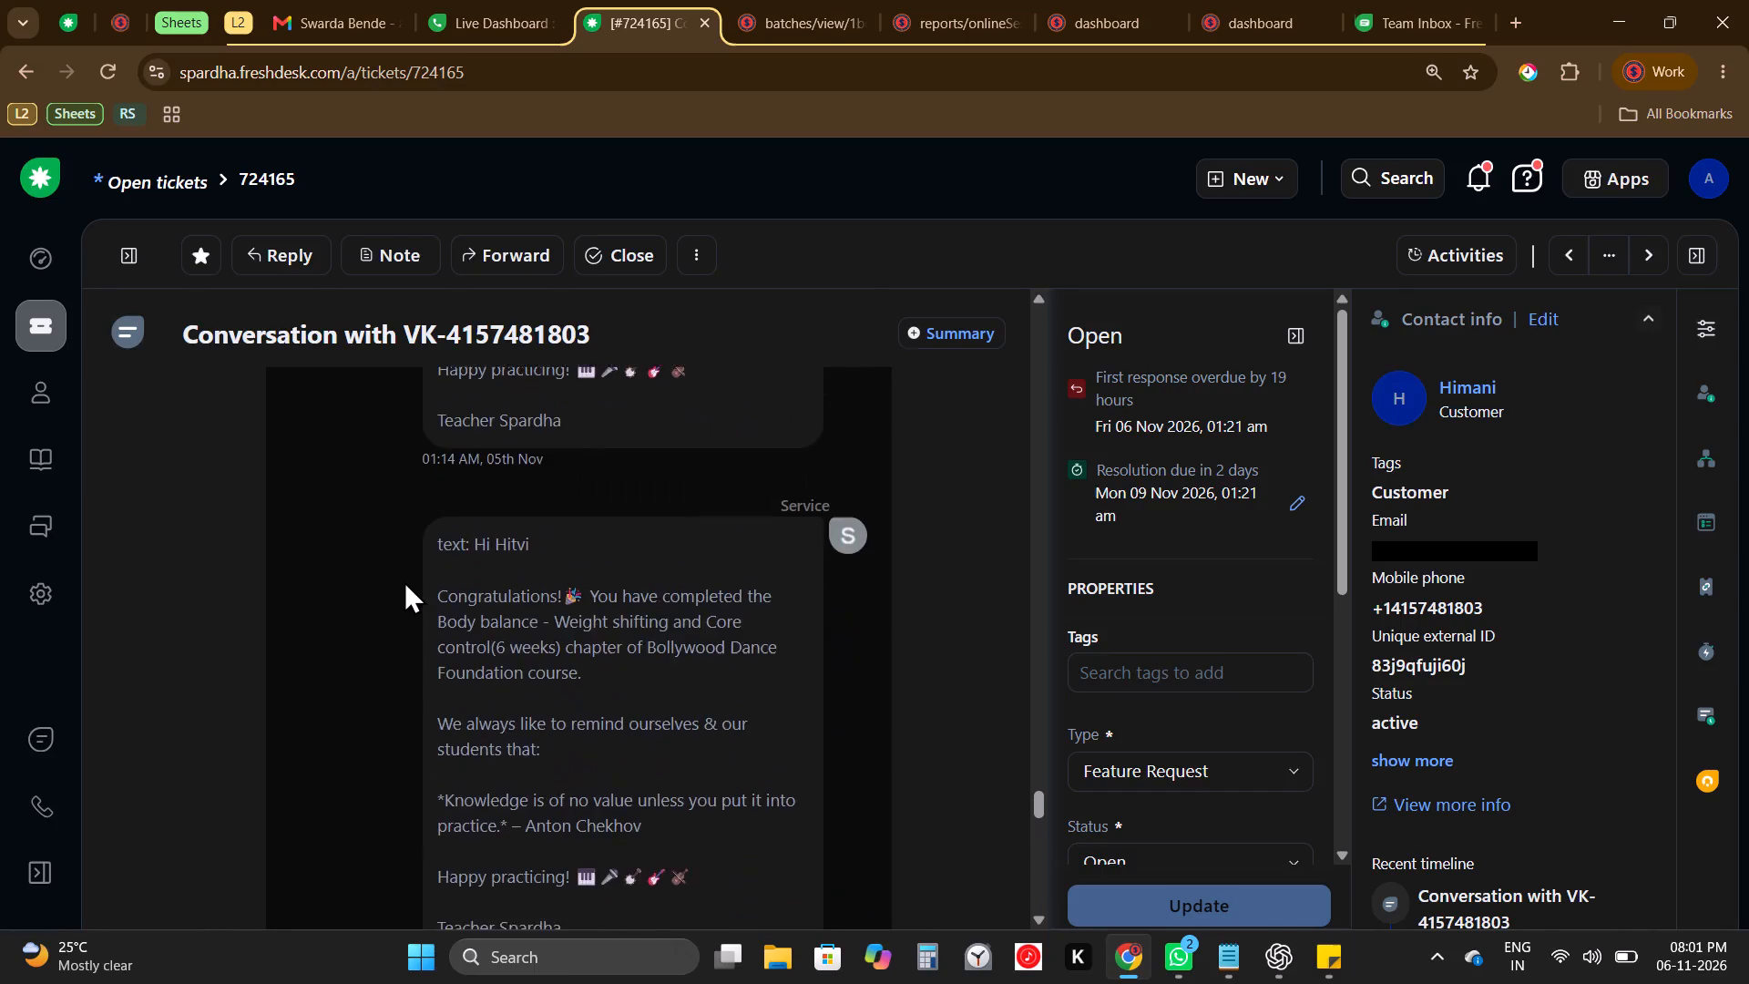
scroll(404, 580, up, 1)
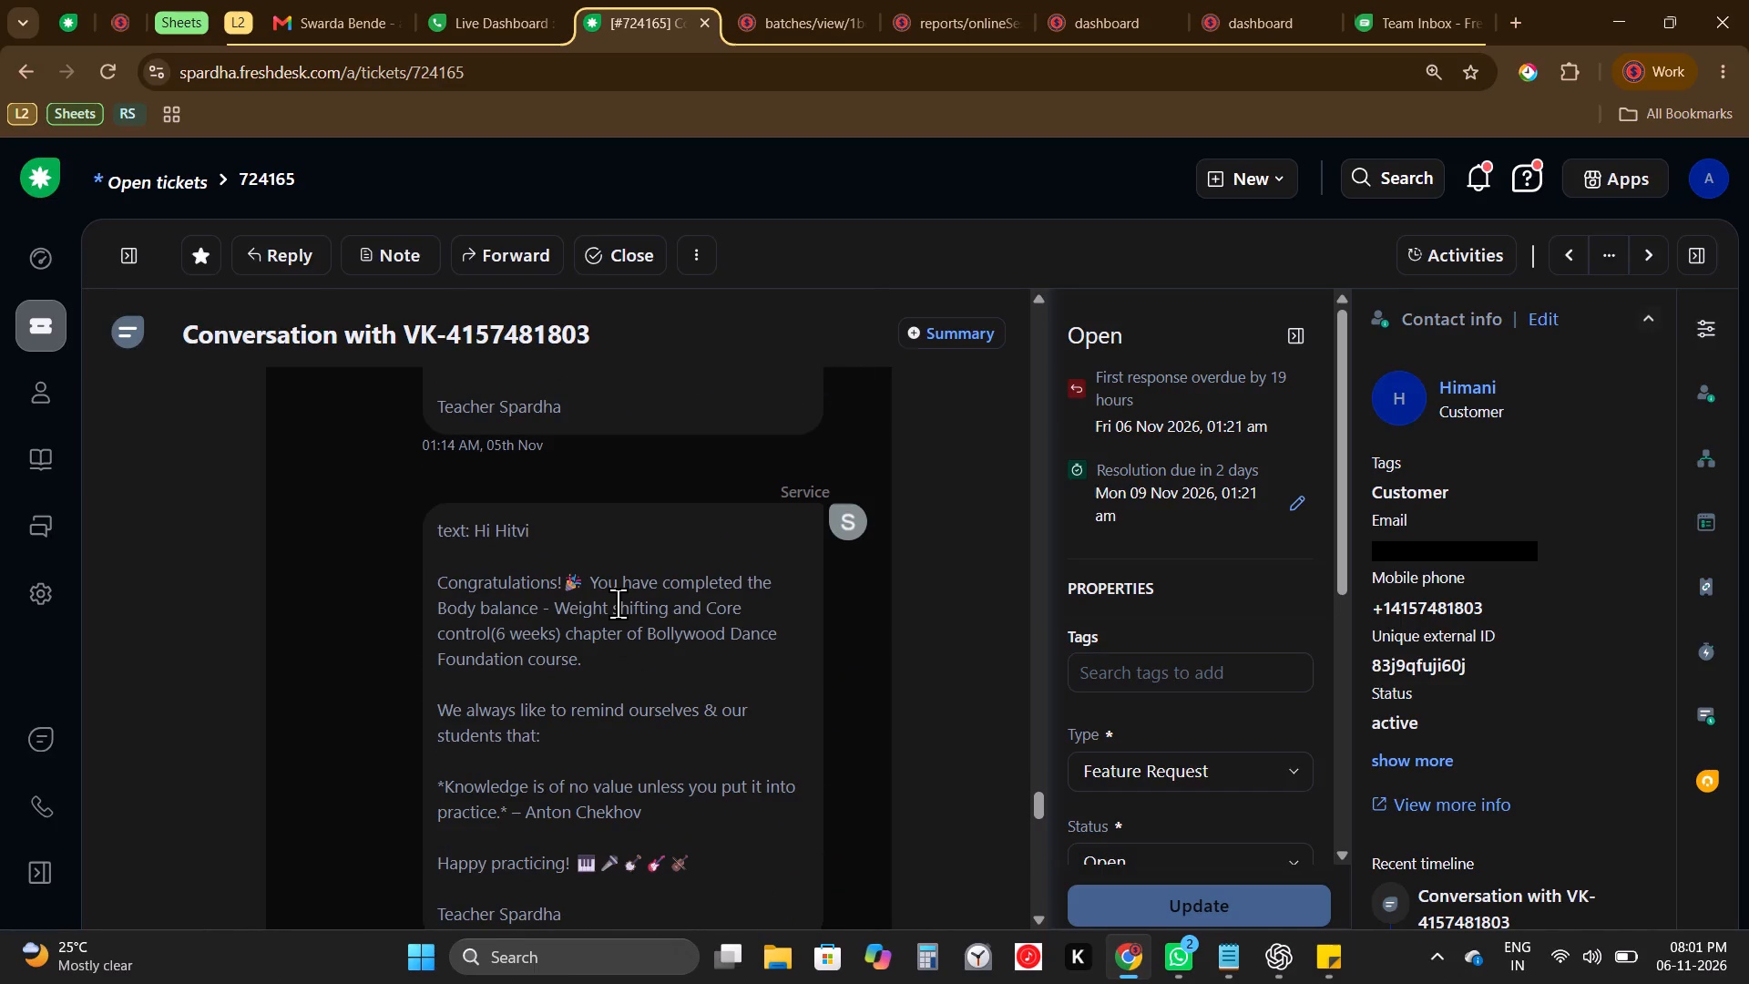
click(618, 603)
drag(618, 603, 683, 658)
click(683, 658)
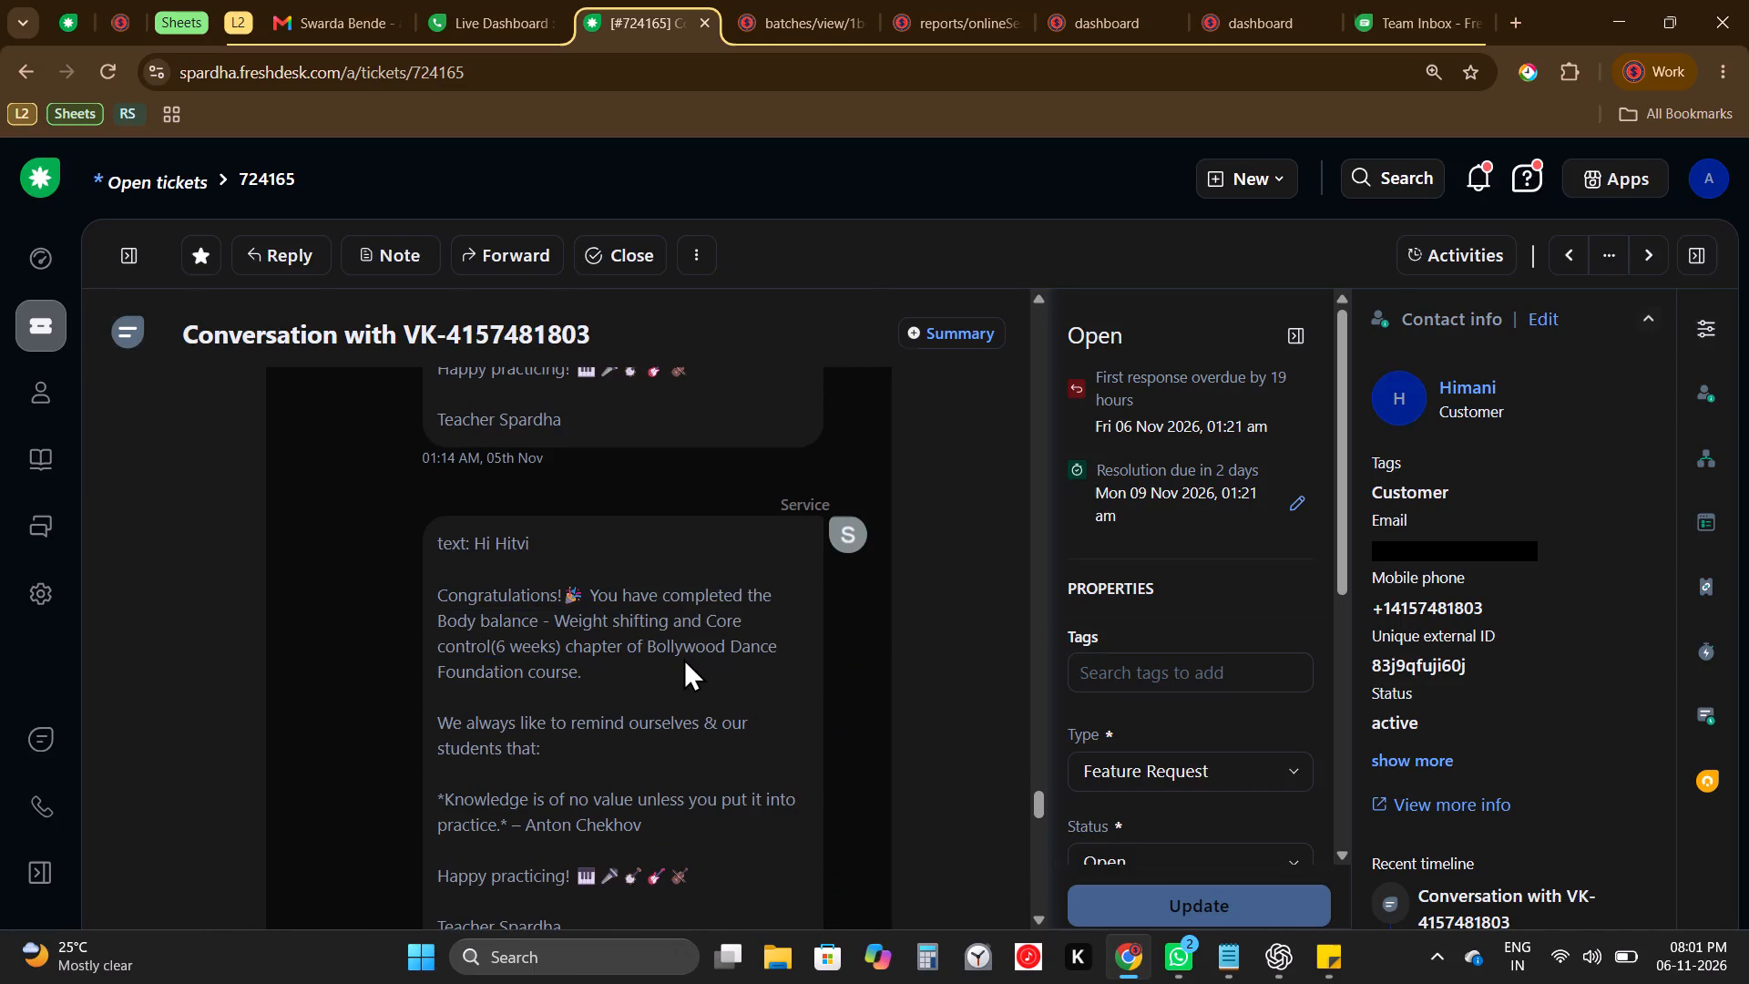
scroll(683, 658, down, 12)
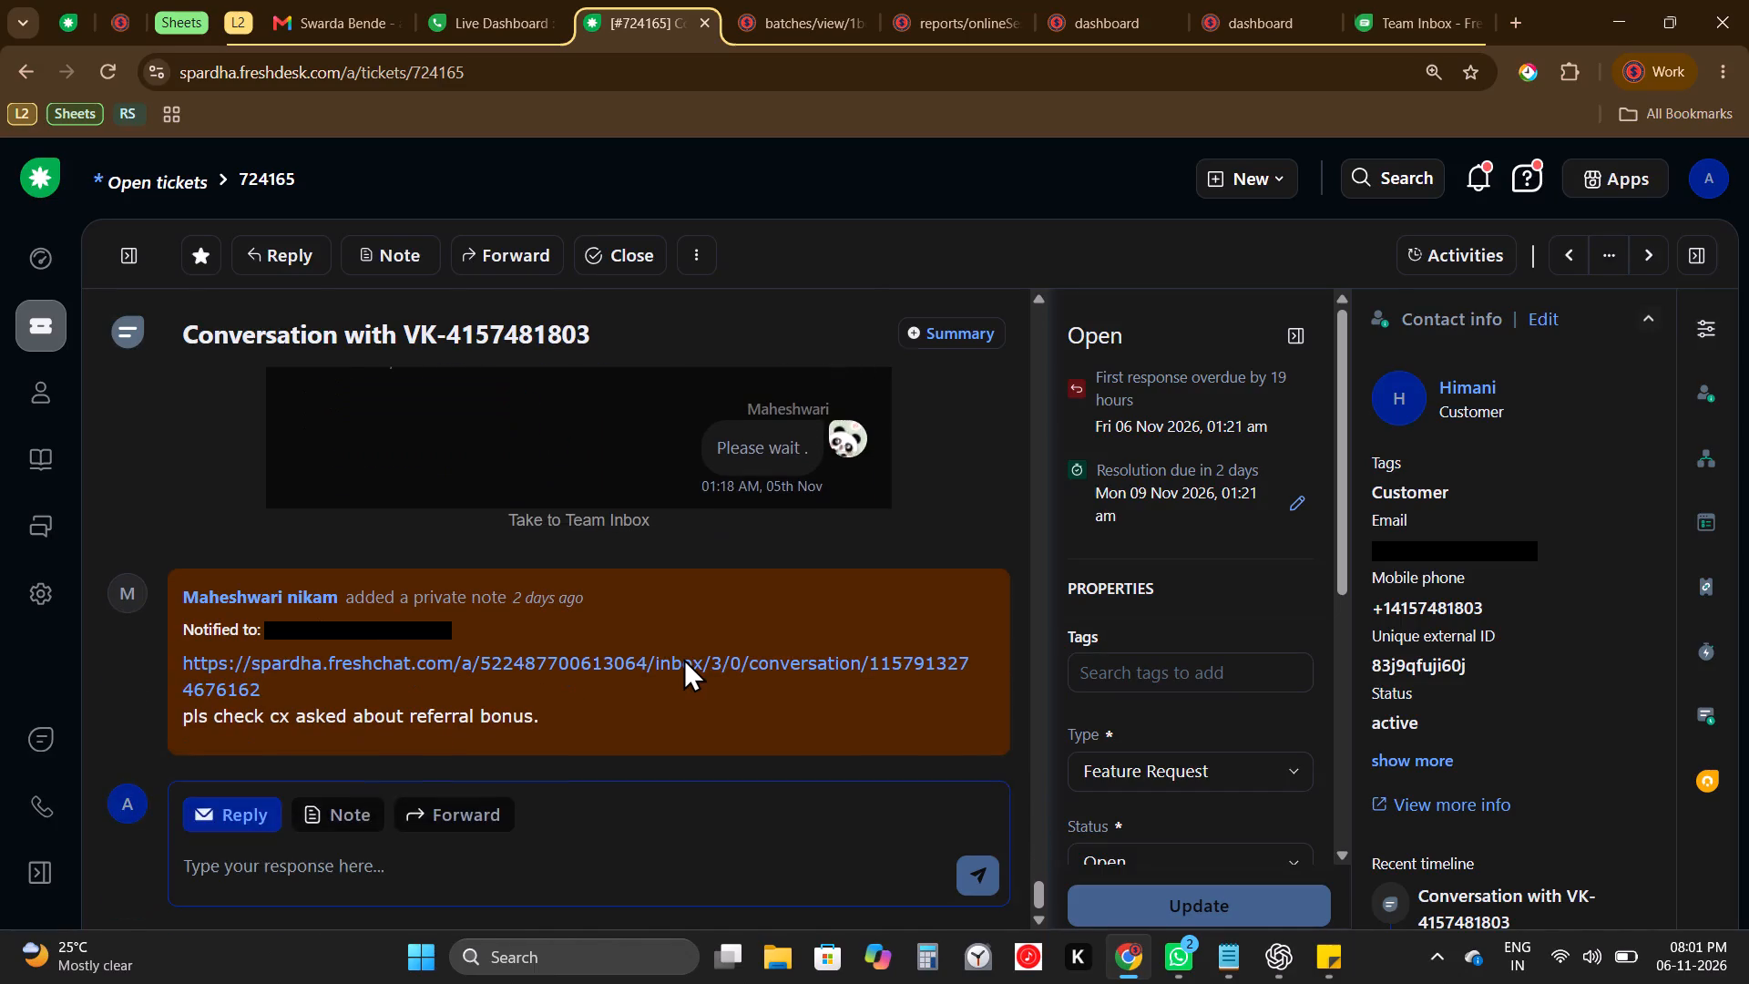
double_click(479, 342)
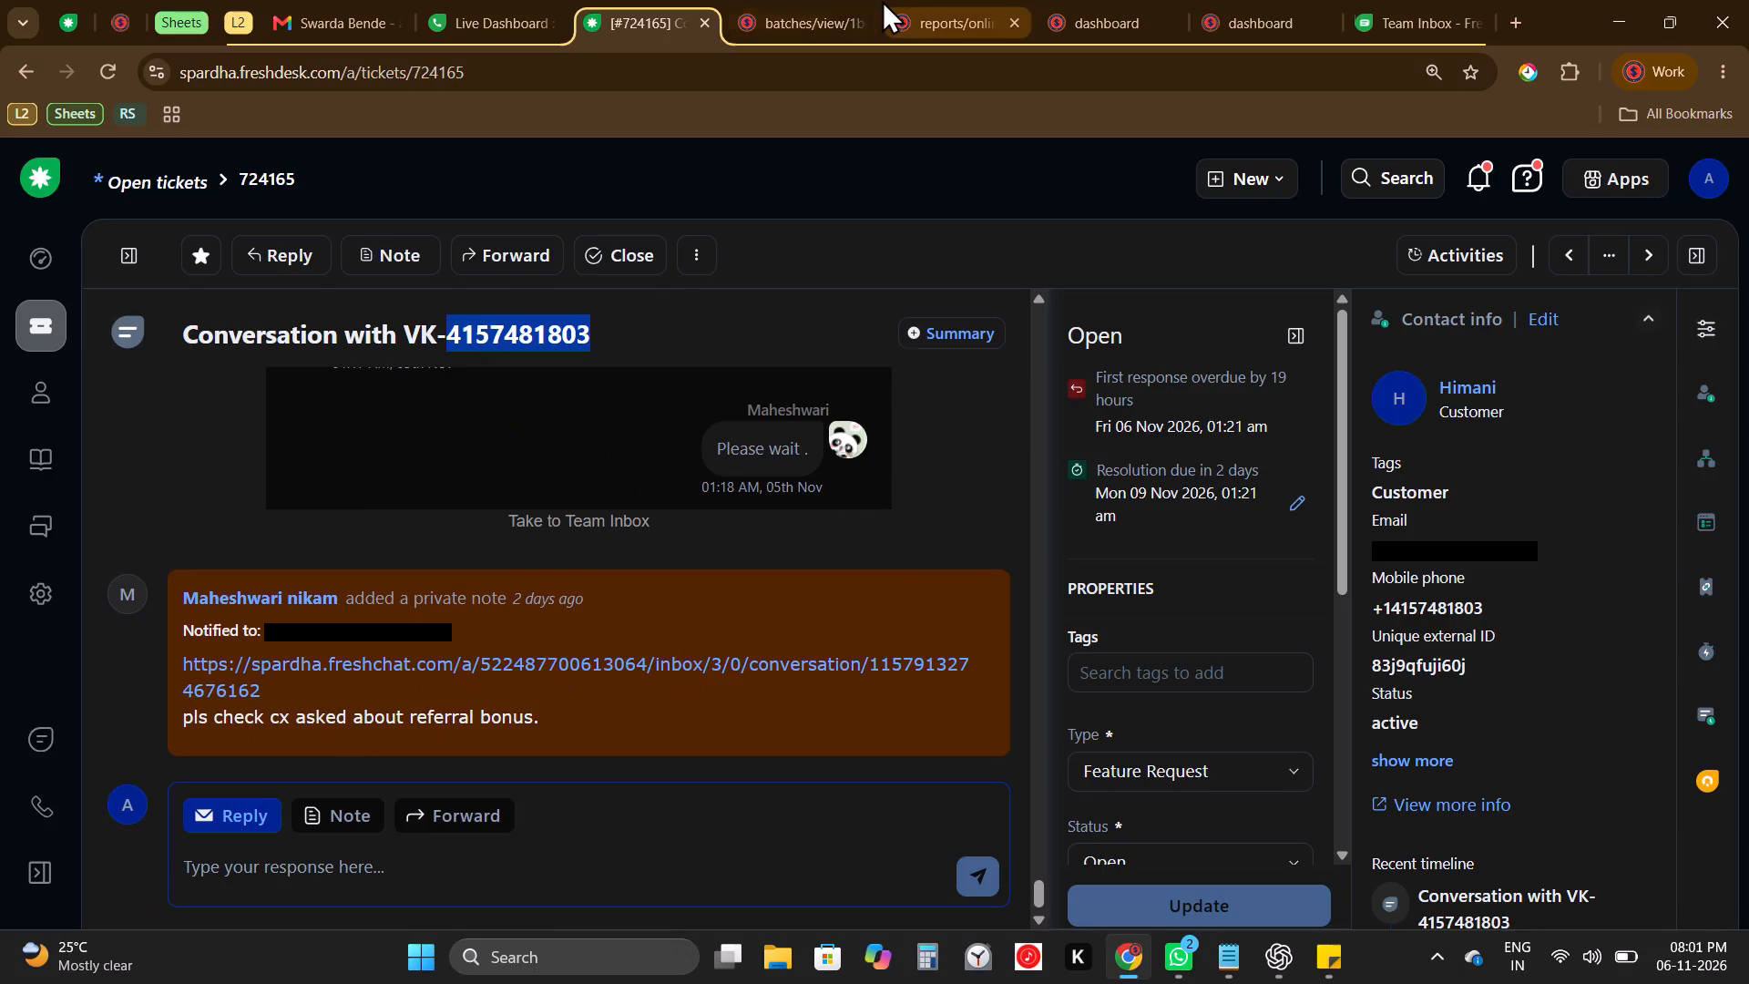
key(ctrl+c)
key(ctrl+c)
click(840, 0)
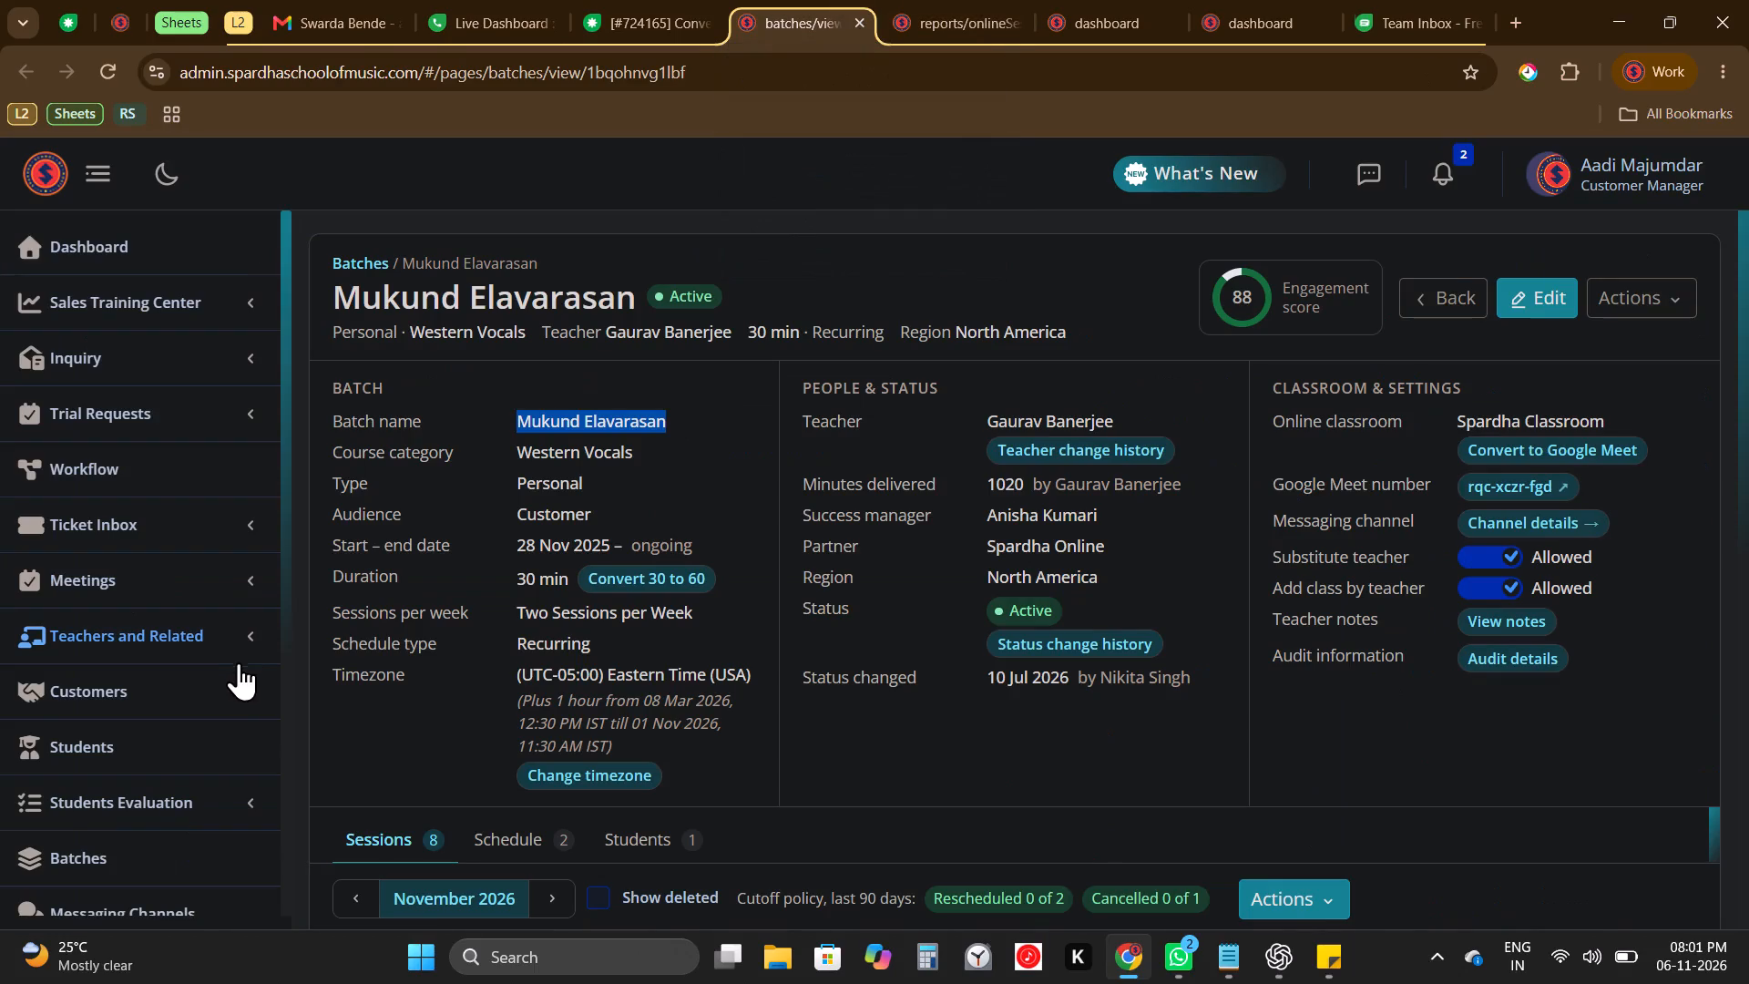
click(217, 740)
drag(700, 363, 384, 533)
key(ctrl+v)
drag(384, 533, 408, 478)
click(408, 478)
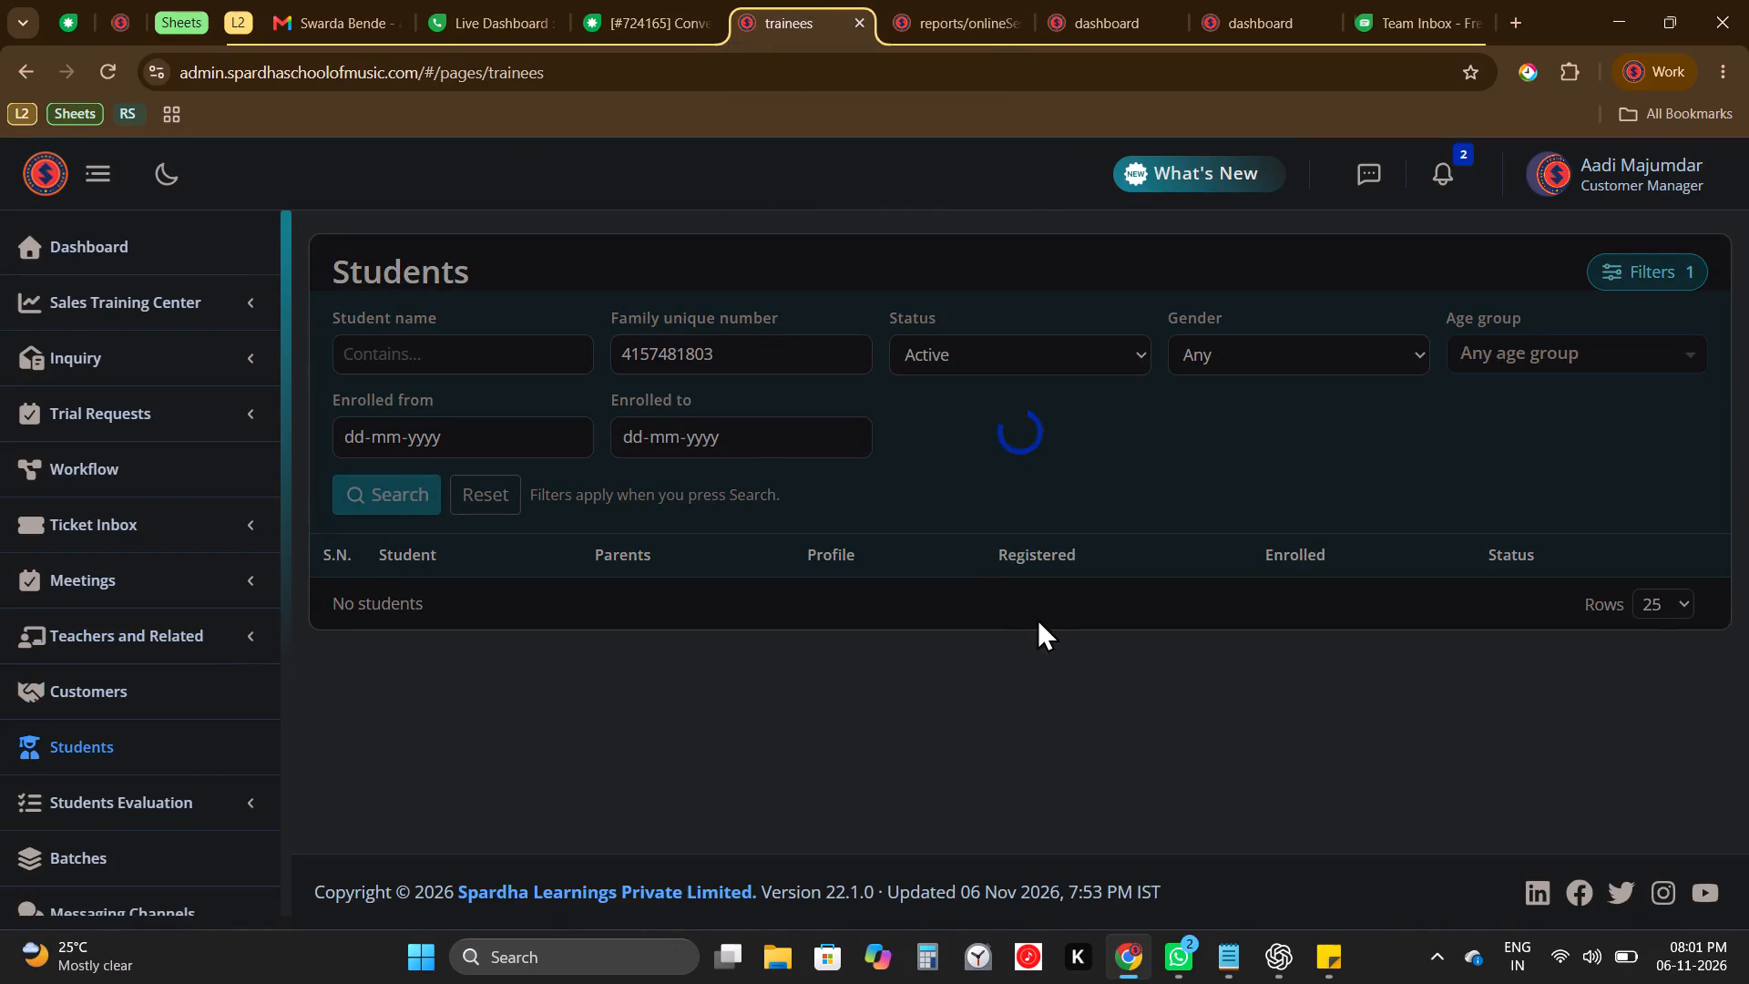
scroll(1028, 620, left, 2)
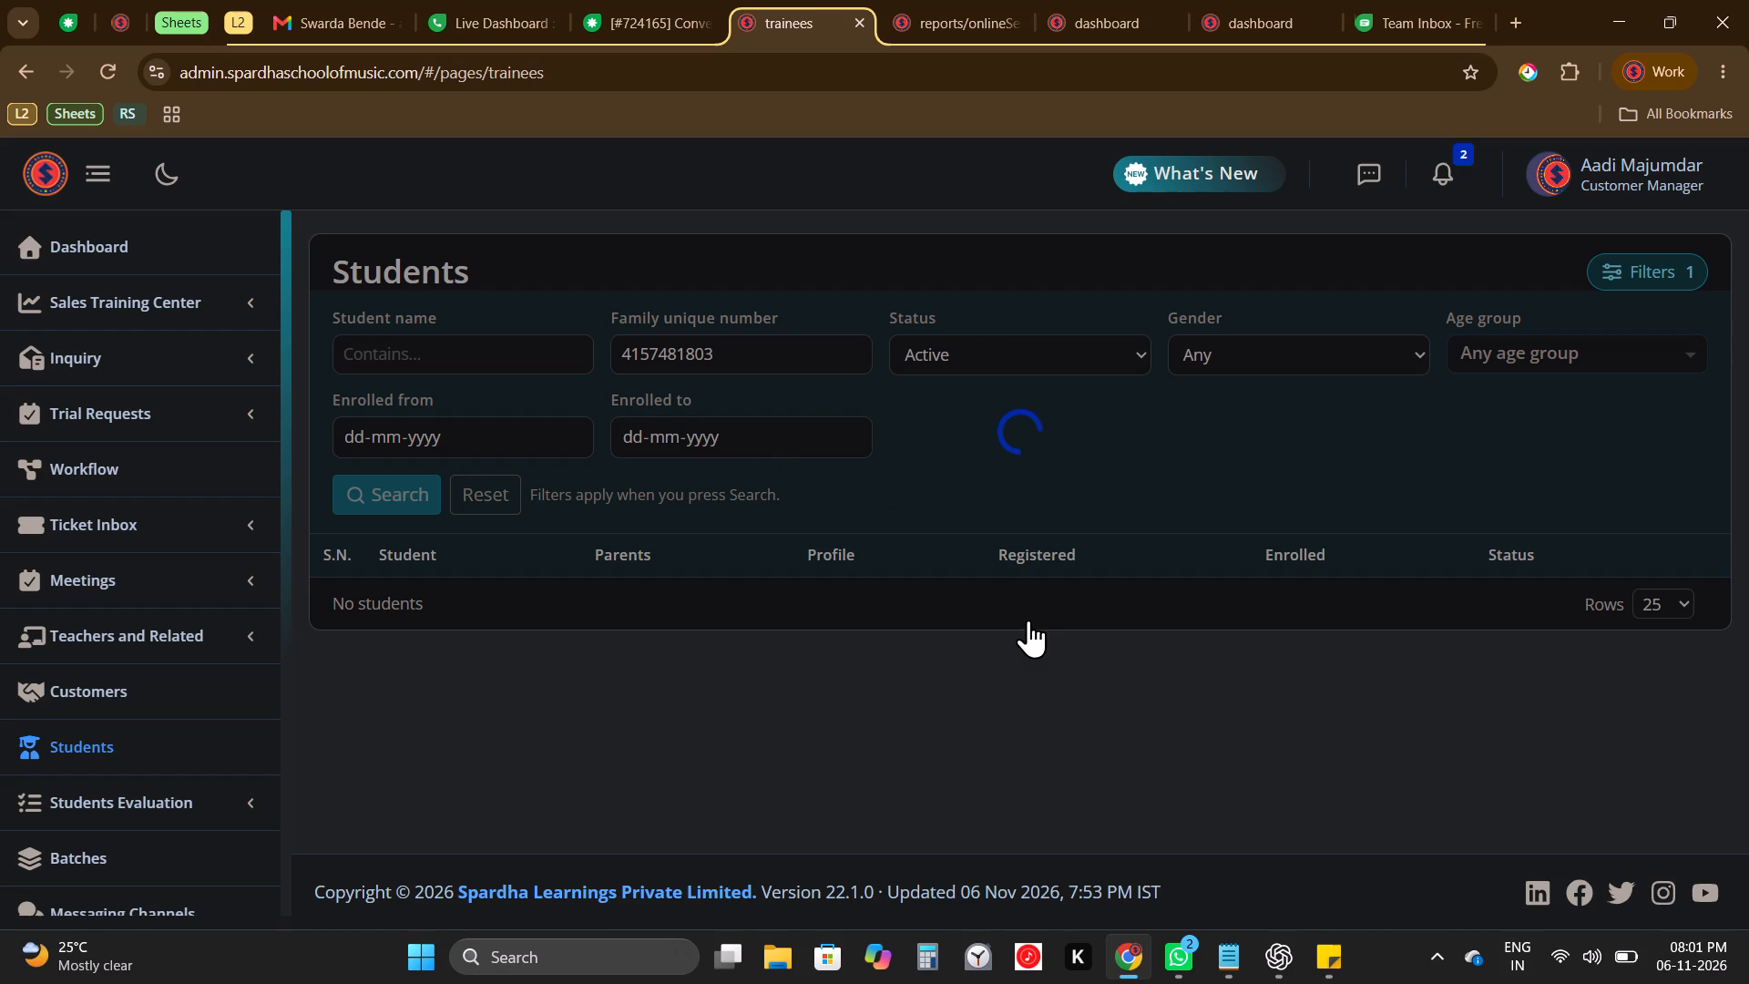
click(897, 622)
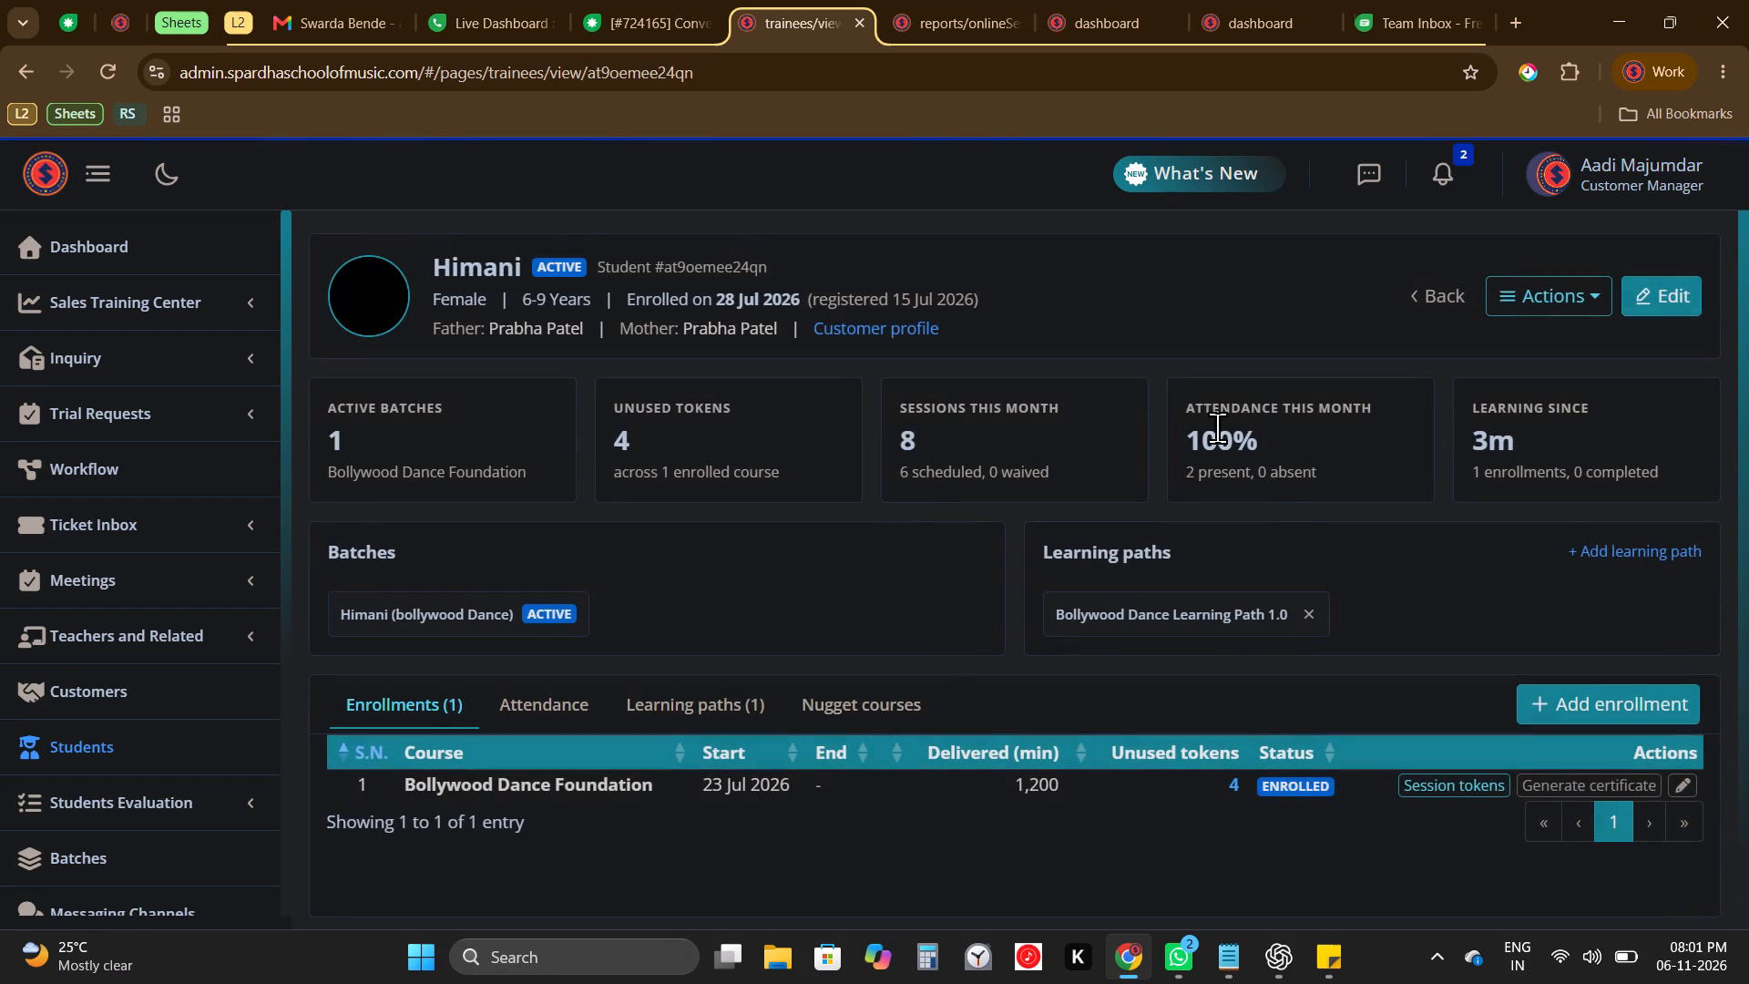
Open the student's customer profile and check its orders, credits, discounts and wallet details for a referral bonus.
click(916, 343)
click(927, 326)
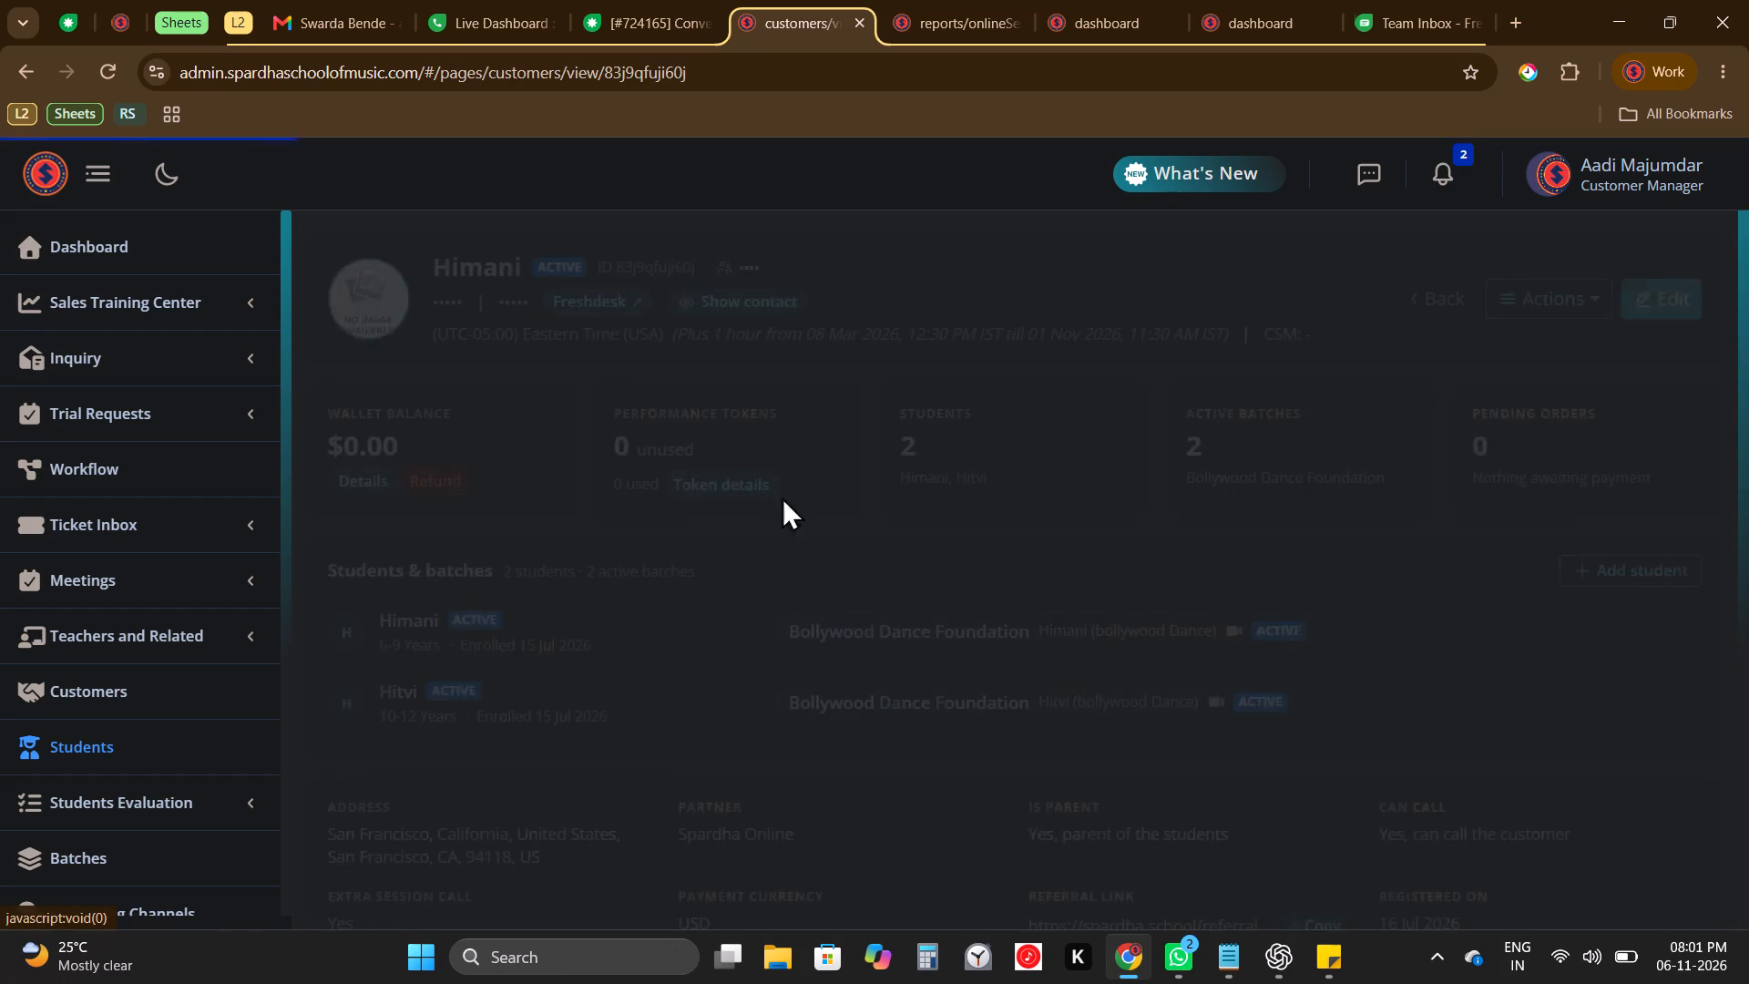
scroll(757, 552, down, 5)
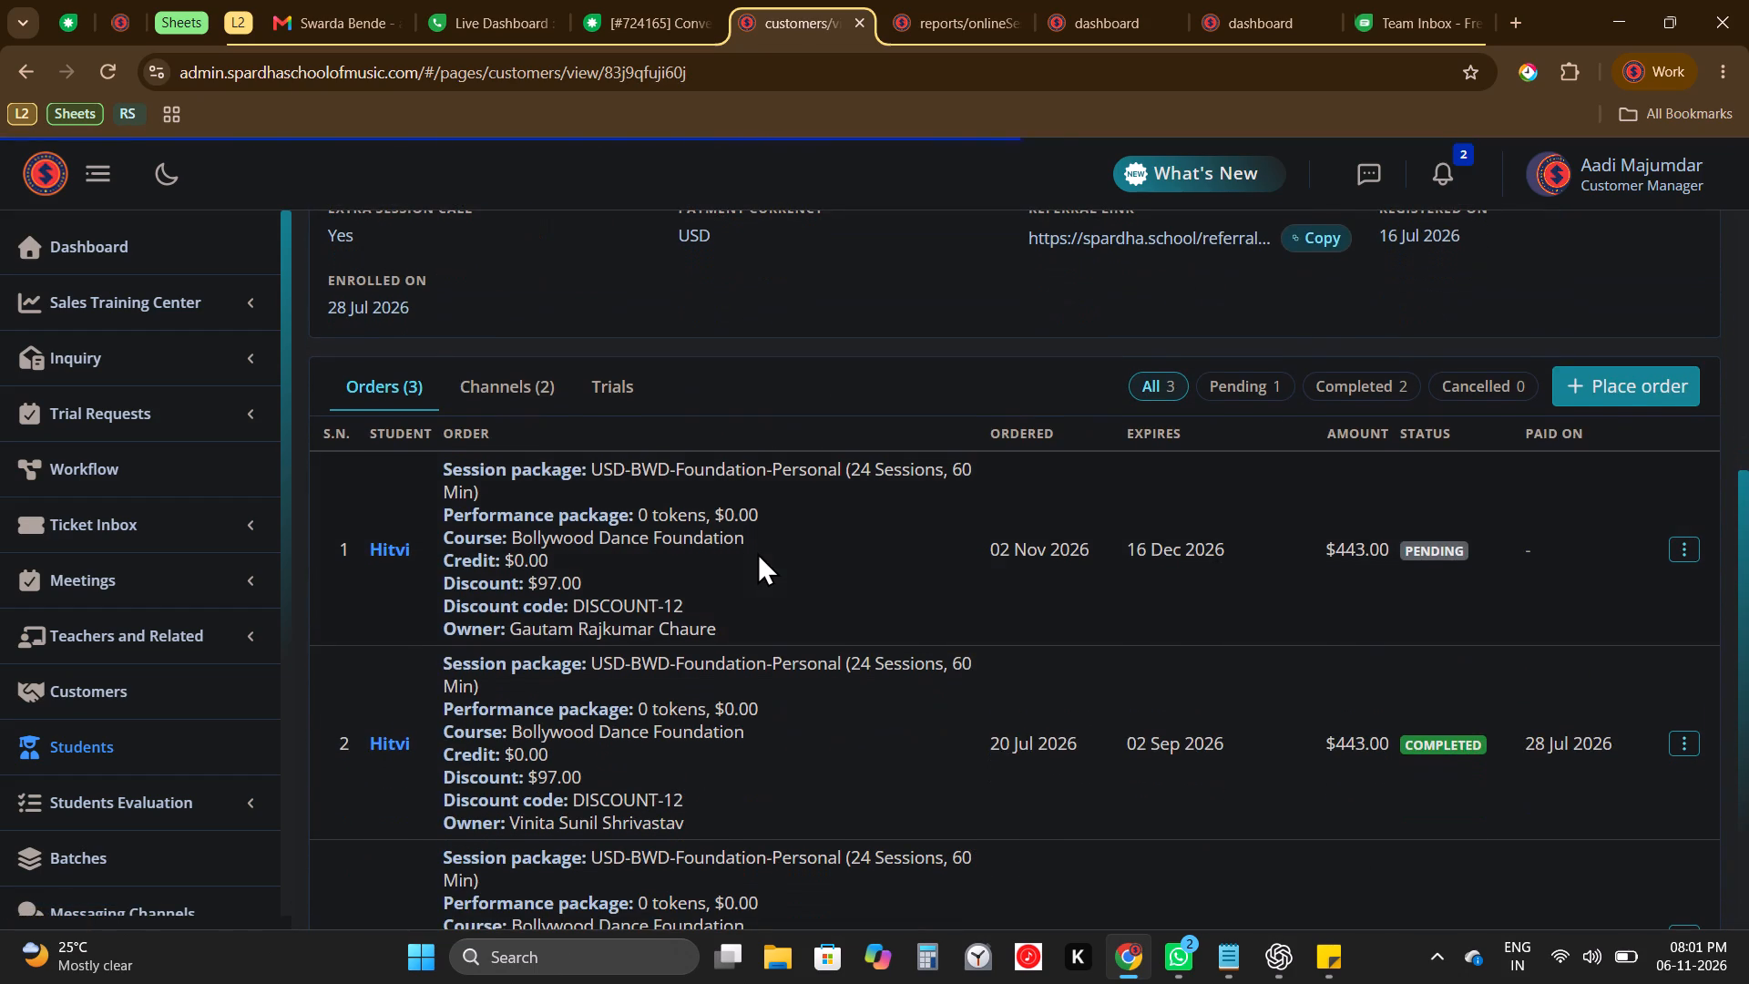
click(515, 551)
drag(515, 551, 564, 567)
scroll(539, 793, down, 1)
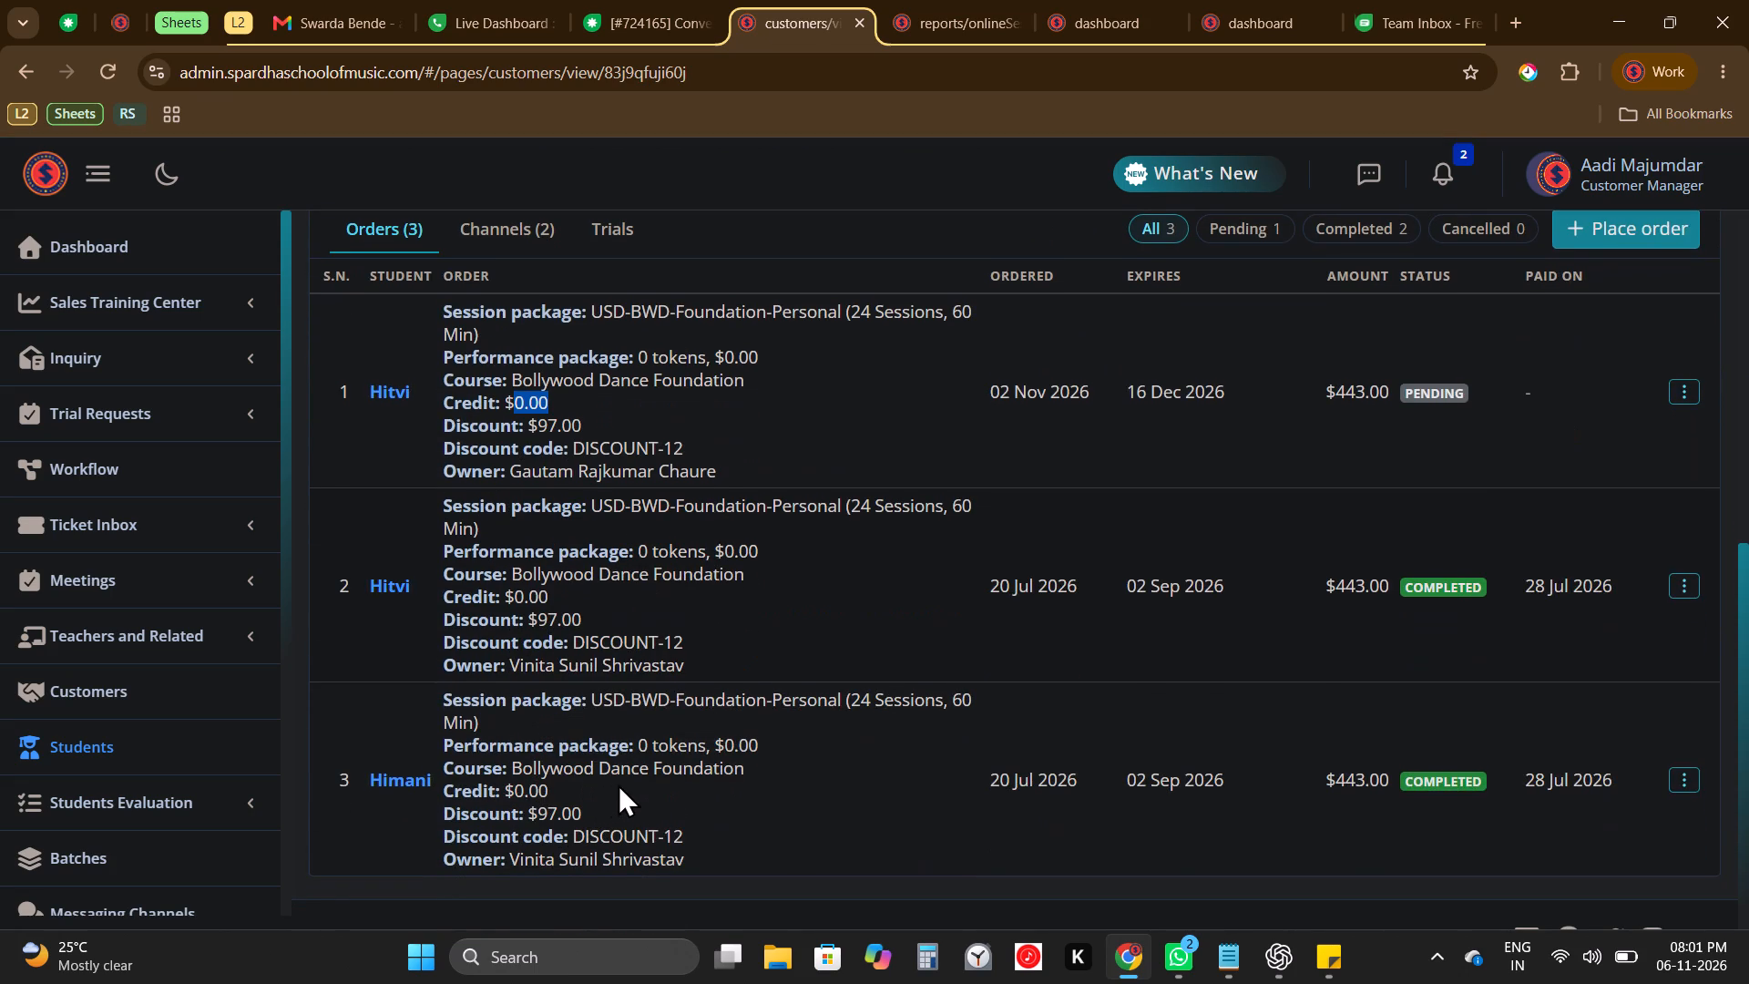
scroll(531, 794, down, 3)
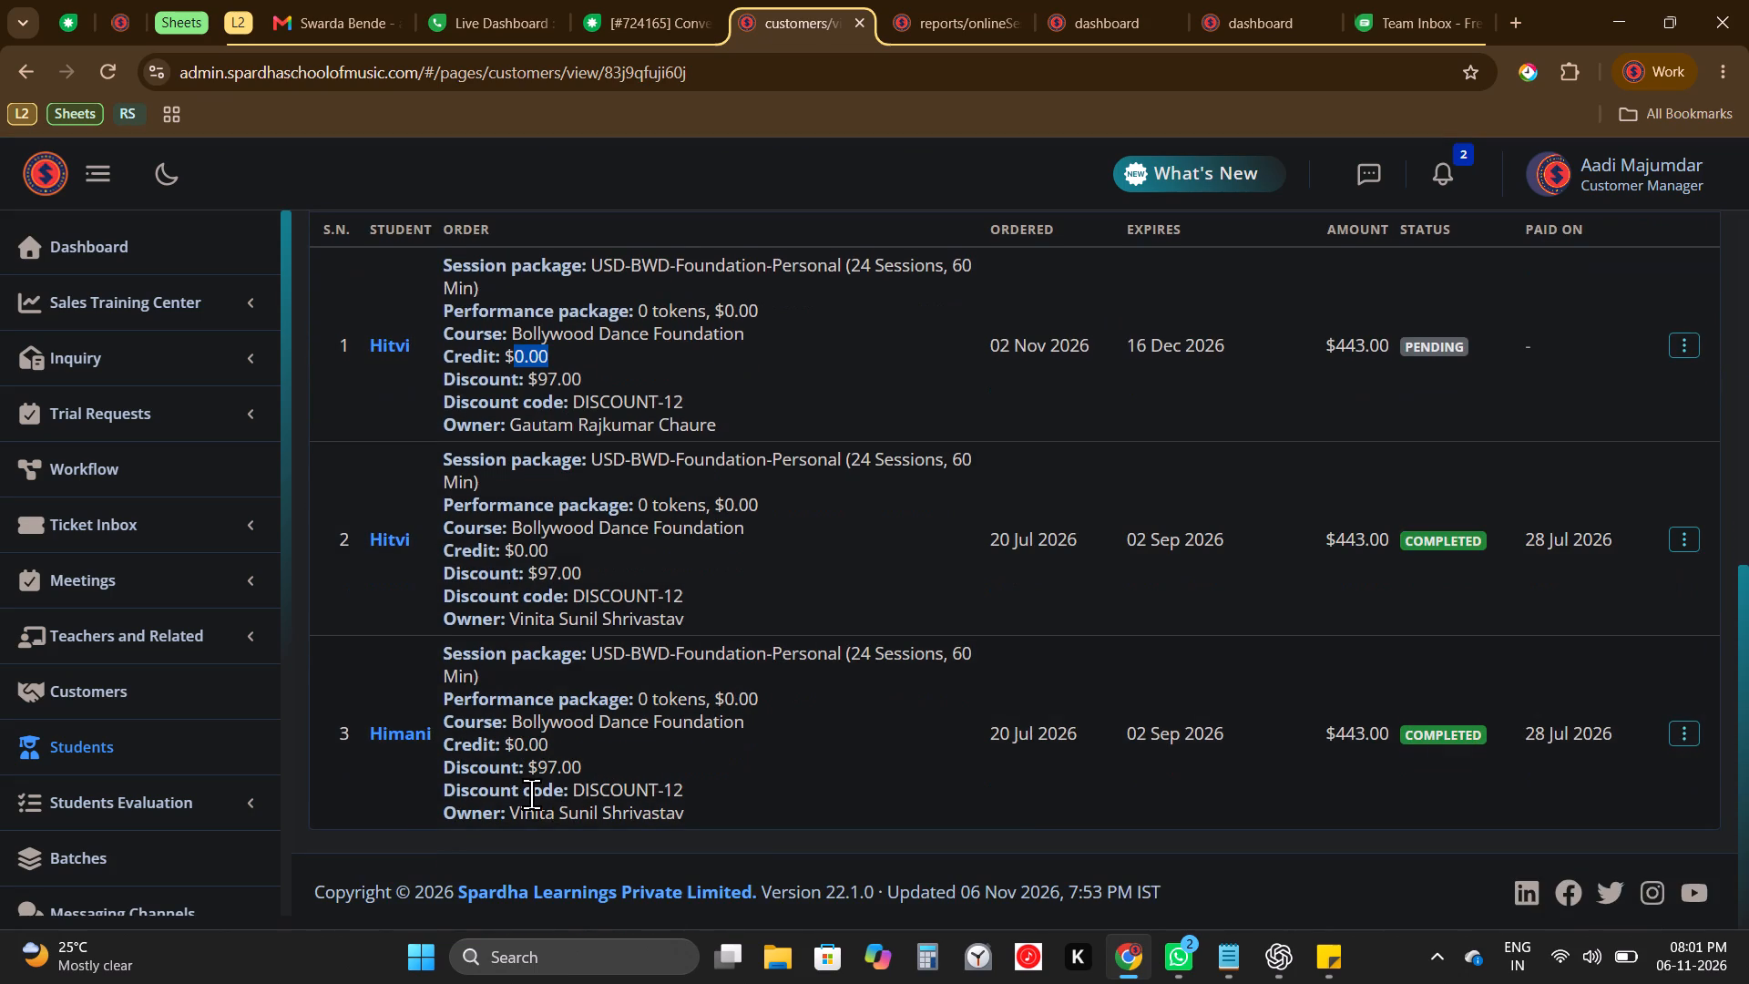
scroll(662, 637, up, 6)
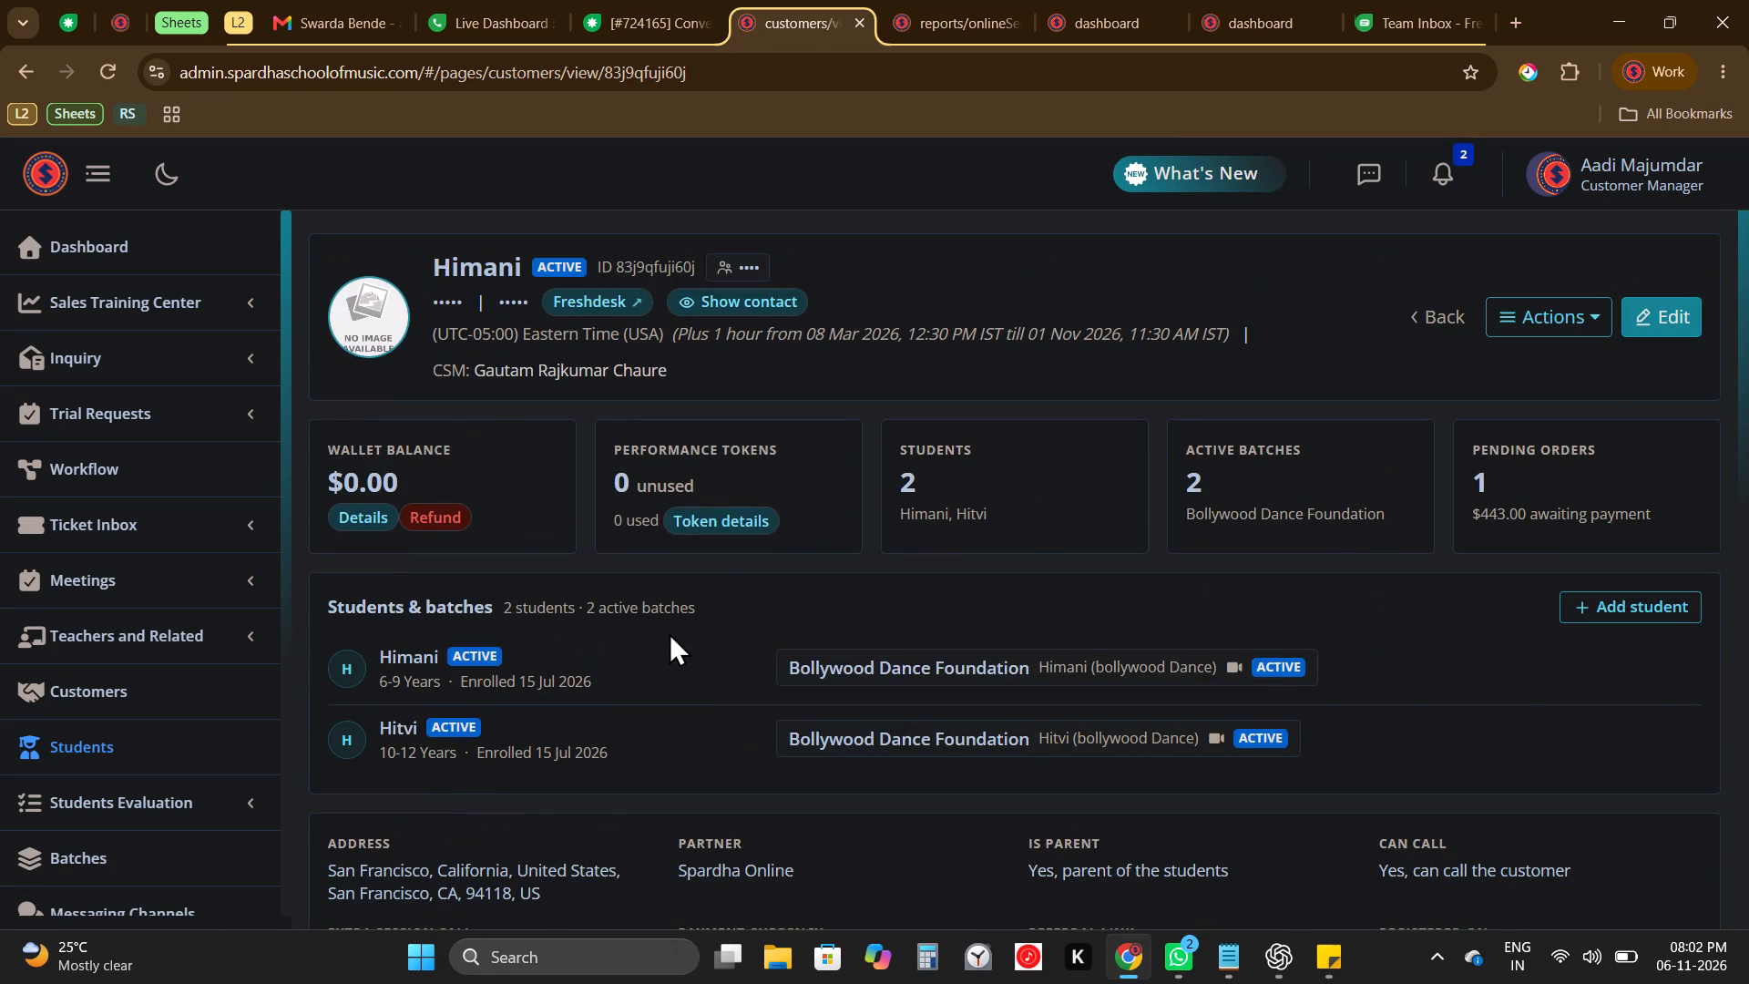
click(817, 421)
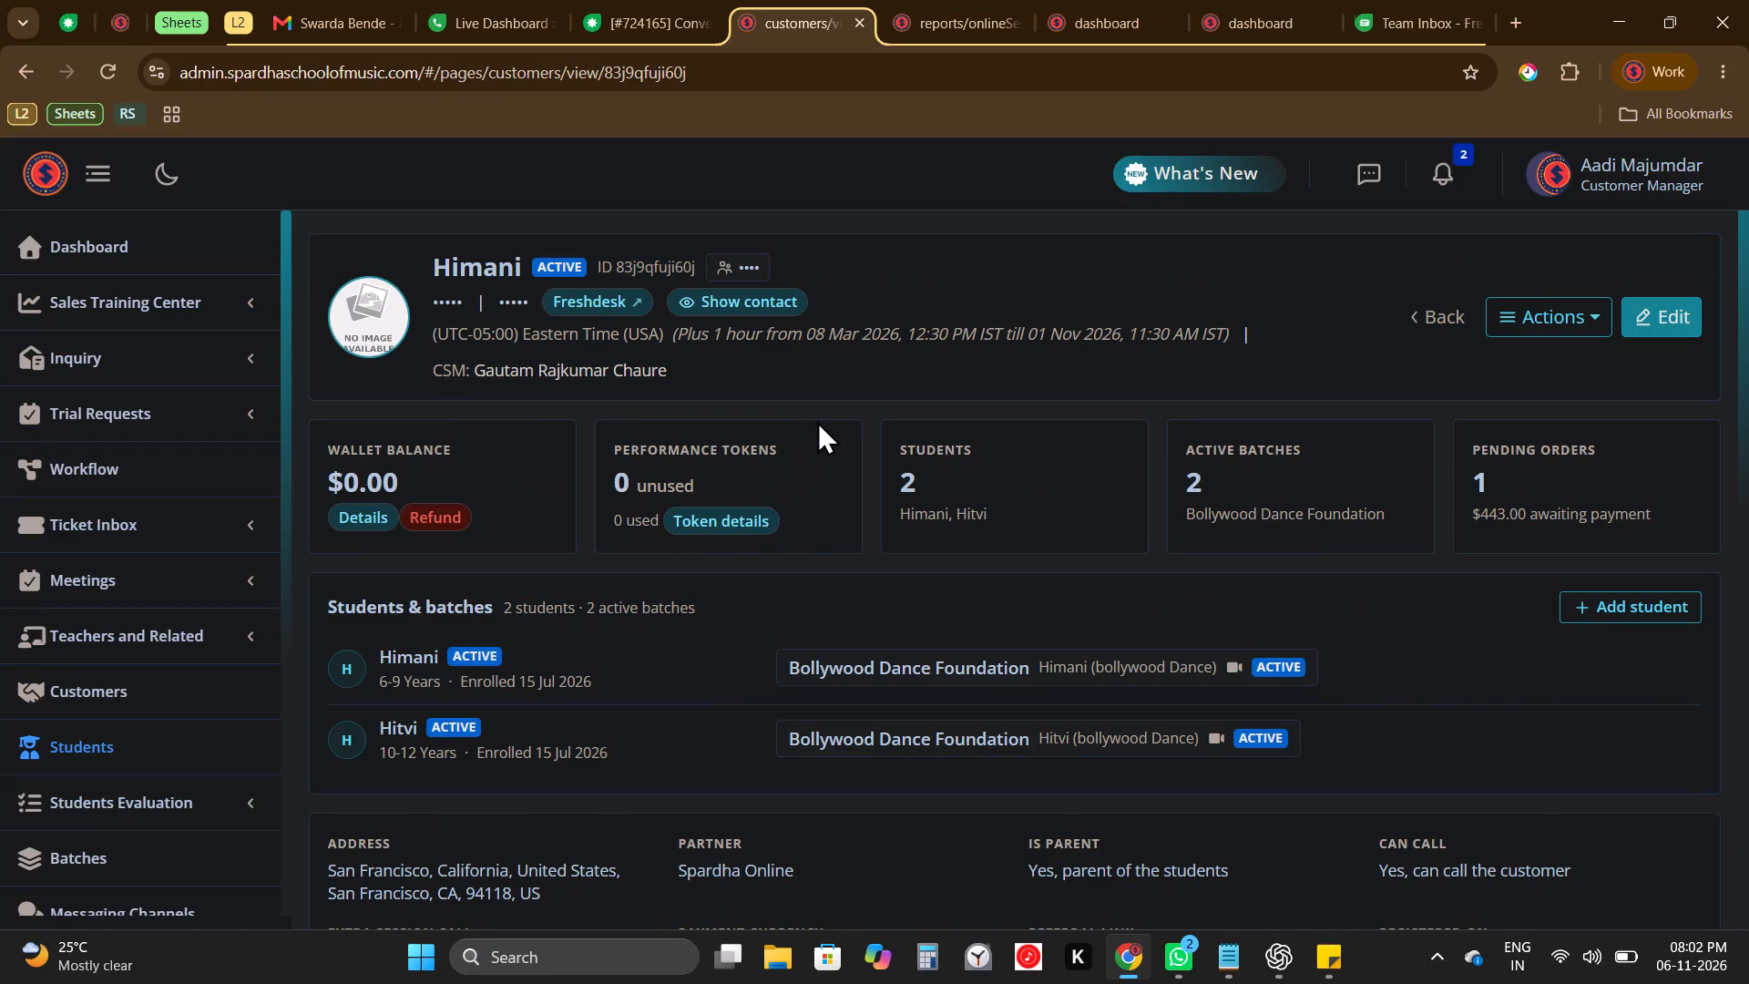
click(621, 0)
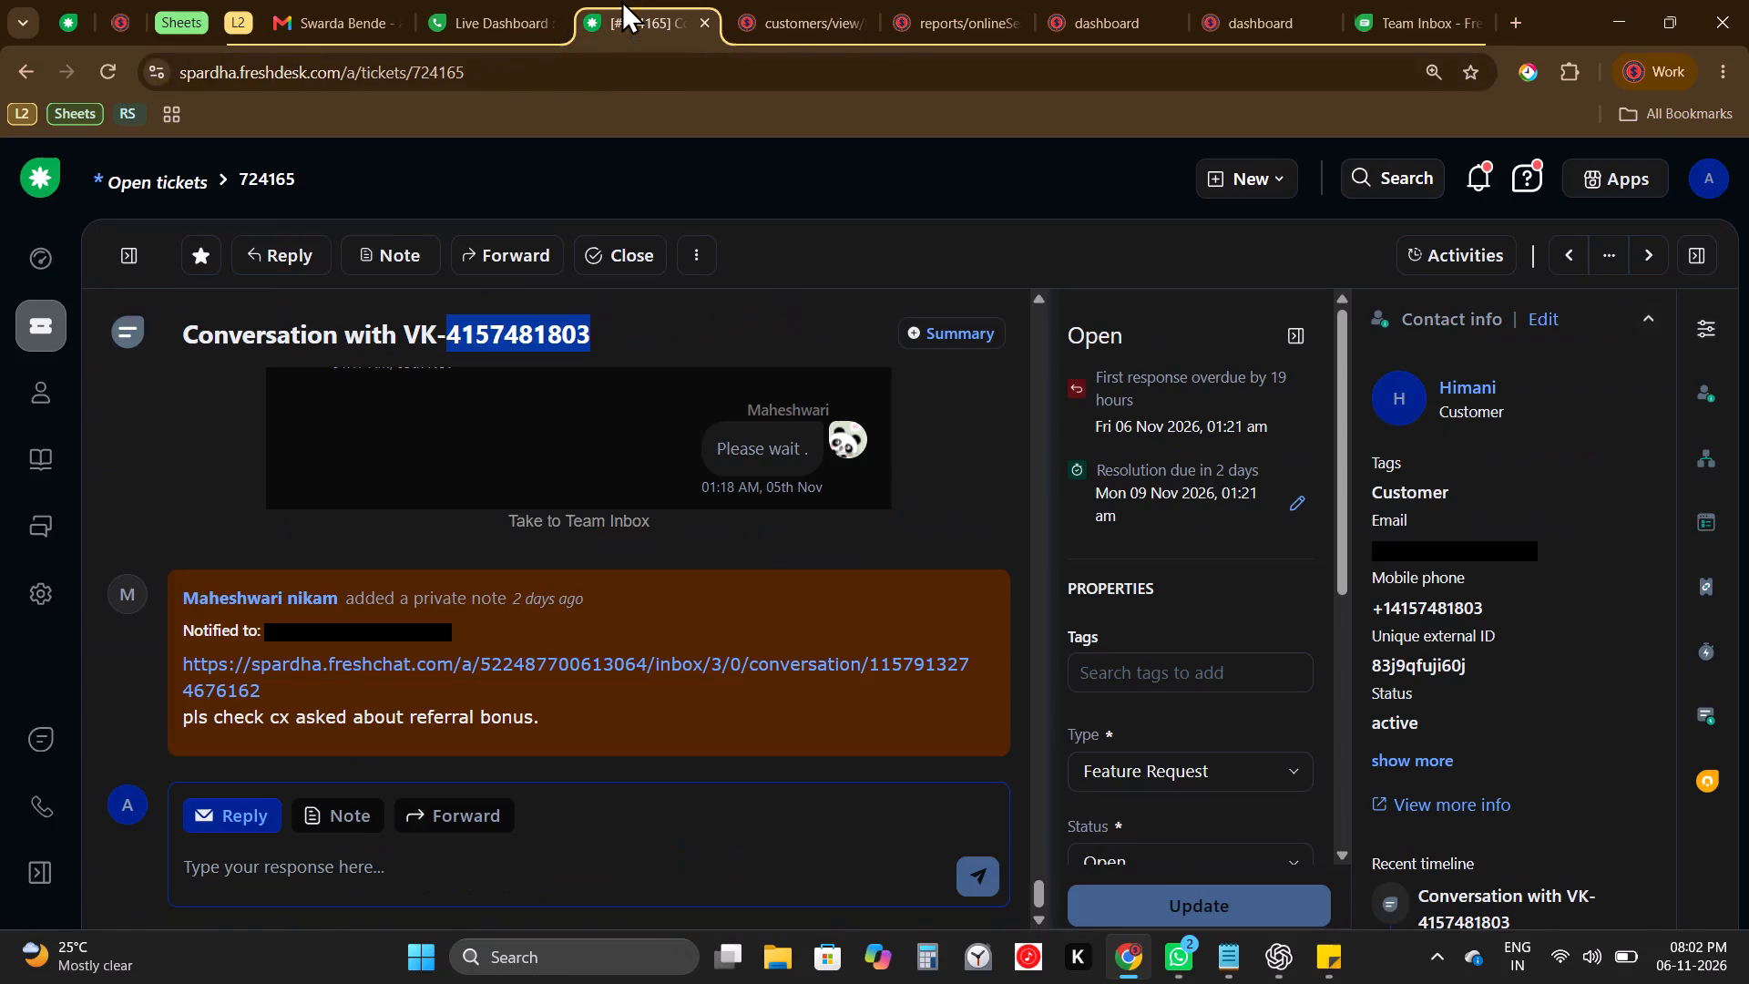
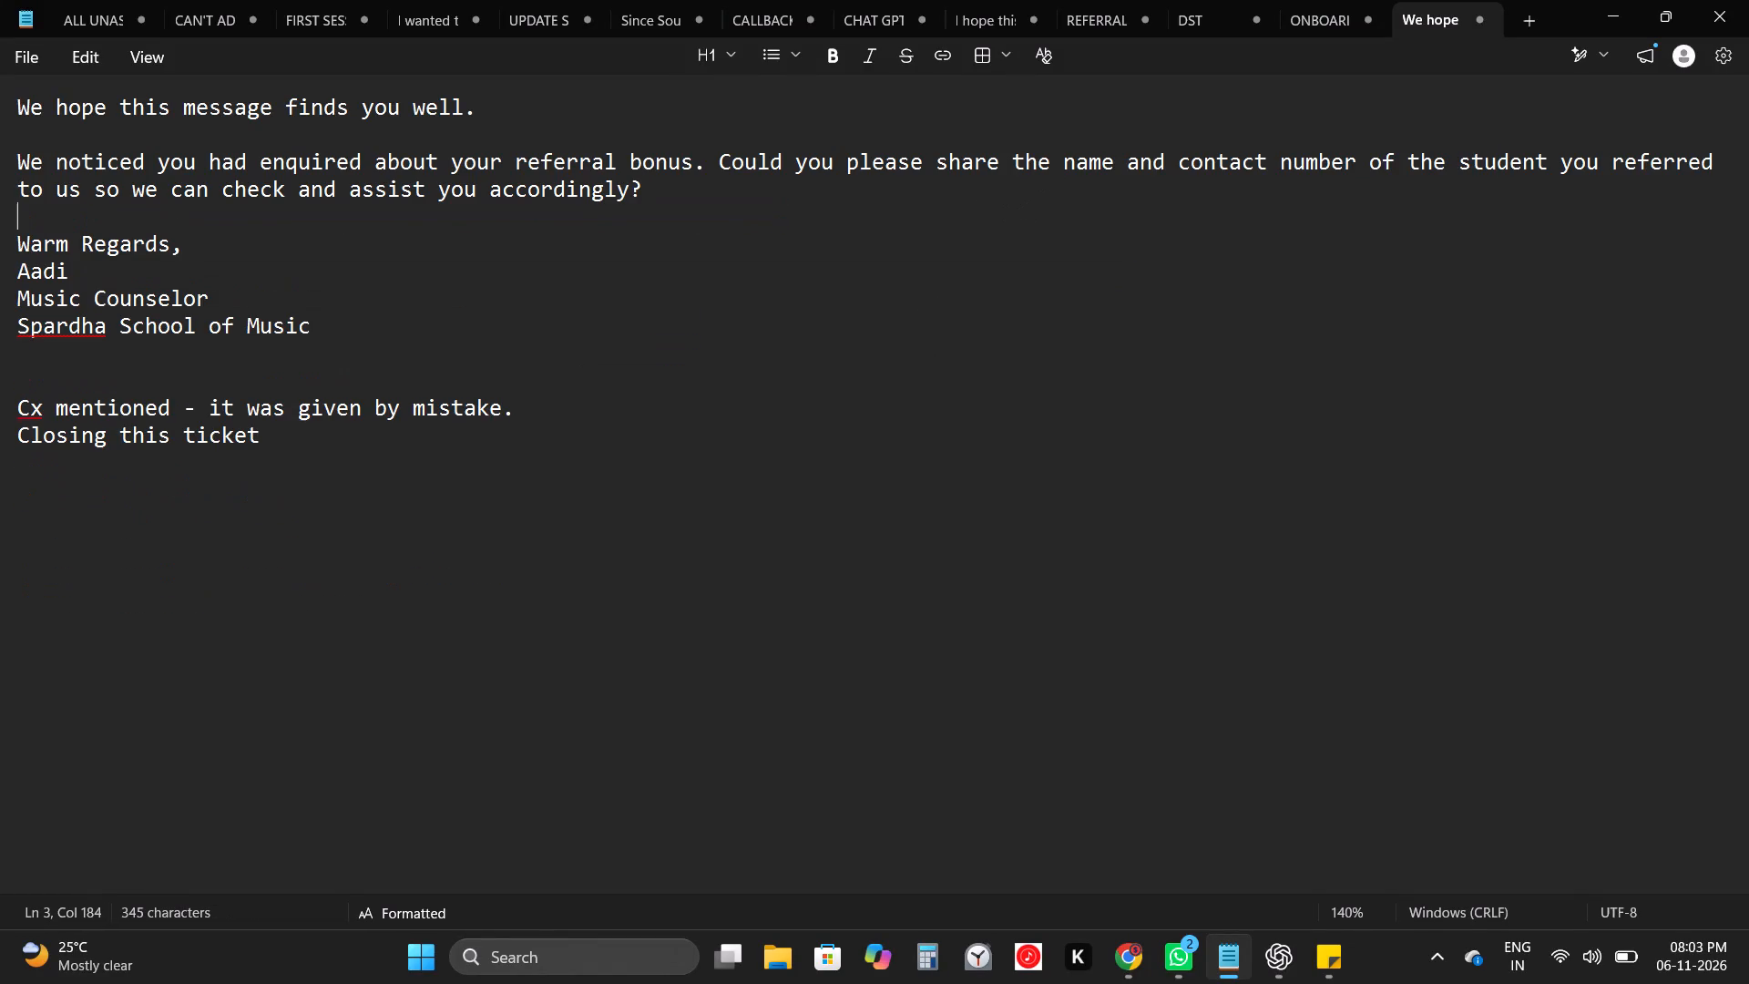
drag(332, 341, 0, 13)
key(ctrl+c)
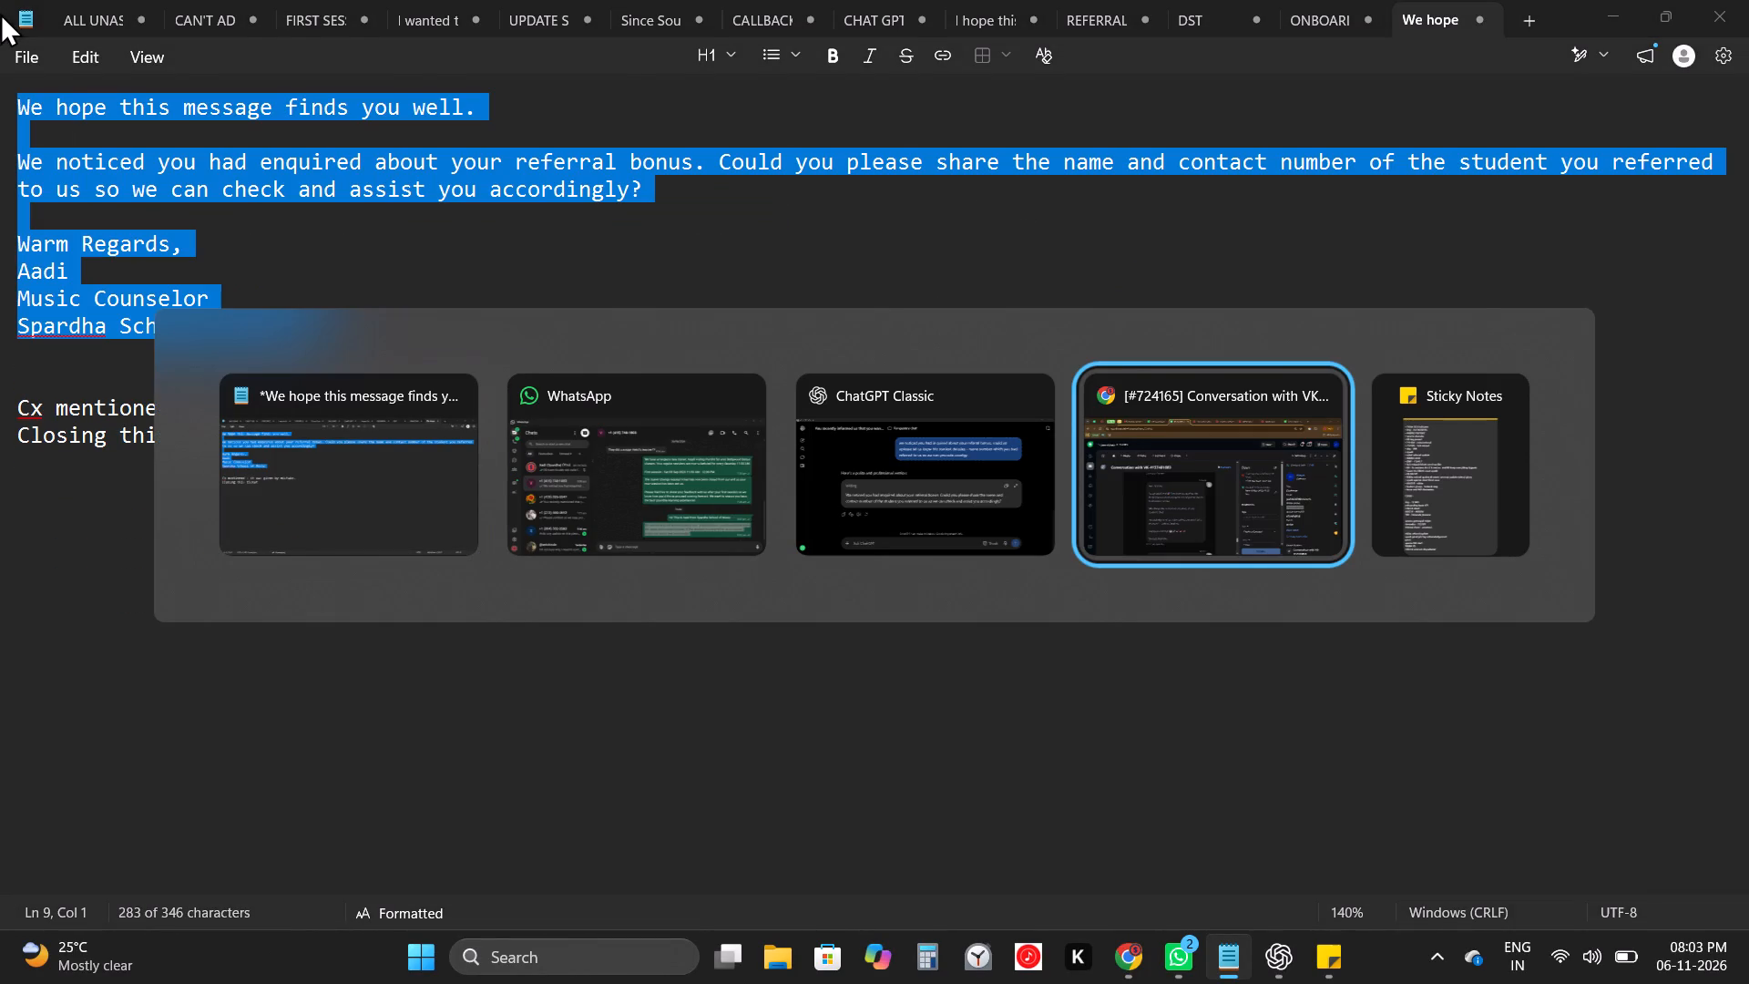
Switch to ticket #724165 in Chrome, paste the message into a reply, remove the extra line below the greeting, and send it.
scroll(55, 683, down, 6)
scroll(557, 729, down, 7)
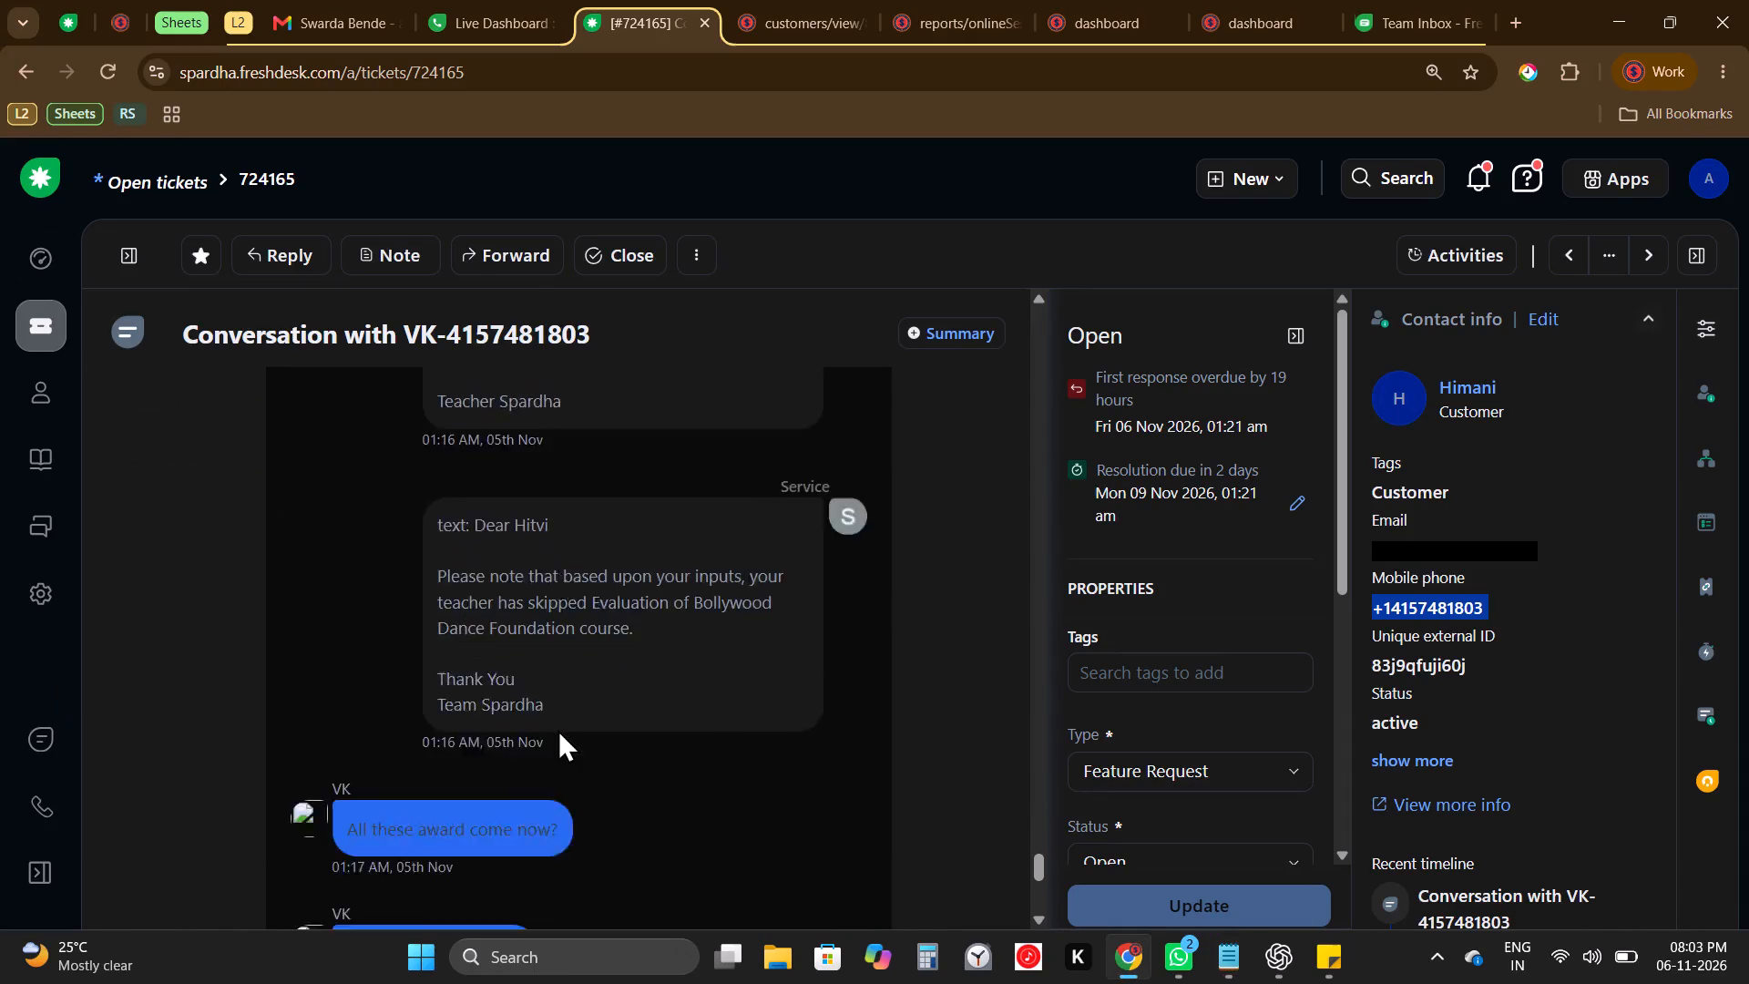
scroll(557, 729, down, 10)
double_click(207, 827)
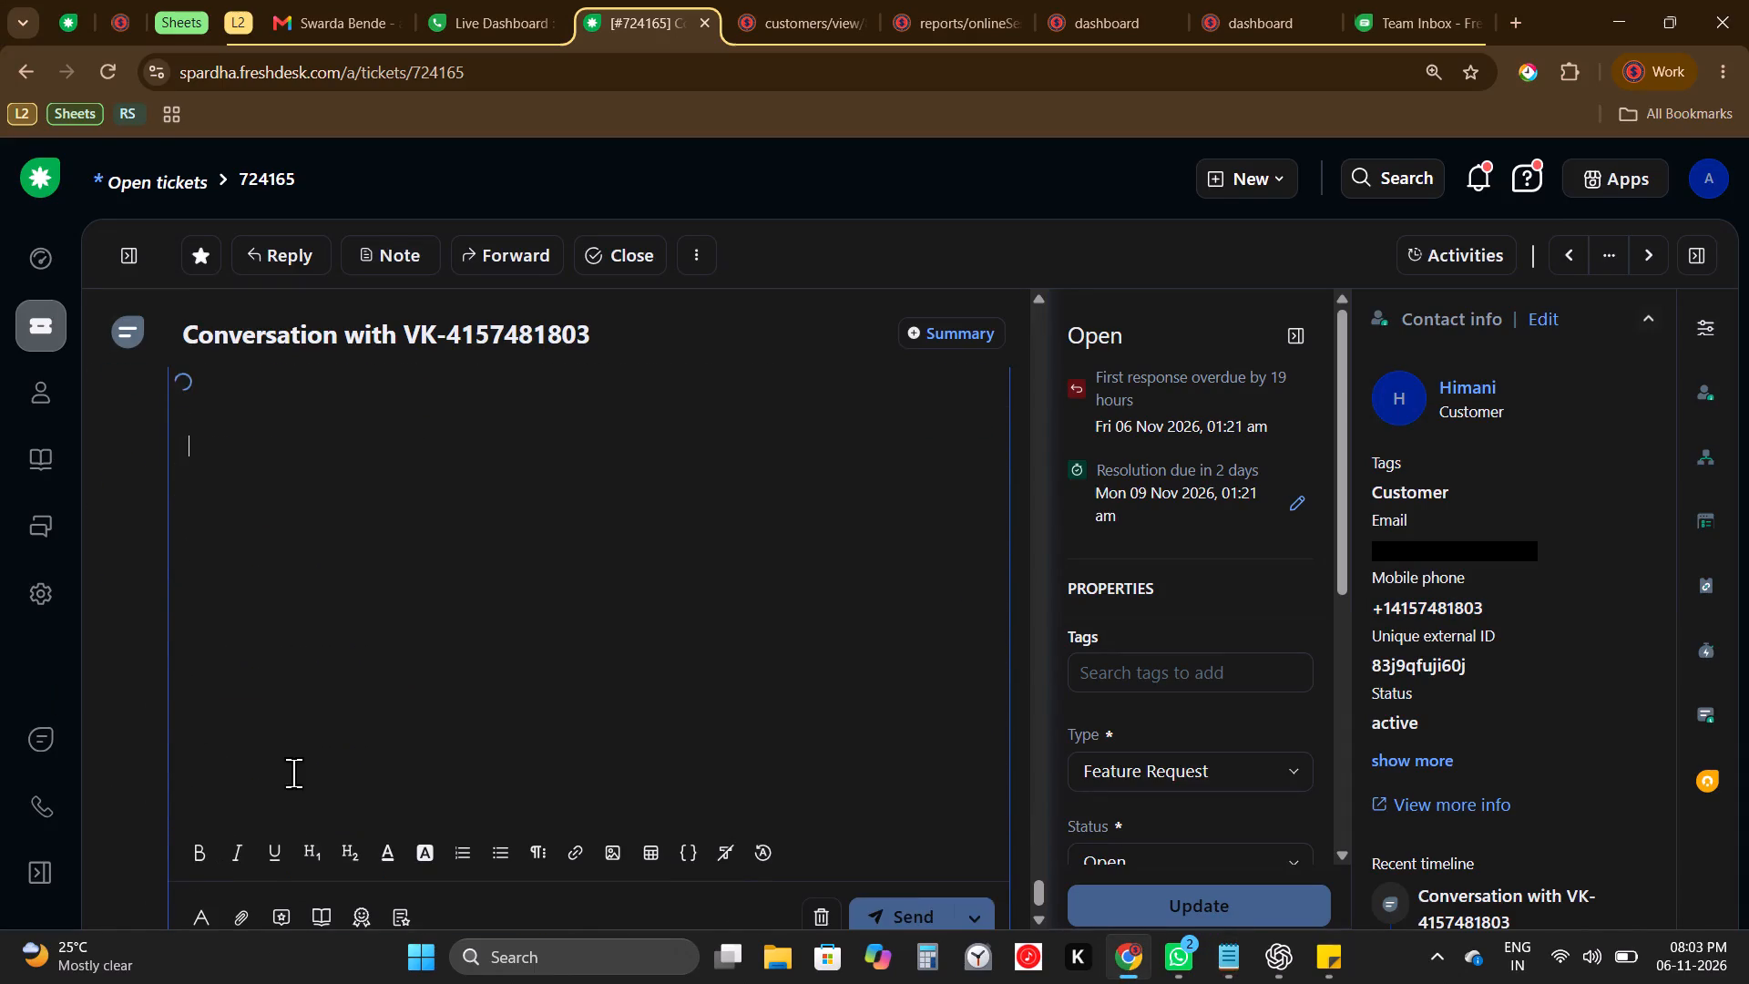
key(ctrl+v)
click(286, 492)
key(BackSpace)
scroll(286, 492, down, 1)
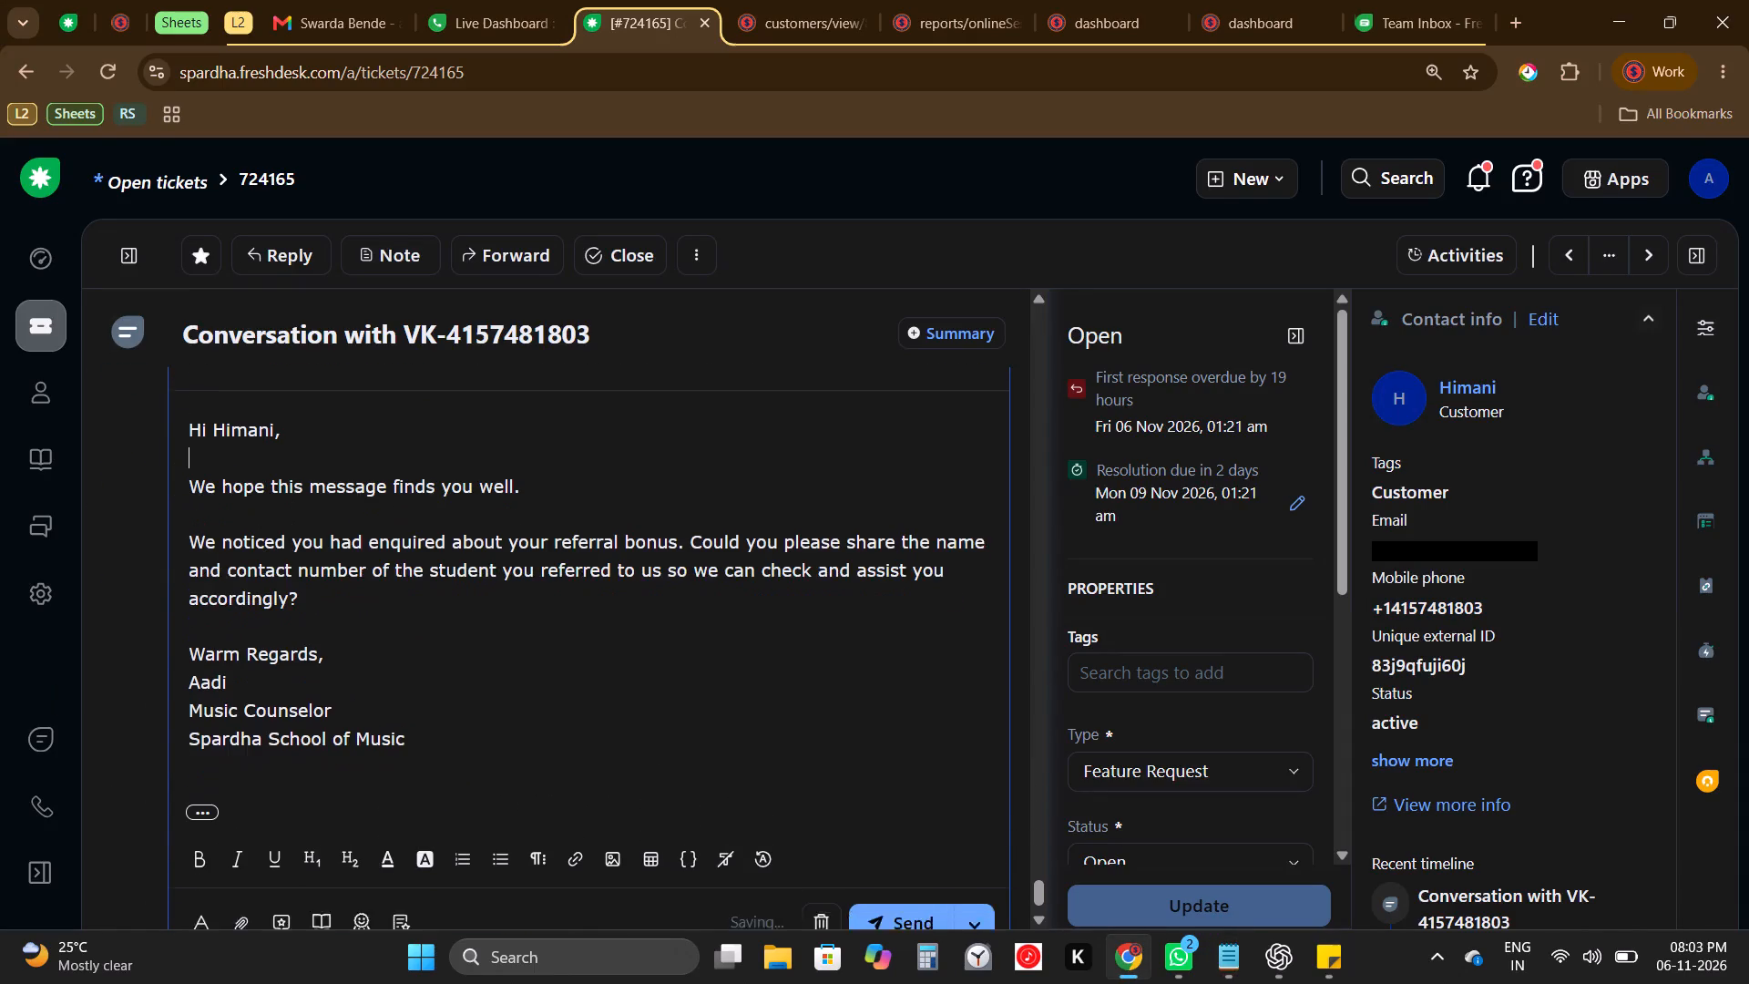
scroll(286, 492, down, 1)
click(227, 747)
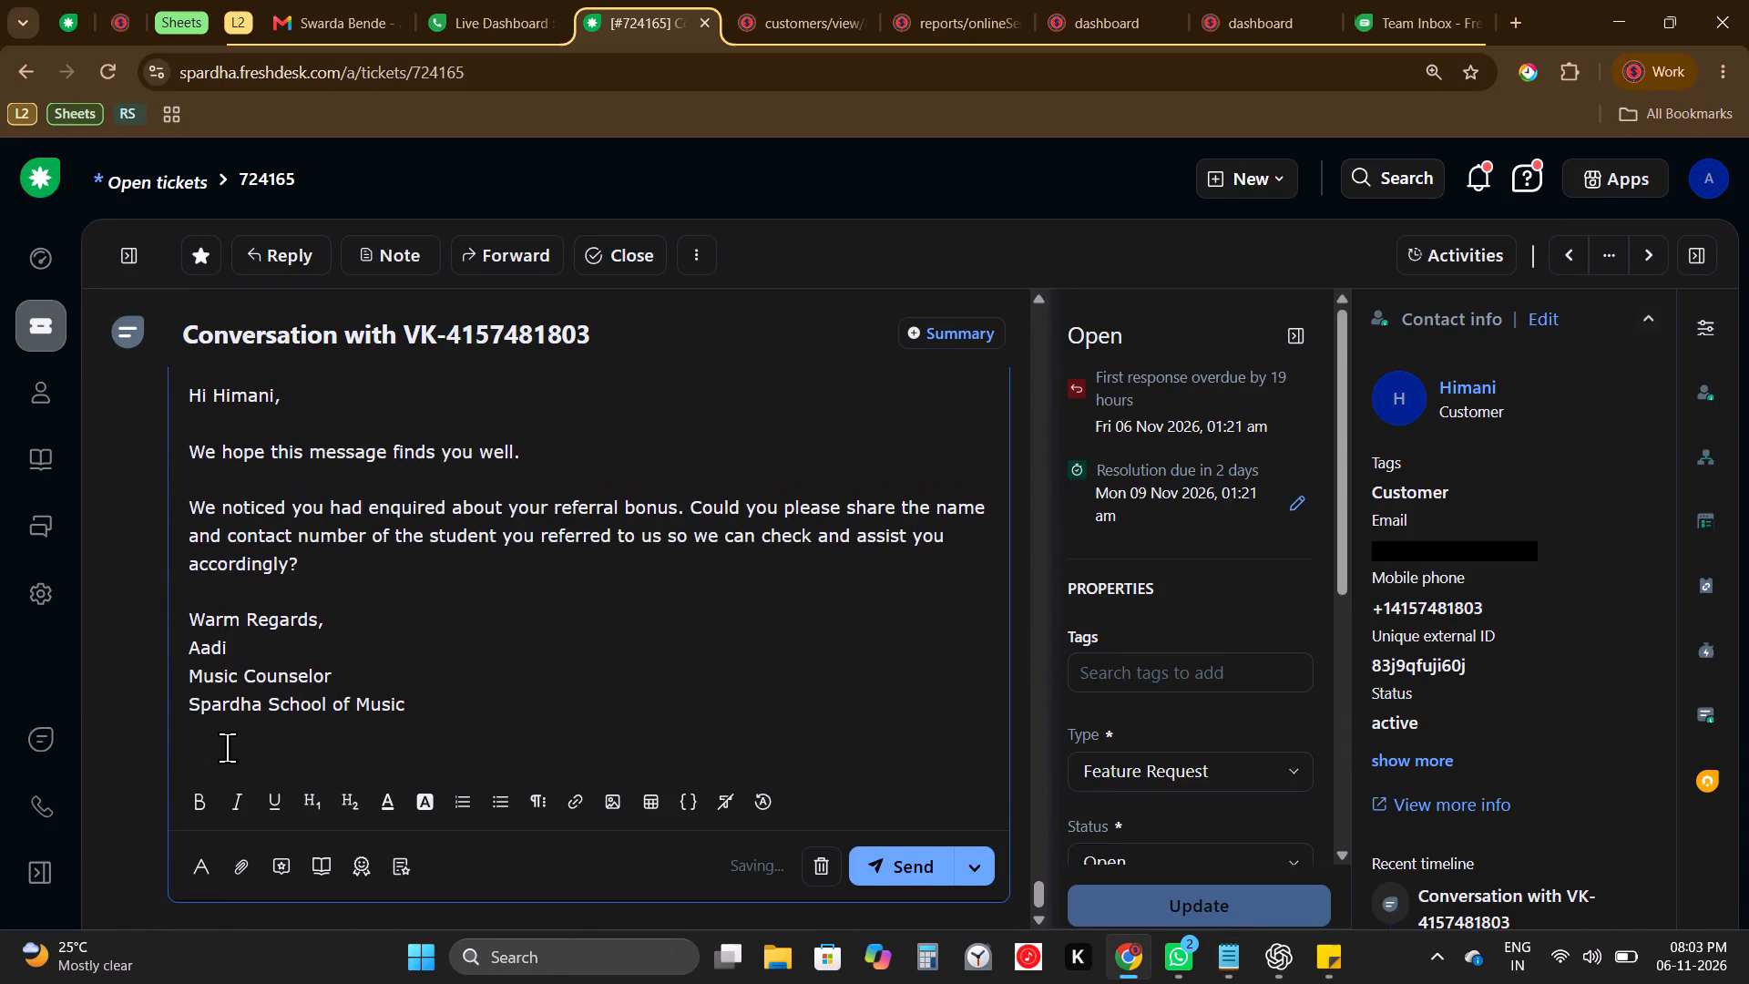
double_click(630, 544)
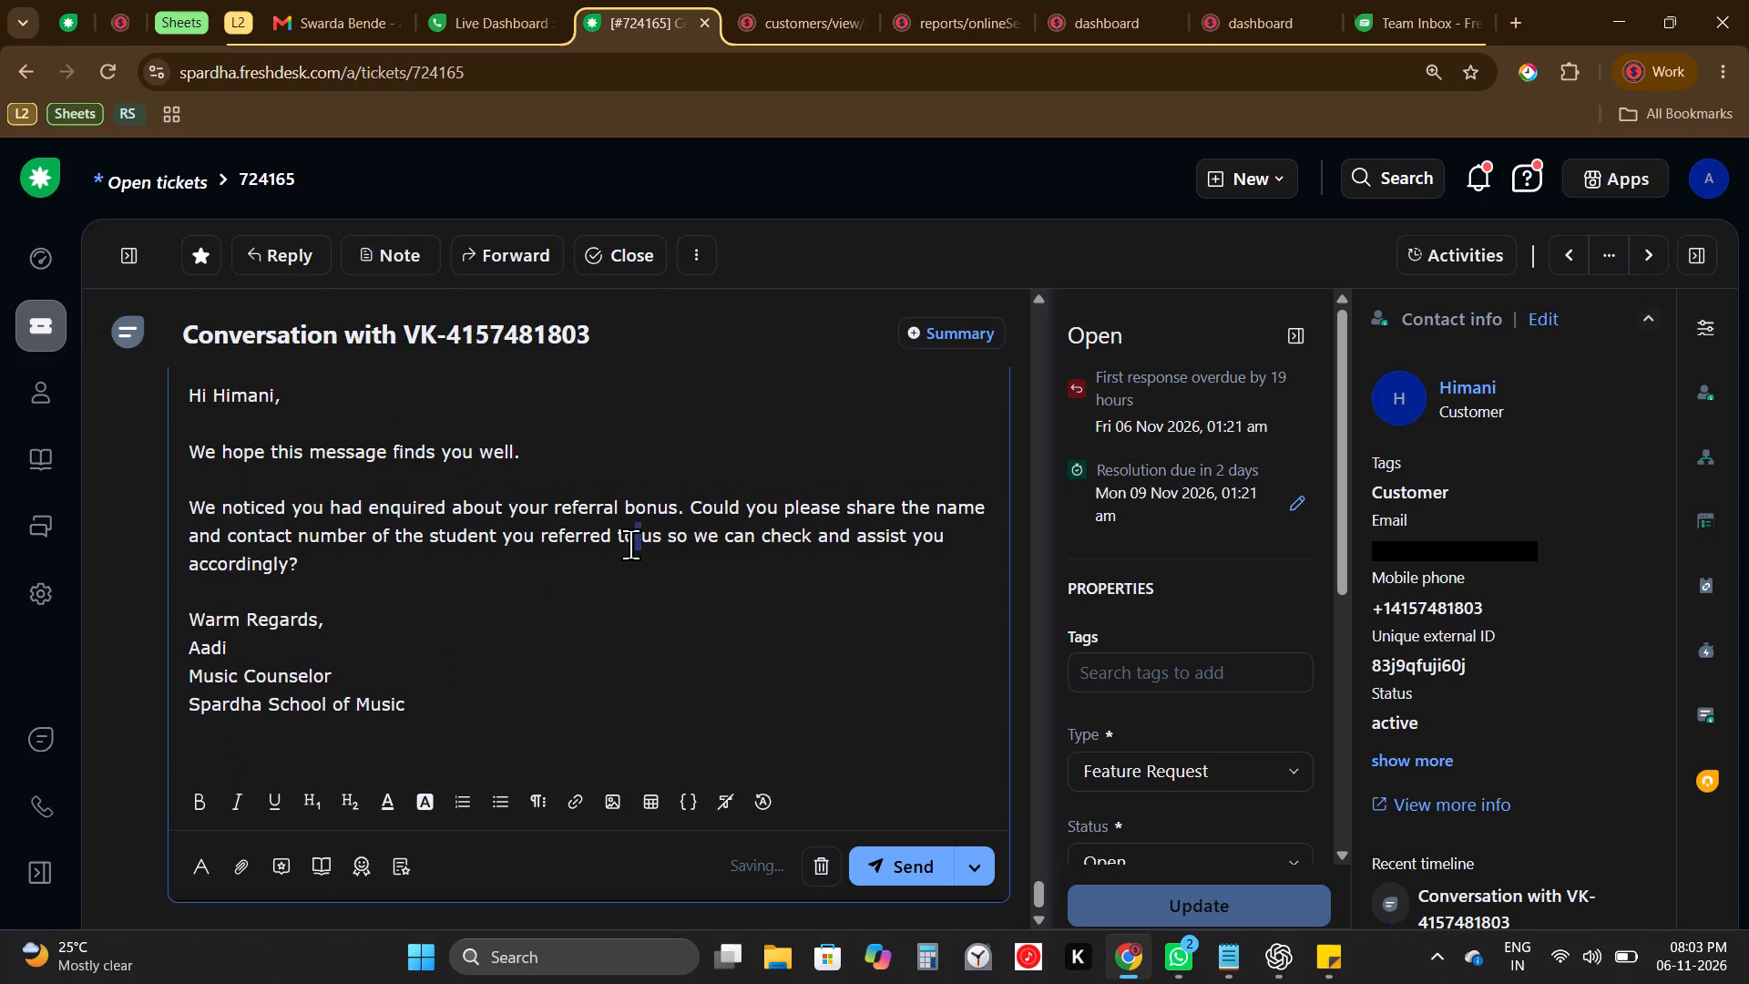
click(916, 862)
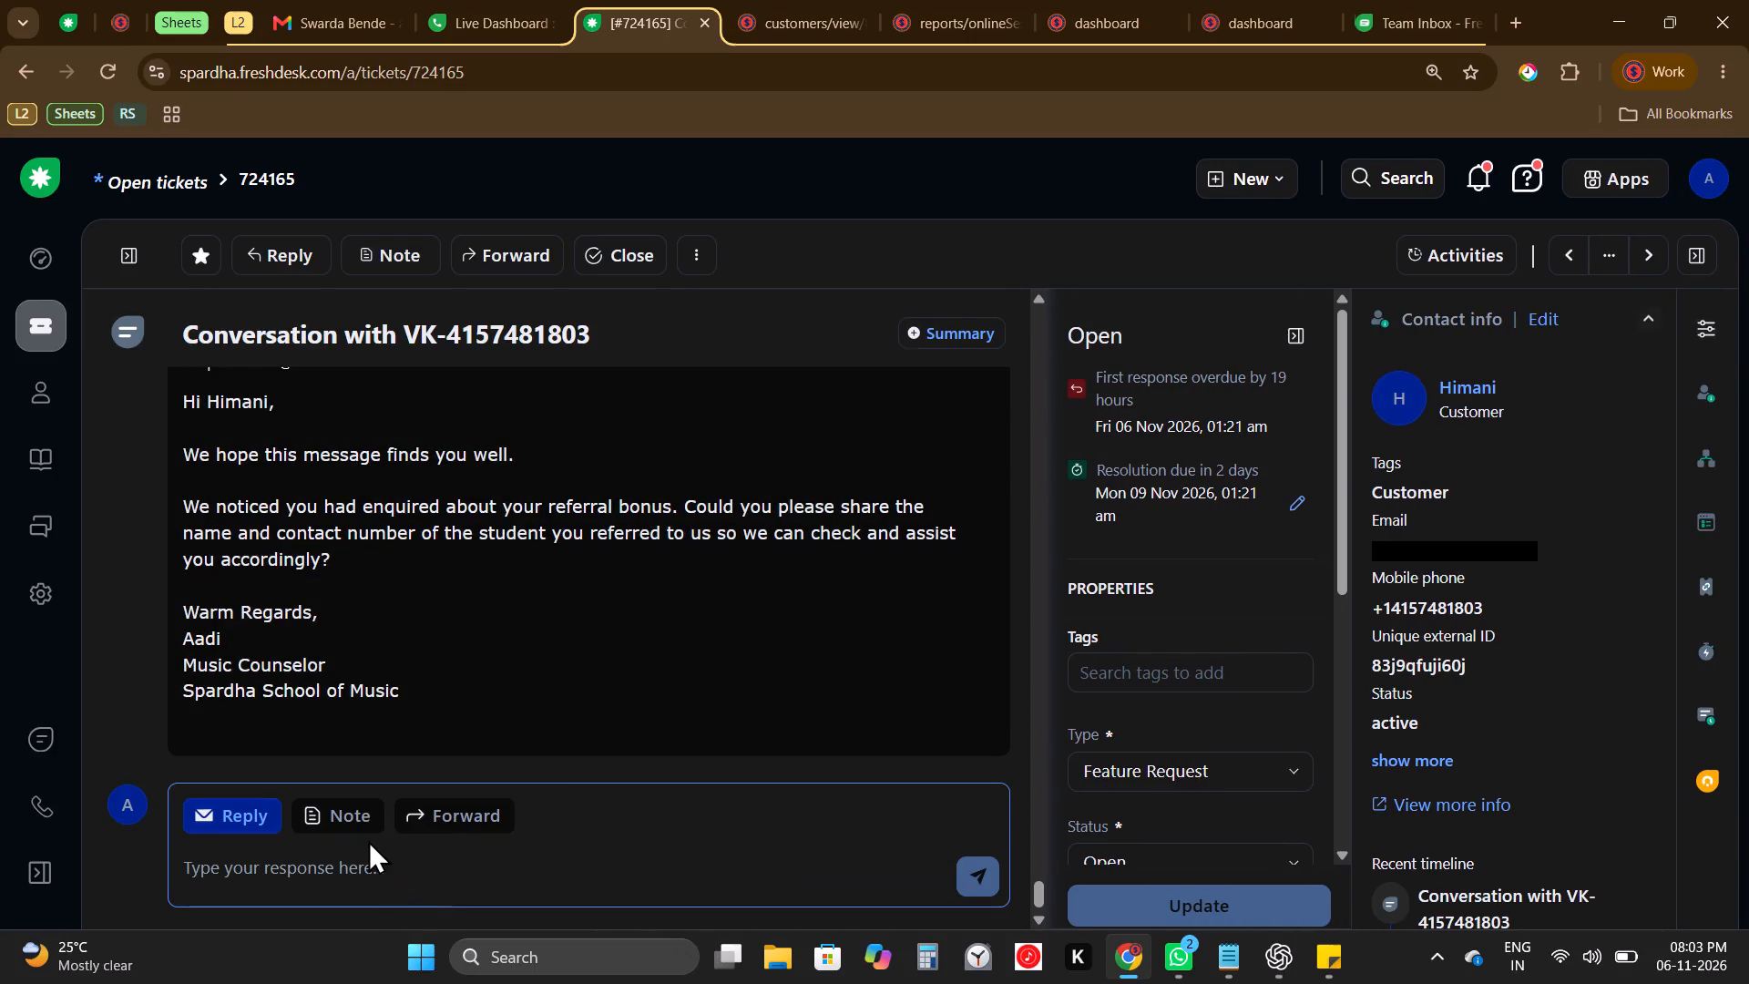
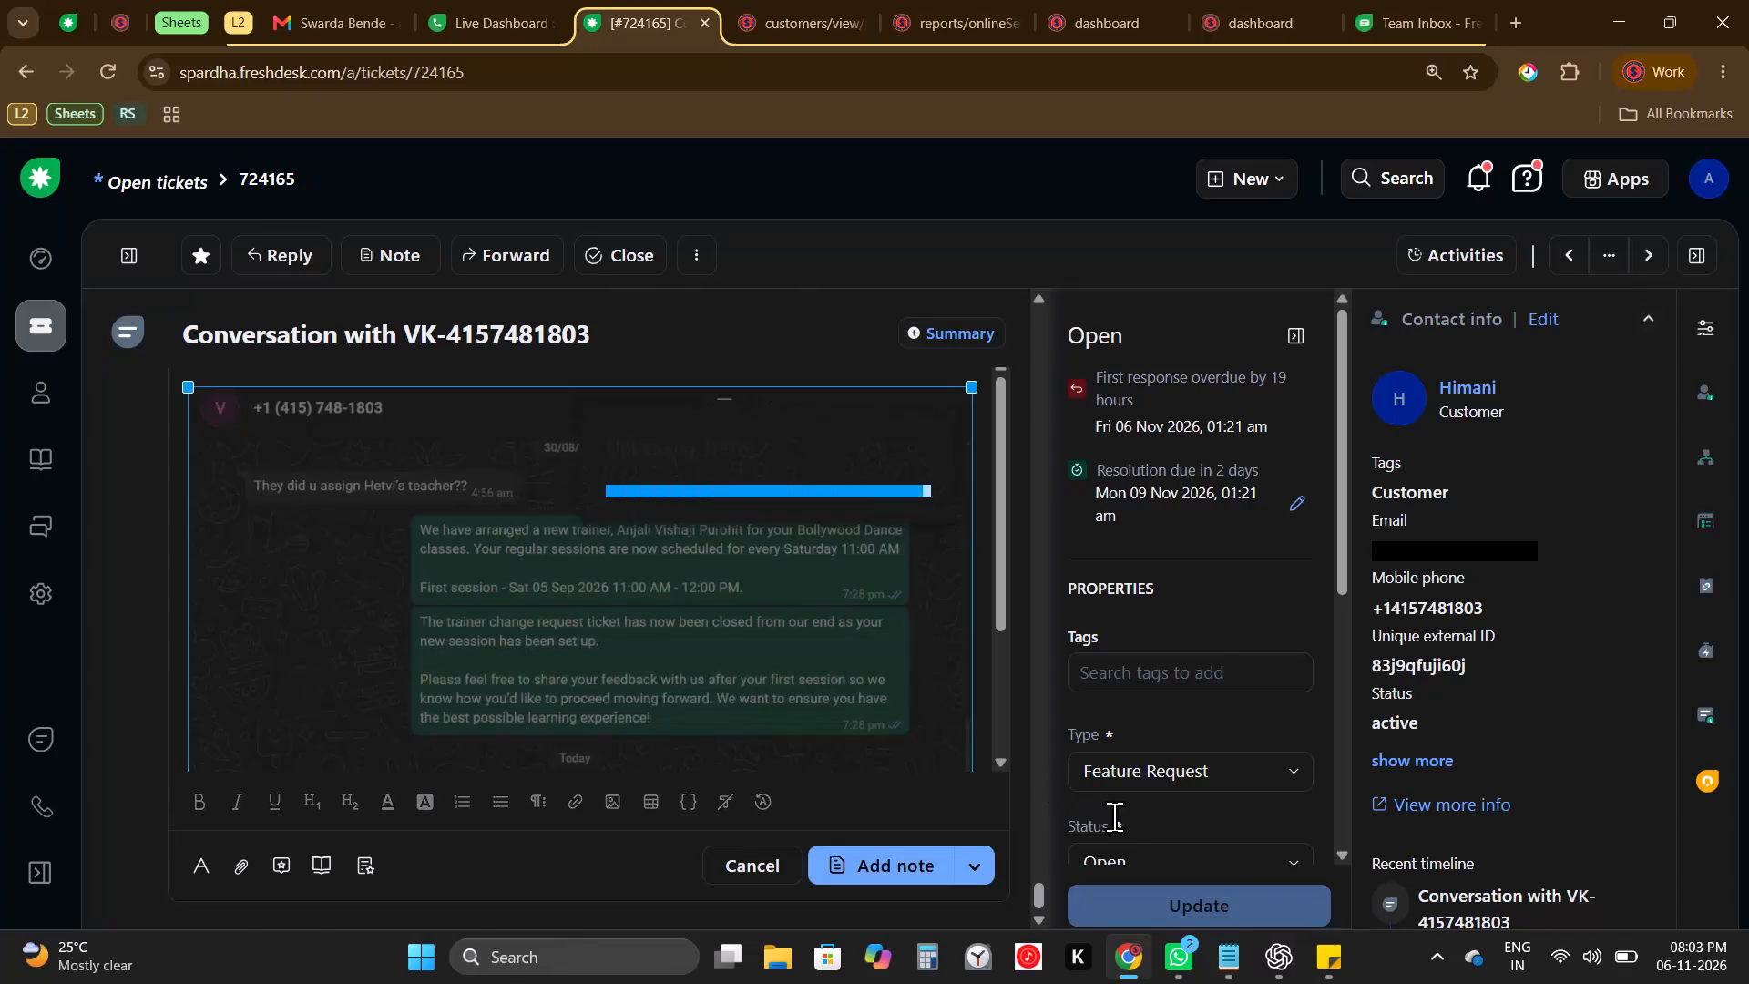
Set ticket #724165's status to Waiting on Customer, update it, and add the private note containing the chat screenshot.
click(1135, 856)
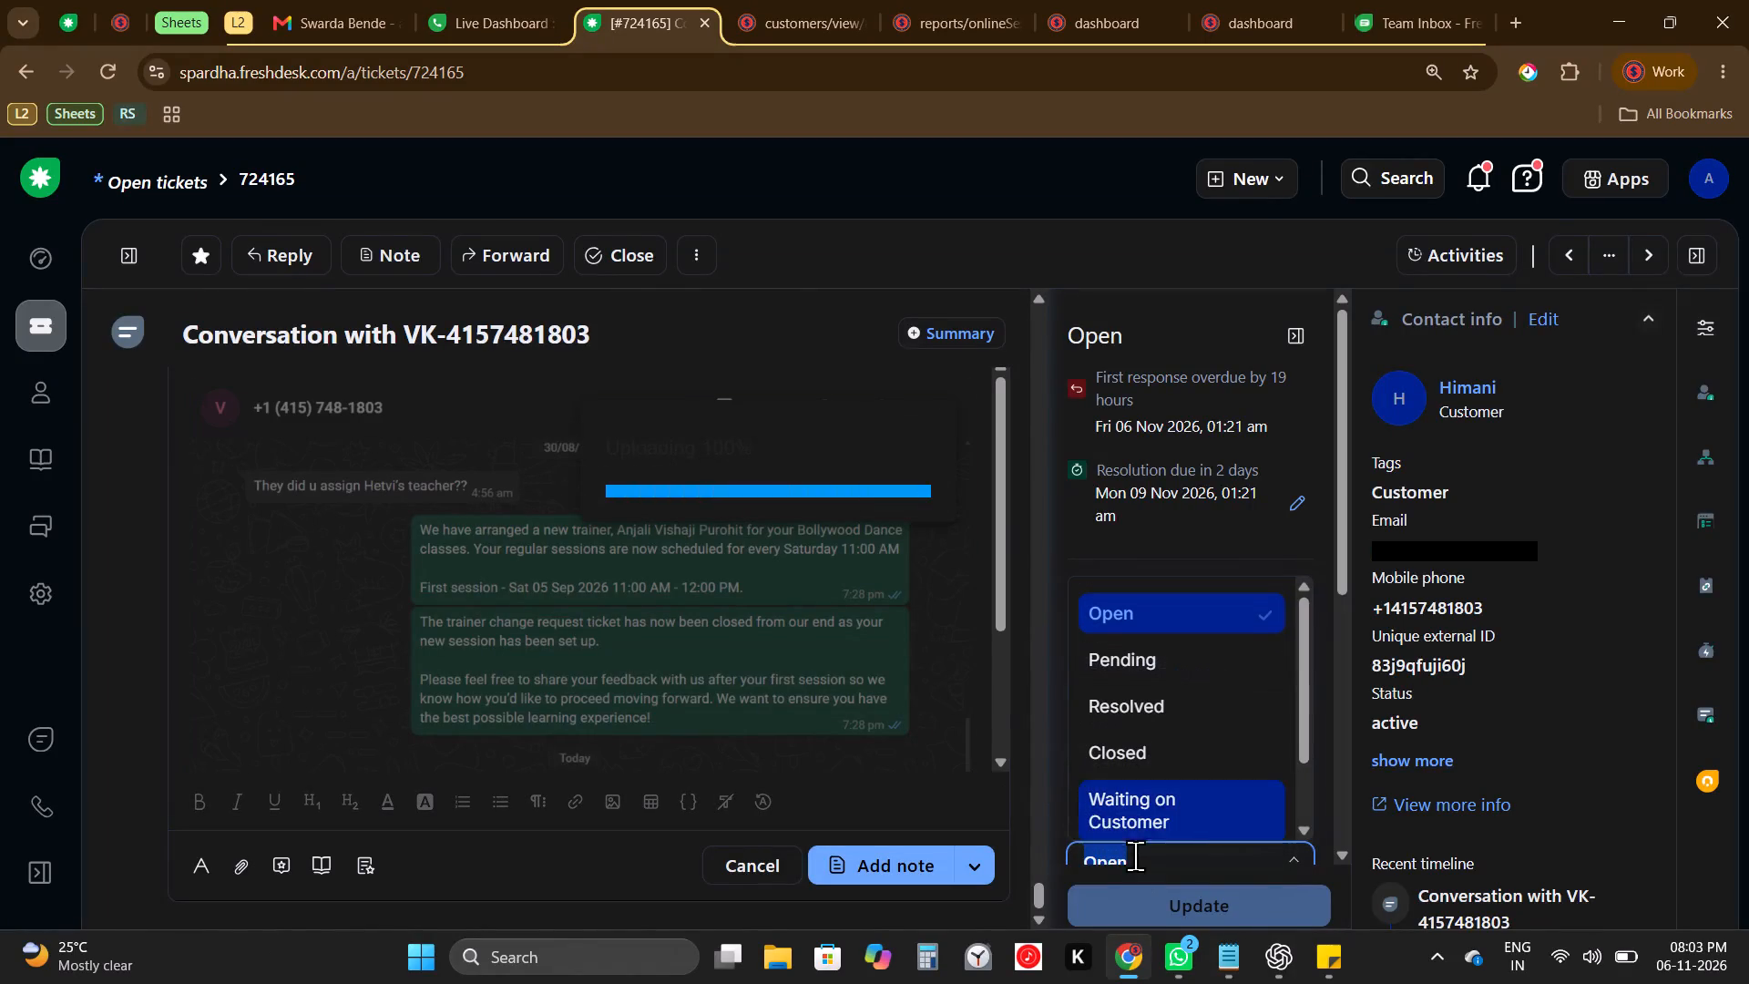
click(1194, 804)
click(1197, 918)
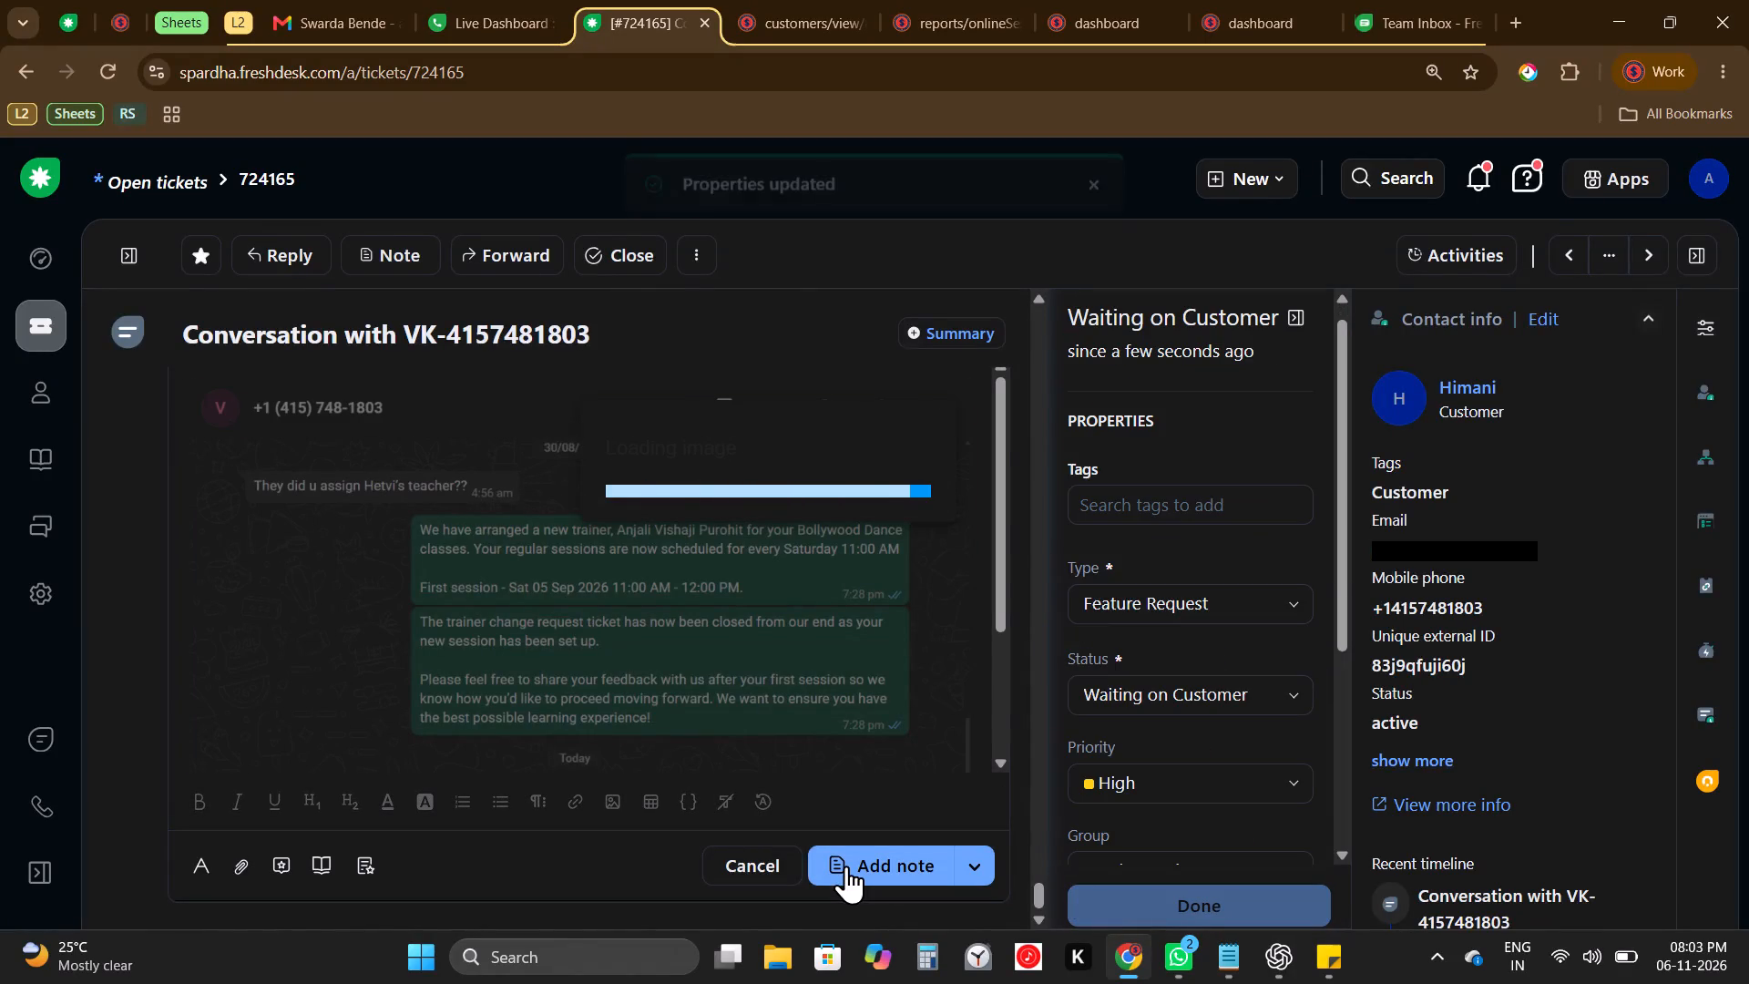
click(846, 866)
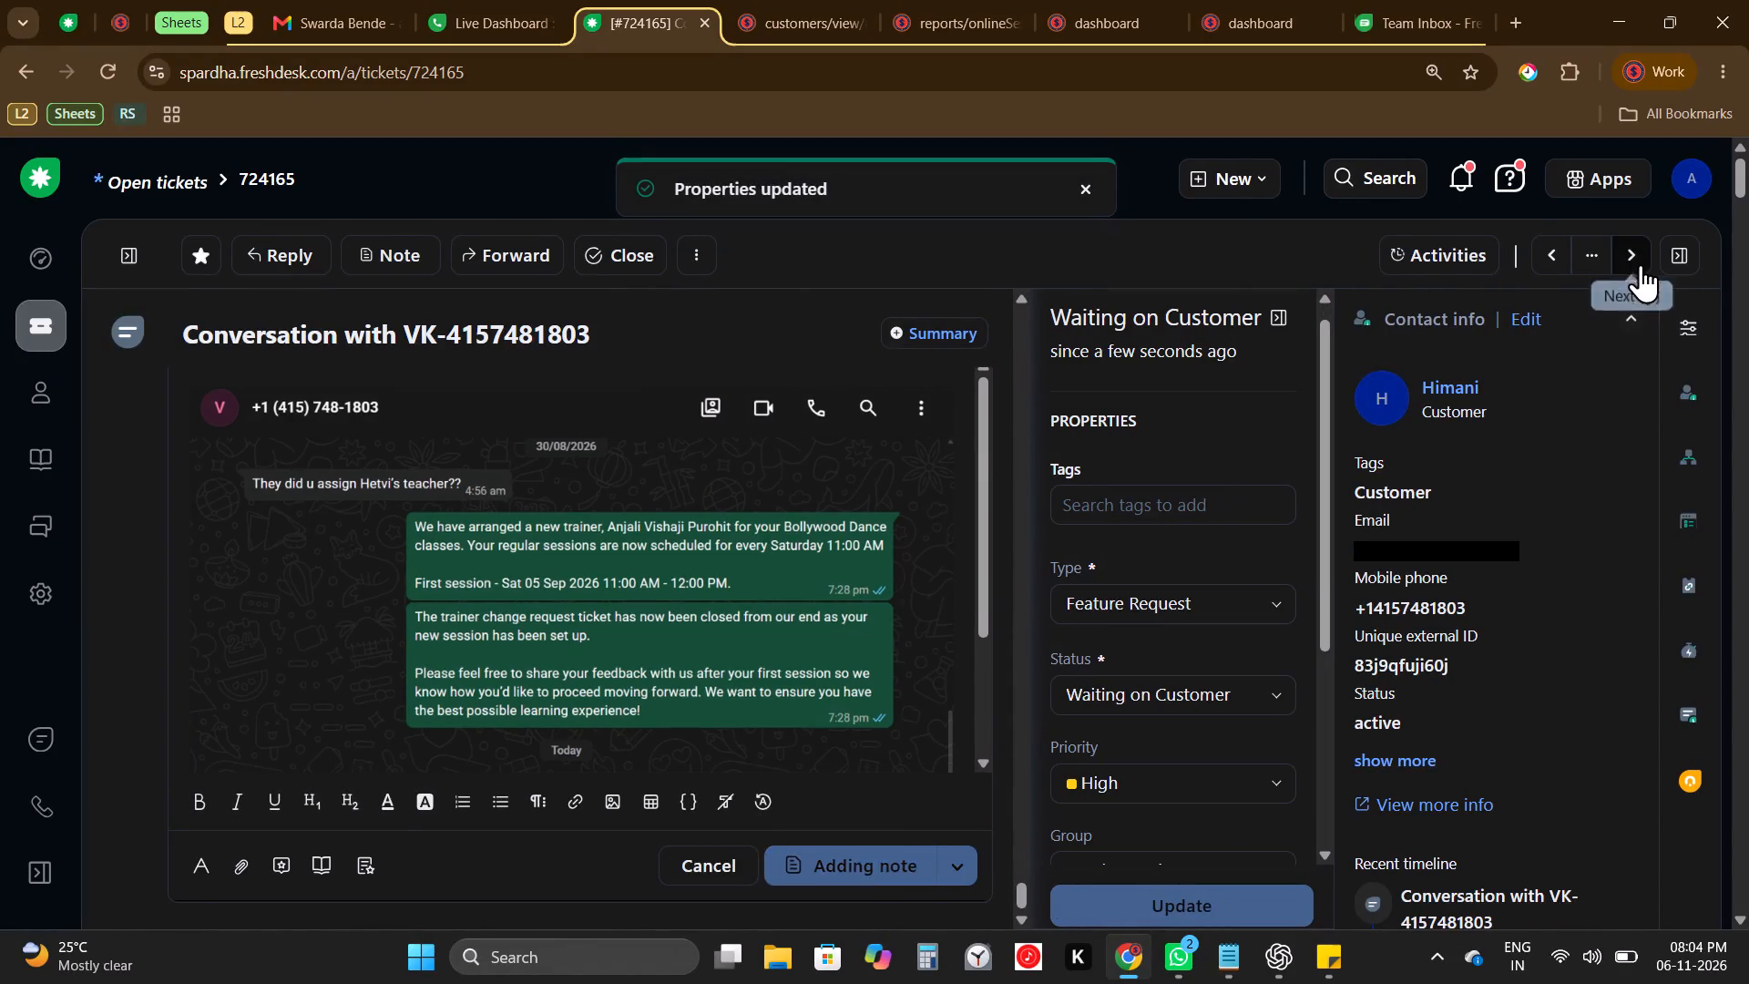
Go to the adjacent ticket #722239 about the Bharatanatyam teacher change and read the customer's latest reply.
click(1641, 264)
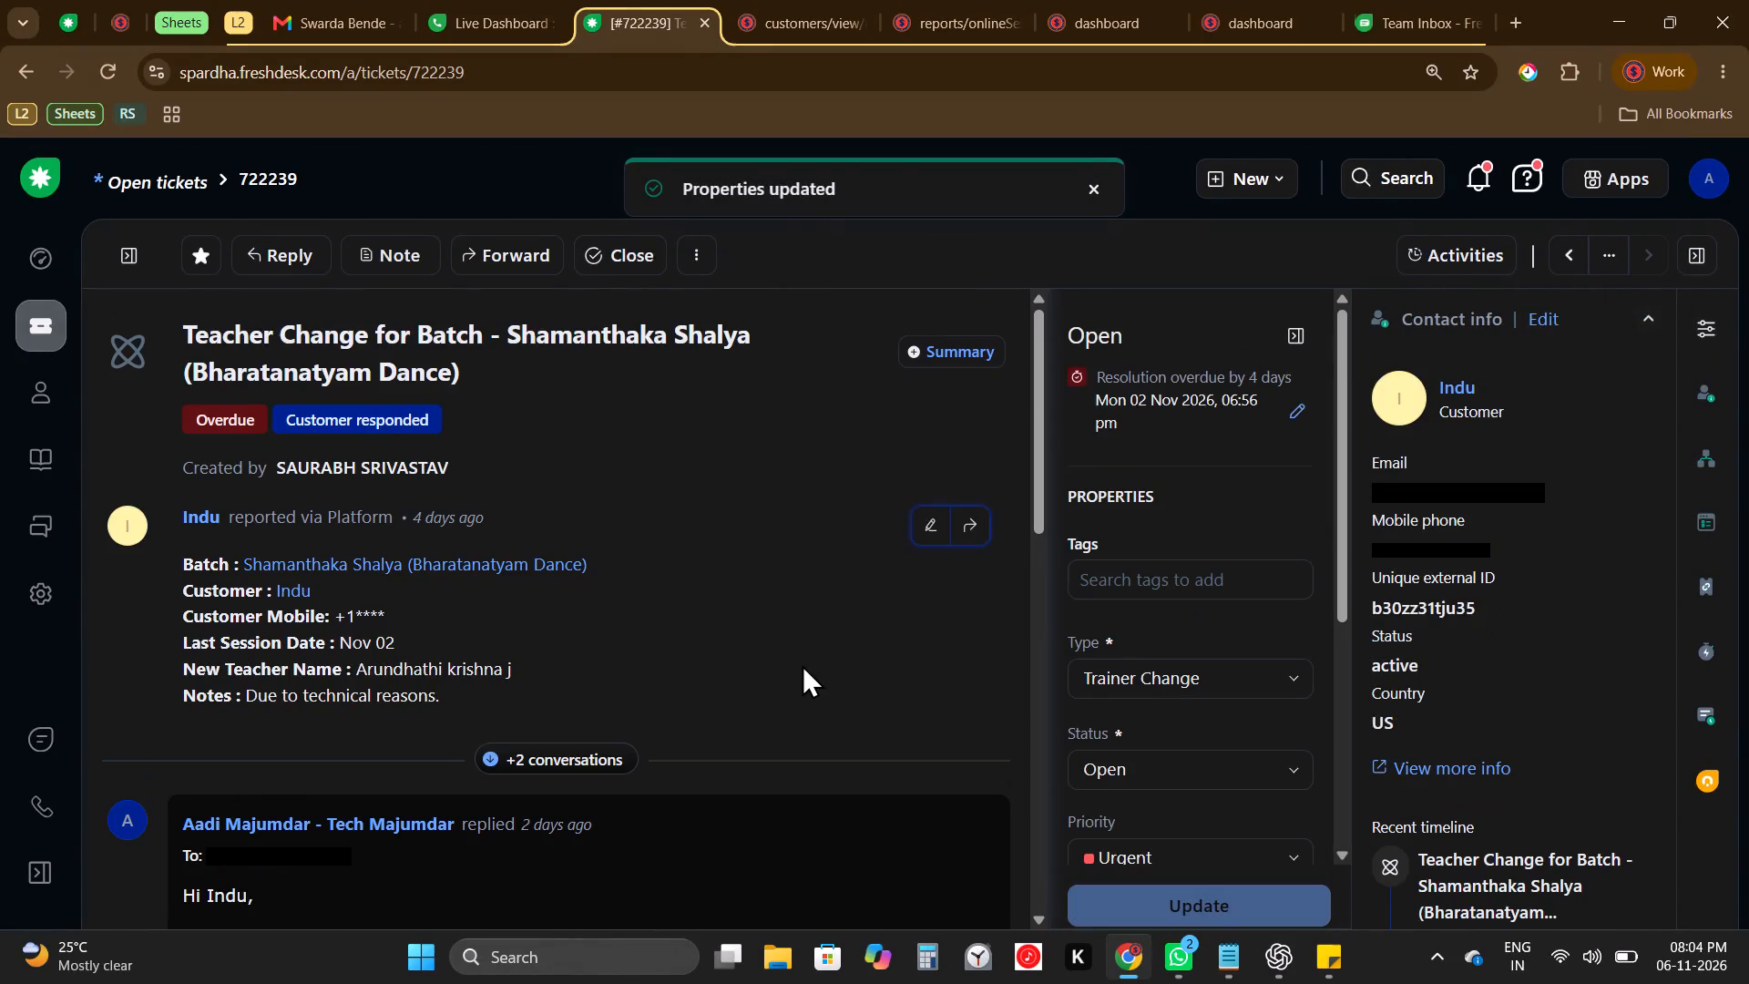
scroll(729, 791, down, 7)
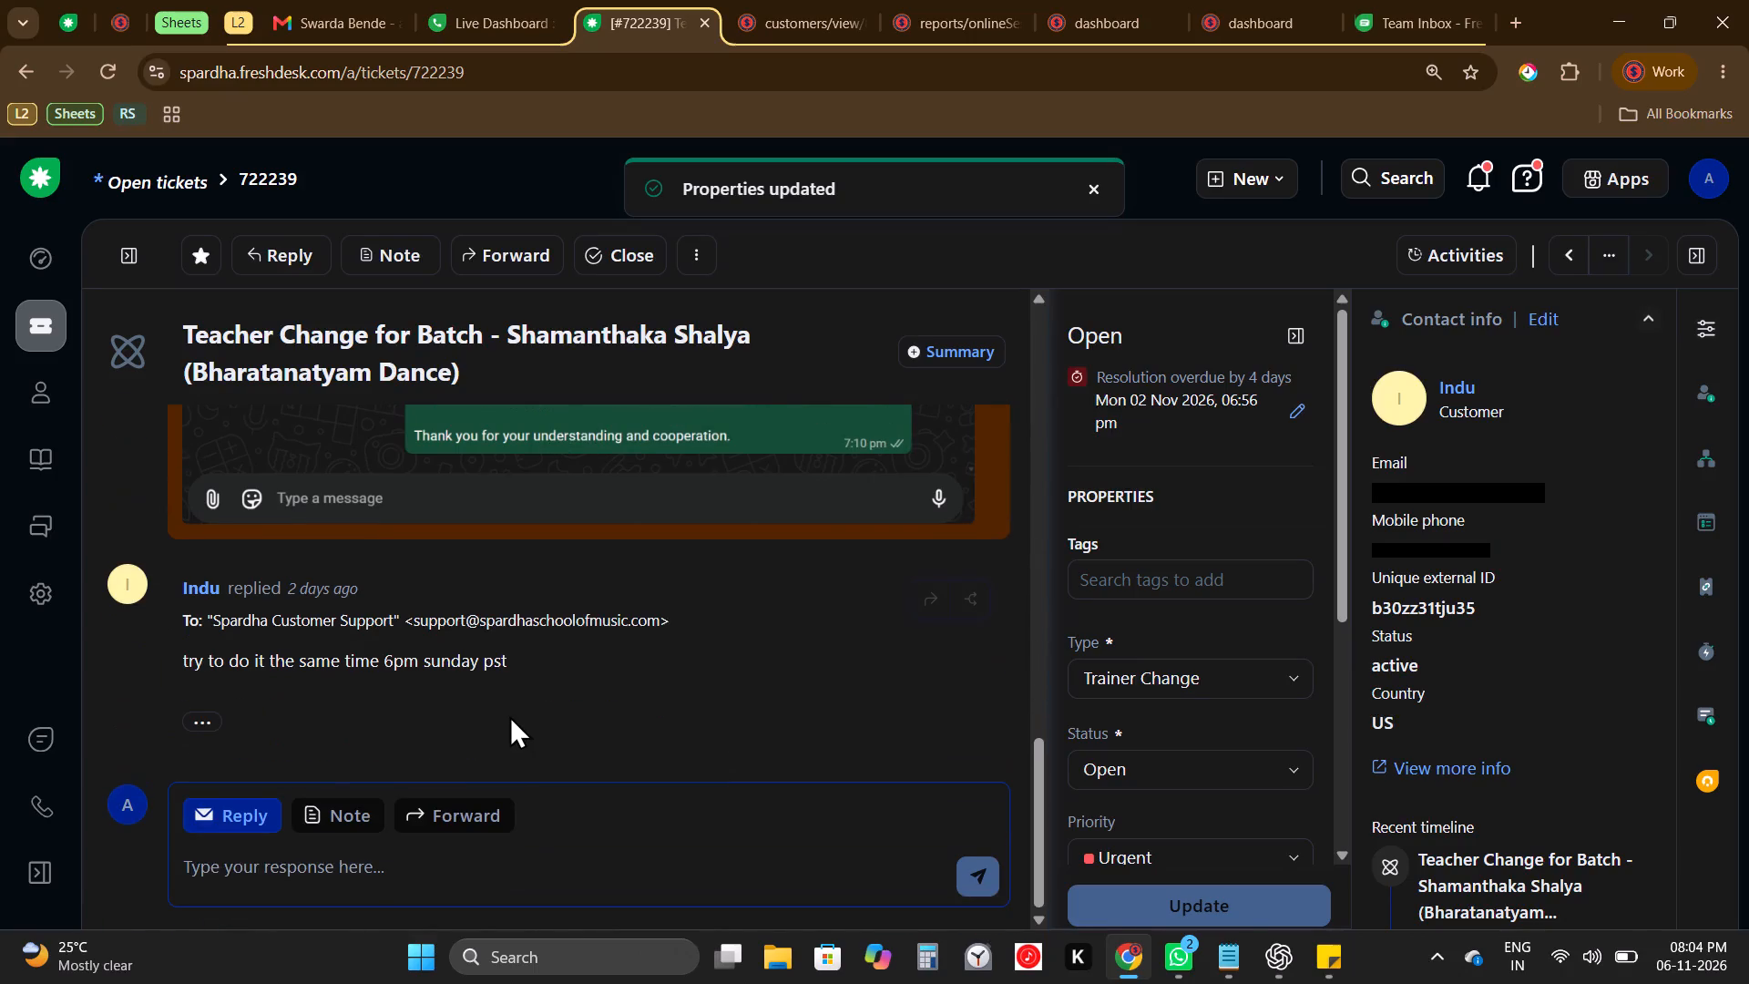
triple_click(514, 683)
click(1567, 238)
click(1567, 238)
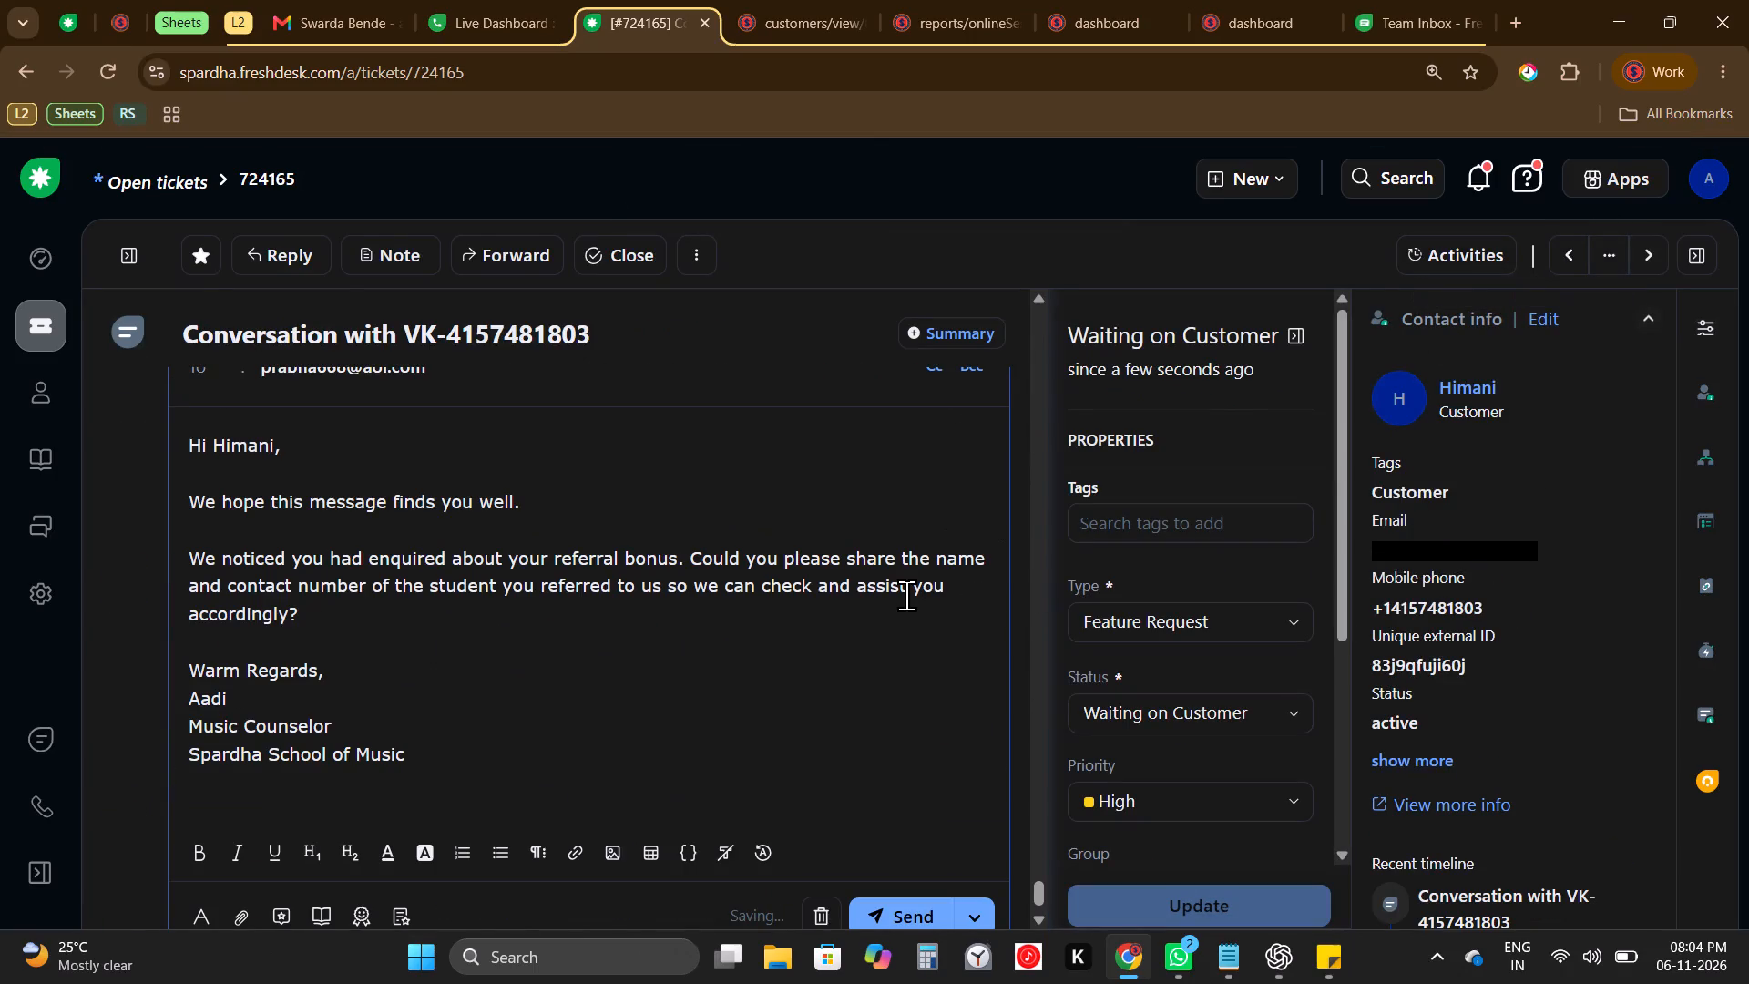
scroll(906, 595, down, 6)
scroll(906, 595, up, 7)
scroll(906, 595, down, 1)
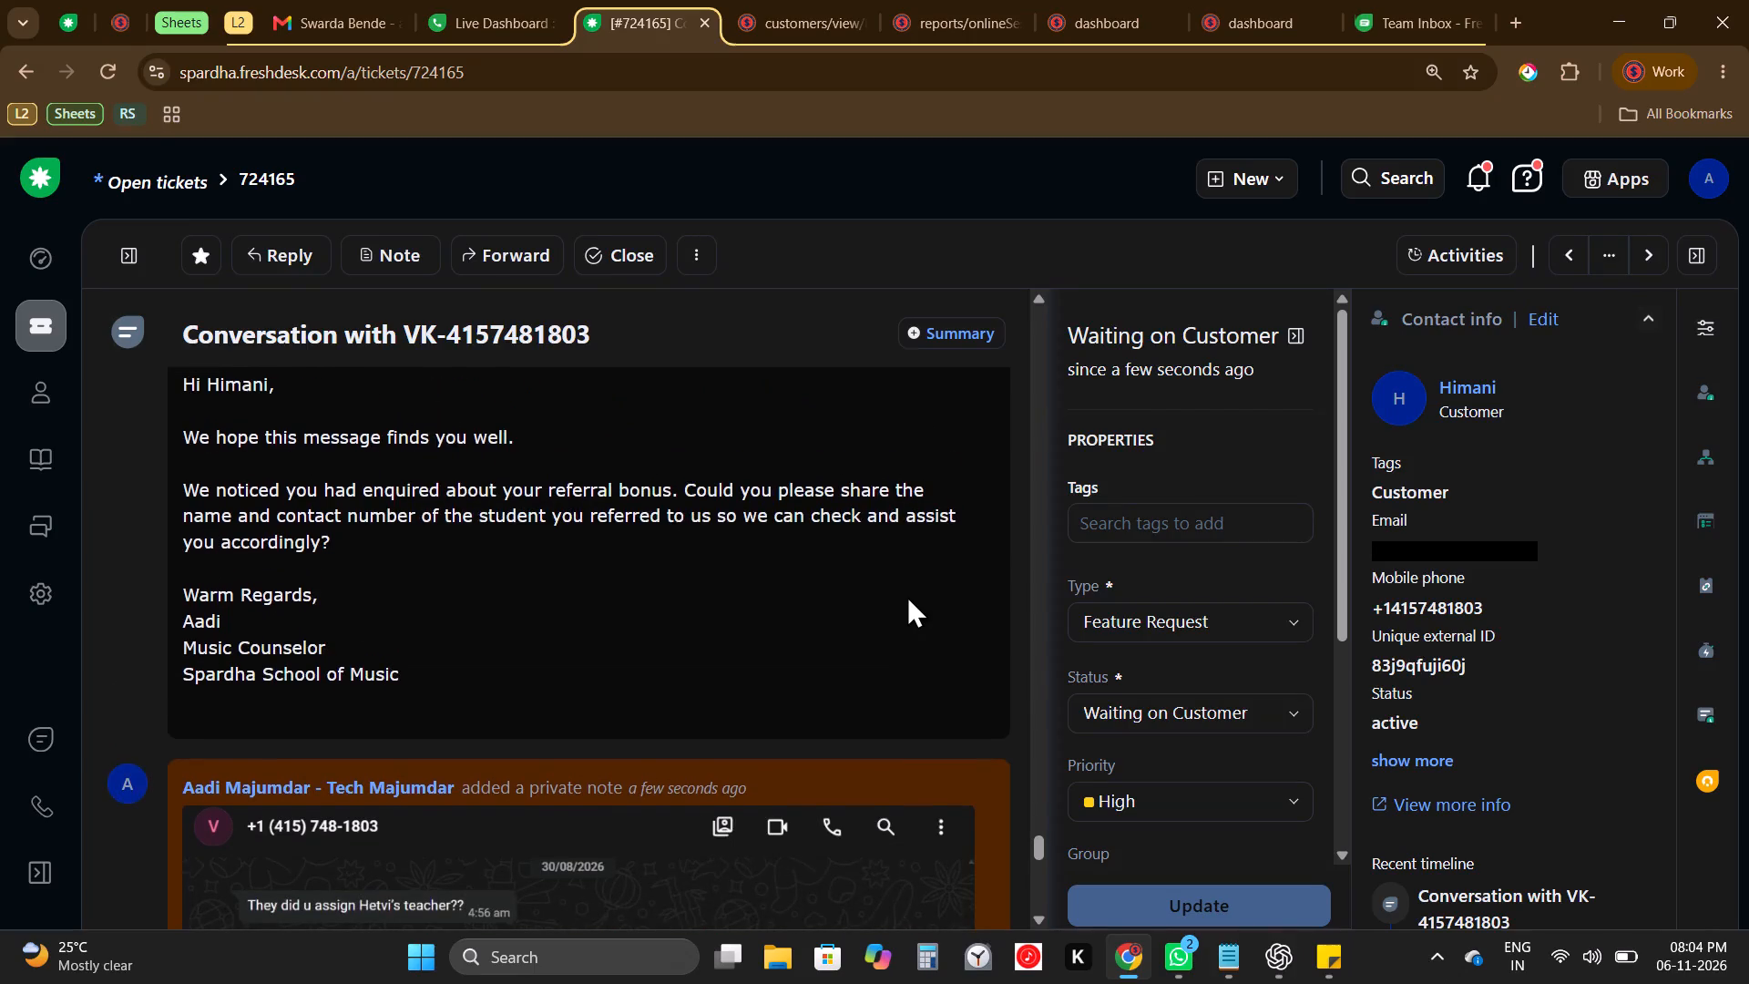
scroll(906, 595, down, 1)
scroll(783, 832, down, 9)
click(827, 883)
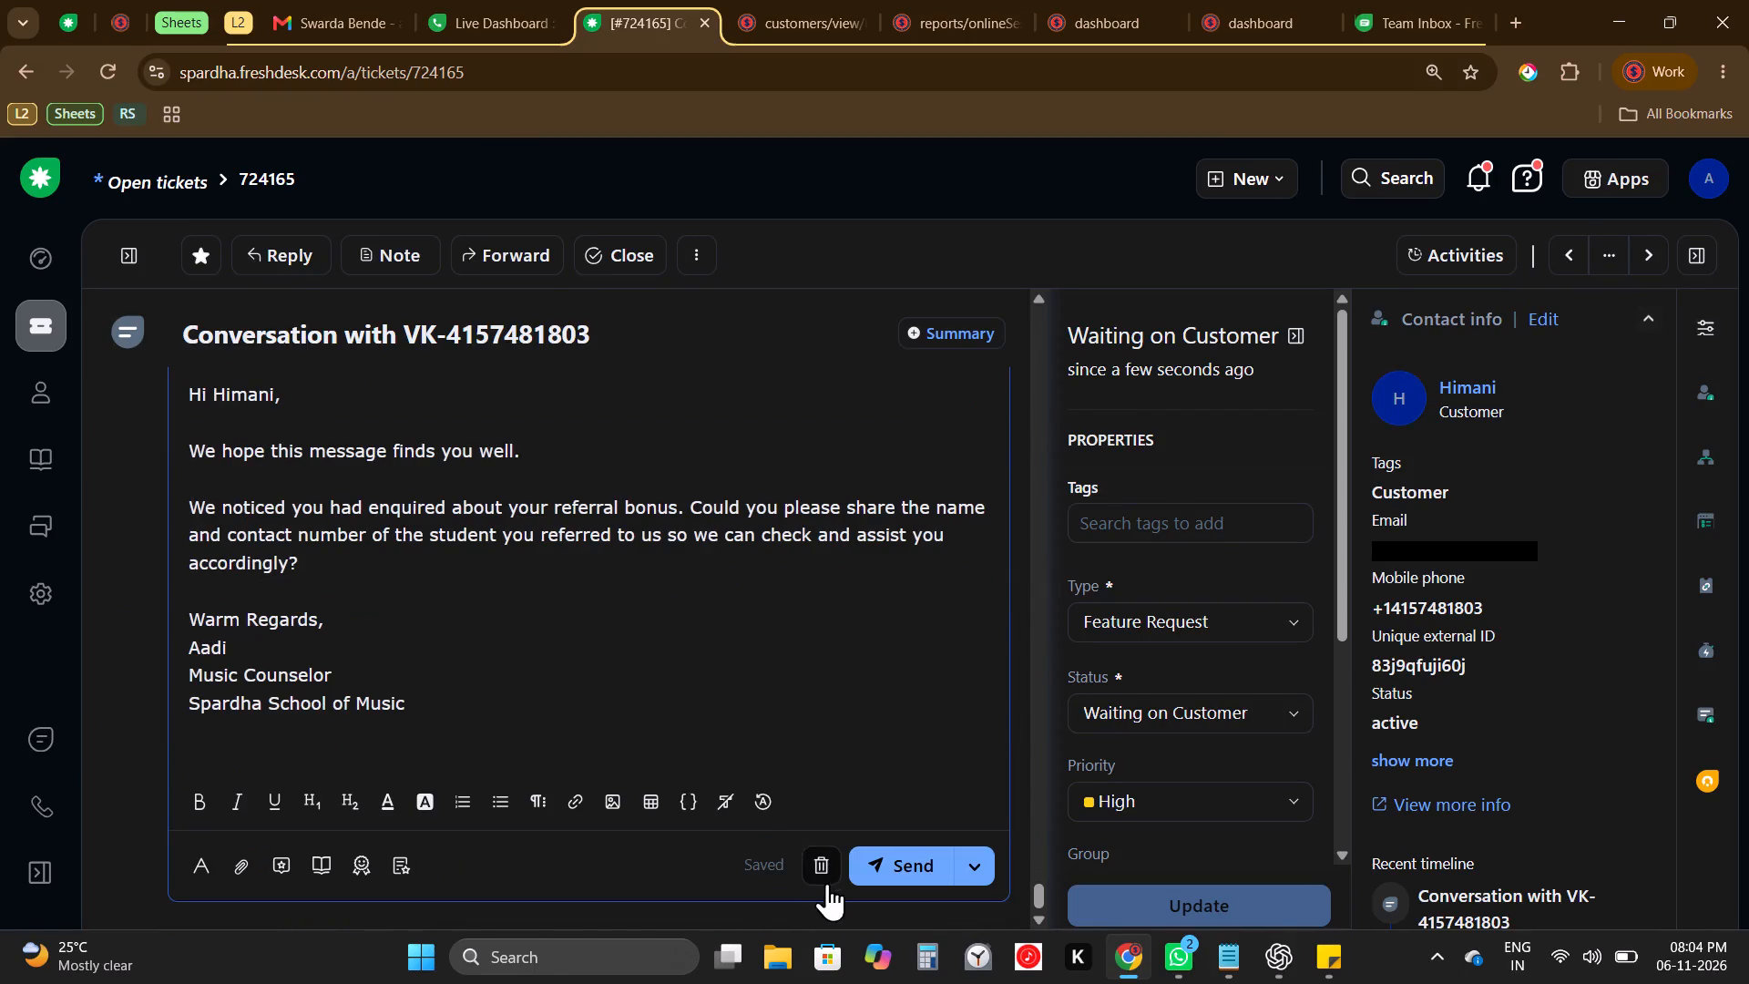
click(1178, 312)
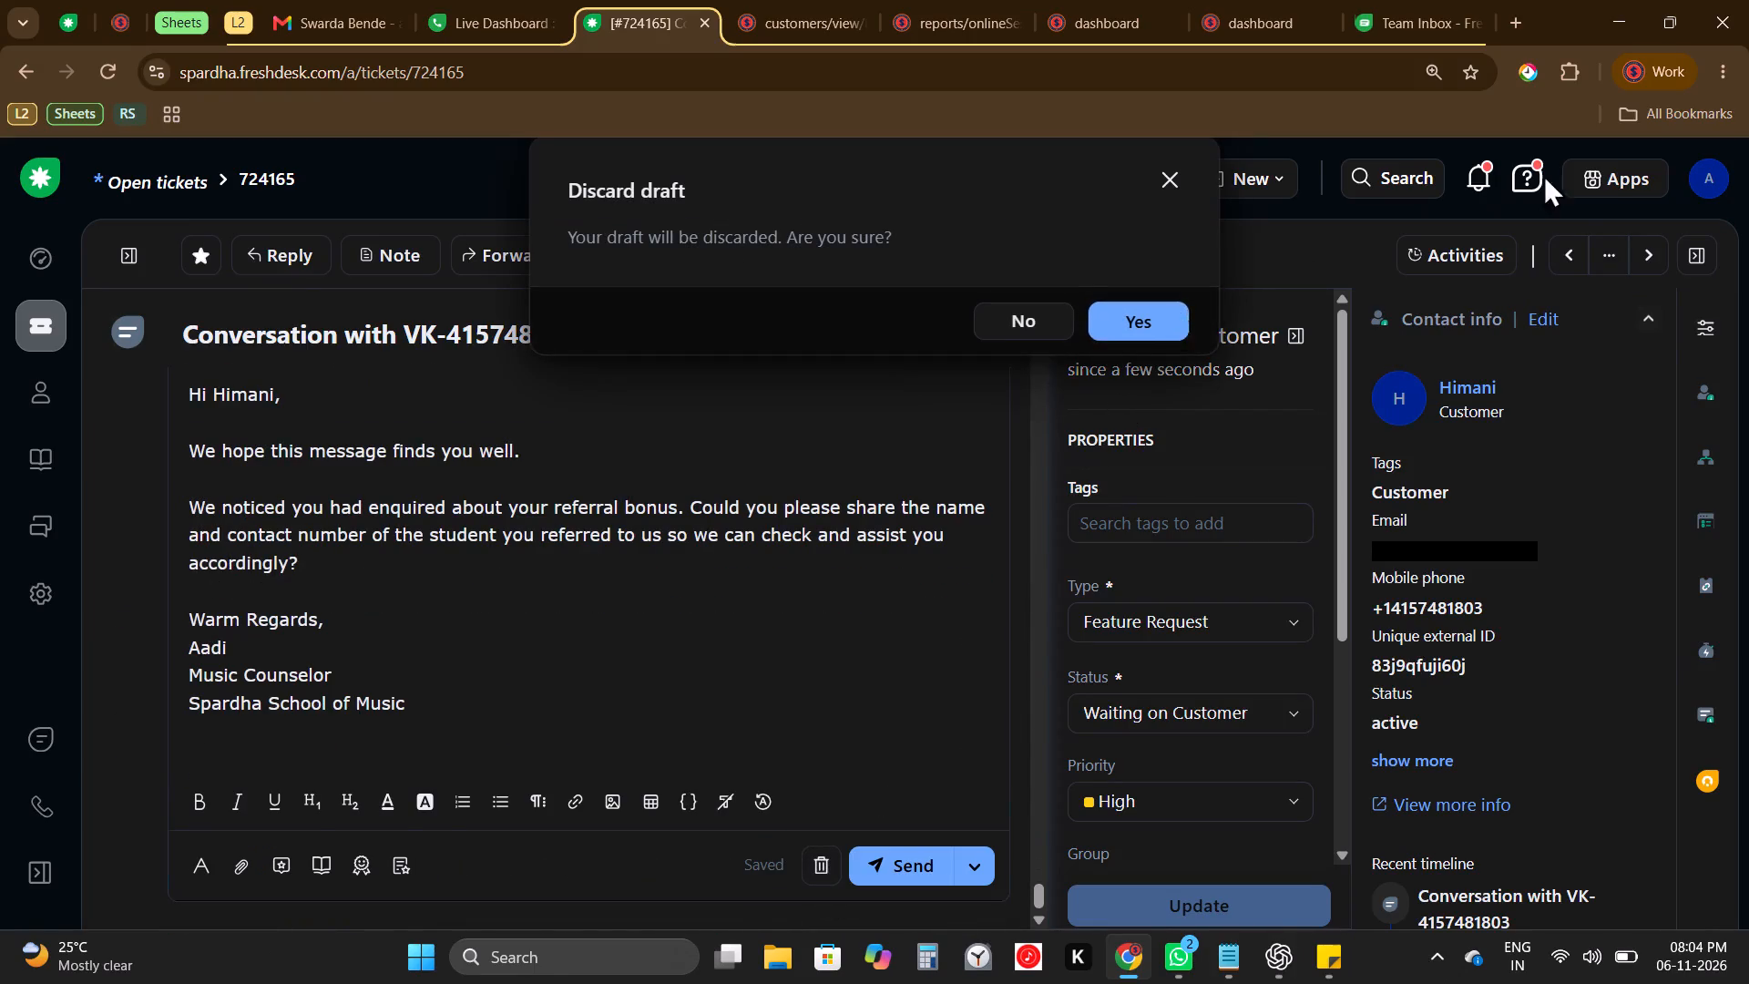
Open the vocal trainer change ticket #724228 from the Open tickets list and read the customer's messages about the vocals teacher.
click(1561, 255)
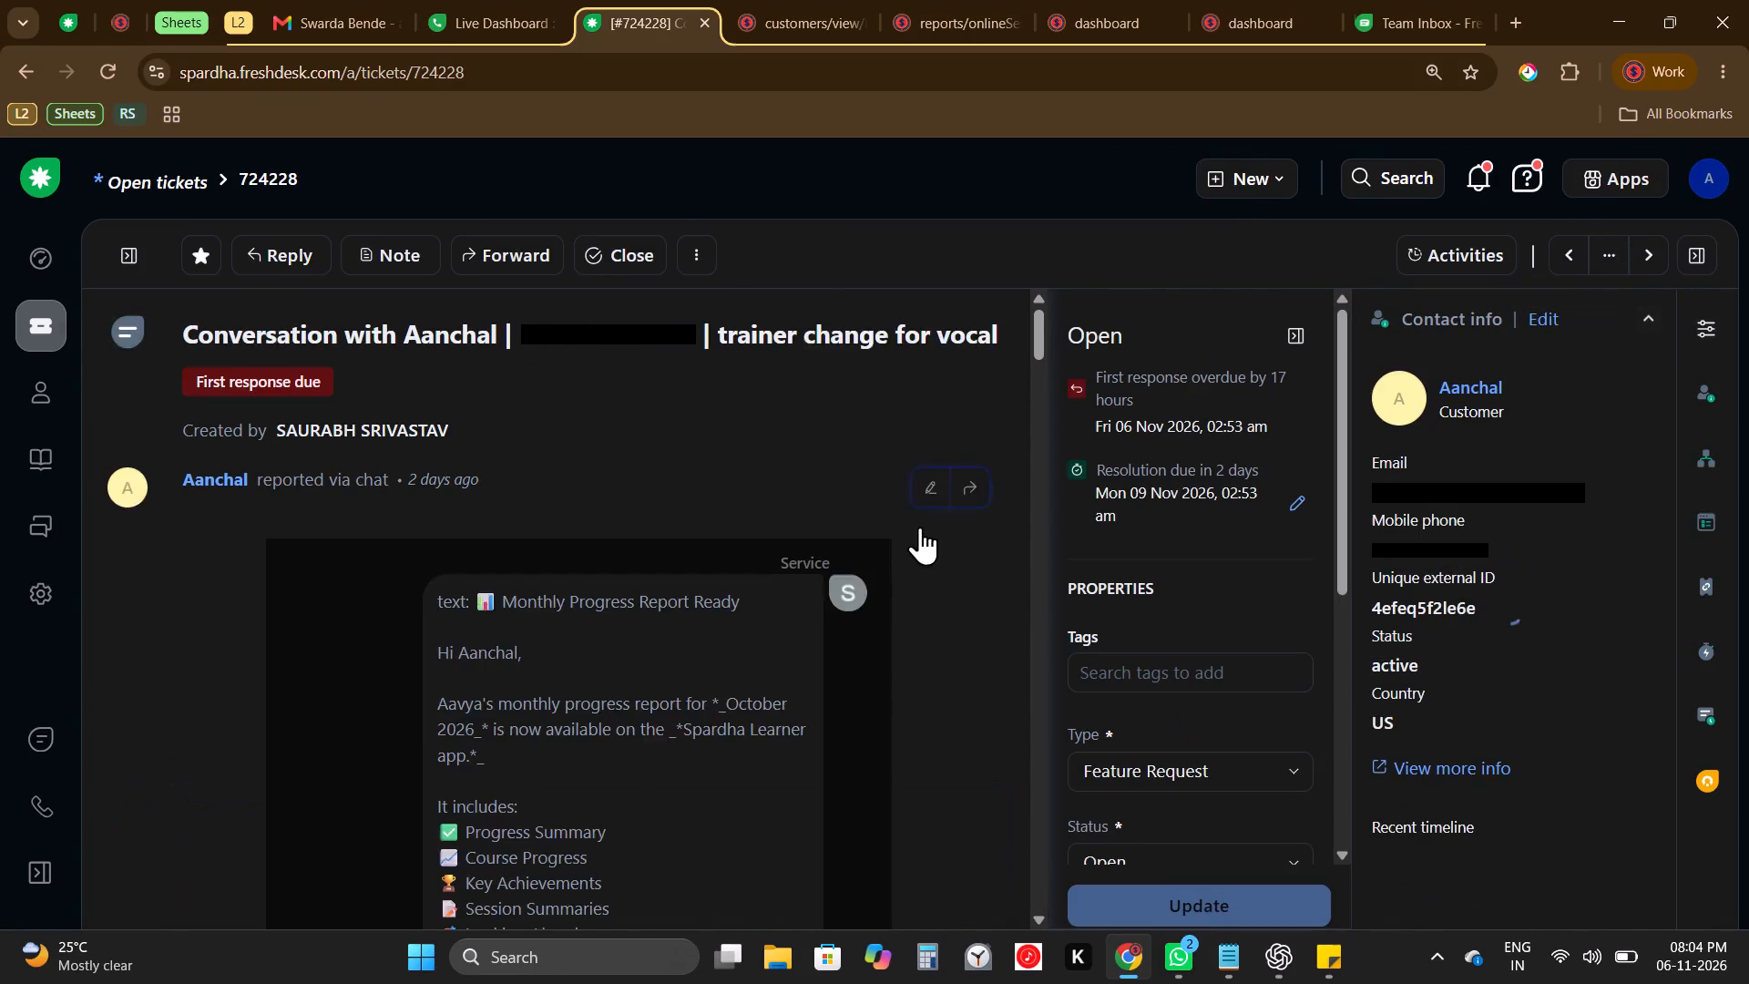
click(50, 154)
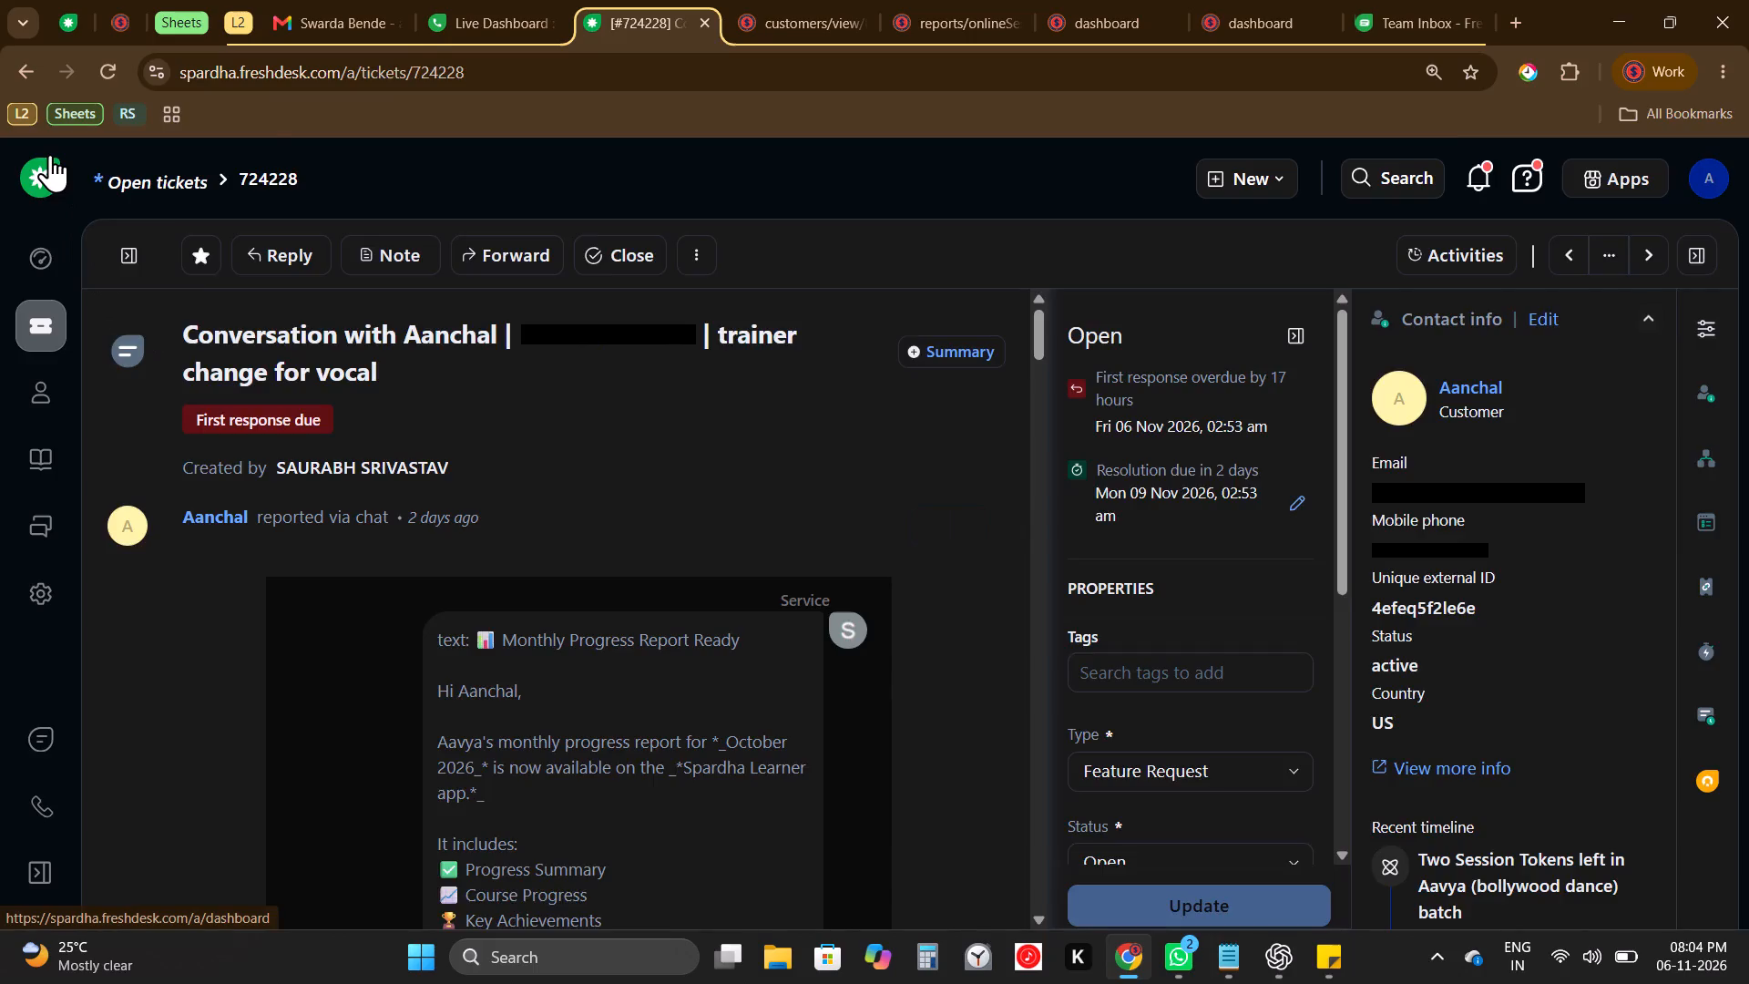
click(978, 326)
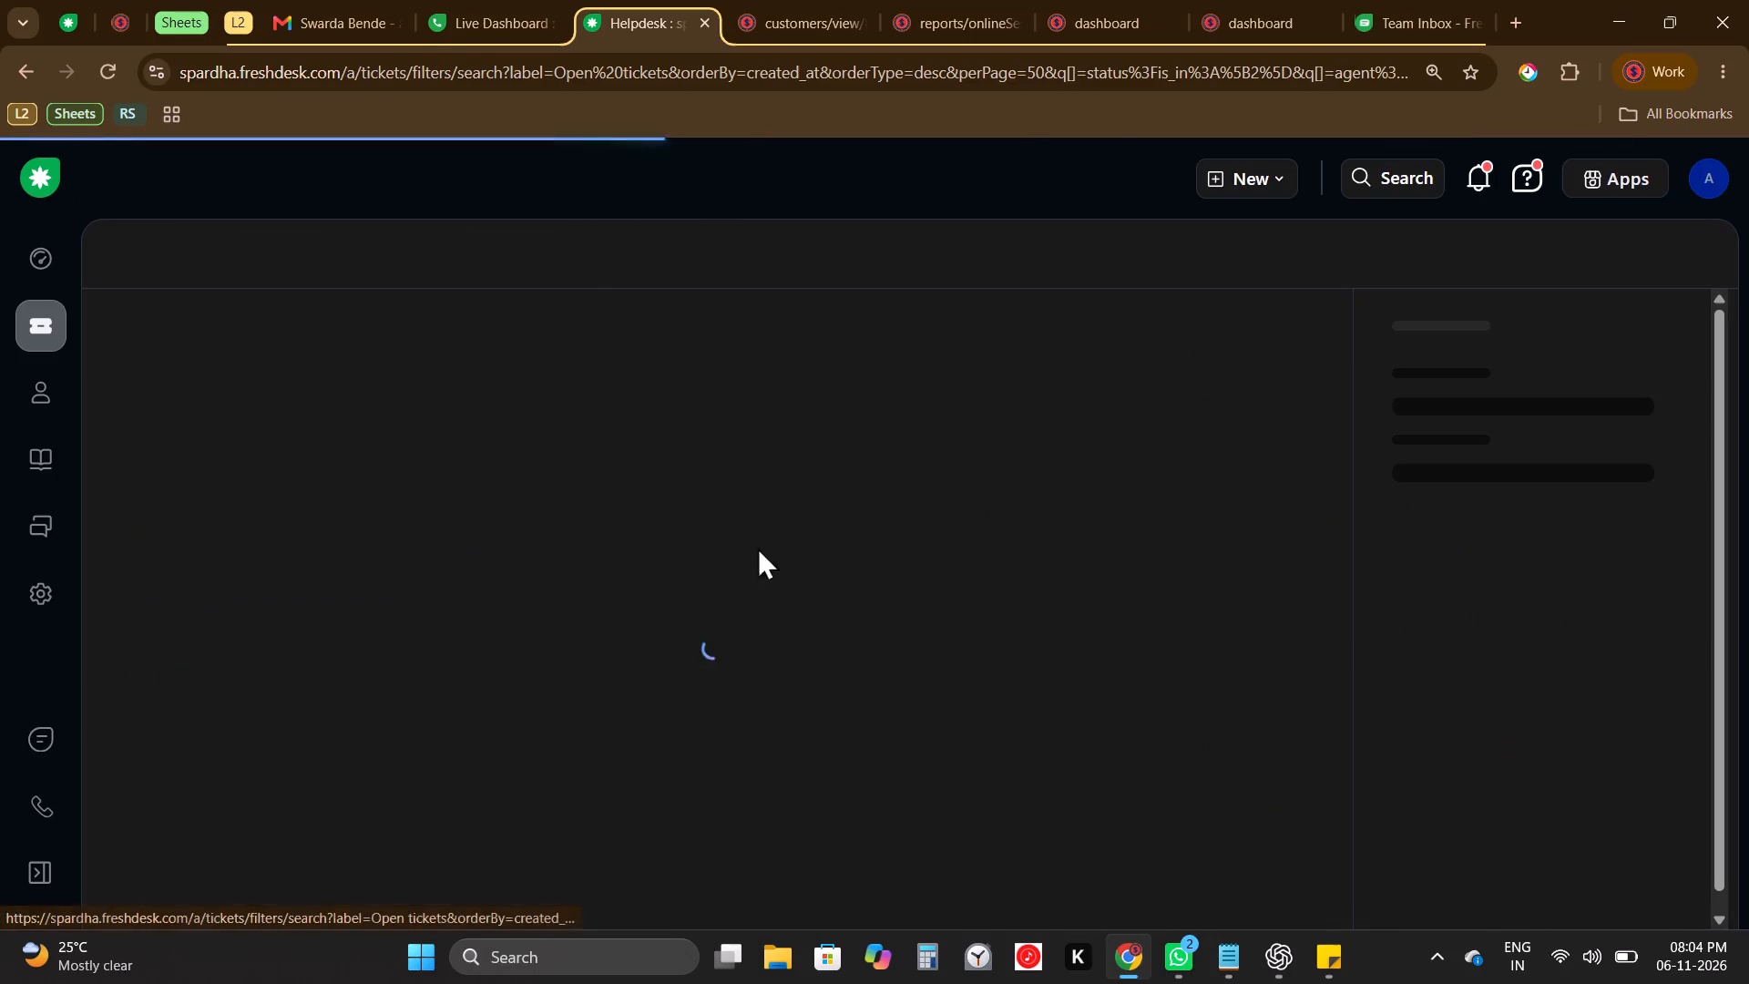
scroll(725, 653, down, 11)
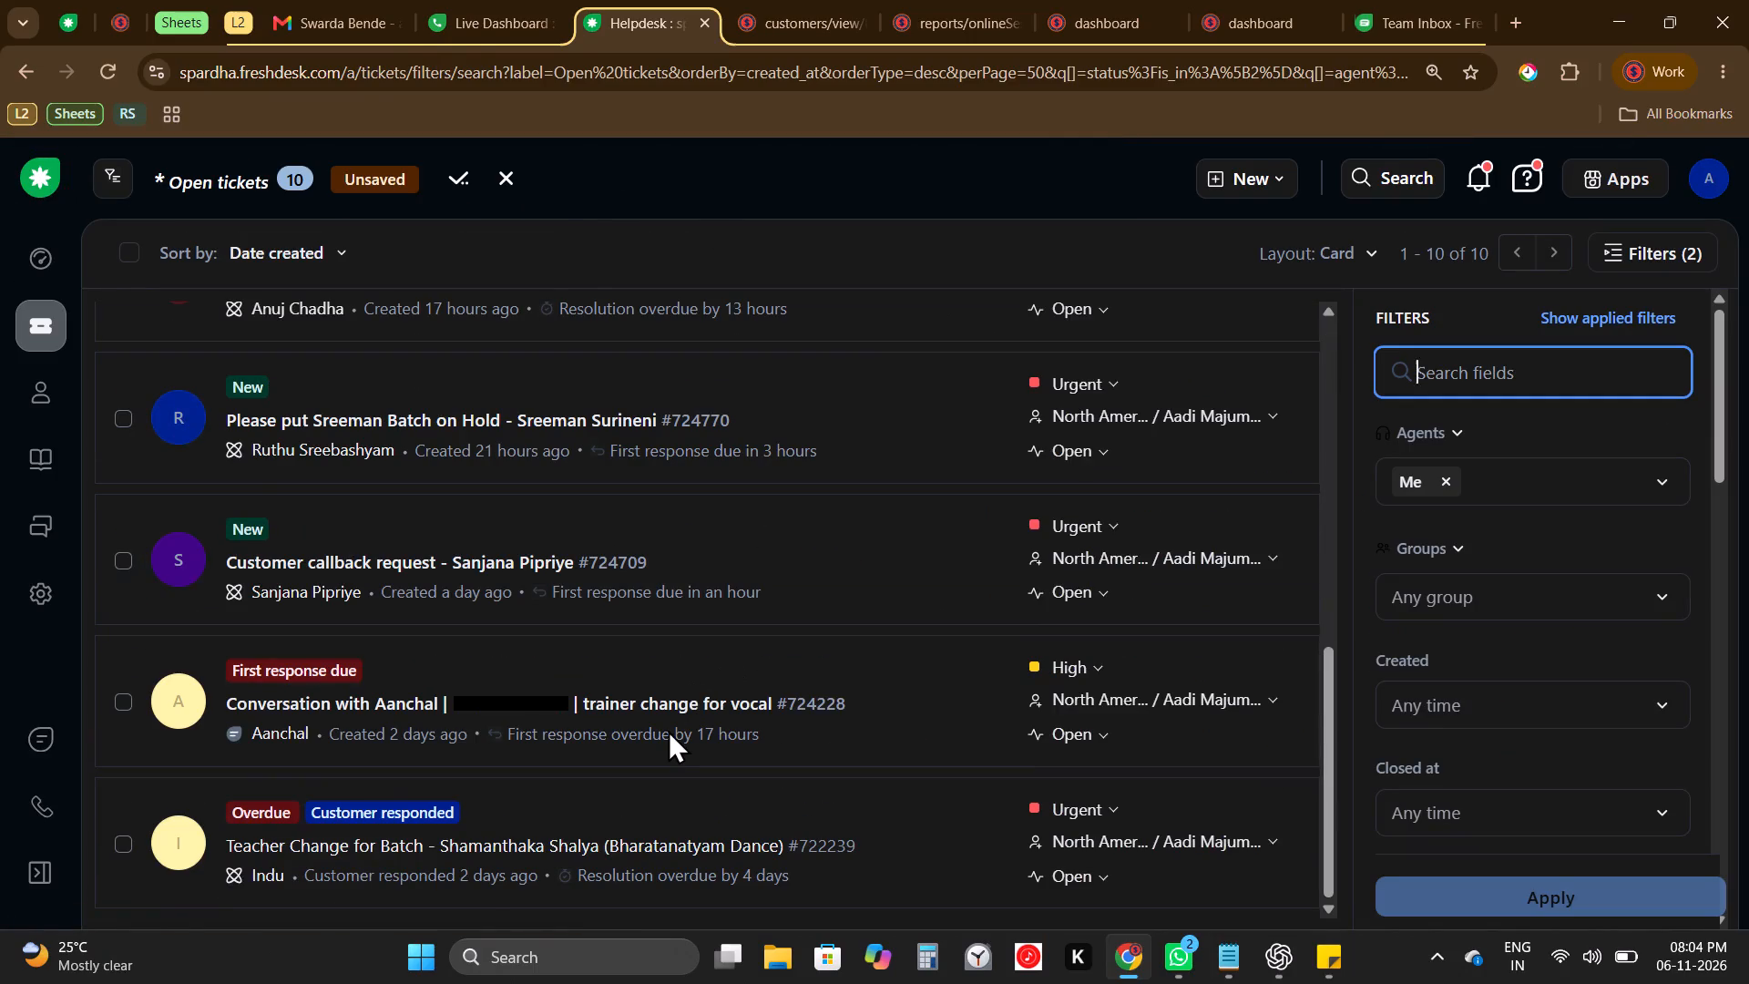
click(668, 730)
click(701, 709)
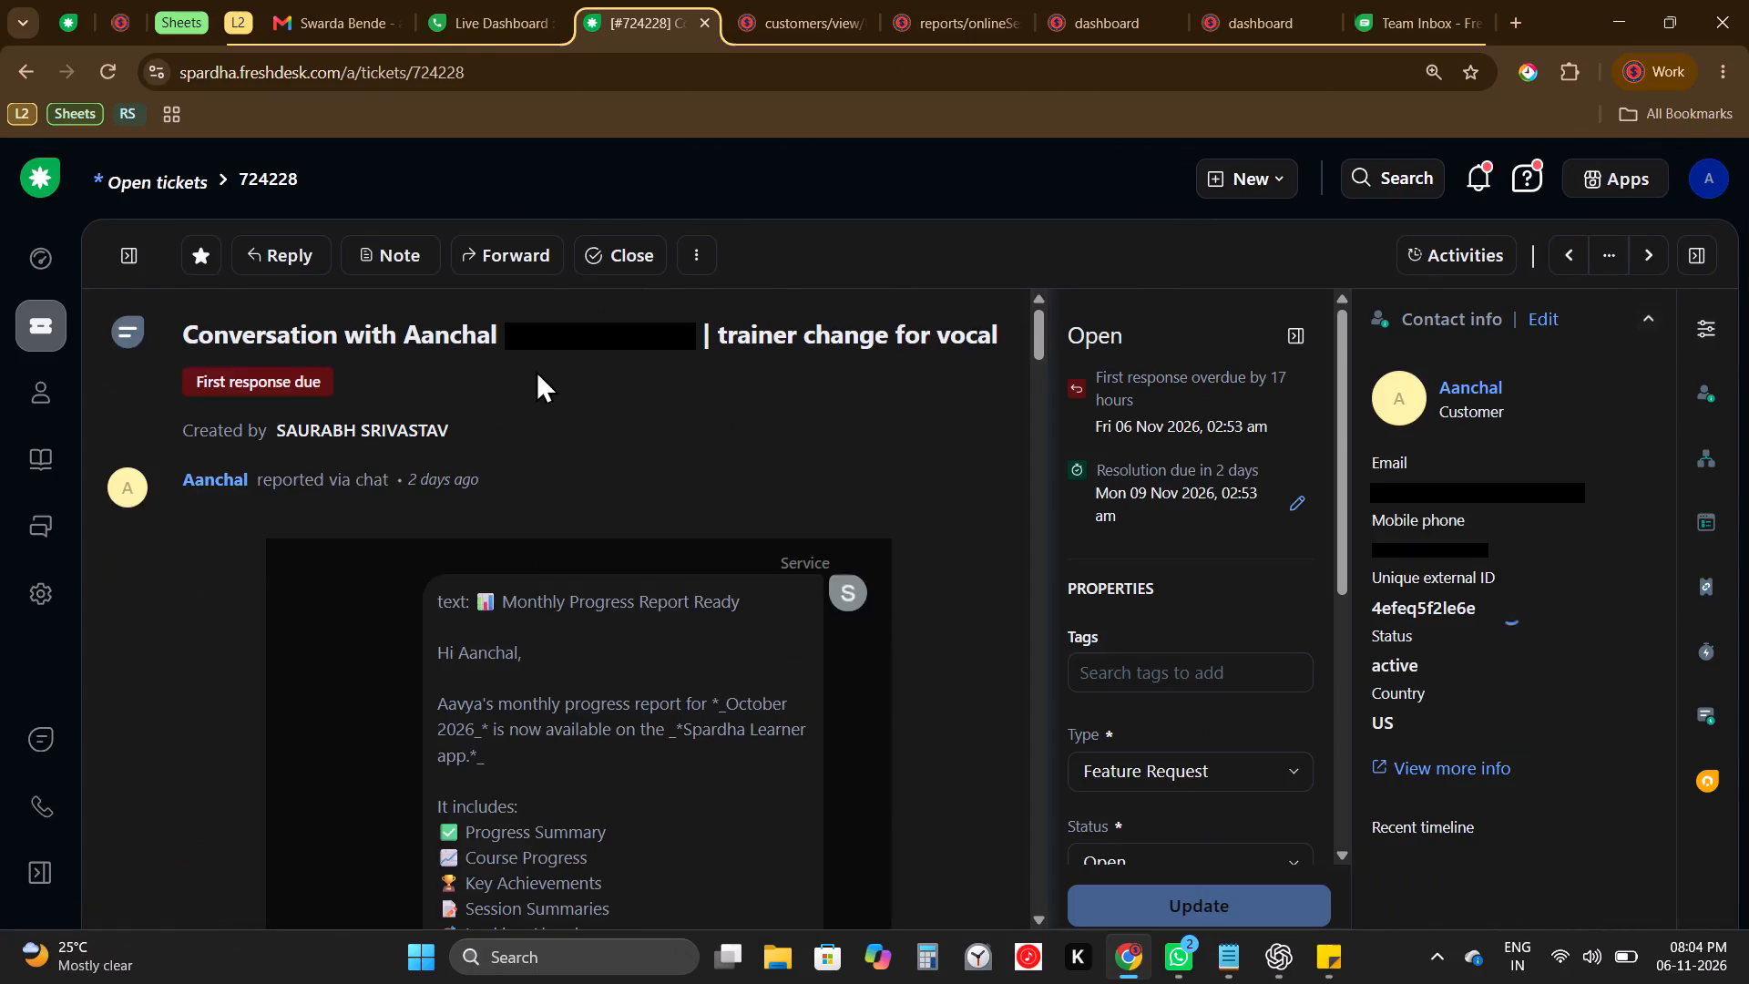
scroll(491, 598, up, 6)
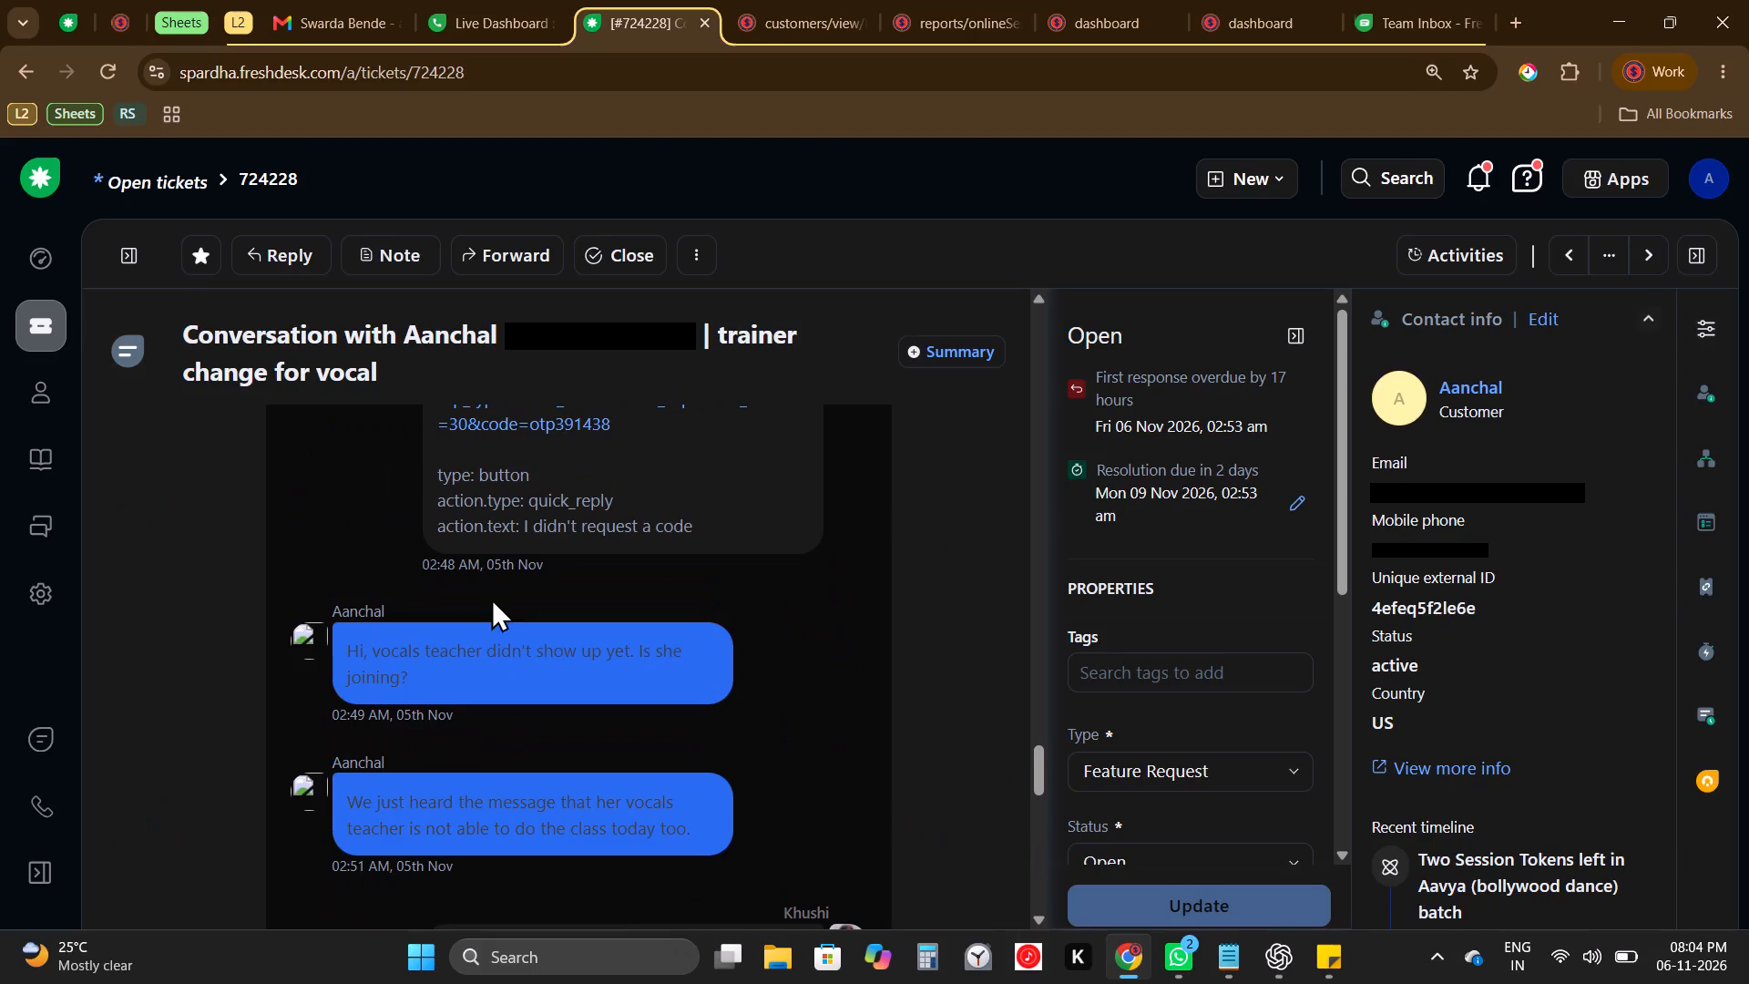
triple_click(413, 719)
triple_click(437, 696)
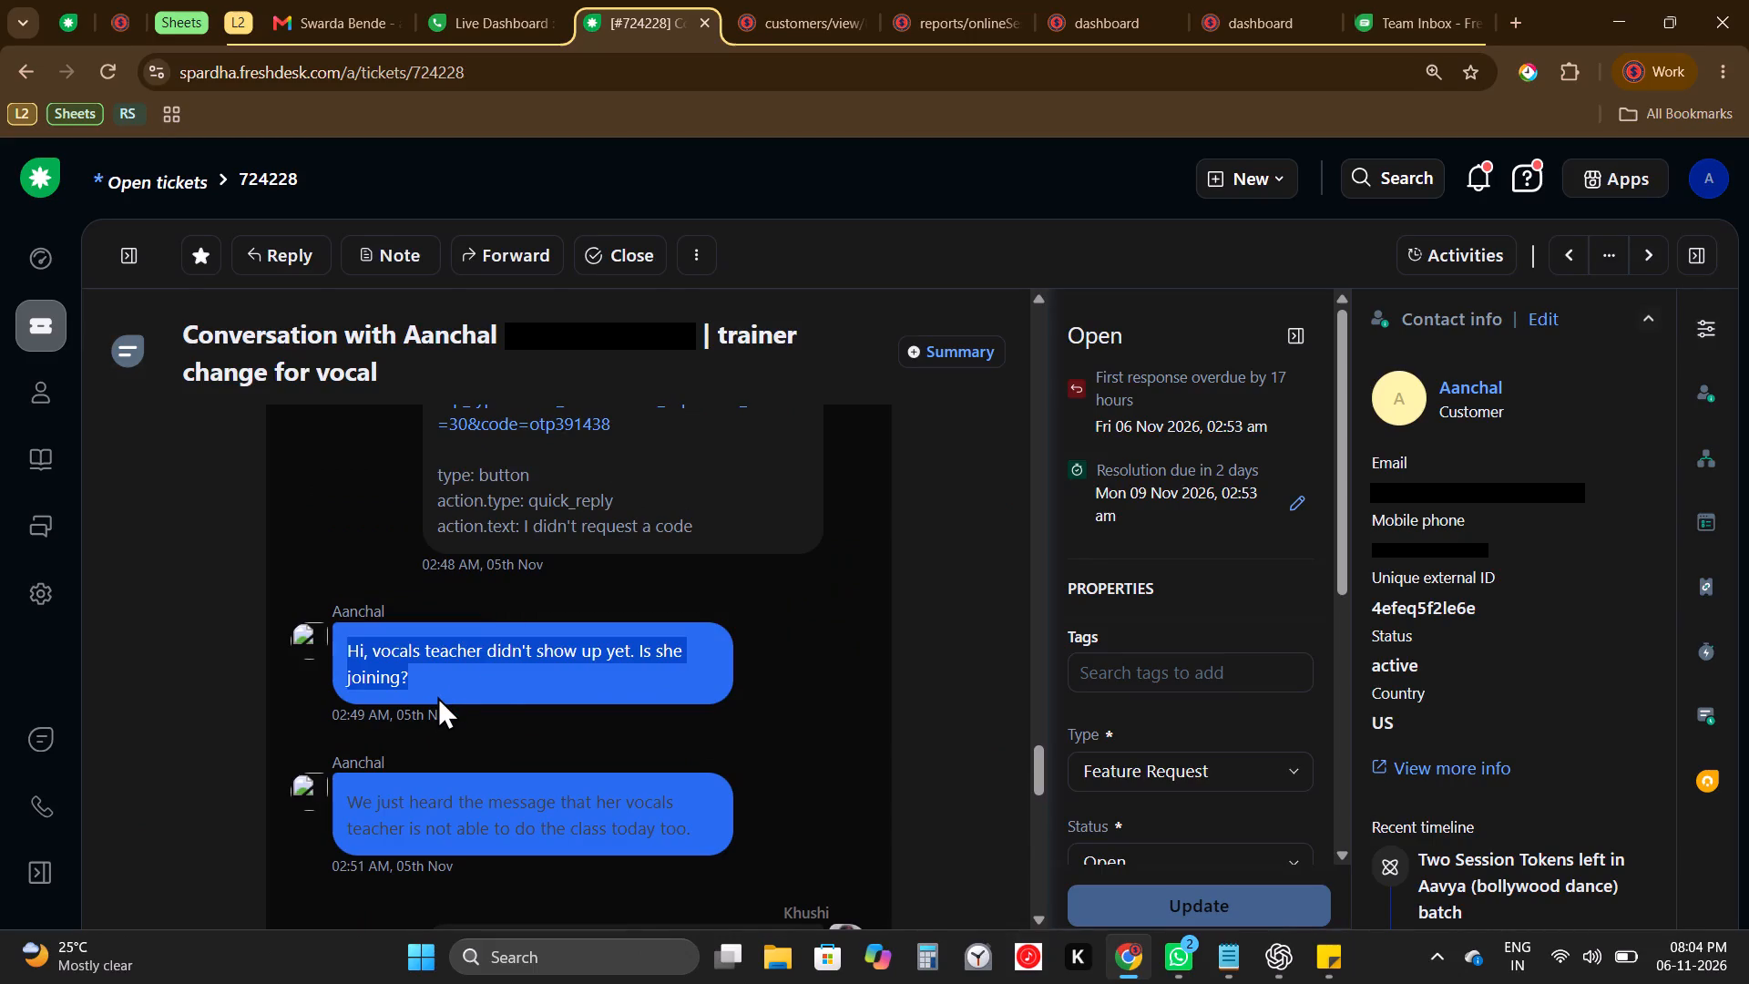
triple_click(490, 679)
drag(547, 334, 691, 324)
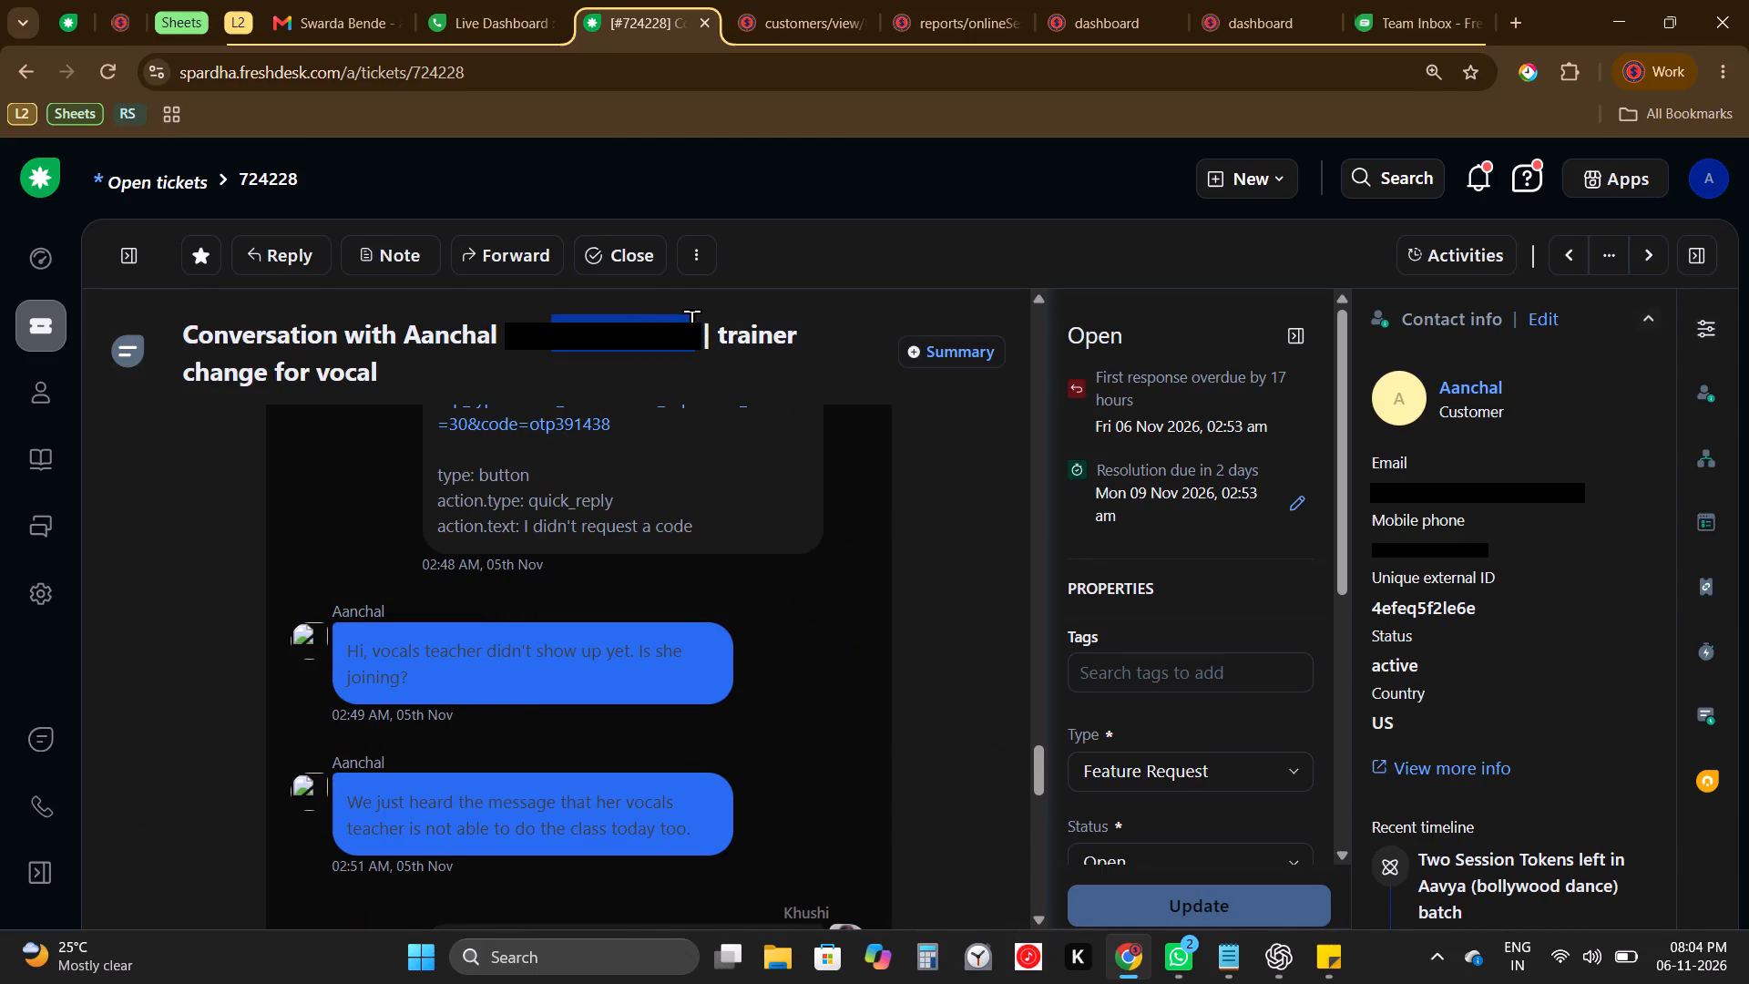
drag(691, 324, 693, 325)
key(ctrl+c)
click(826, 0)
click(214, 742)
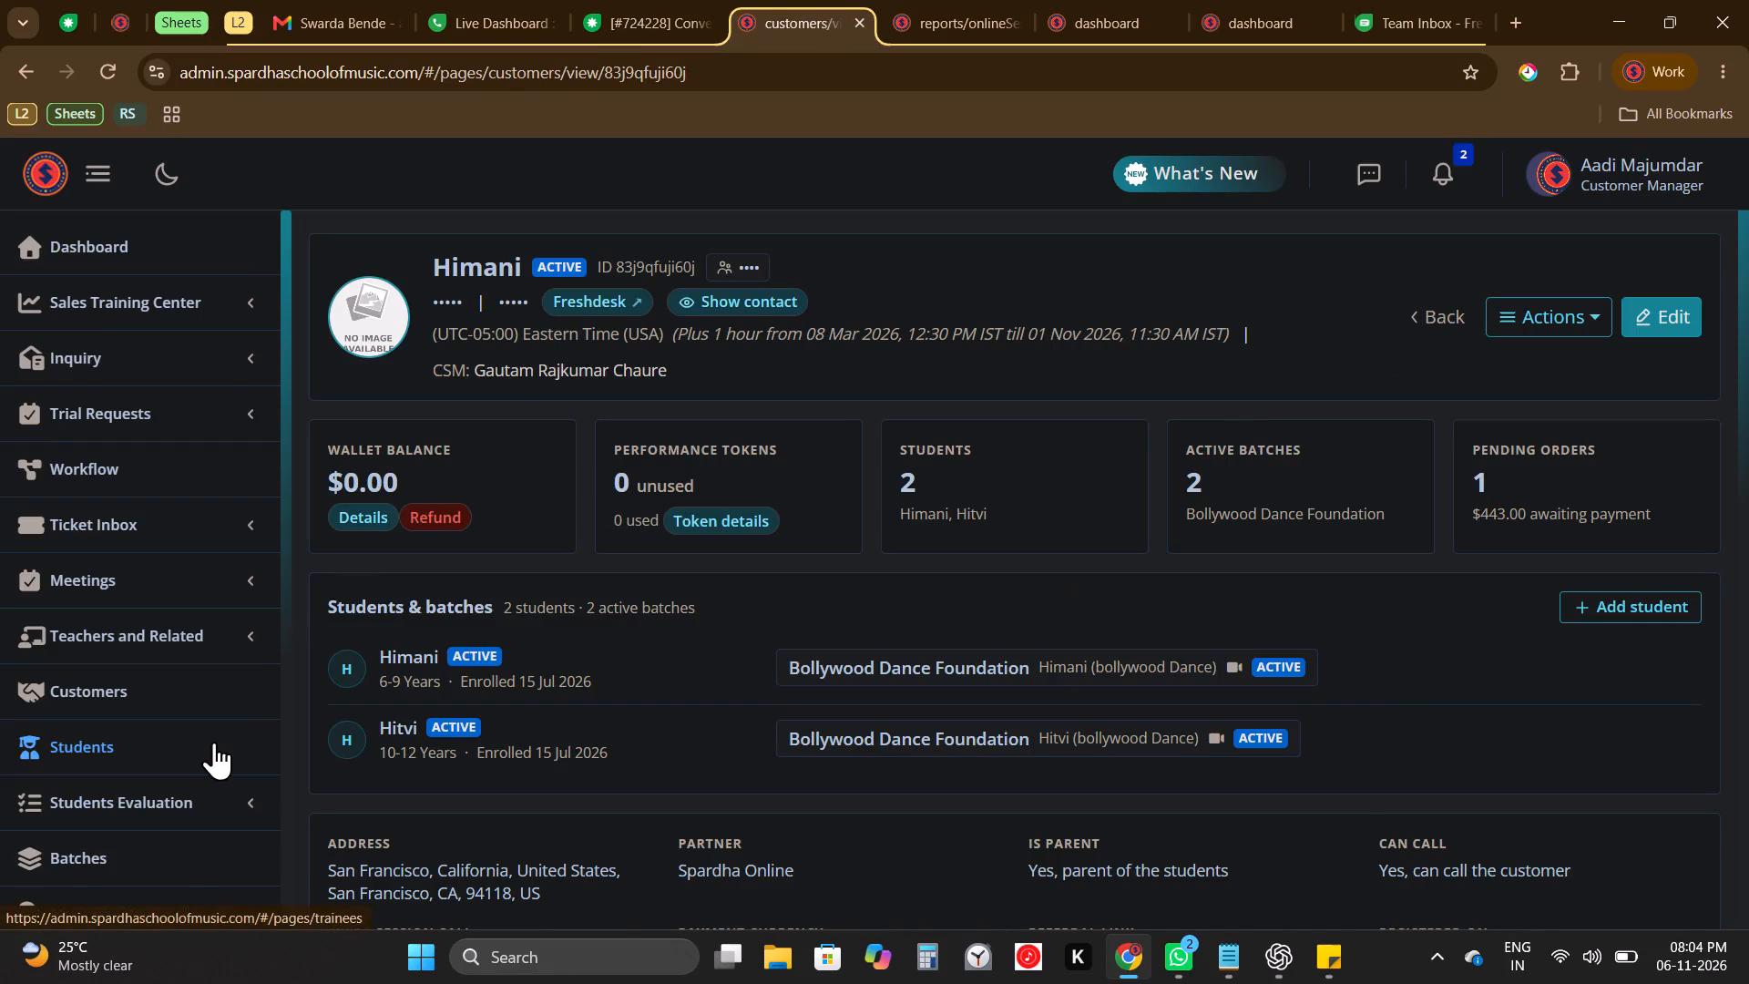
triple_click(759, 337)
key(ctrl+v)
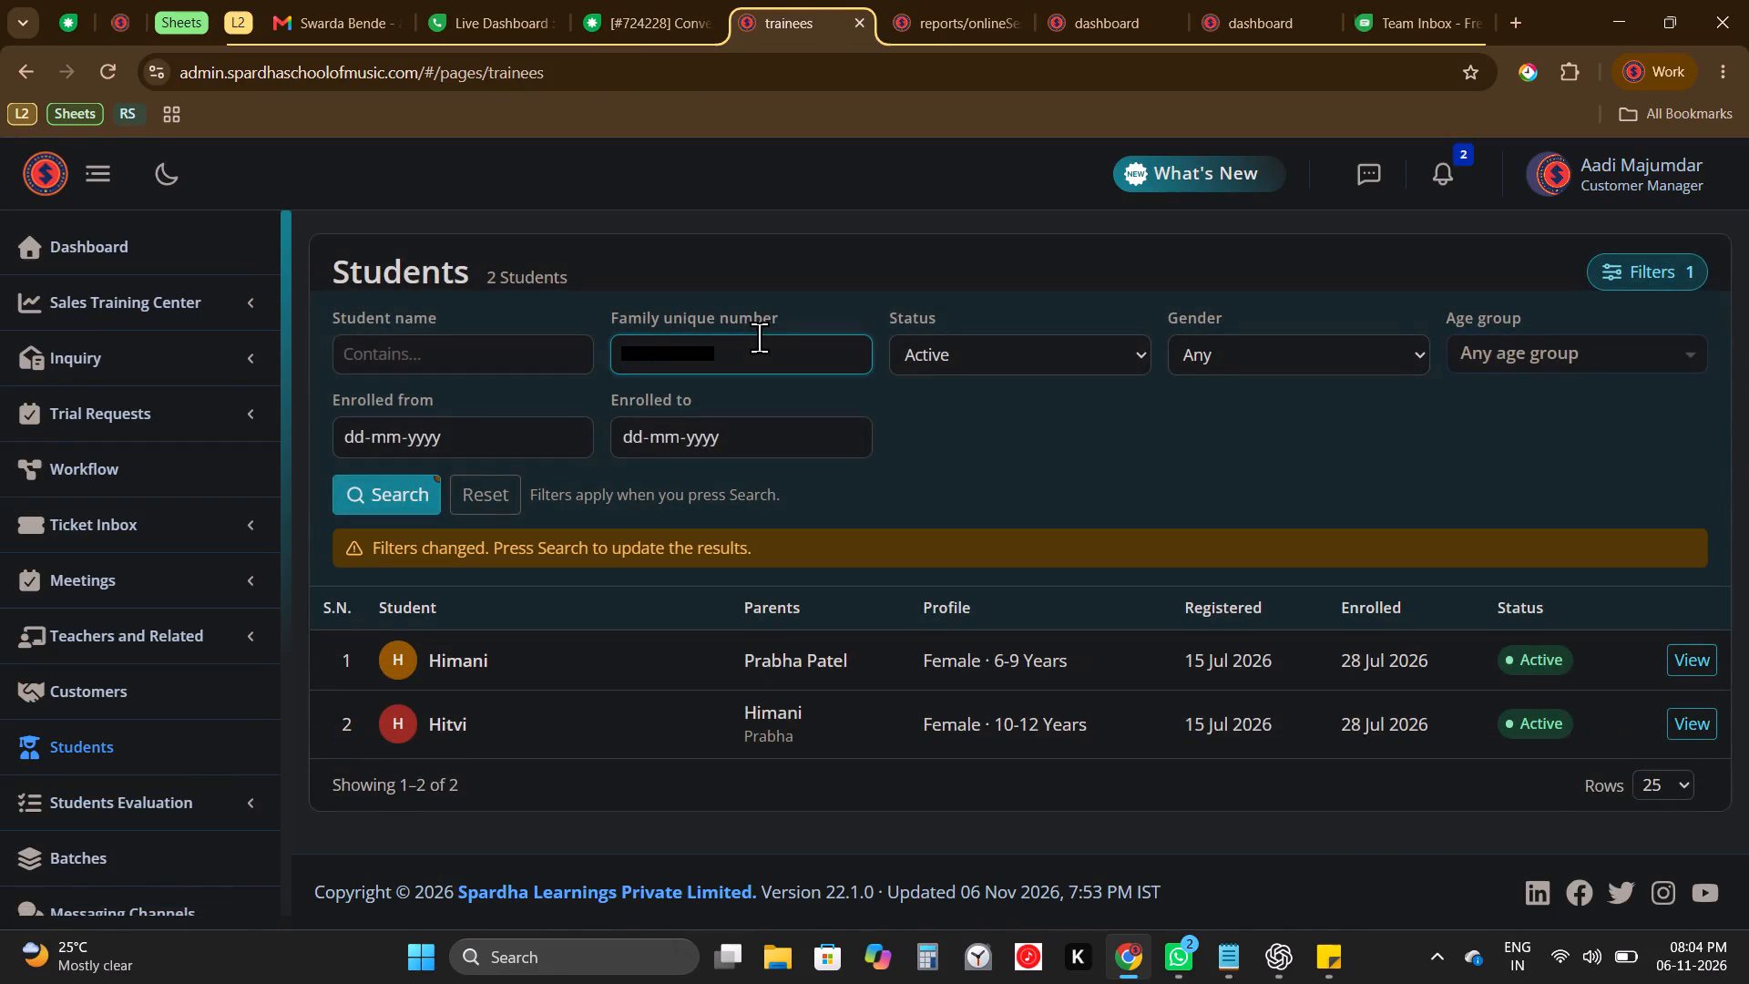
click(410, 485)
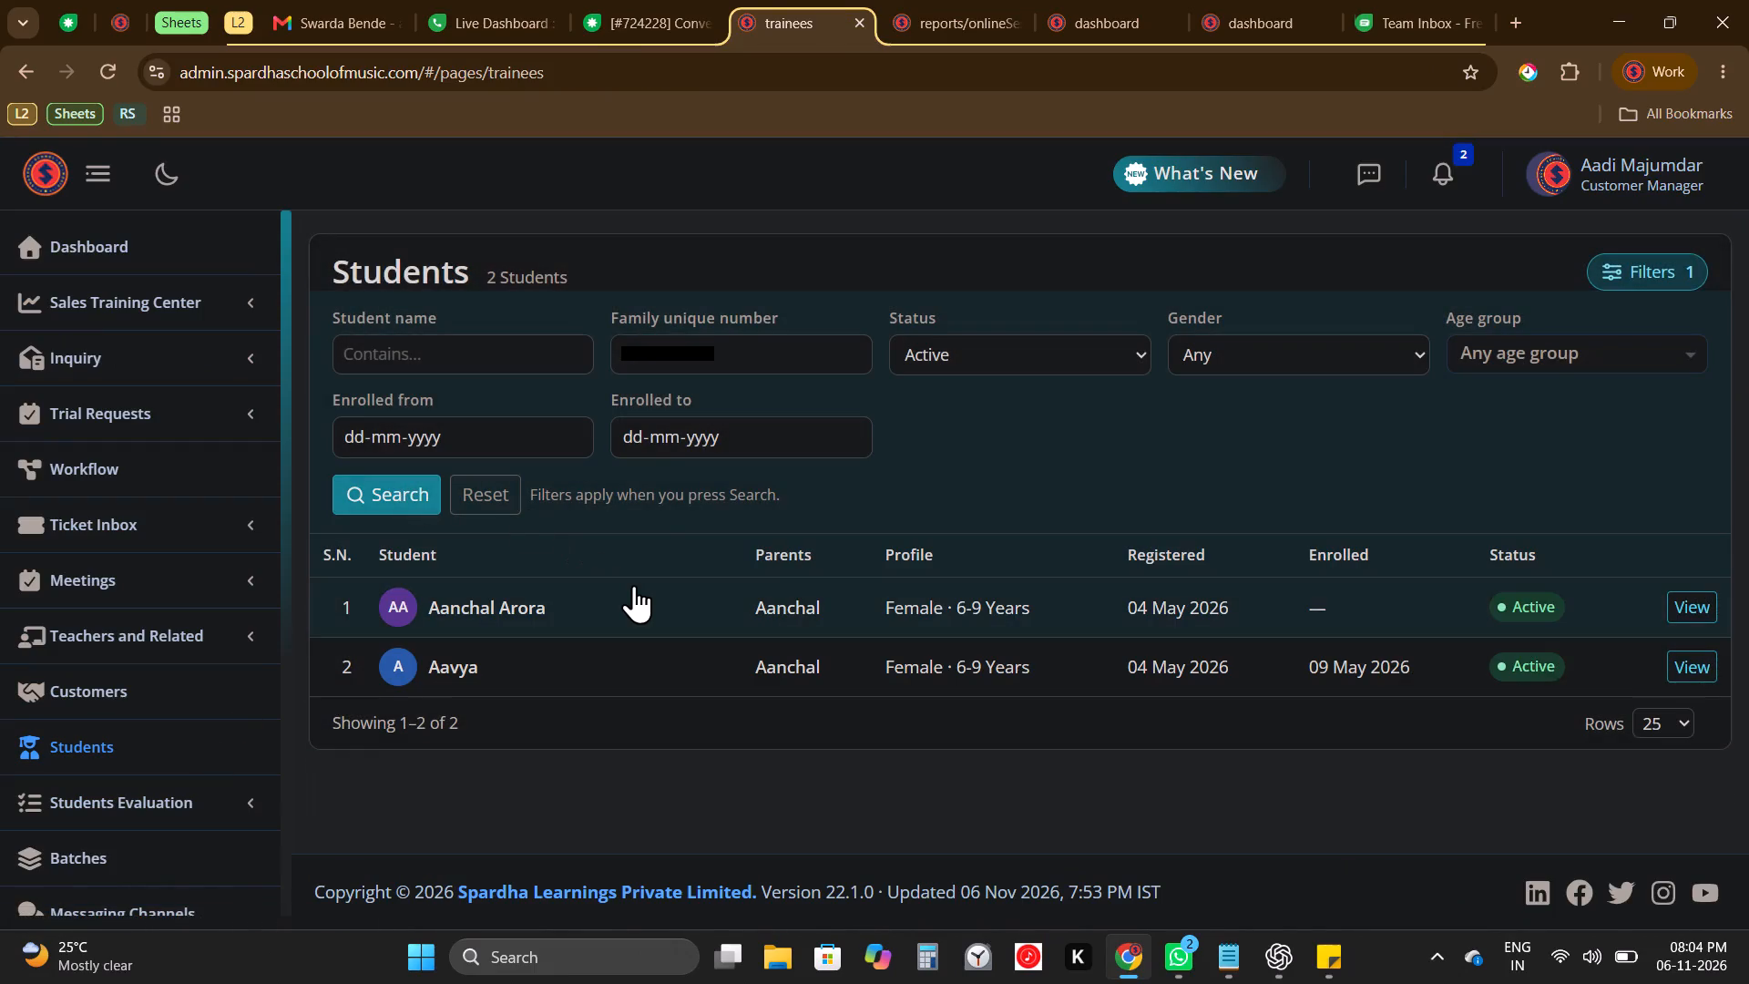
click(714, 641)
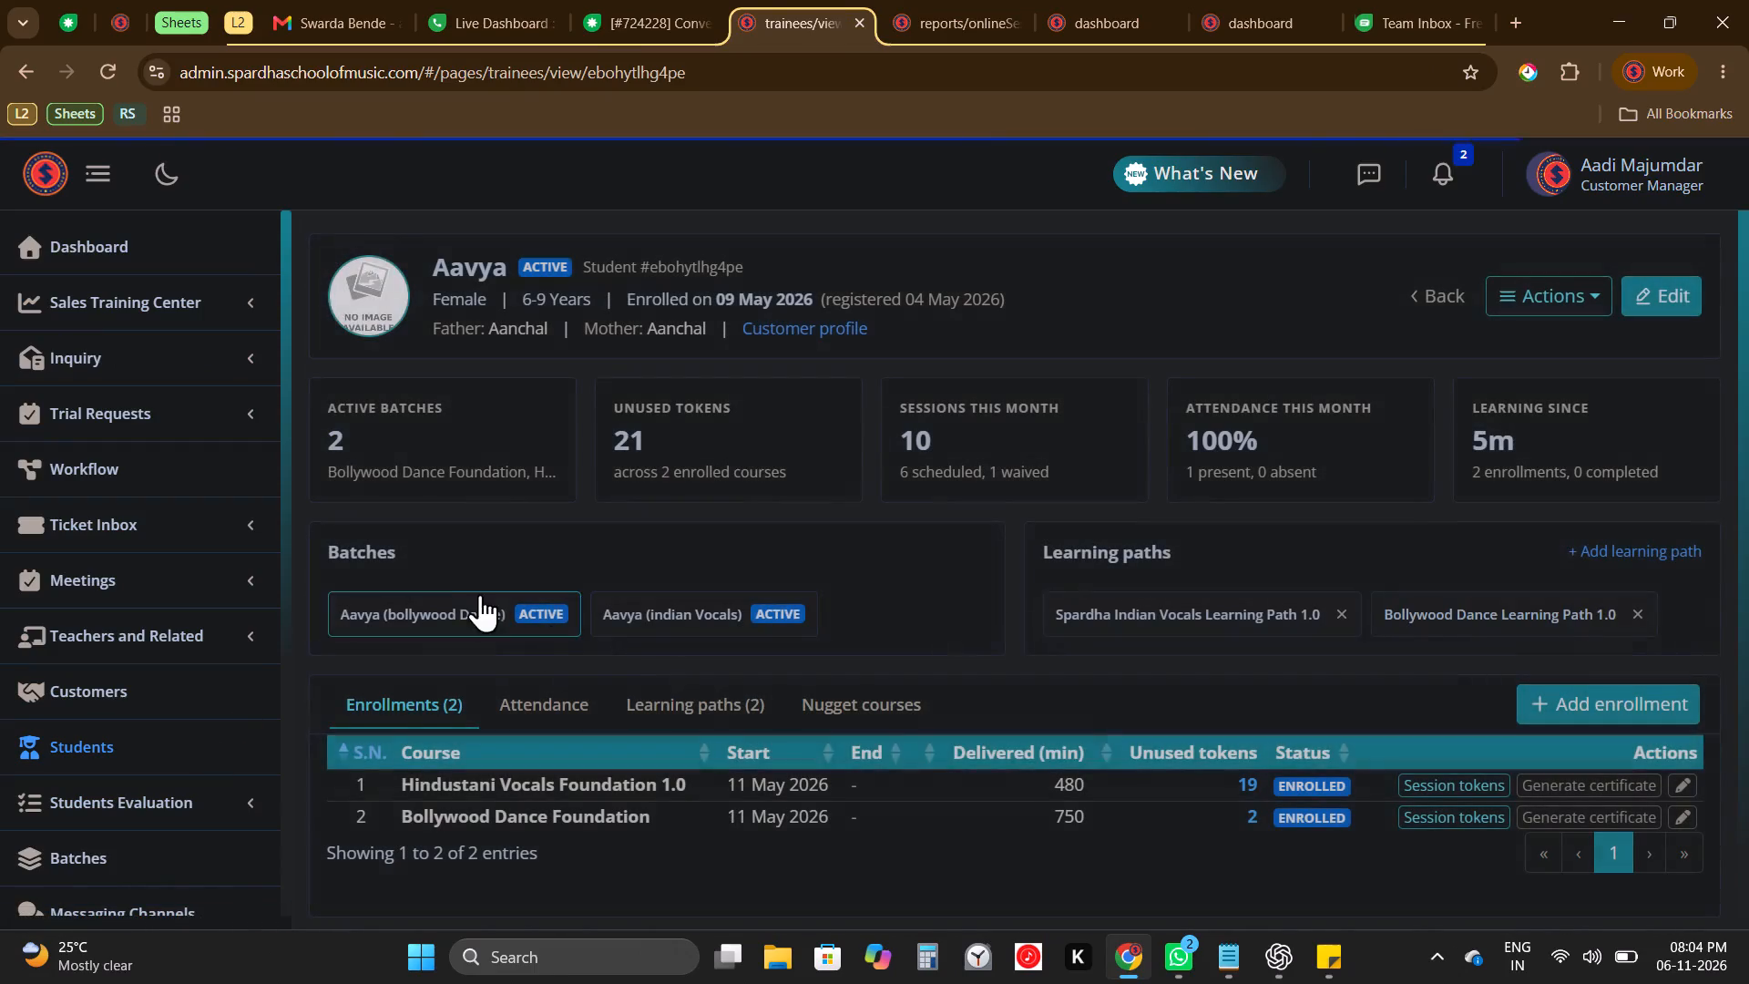
click(714, 0)
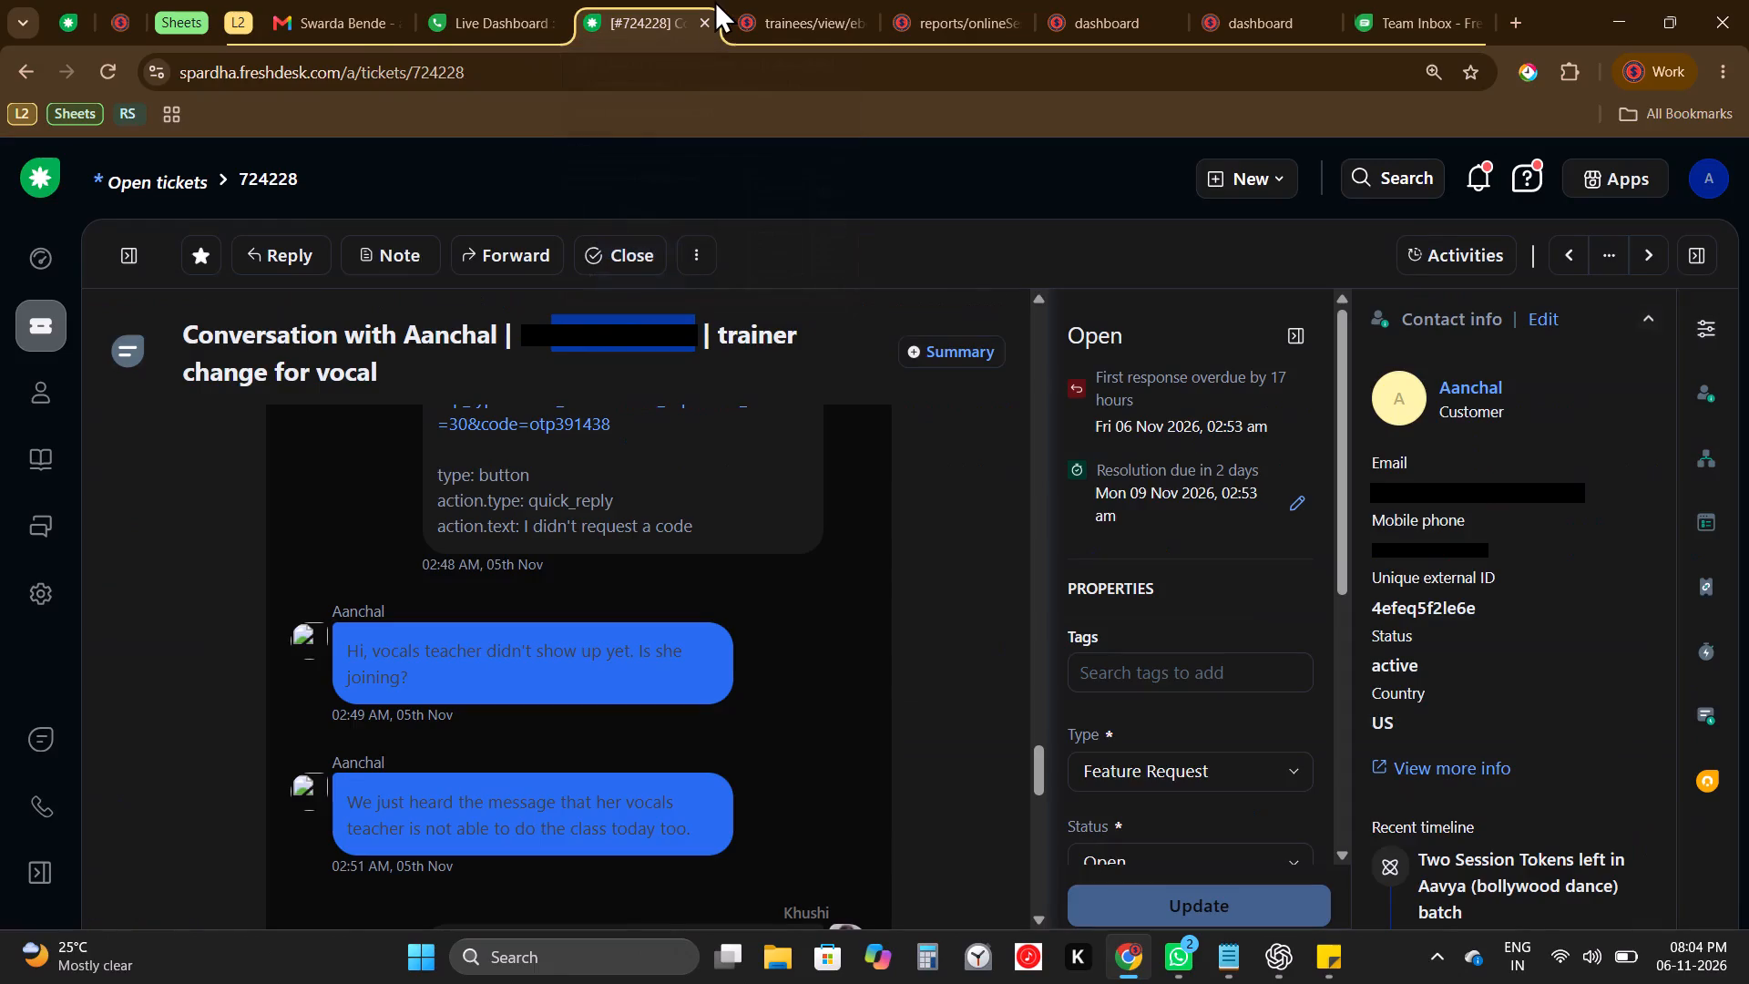
triple_click(451, 684)
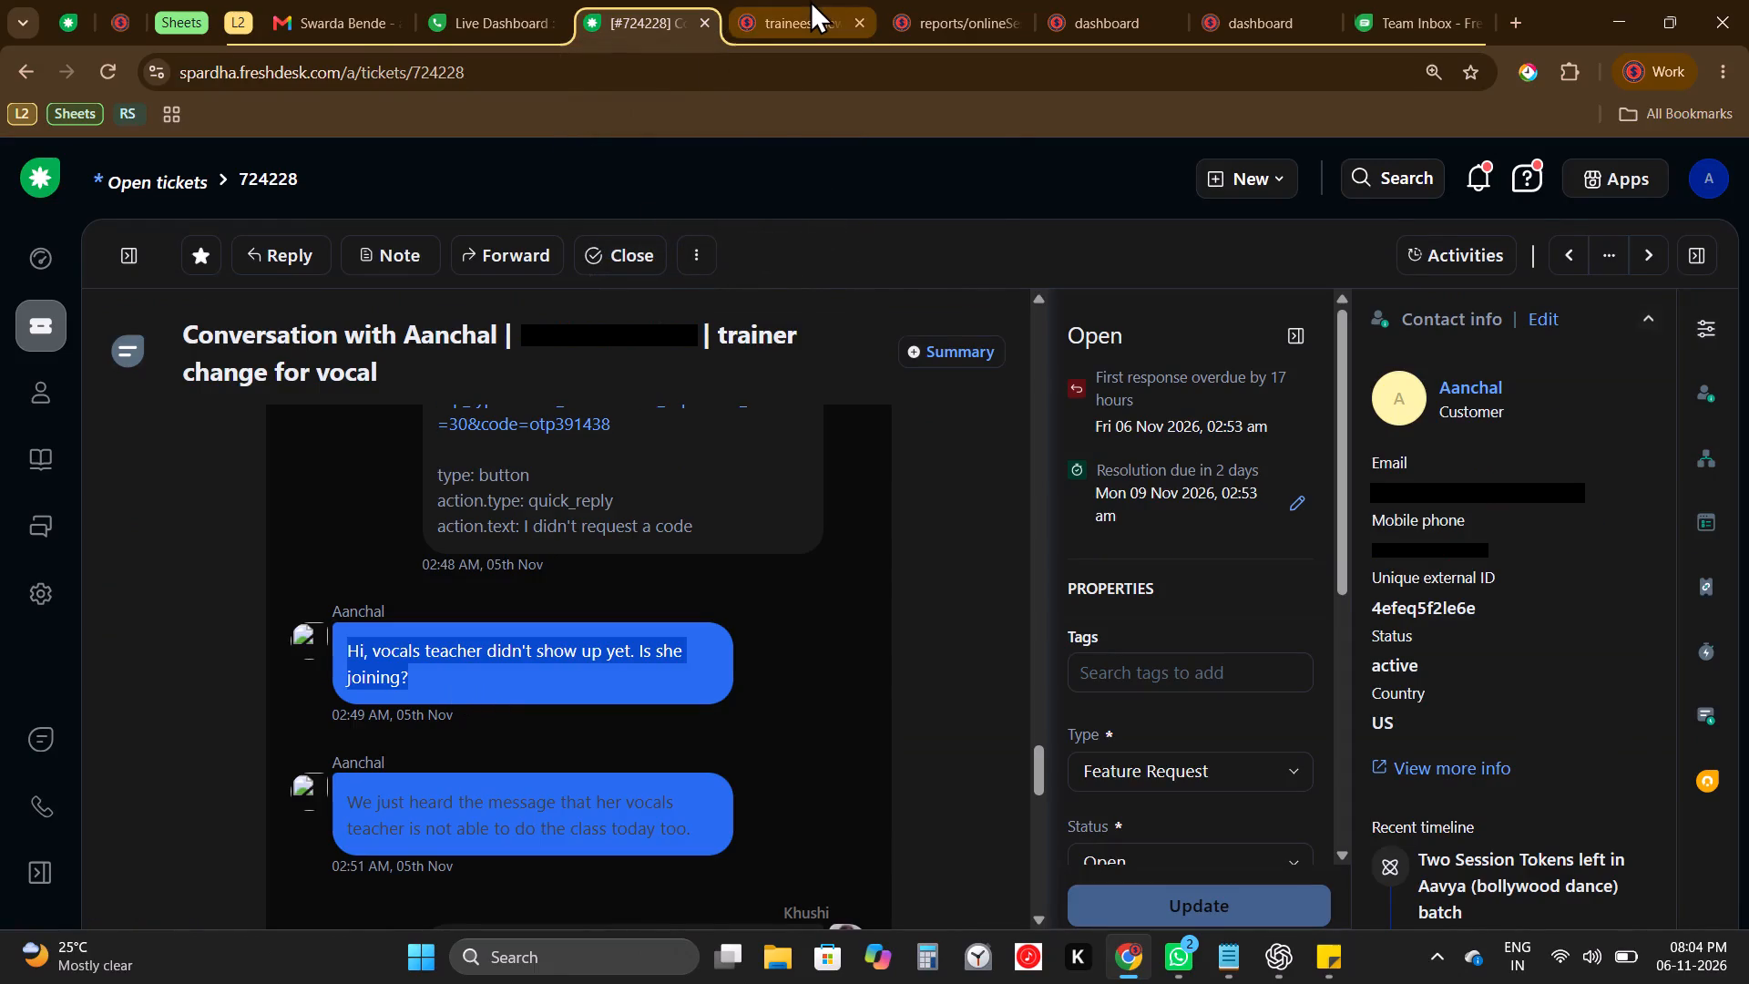
triple_click(522, 822)
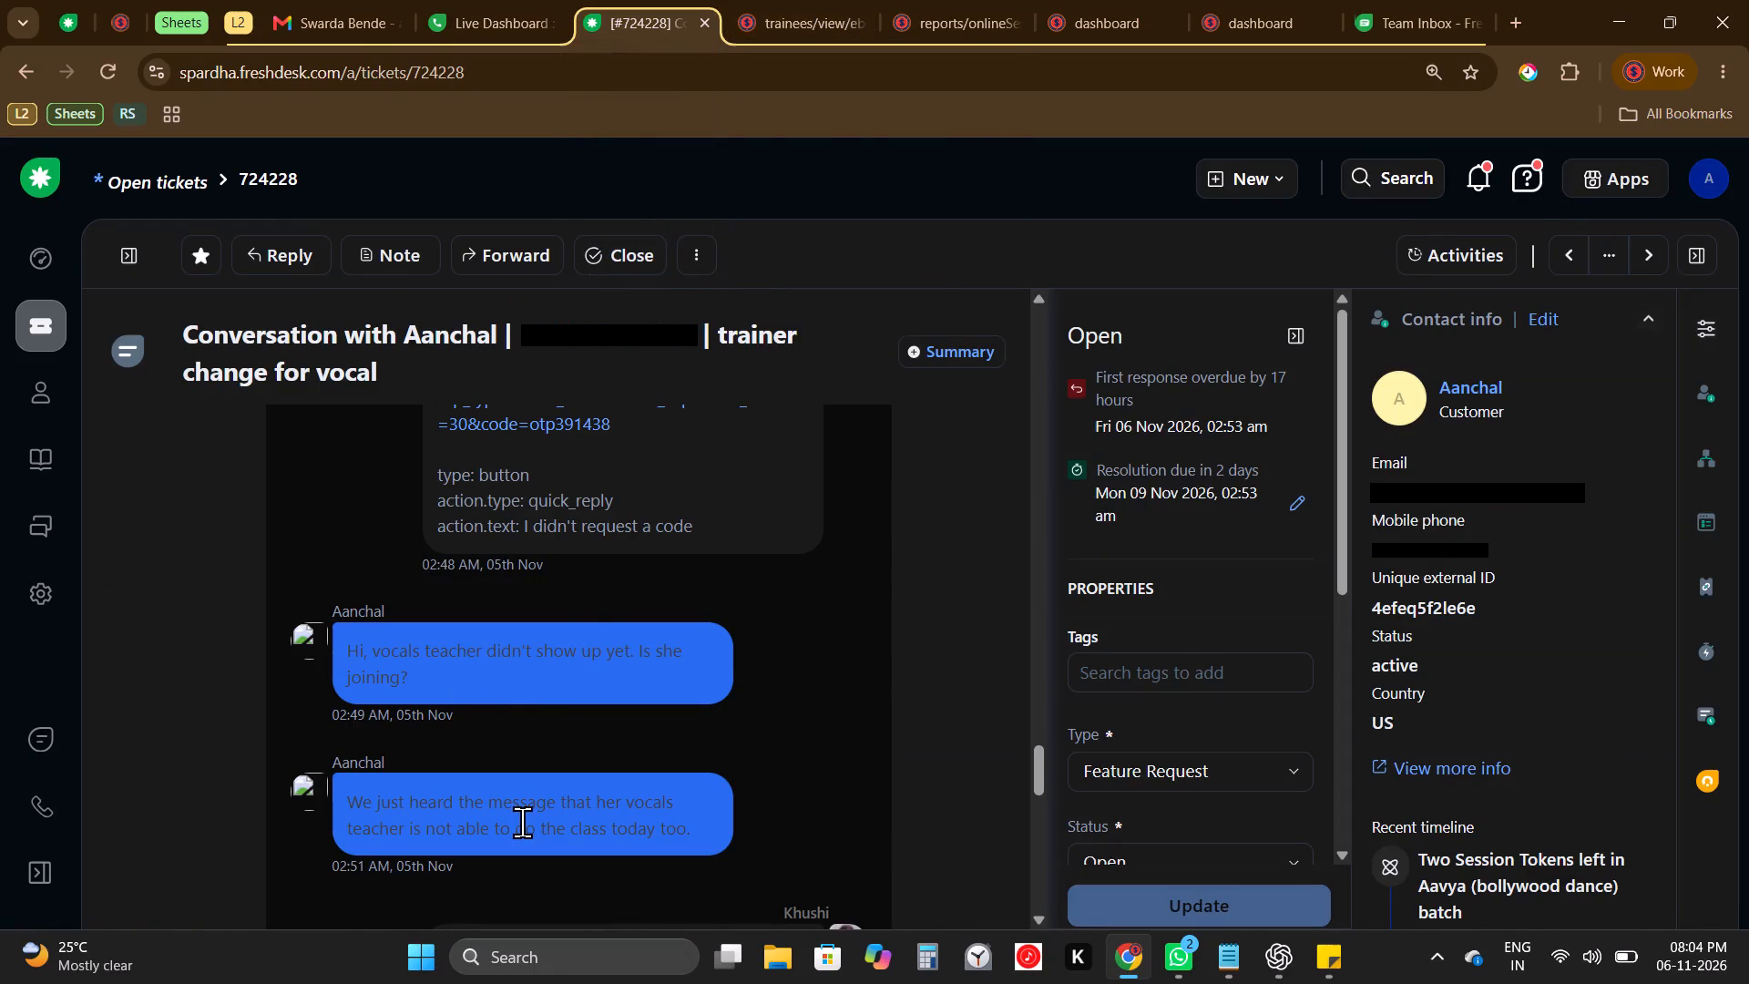
scroll(522, 822, down, 2)
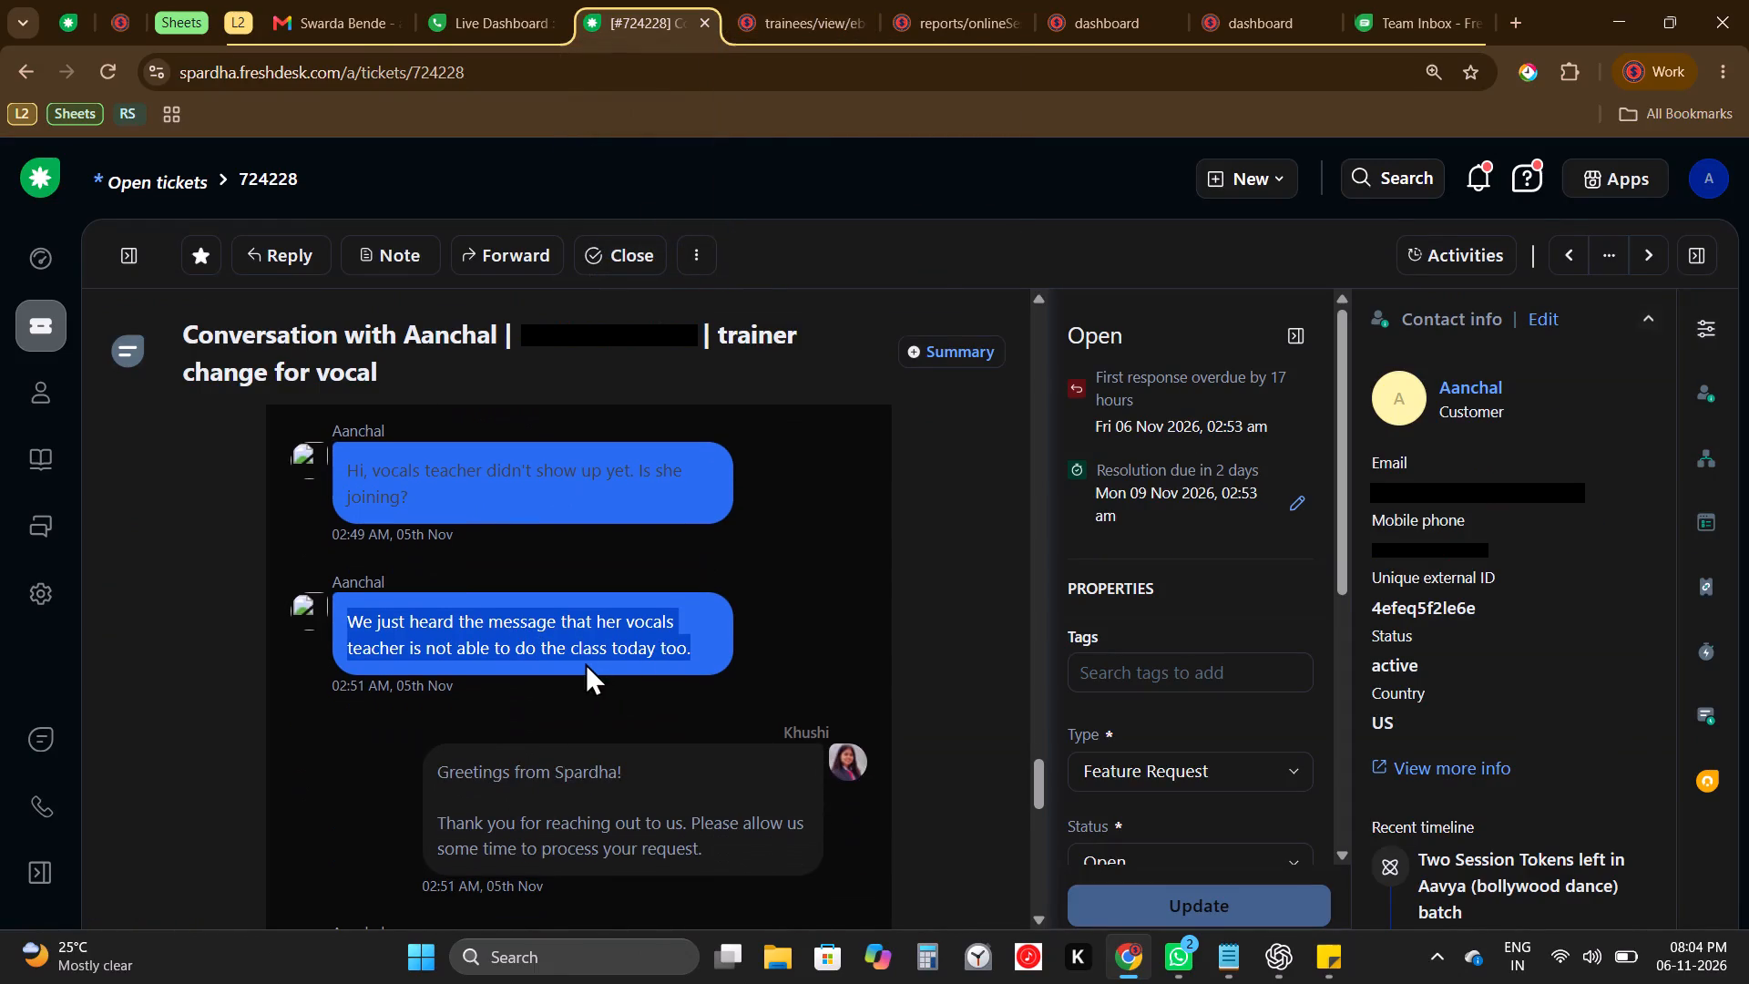
scroll(557, 771, down, 3)
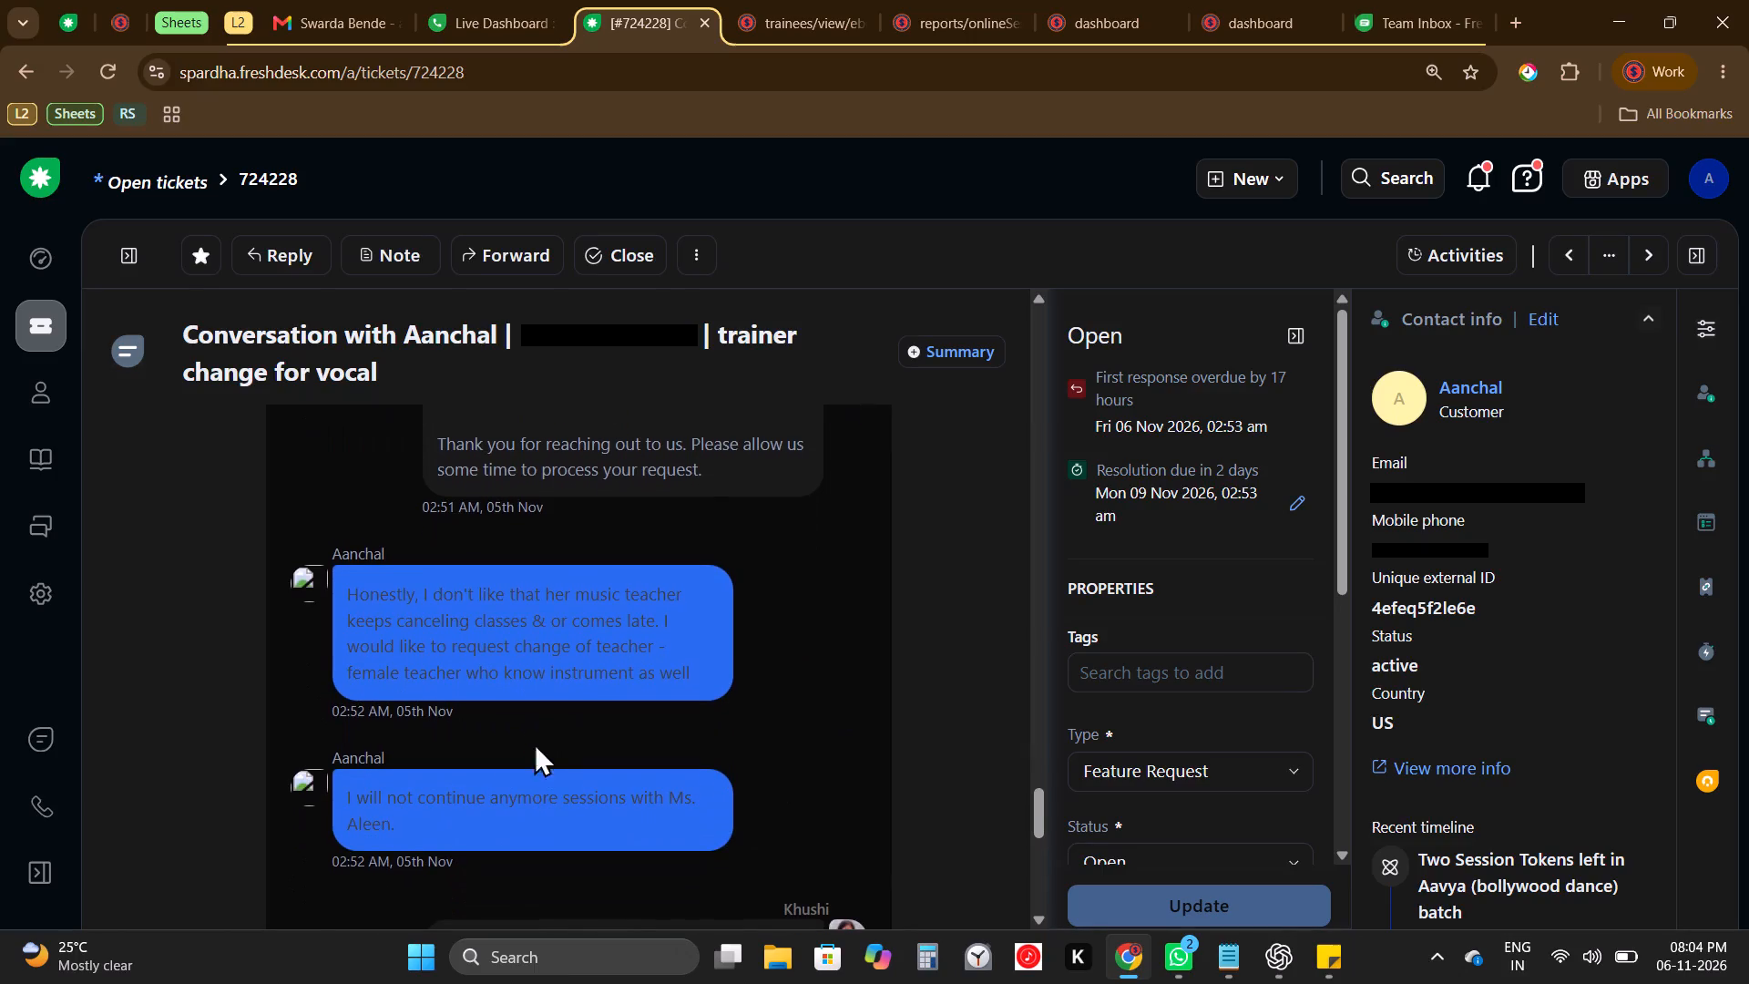
triple_click(548, 658)
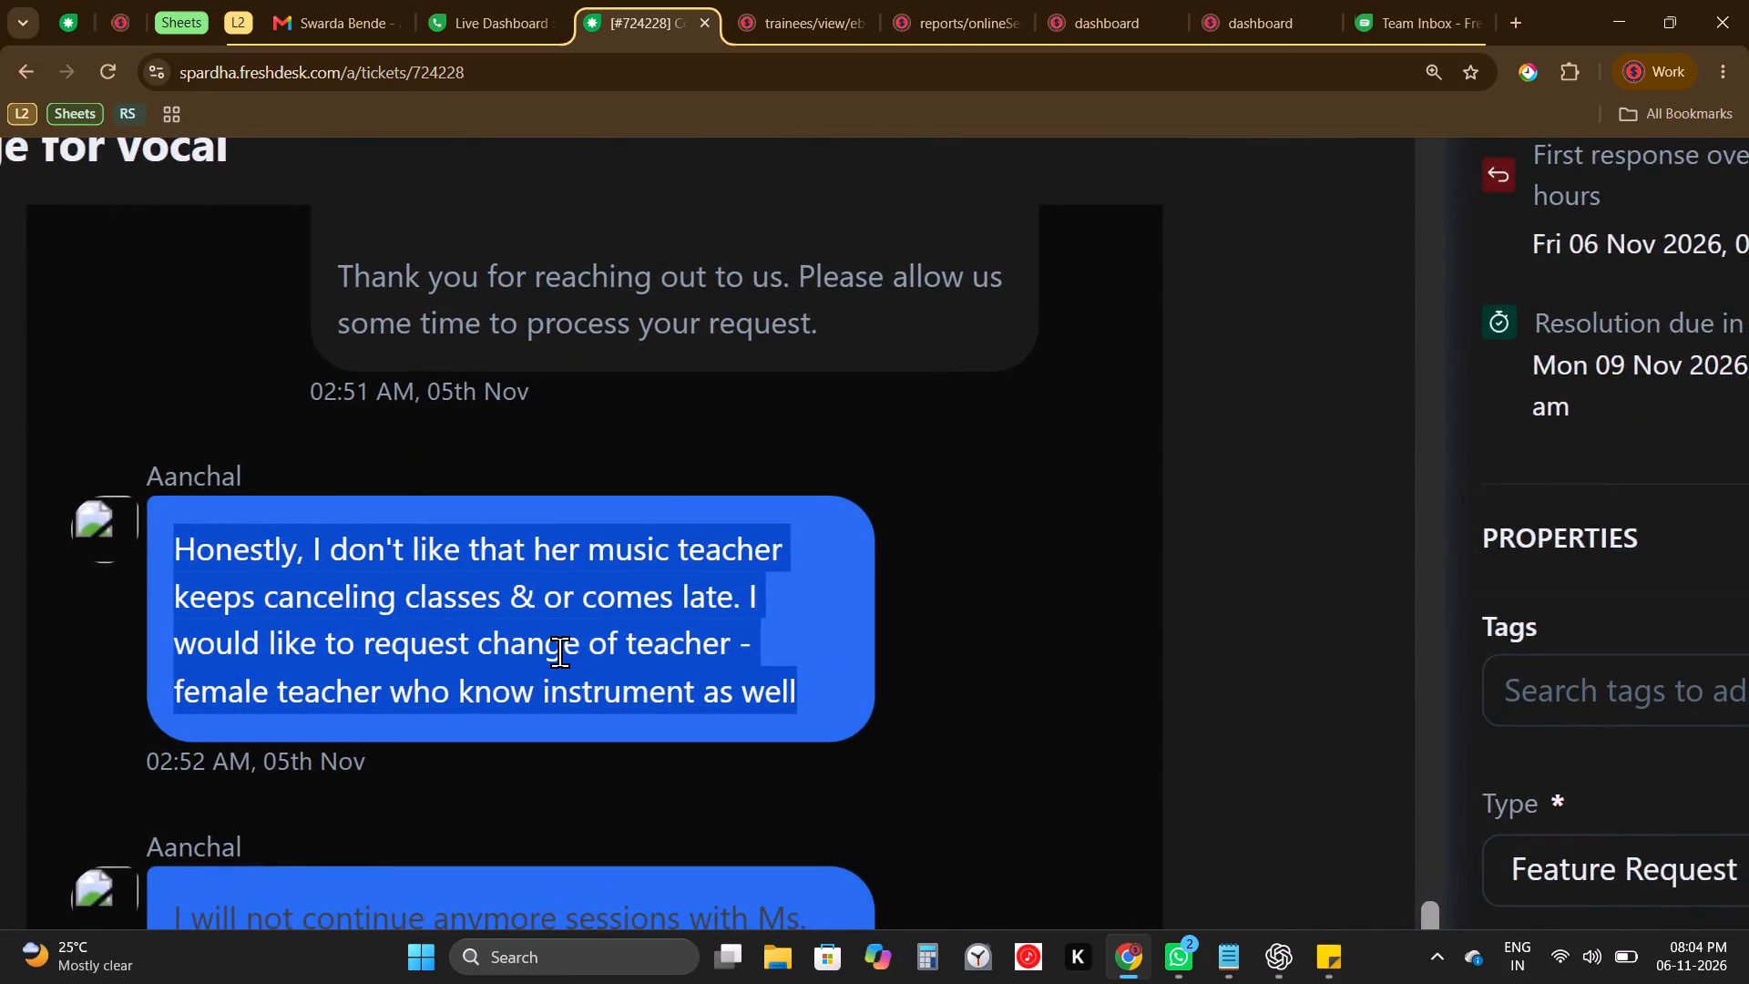
scroll(559, 651, down, 3)
triple_click(559, 651)
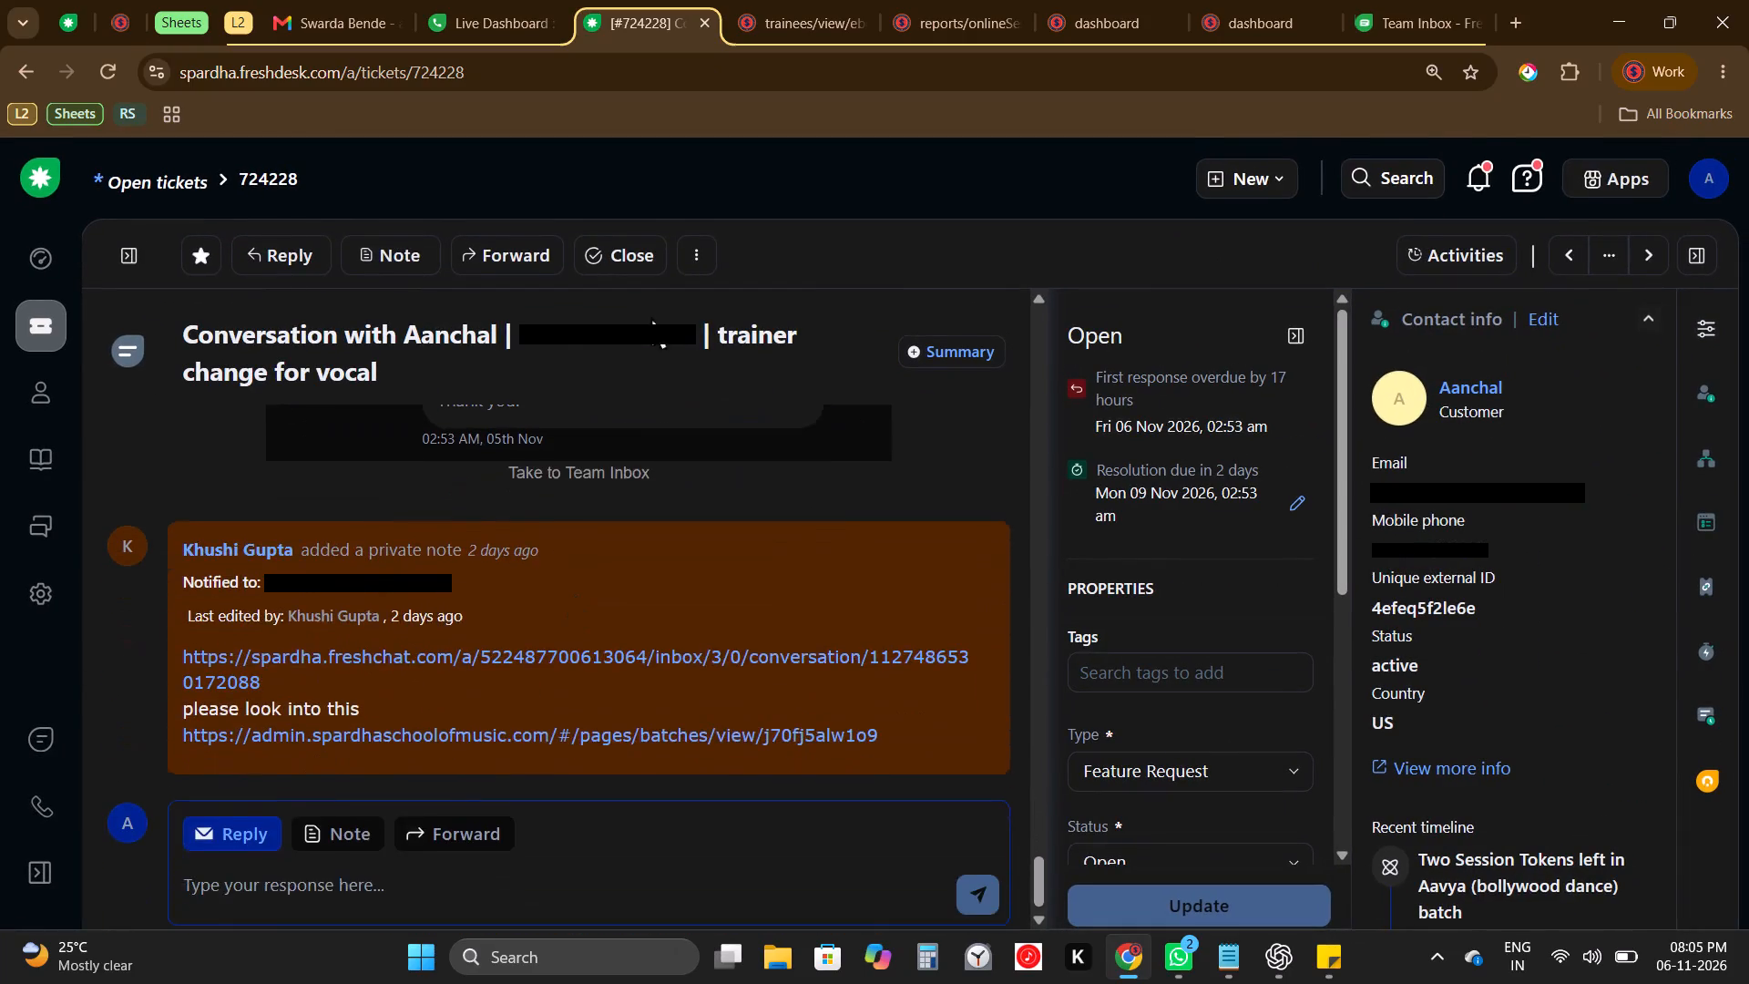
In the admin portal, open Aavya's Indian vocals batch, review its November 2026 sessions, and view the teacher change history.
click(785, 0)
click(737, 629)
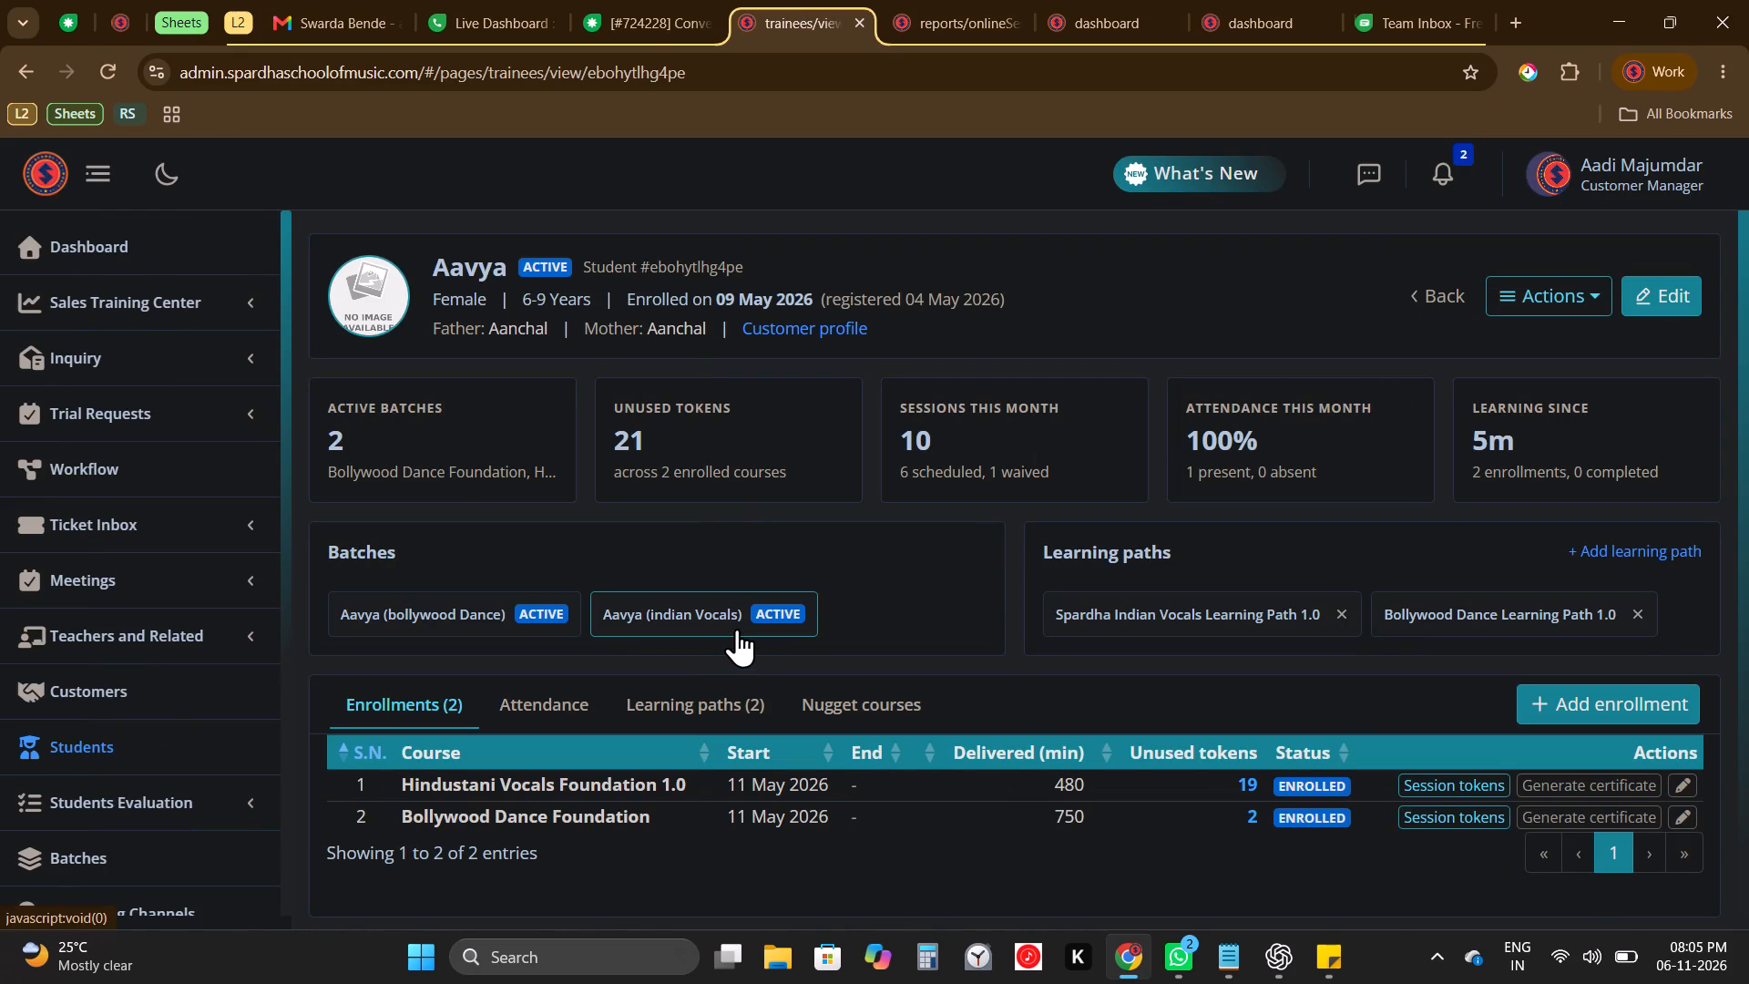
scroll(670, 696, down, 5)
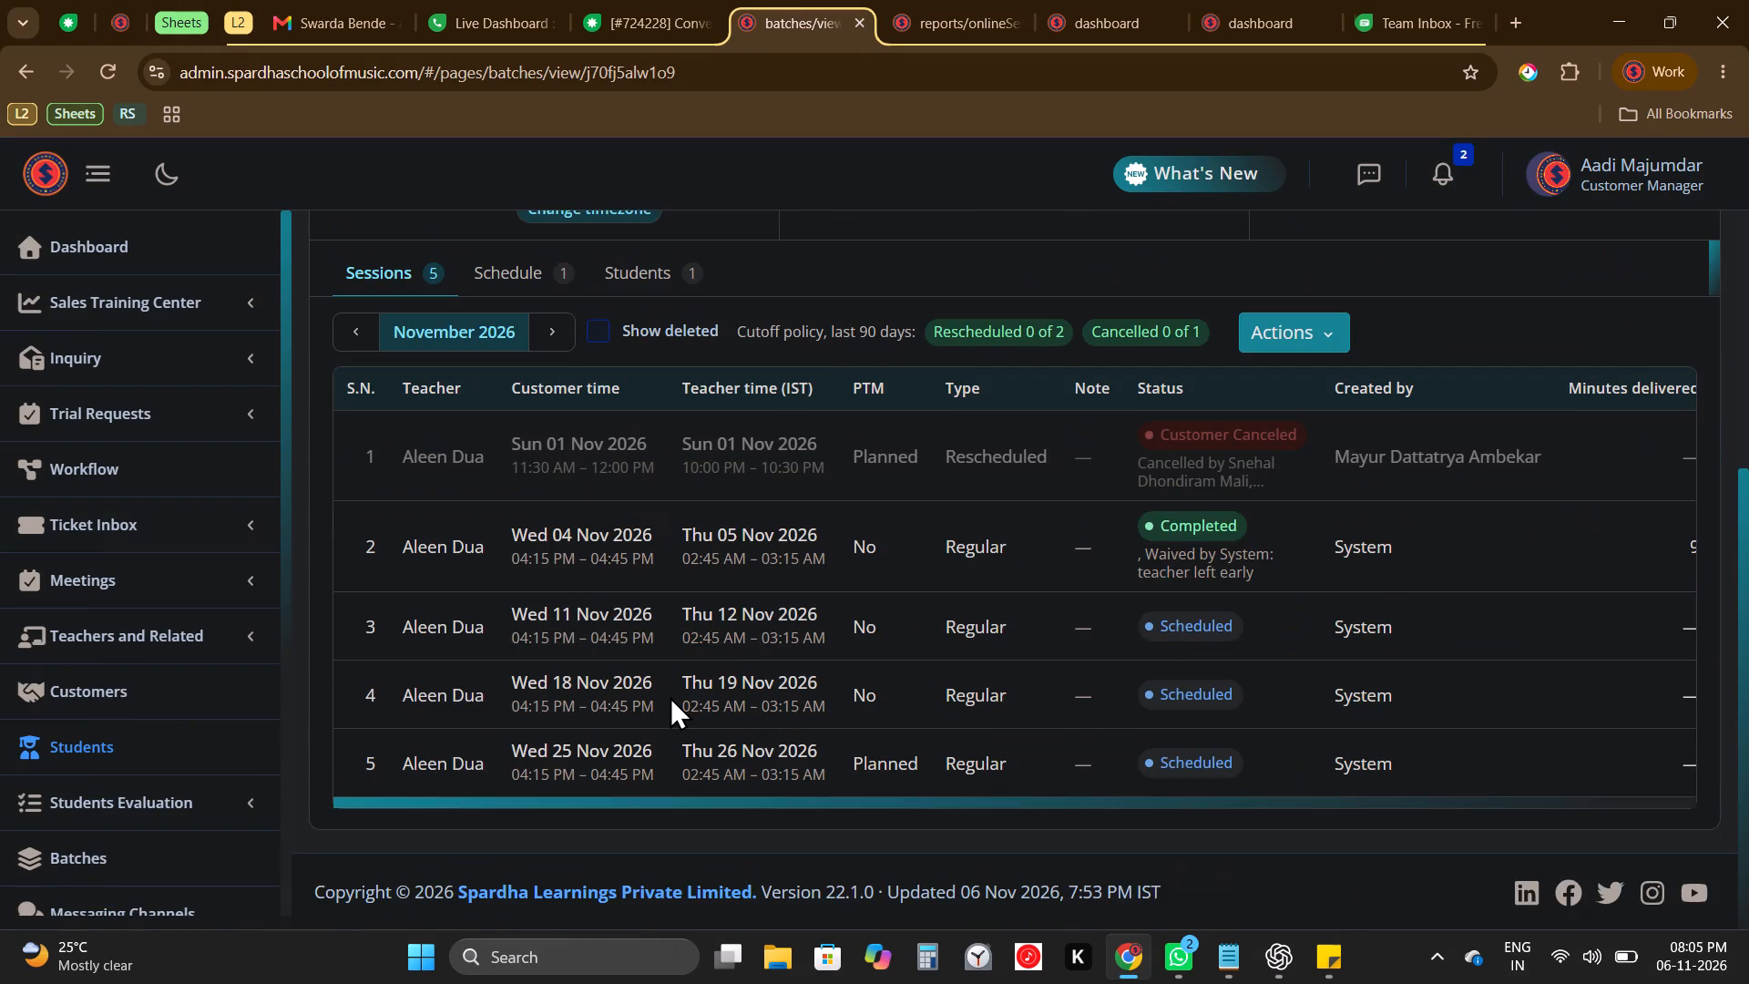
scroll(670, 696, up, 4)
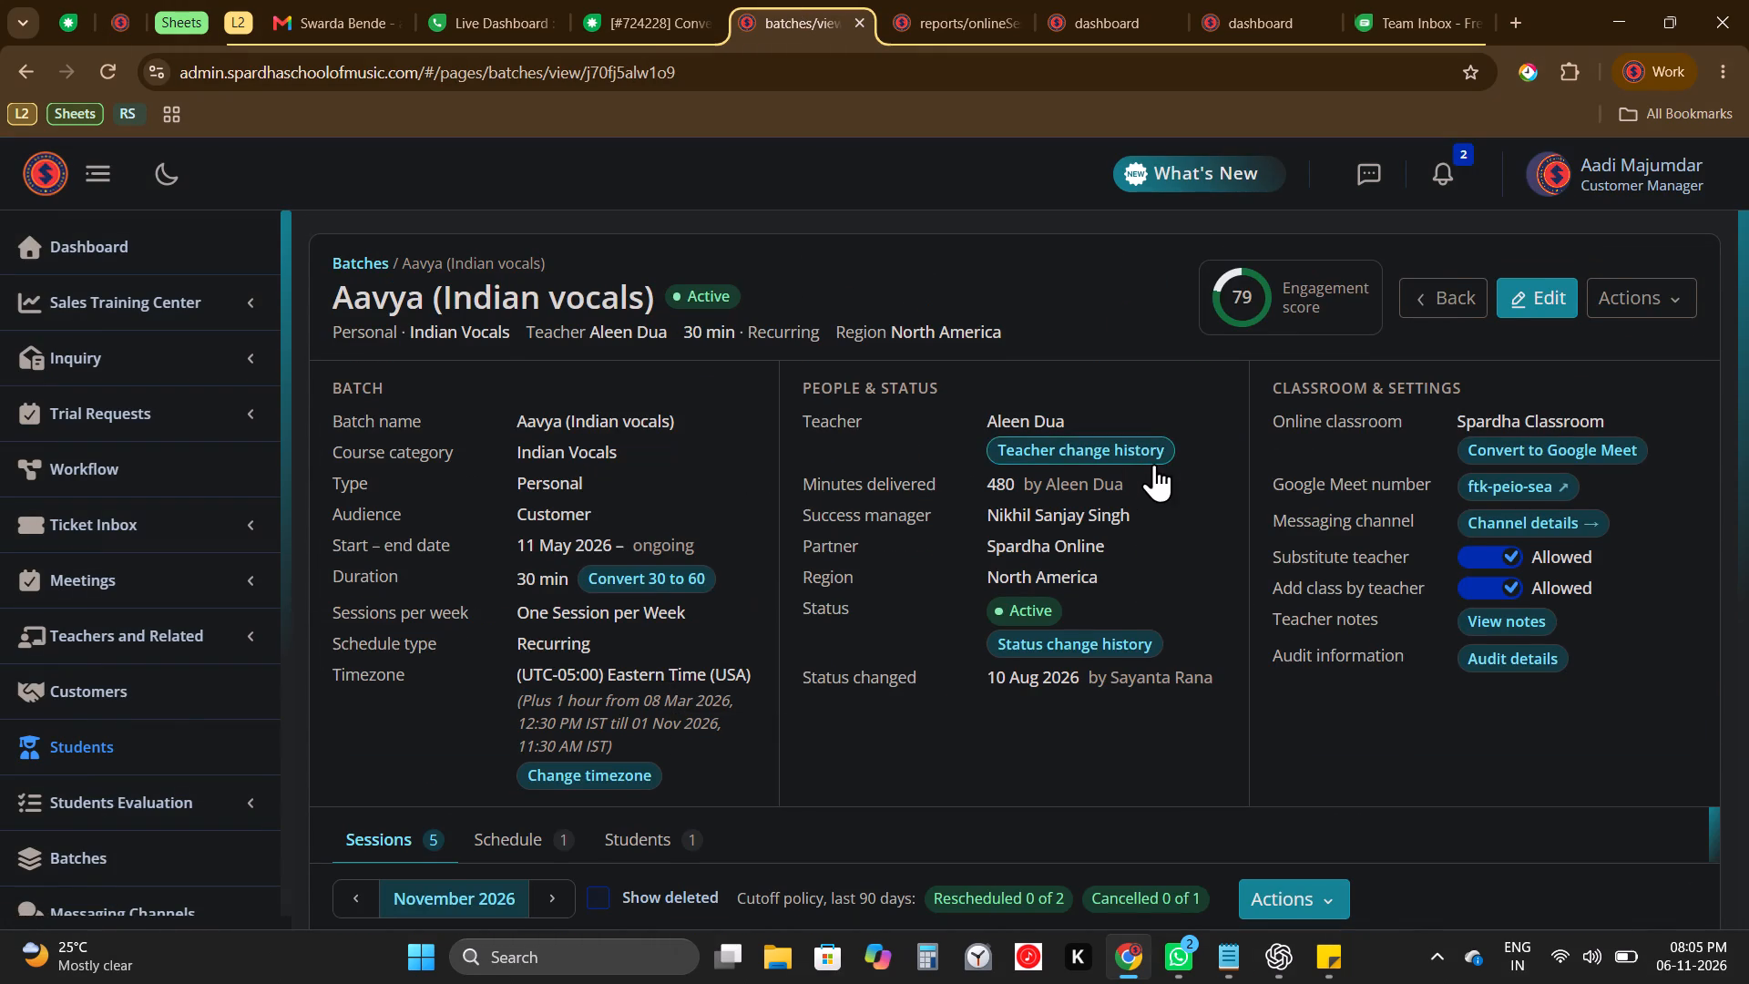
click(1155, 465)
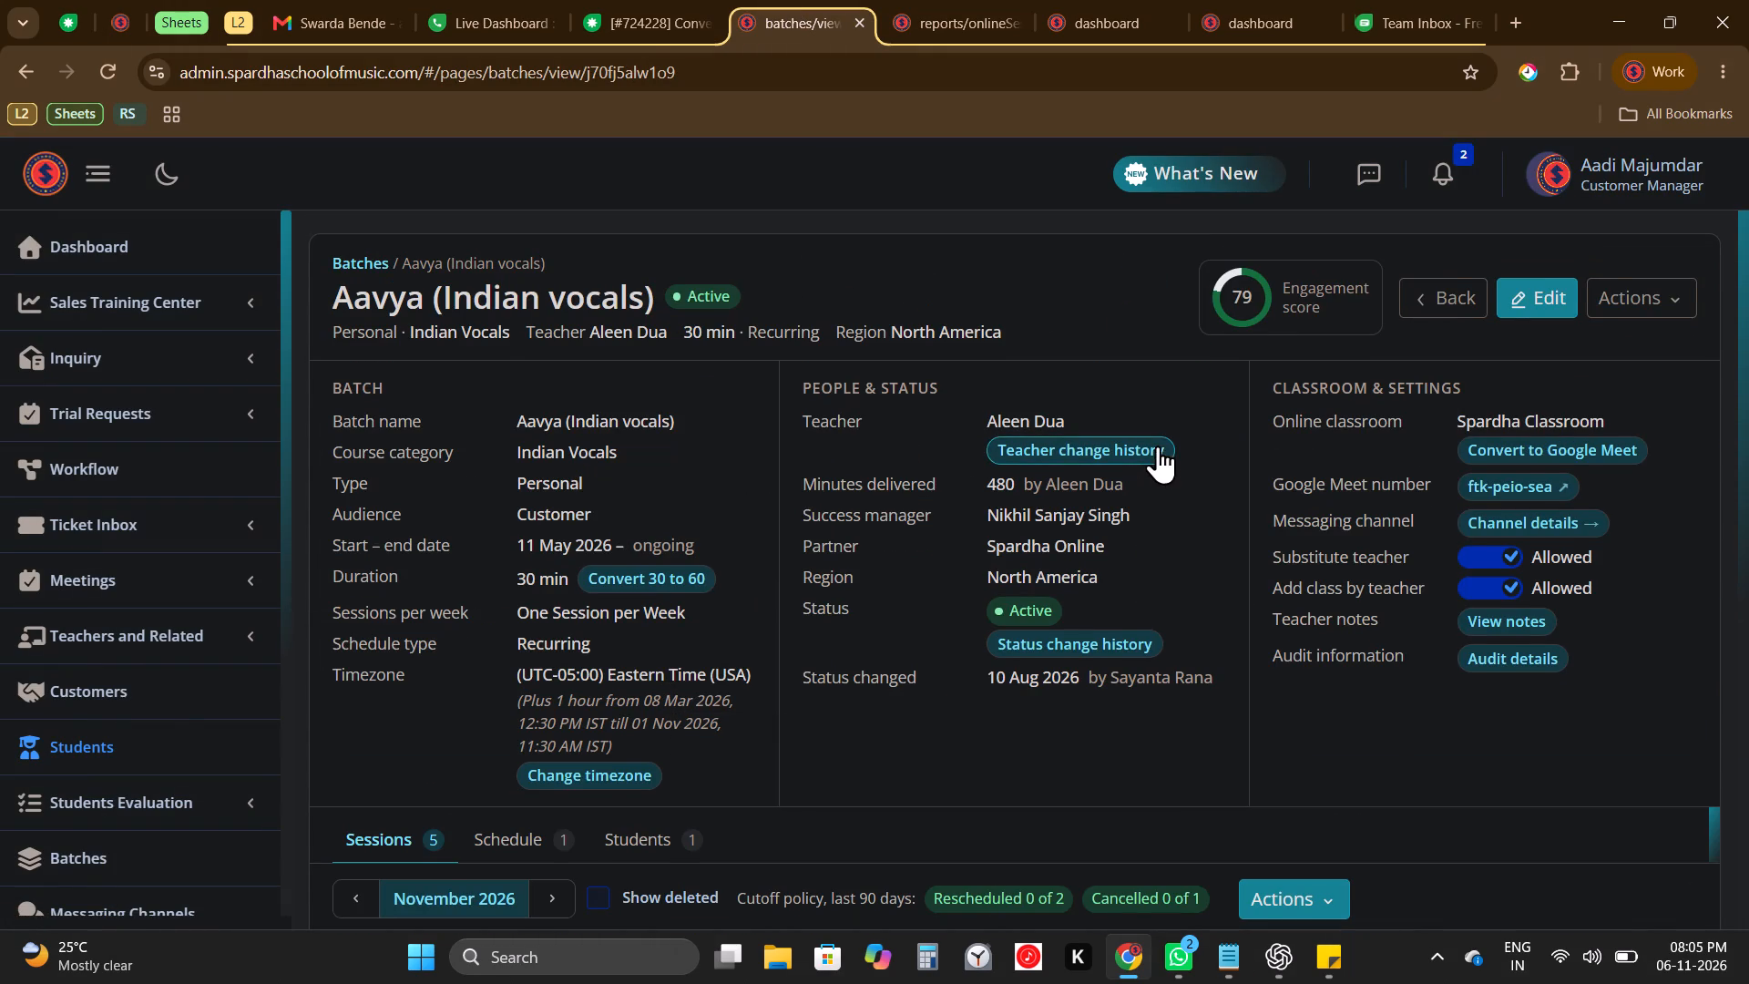
click(1158, 446)
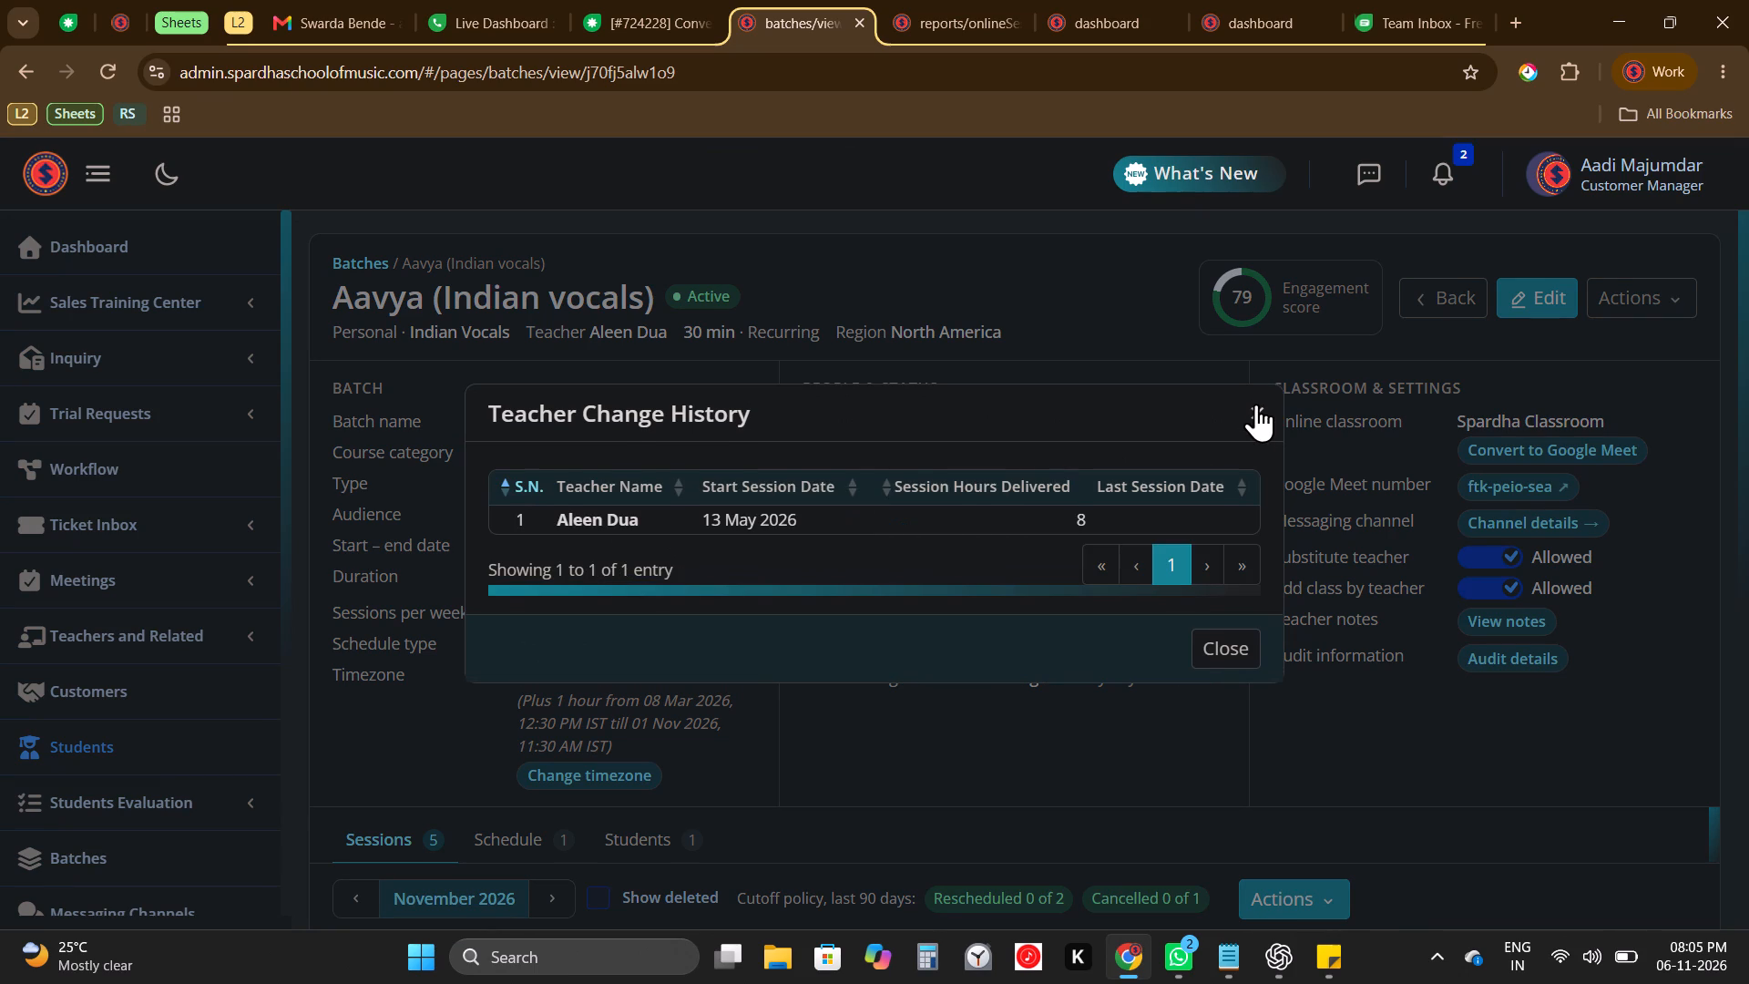
Recheck the teacher change history of Aavya's Indian vocals batch and look over its November 2026 sessions.
click(1256, 404)
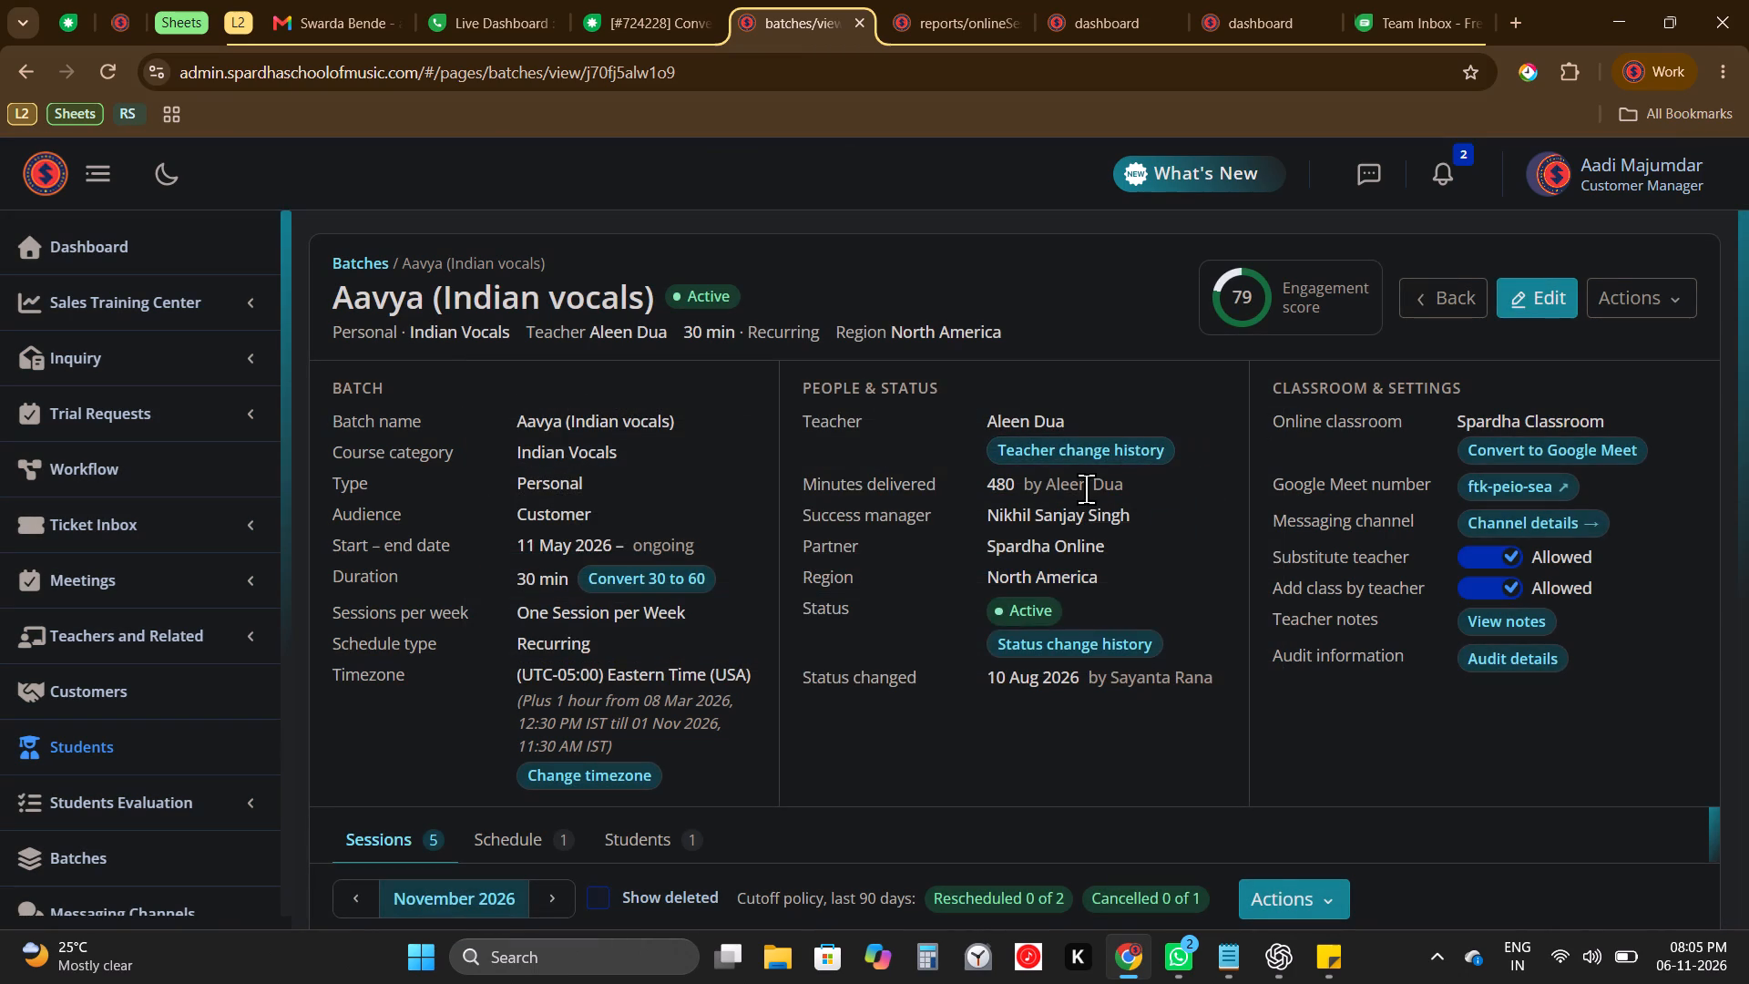
click(1141, 463)
key(grave)
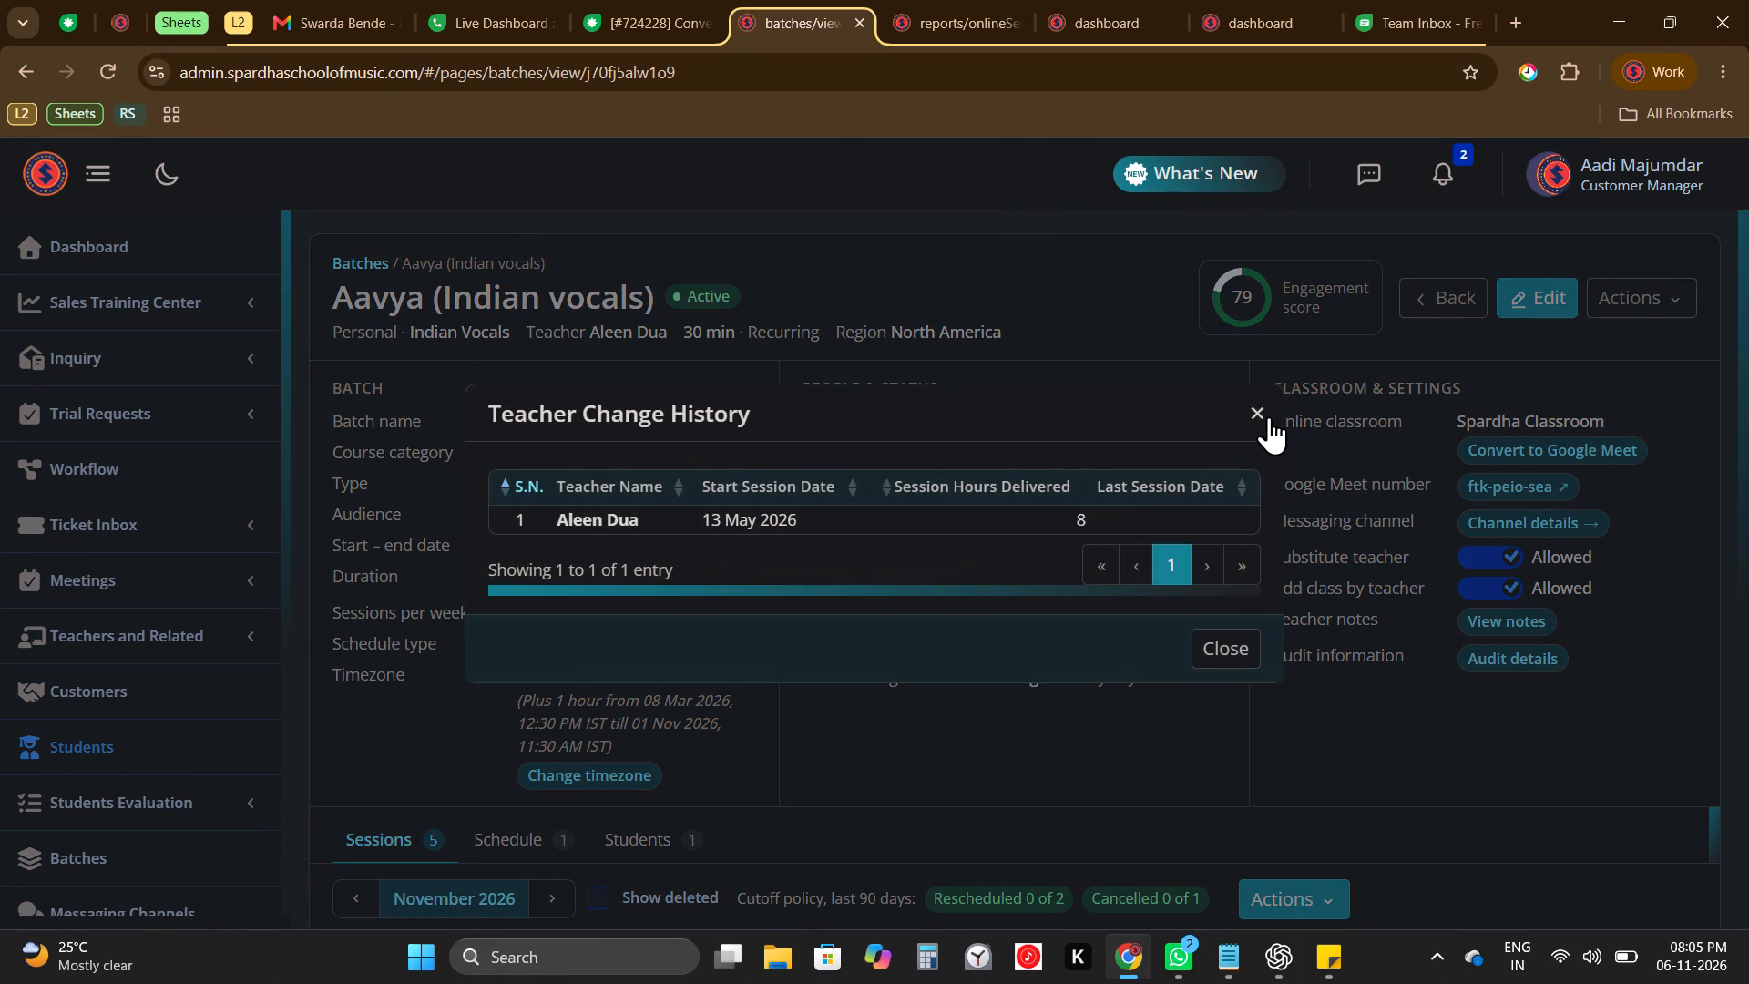
key(Escape)
scroll(873, 569, down, 3)
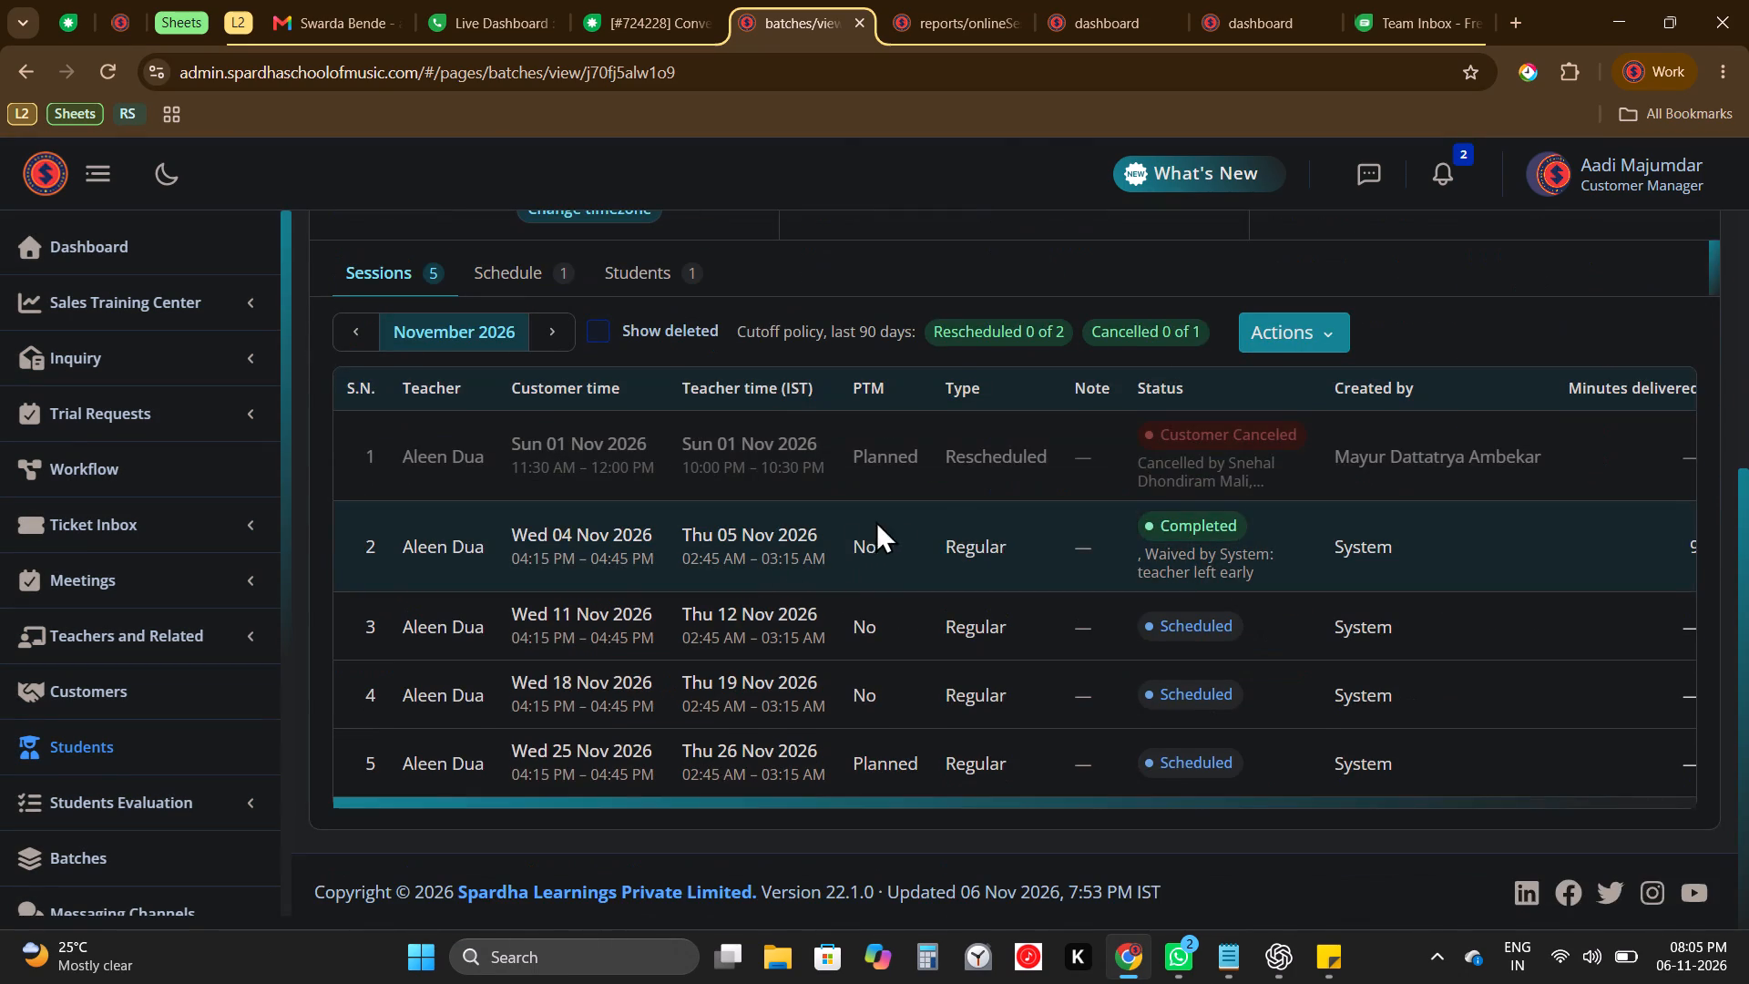
scroll(862, 498, up, 2)
scroll(611, 477, up, 3)
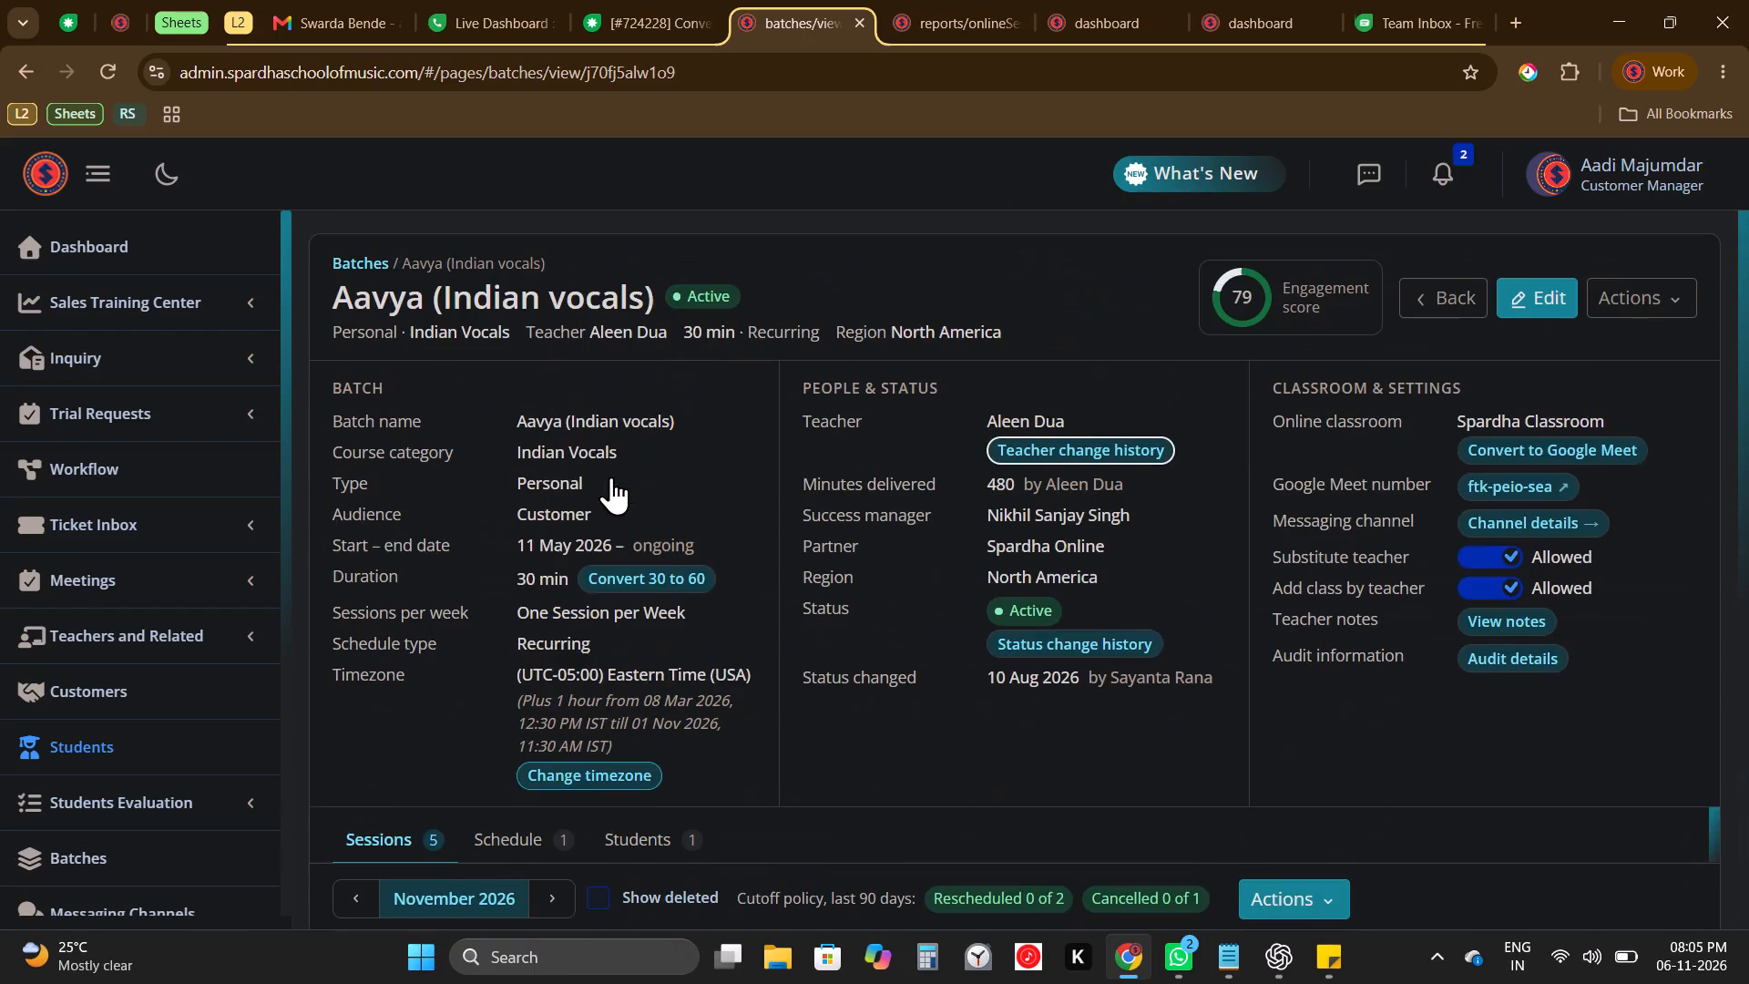
Start a teacher change for Aavya's batch, list the available teachers, and copy the name of the teacher offered.
click(1616, 302)
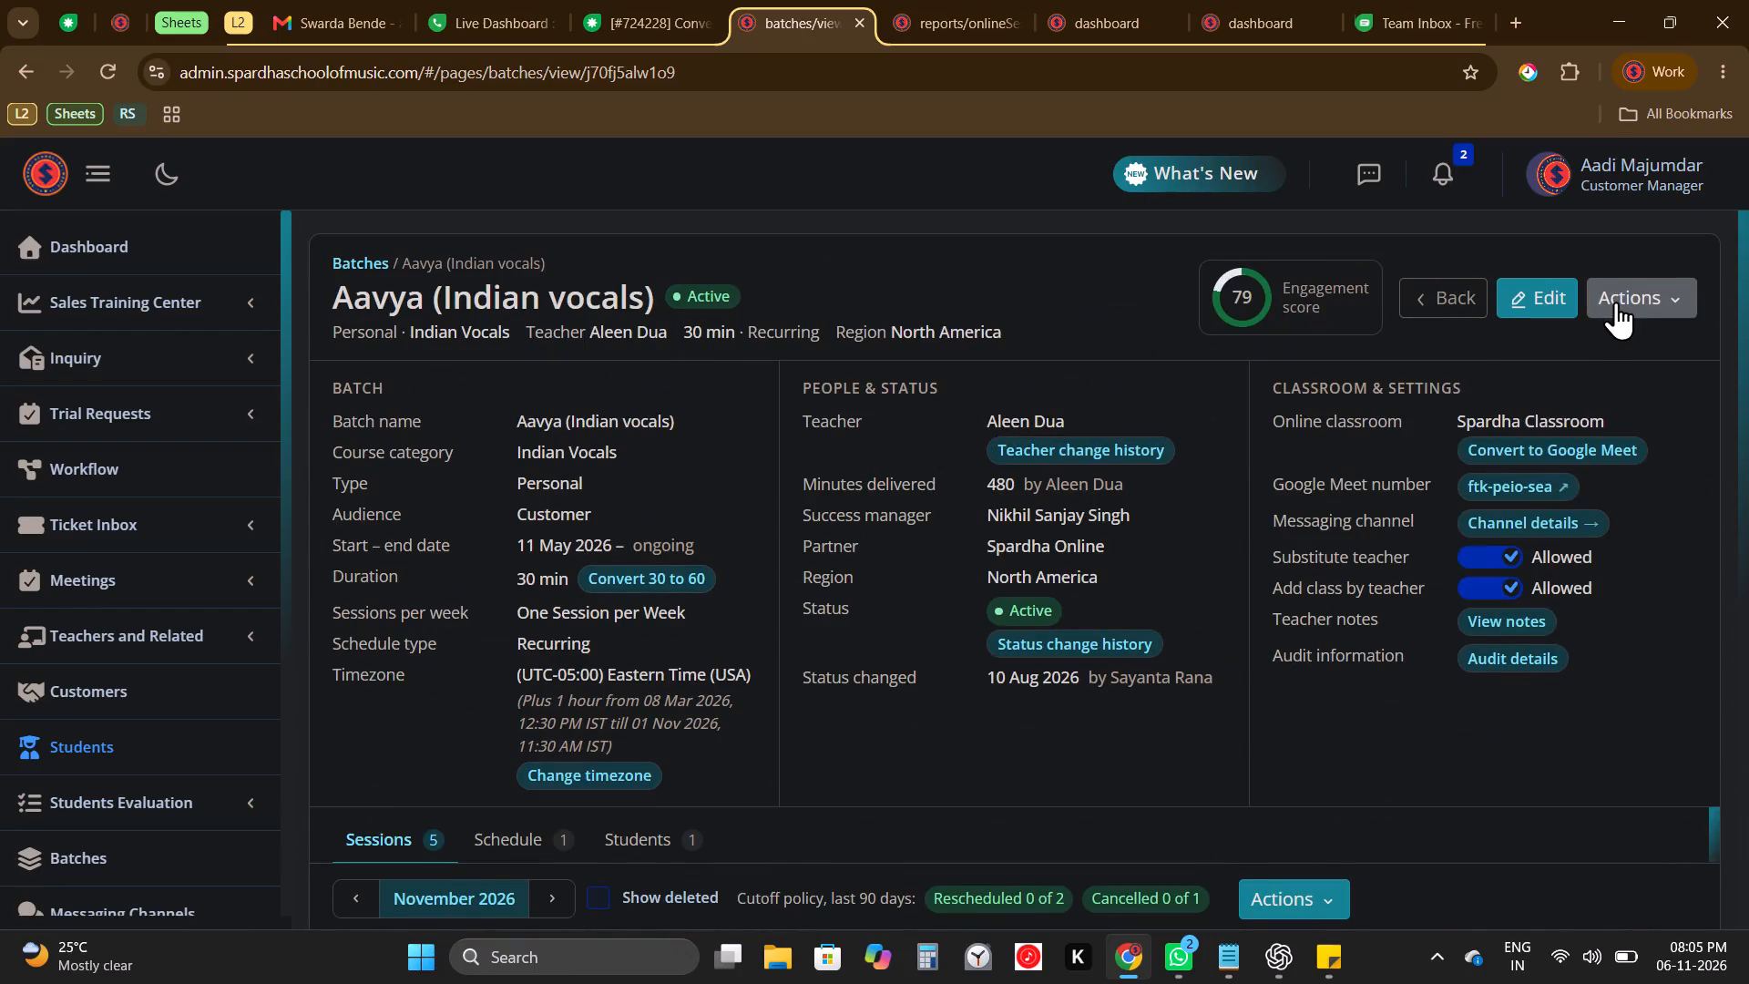
click(1494, 429)
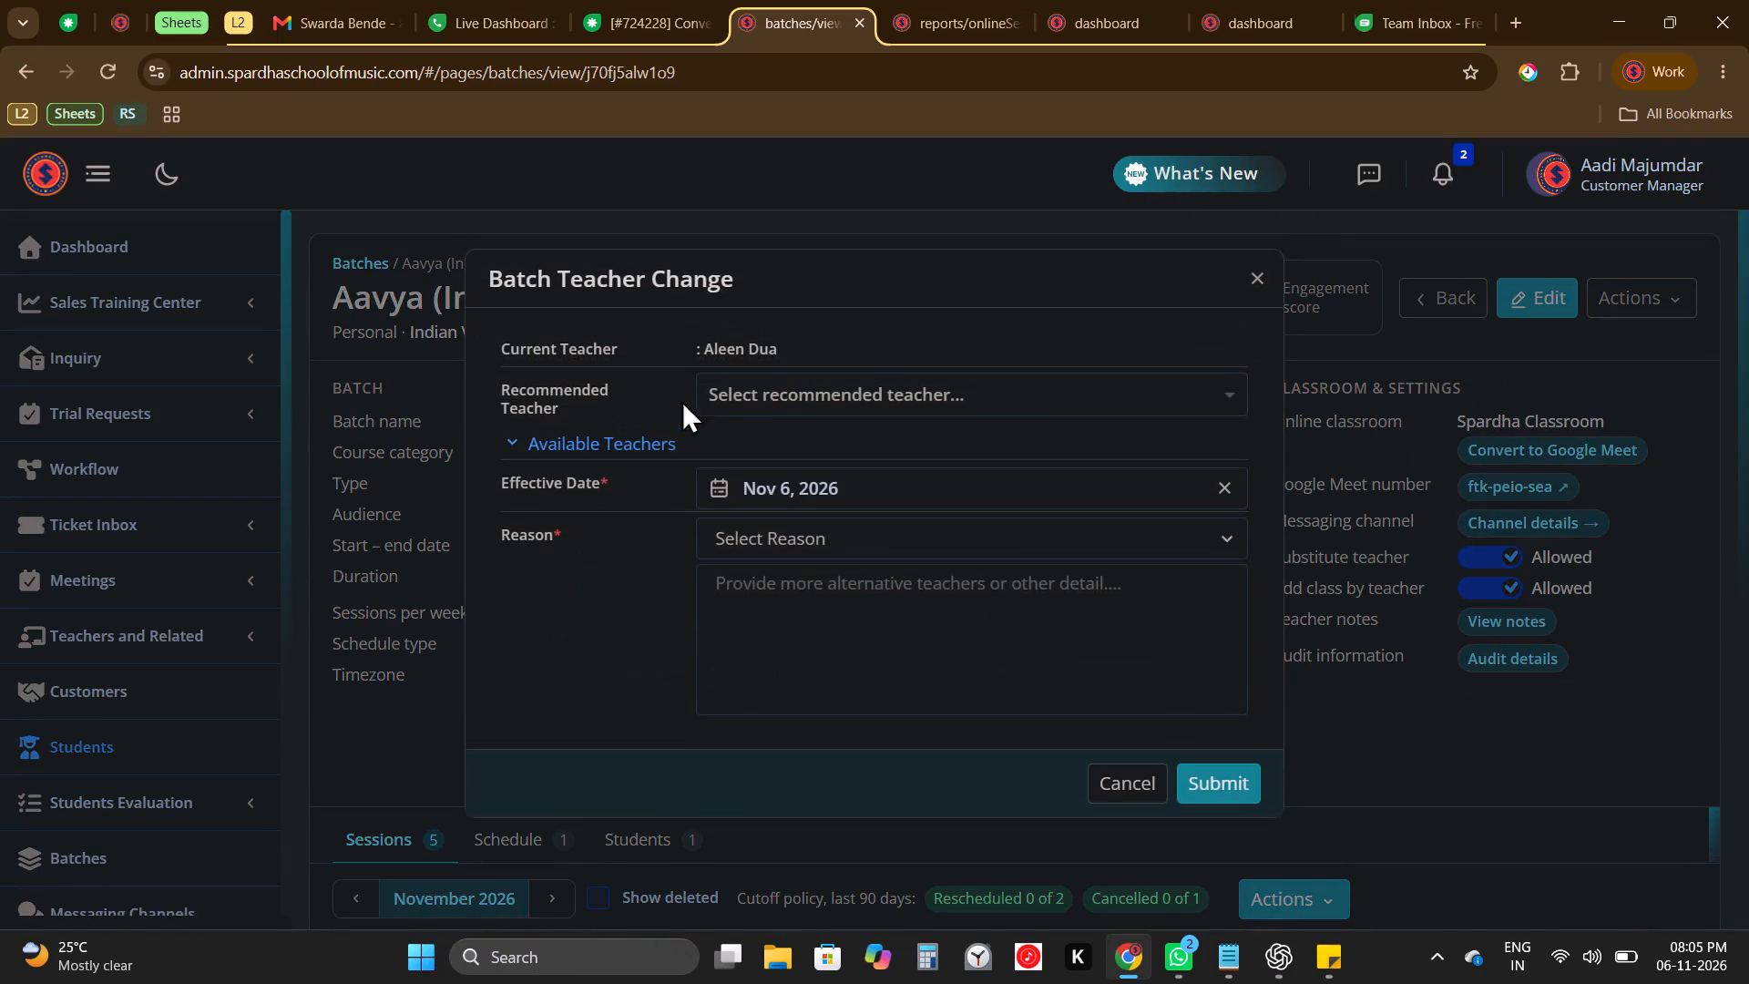
click(655, 436)
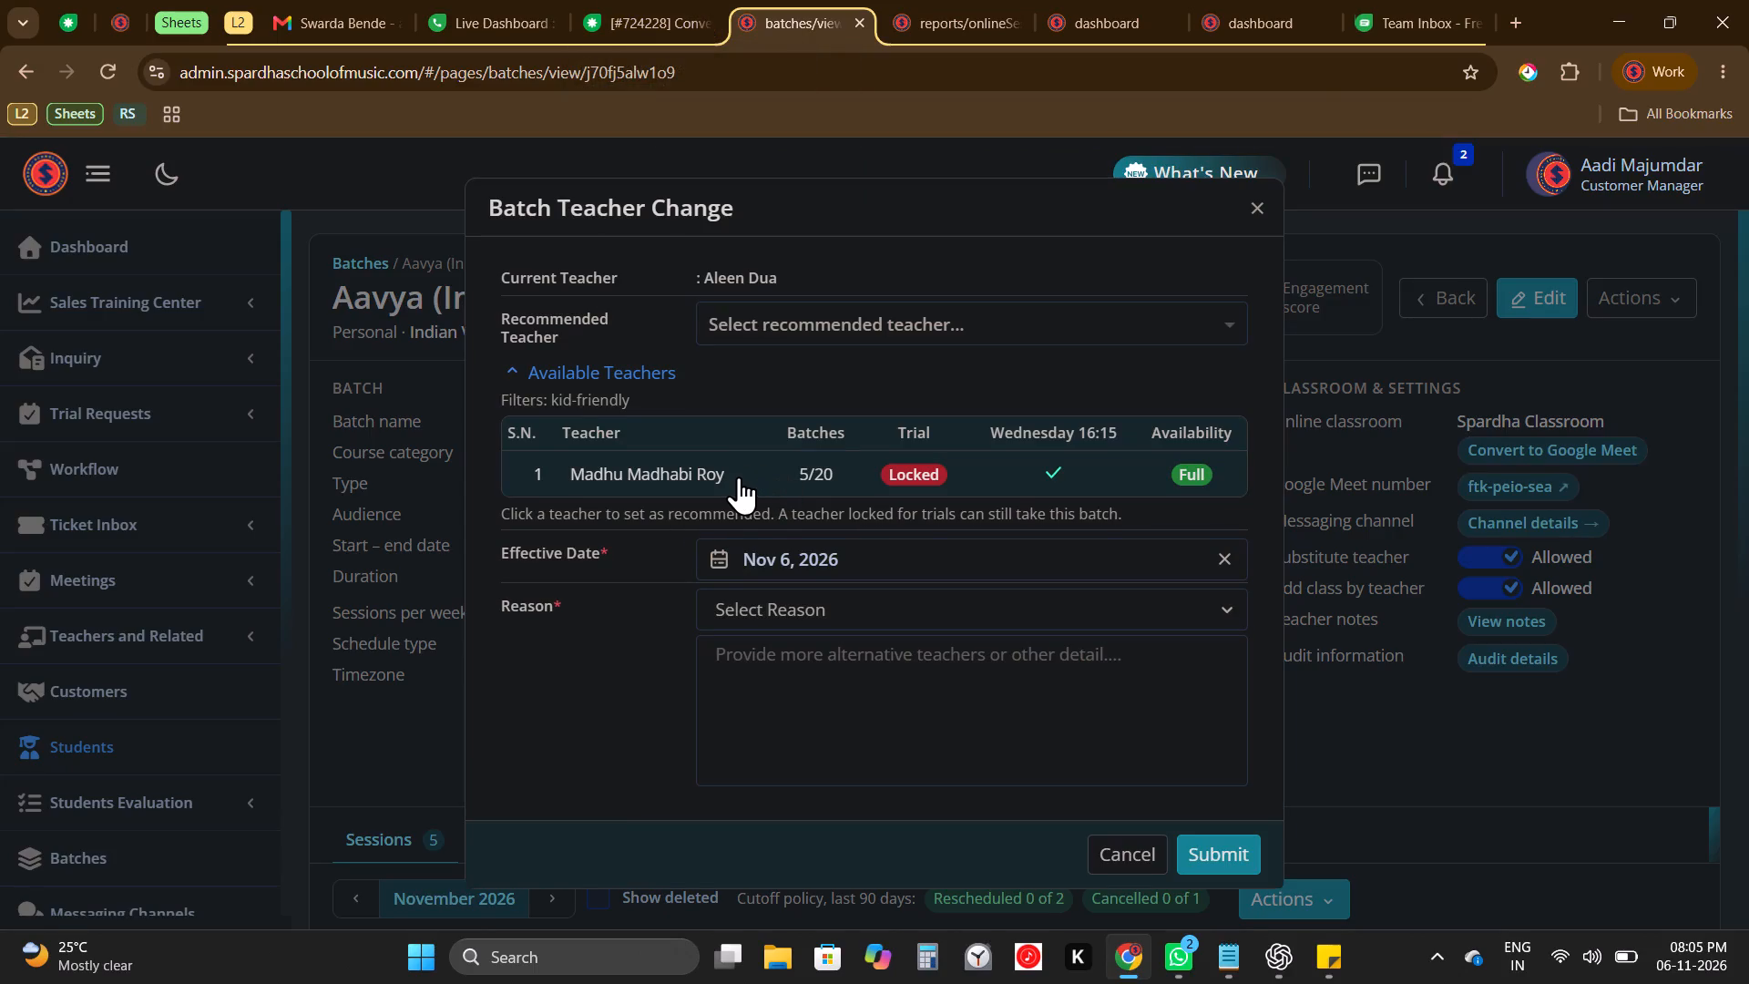
drag(759, 476, 575, 473)
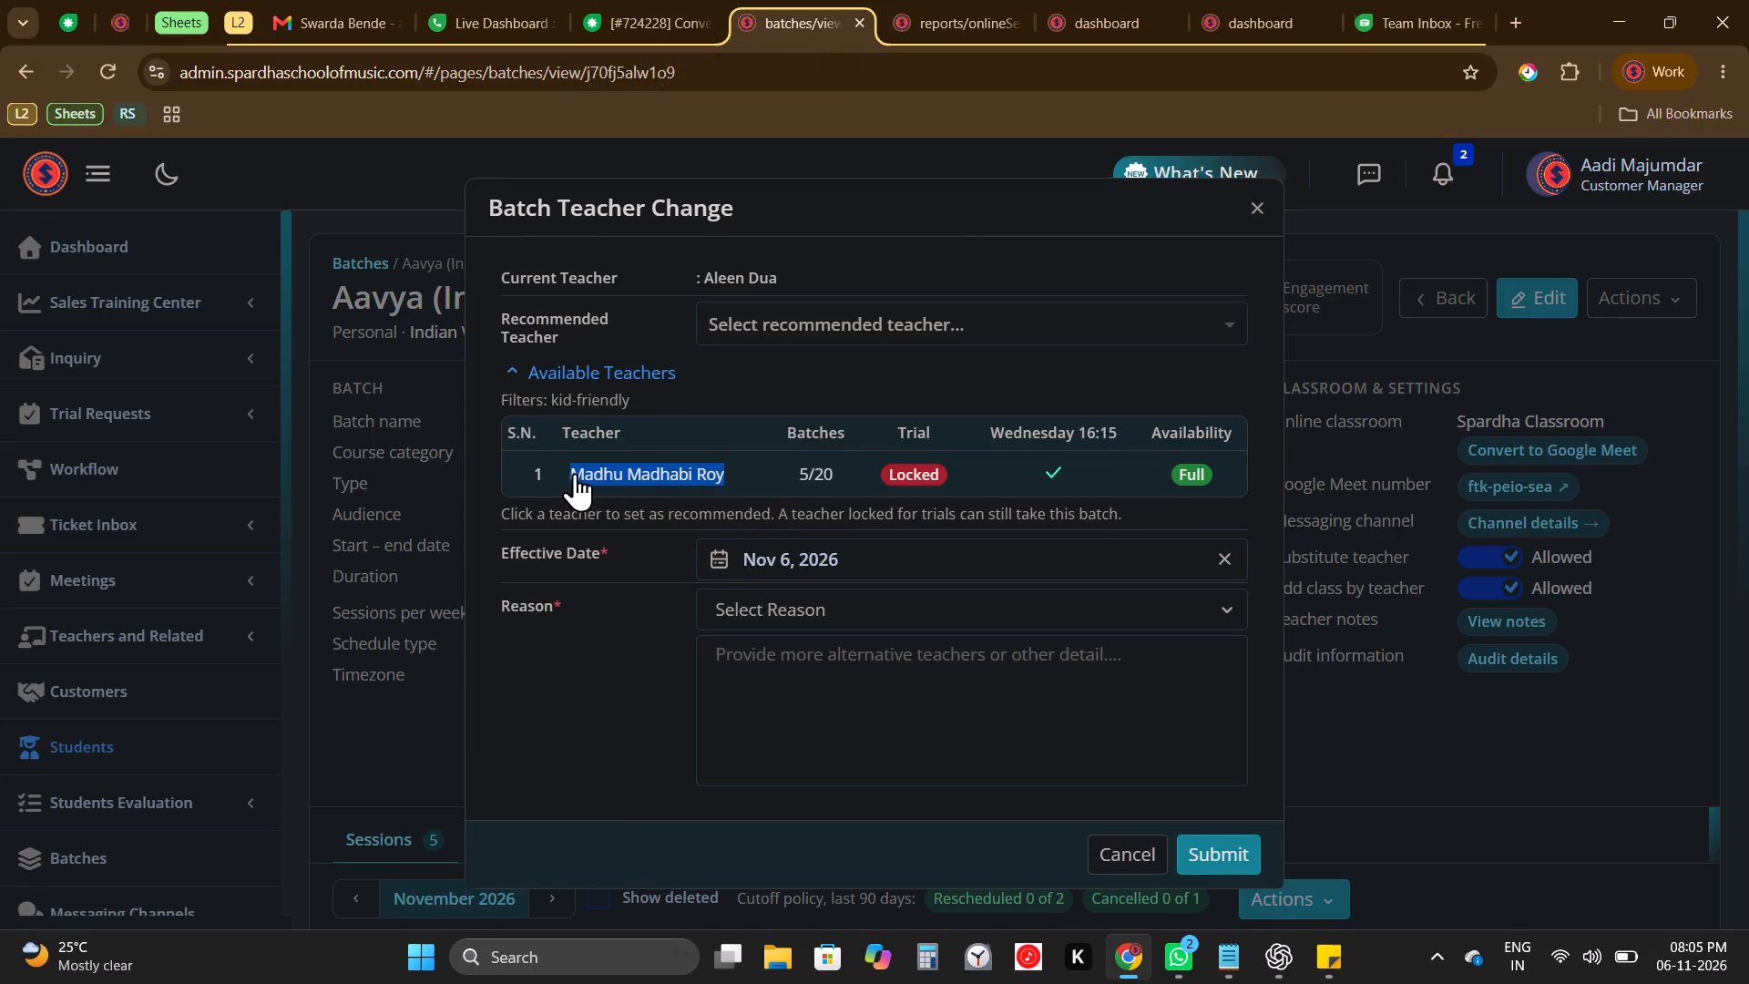
drag(575, 473, 570, 473)
key(ctrl+c)
In the other admin portal tab, load the new version and search the Teachers list by the copied full name.
click(1243, 0)
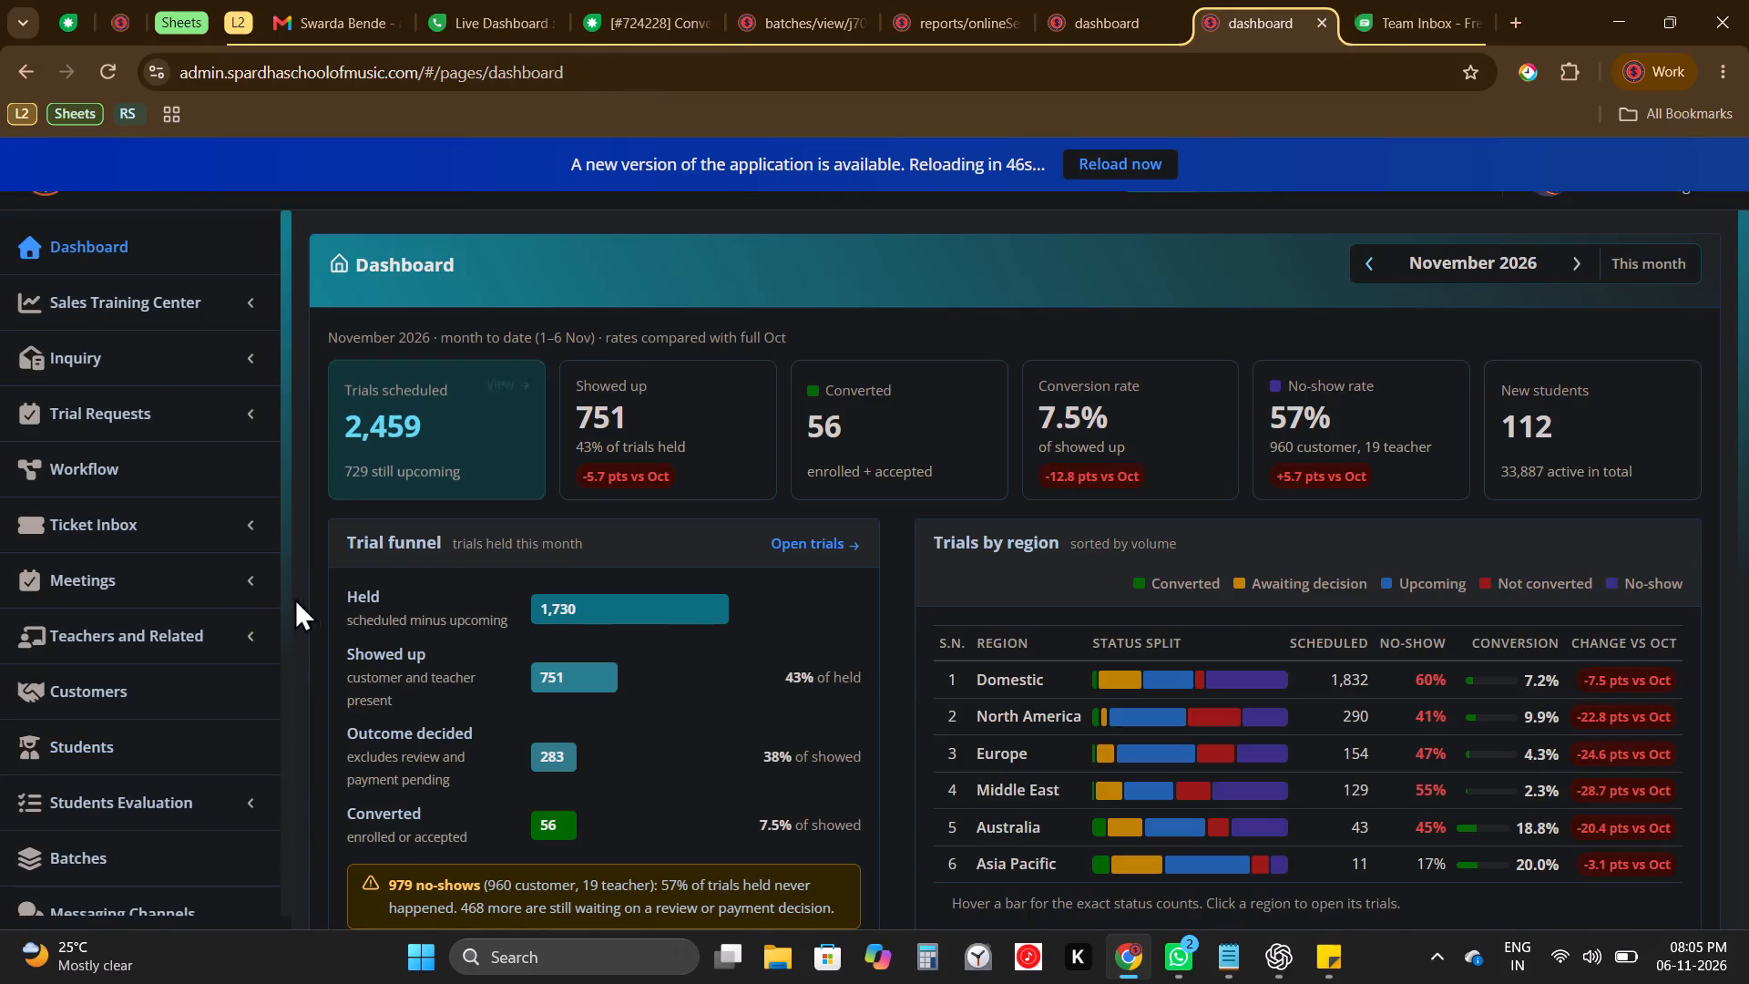
click(252, 652)
click(211, 707)
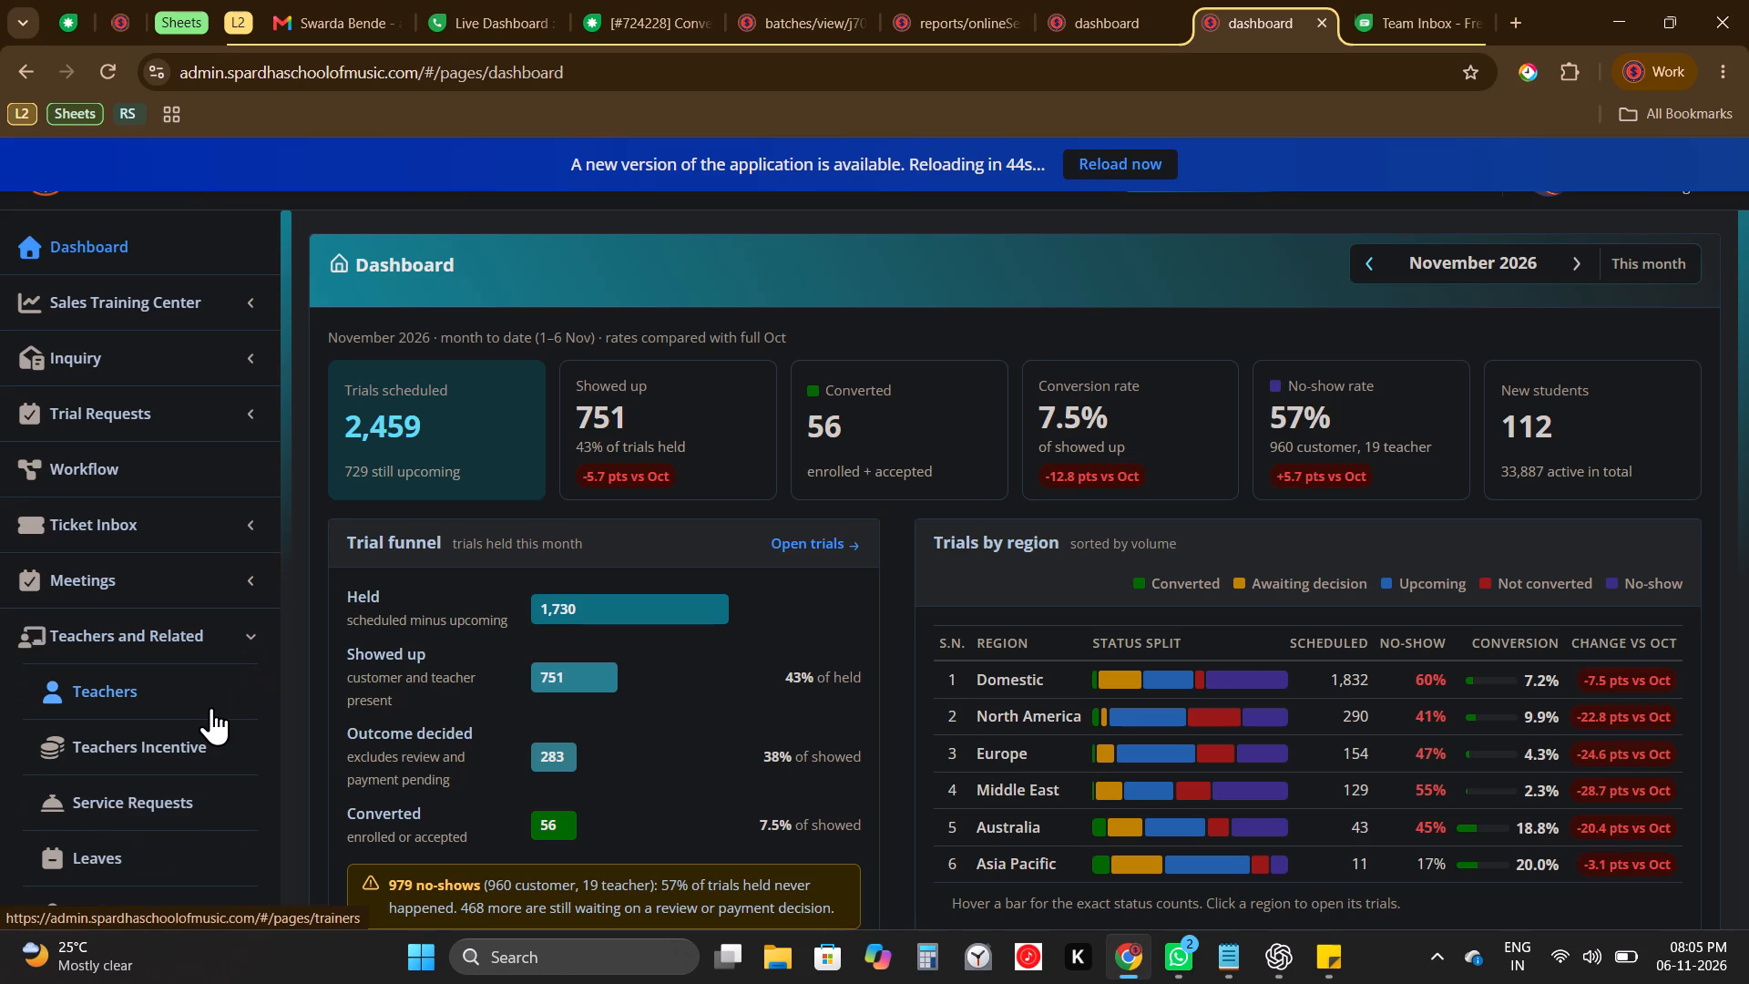
click(187, 682)
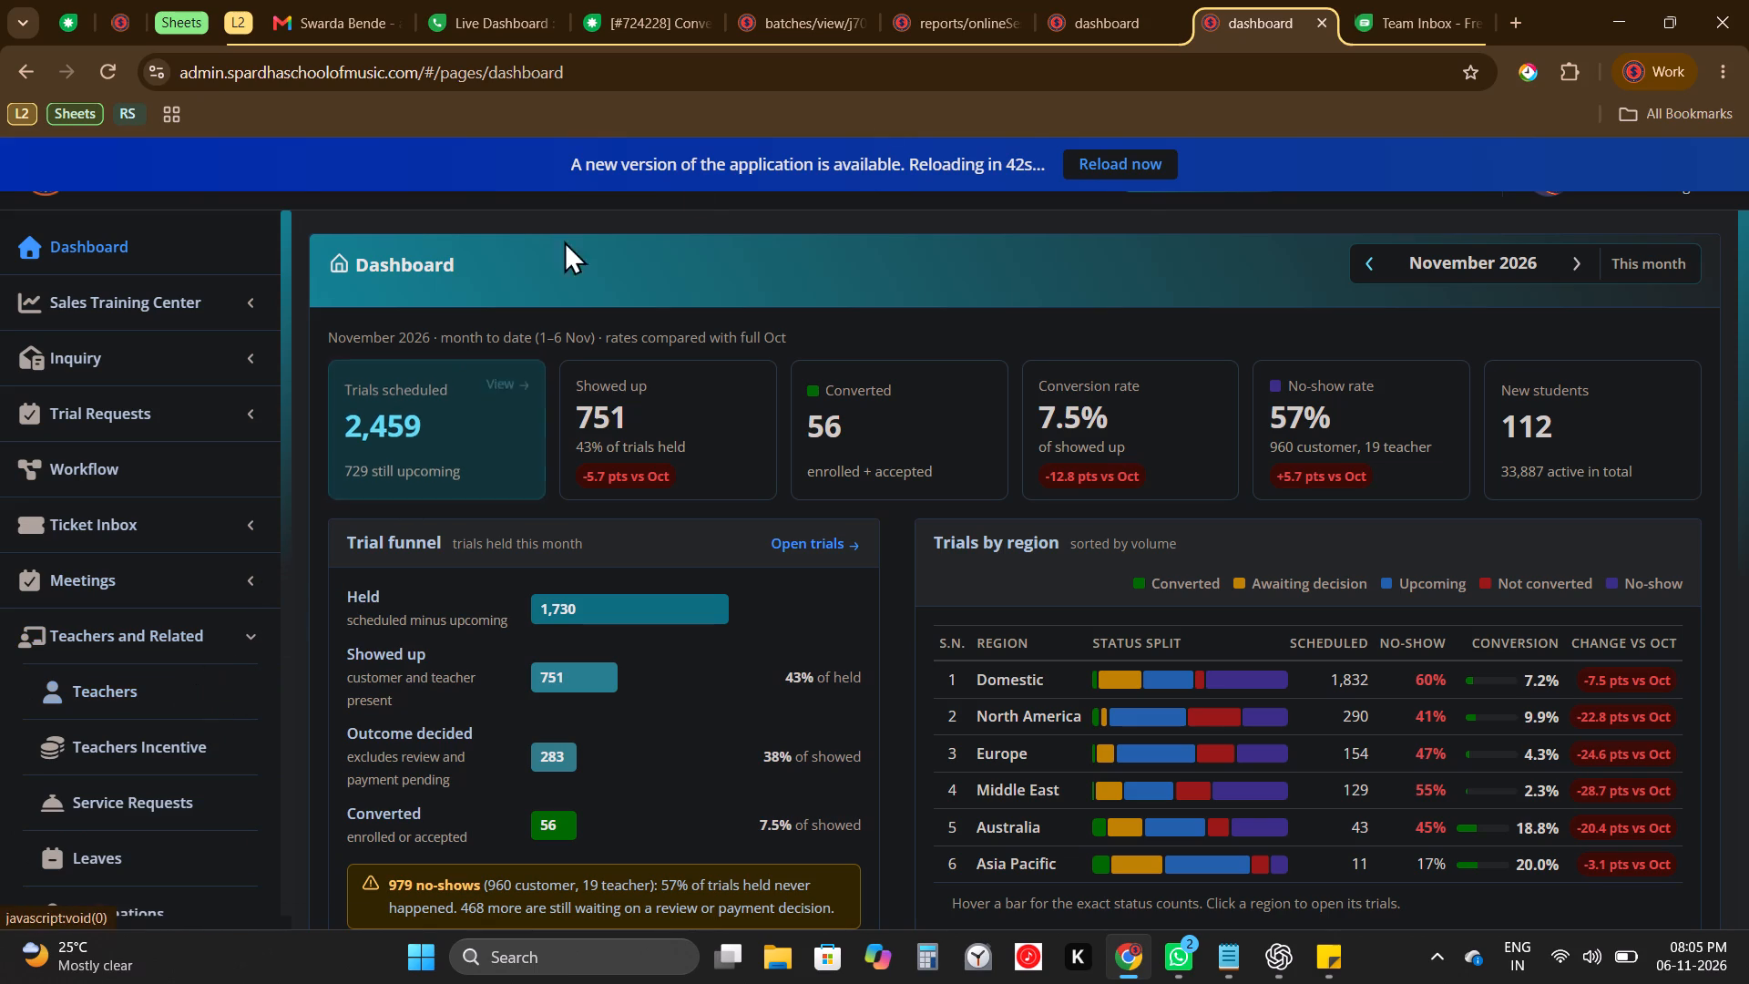
click(1134, 170)
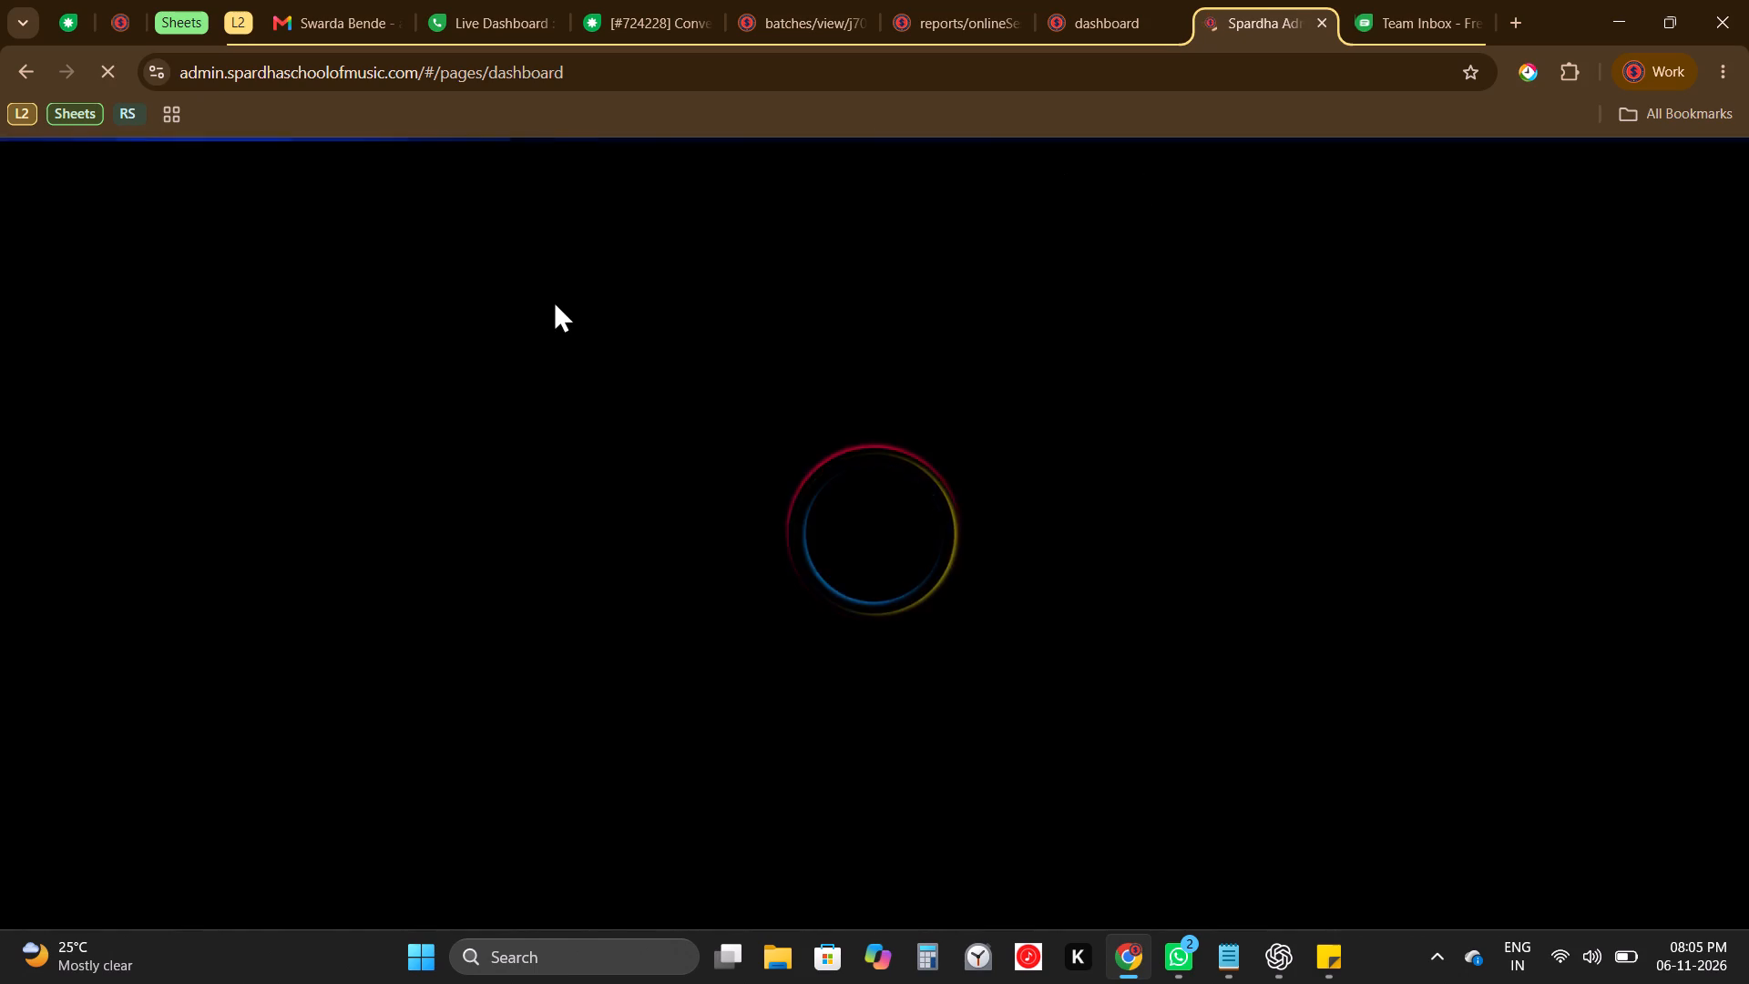
click(159, 646)
click(122, 709)
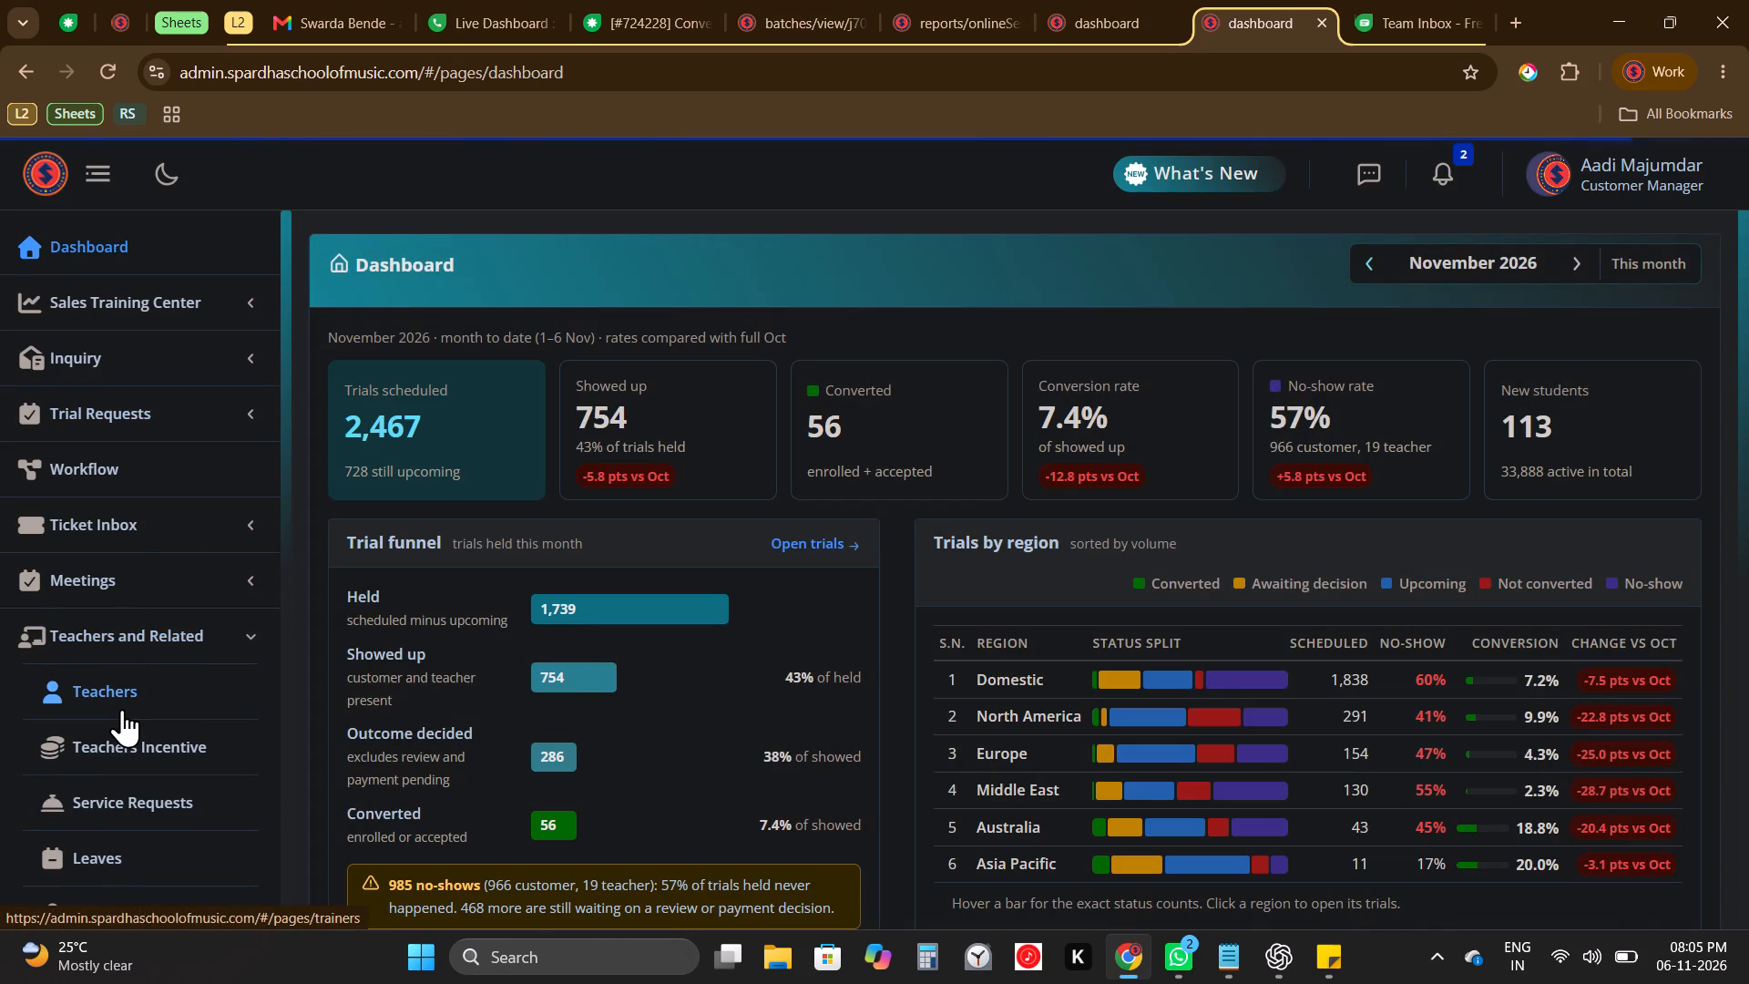
click(504, 354)
triple_click(504, 354)
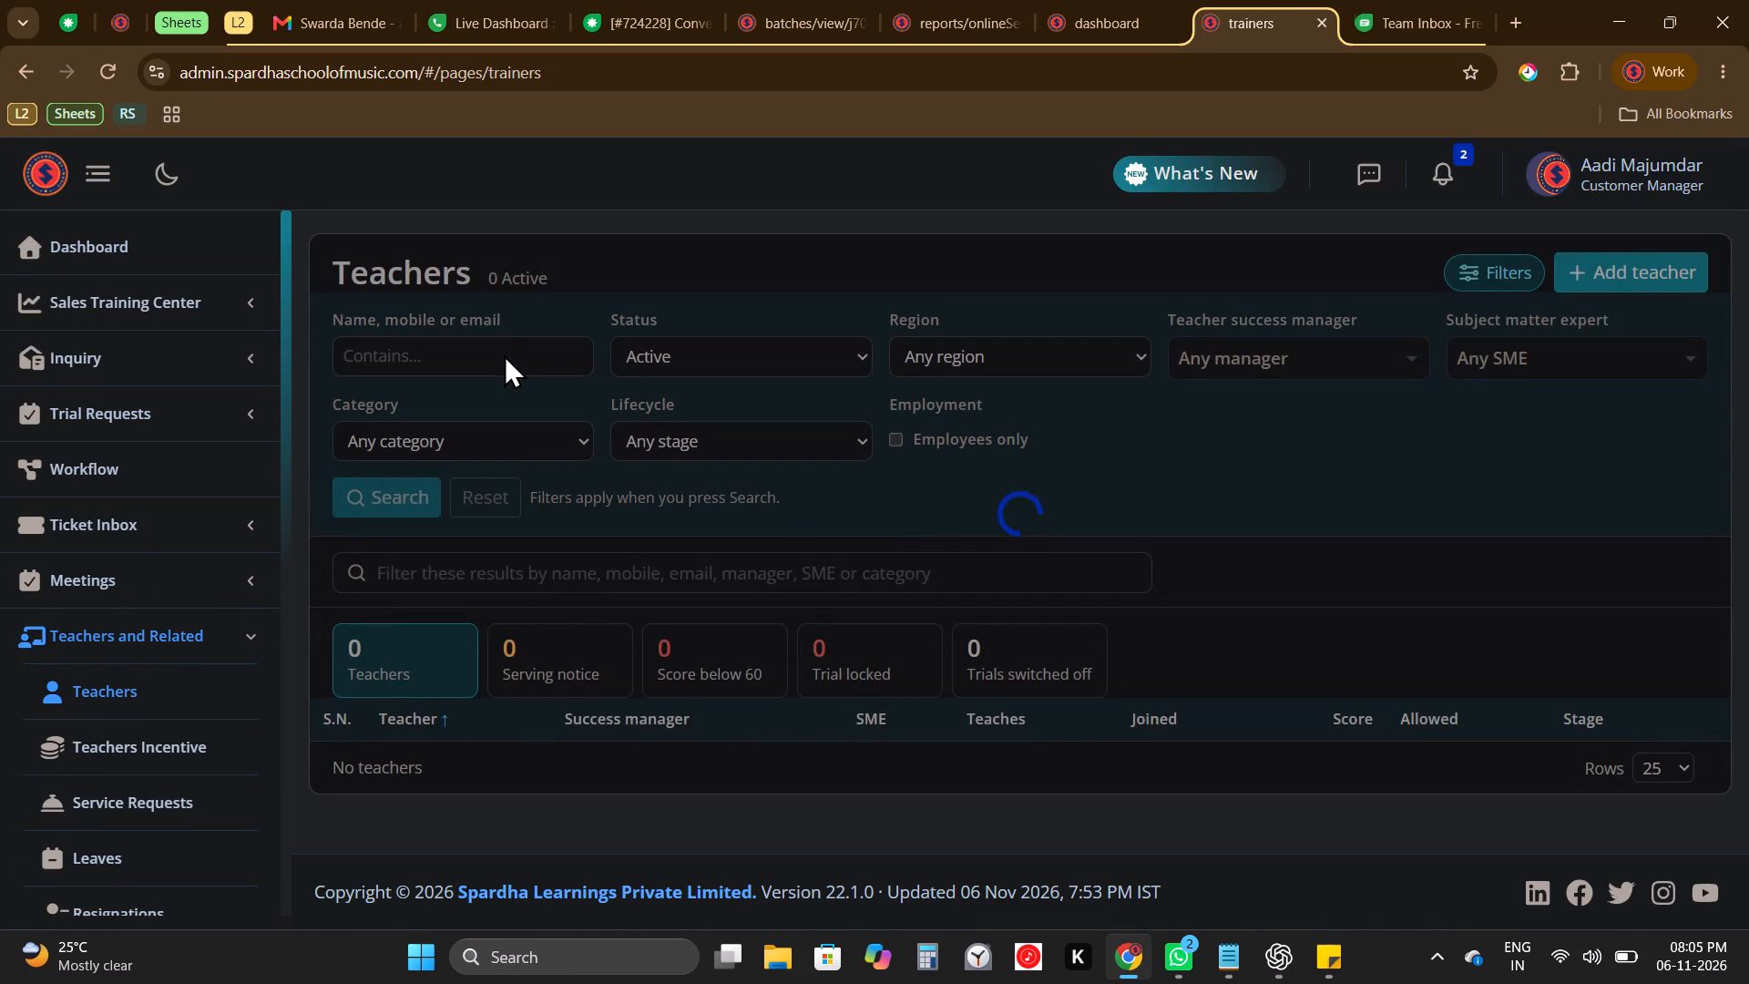
key(ctrl+v)
click(429, 498)
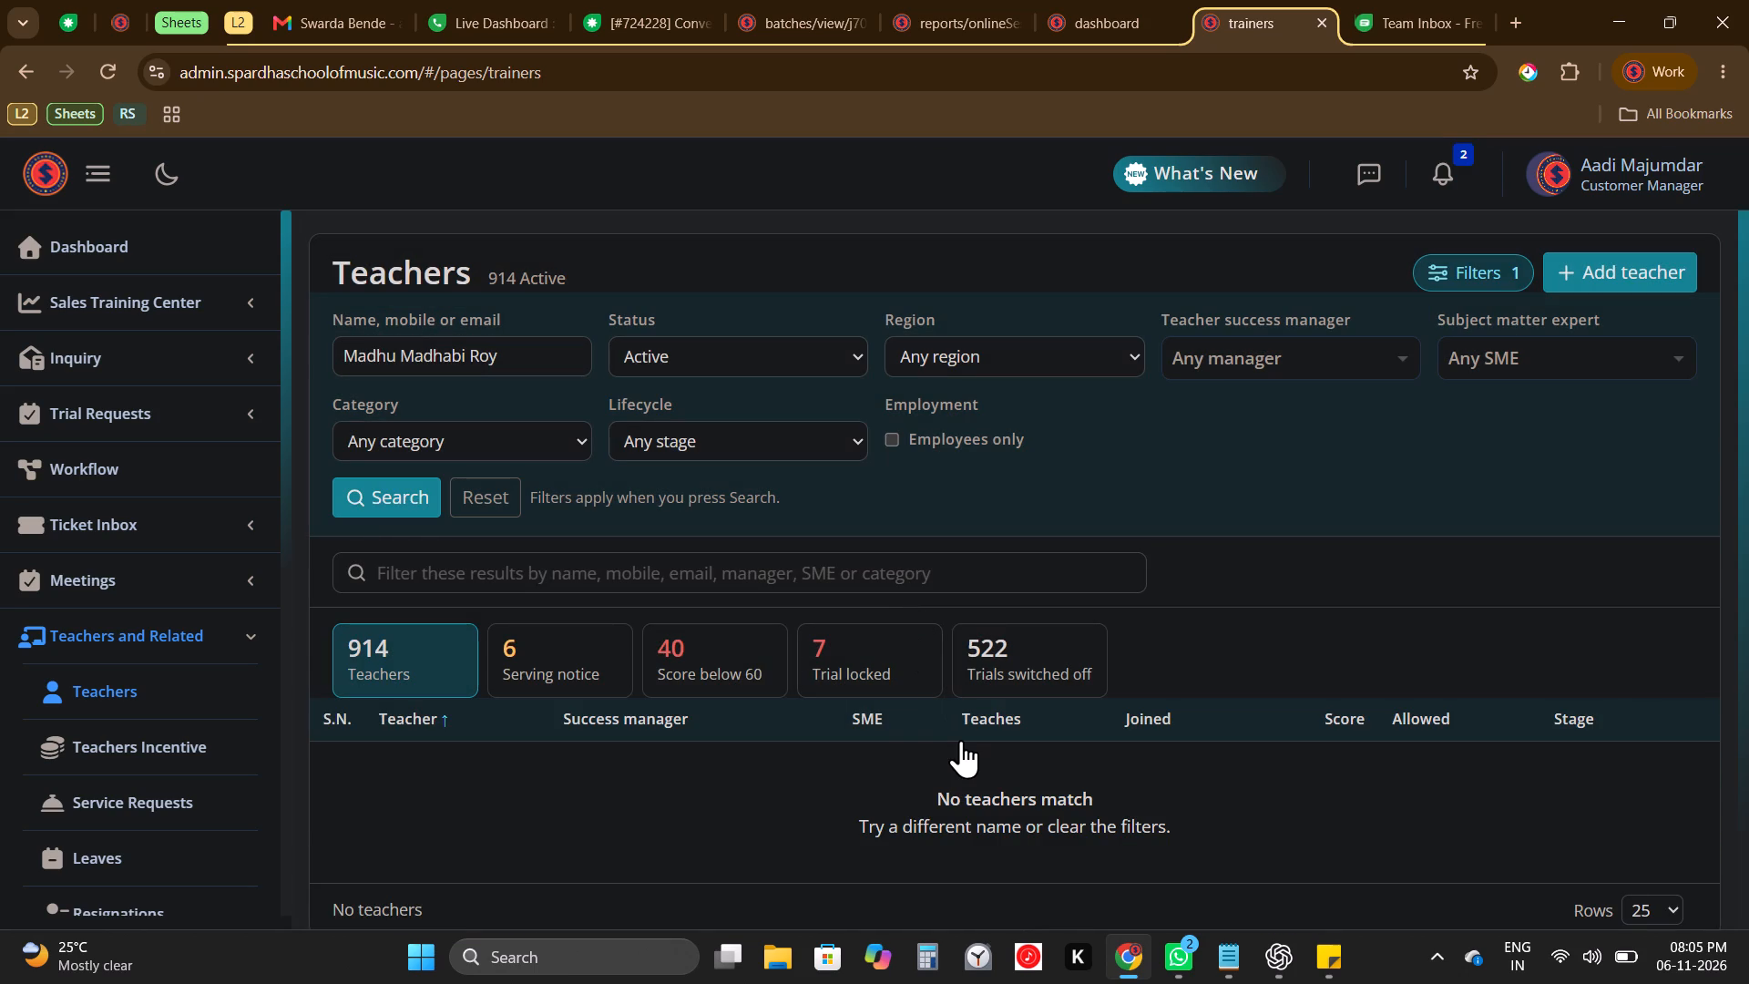
click(425, 499)
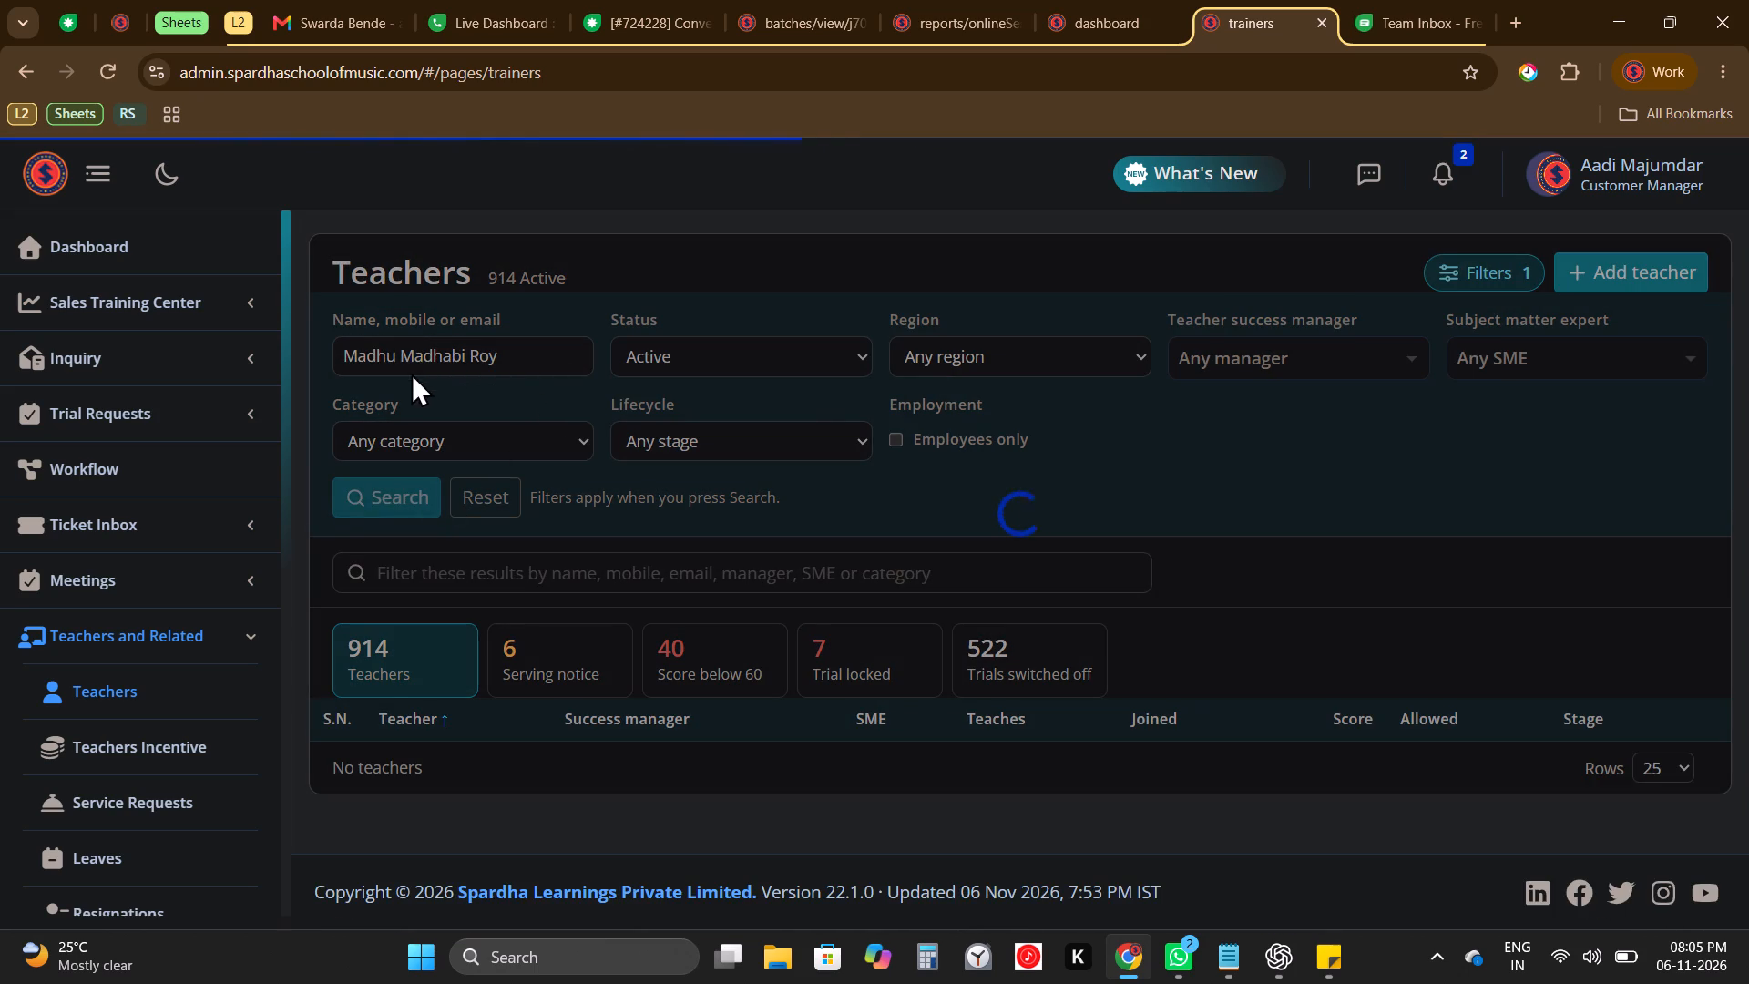
Shorten the teacher search to Madhu and open the profile of the Indian Vocals teacher matching the copied name.
click(416, 364)
drag(416, 364, 525, 341)
key(BackSpace)
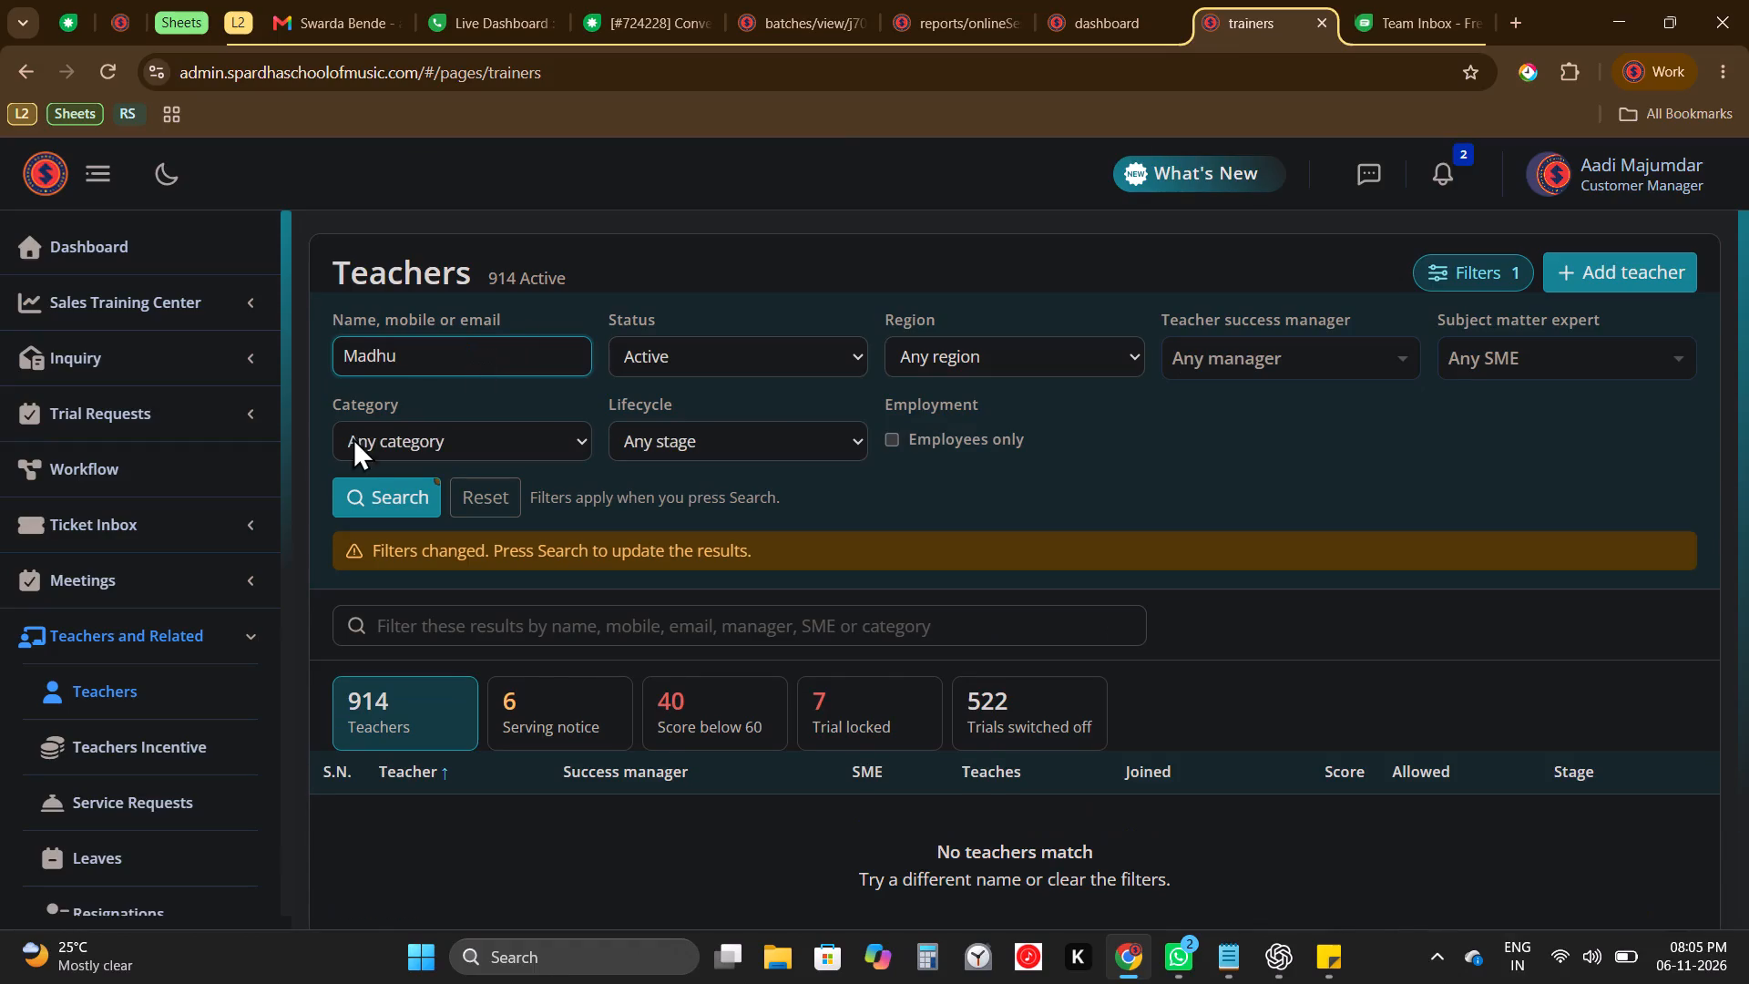
drag(371, 471, 388, 502)
click(388, 502)
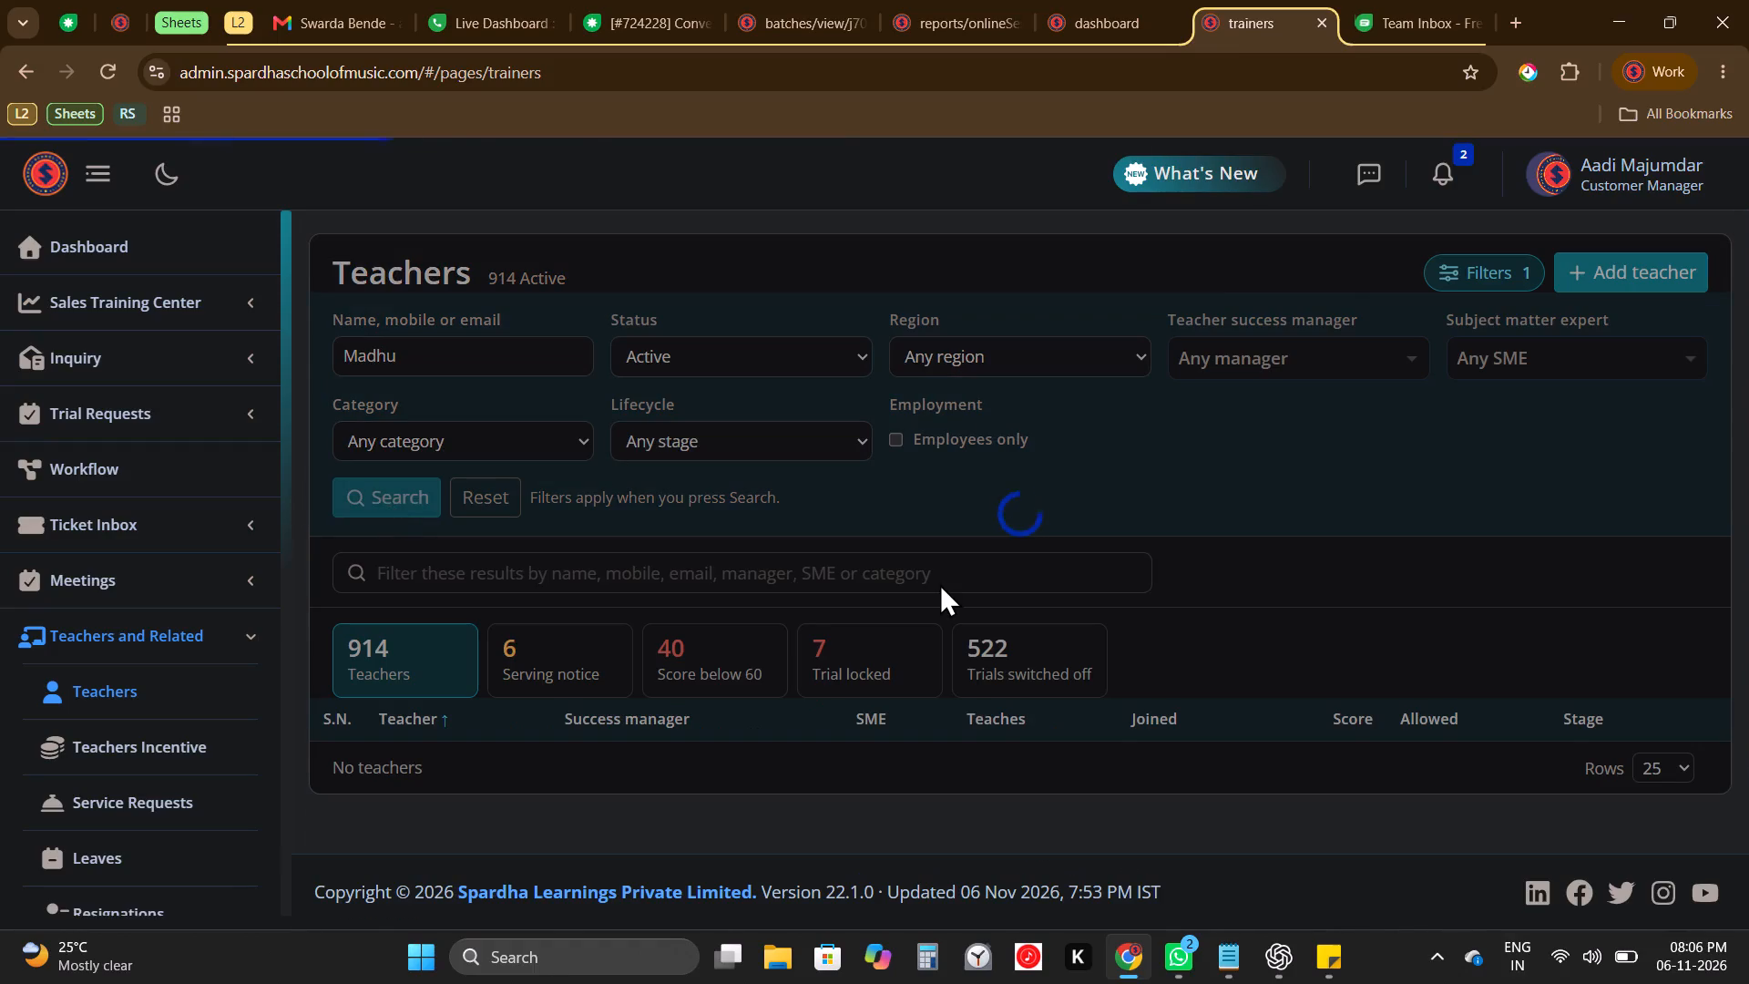
scroll(939, 583, down, 1)
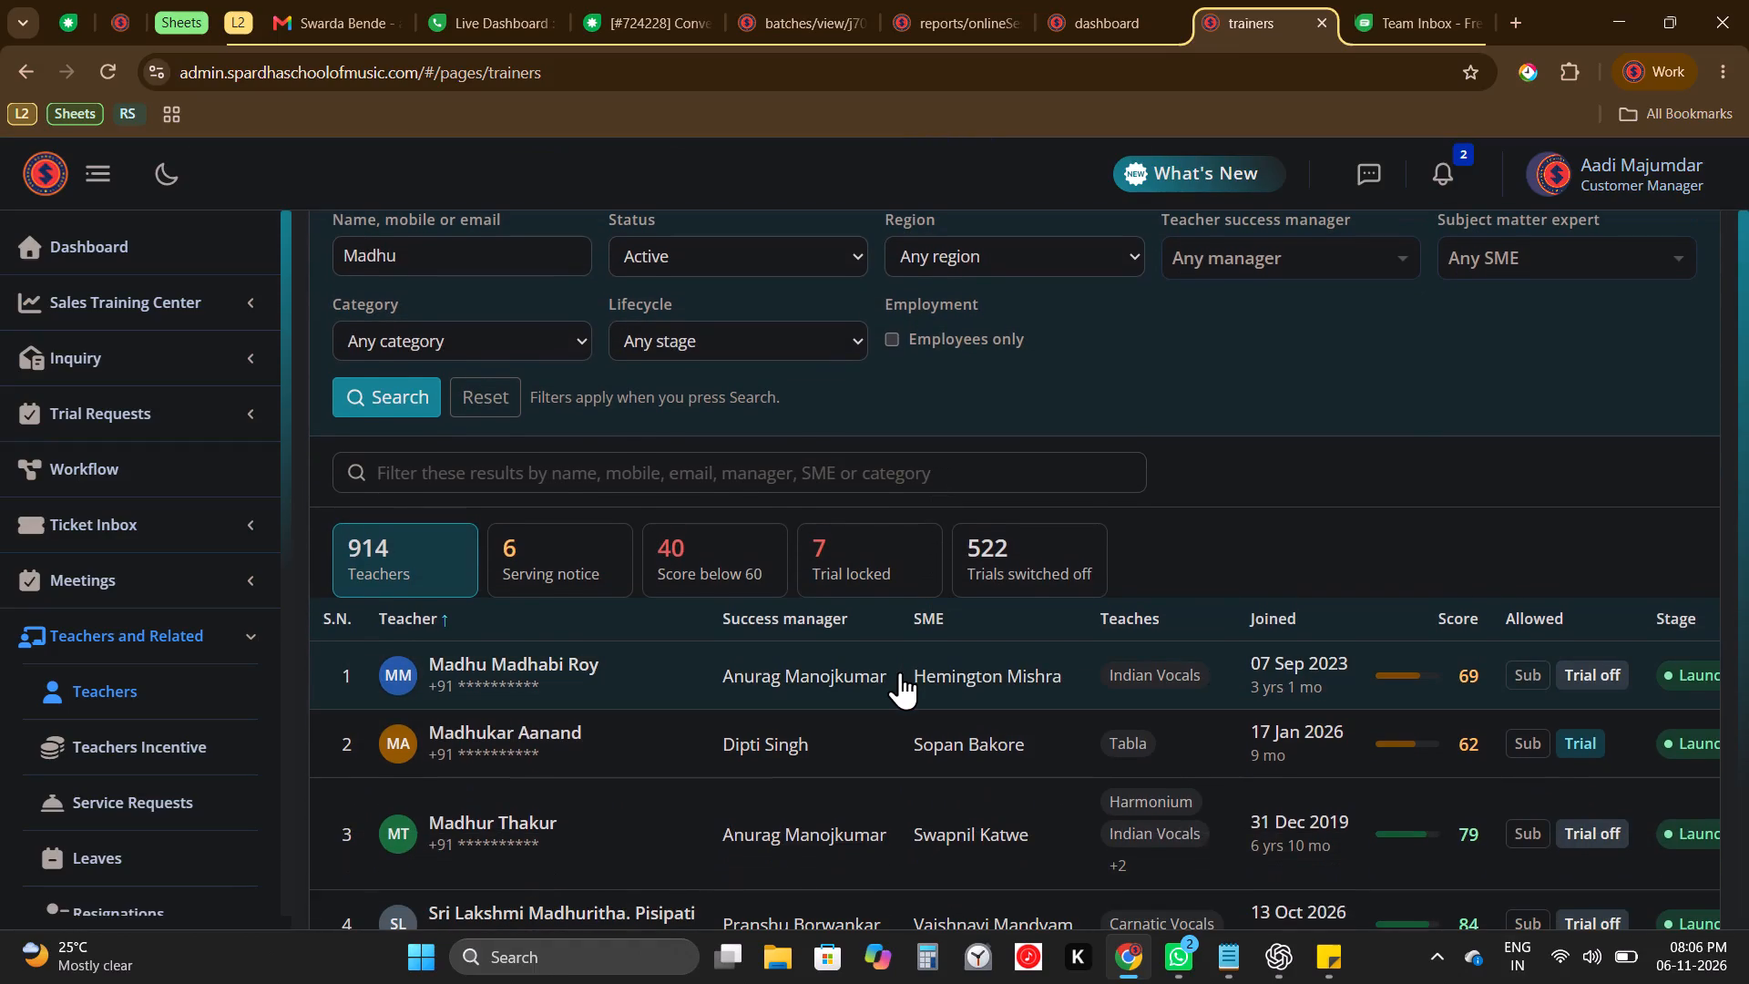
click(900, 671)
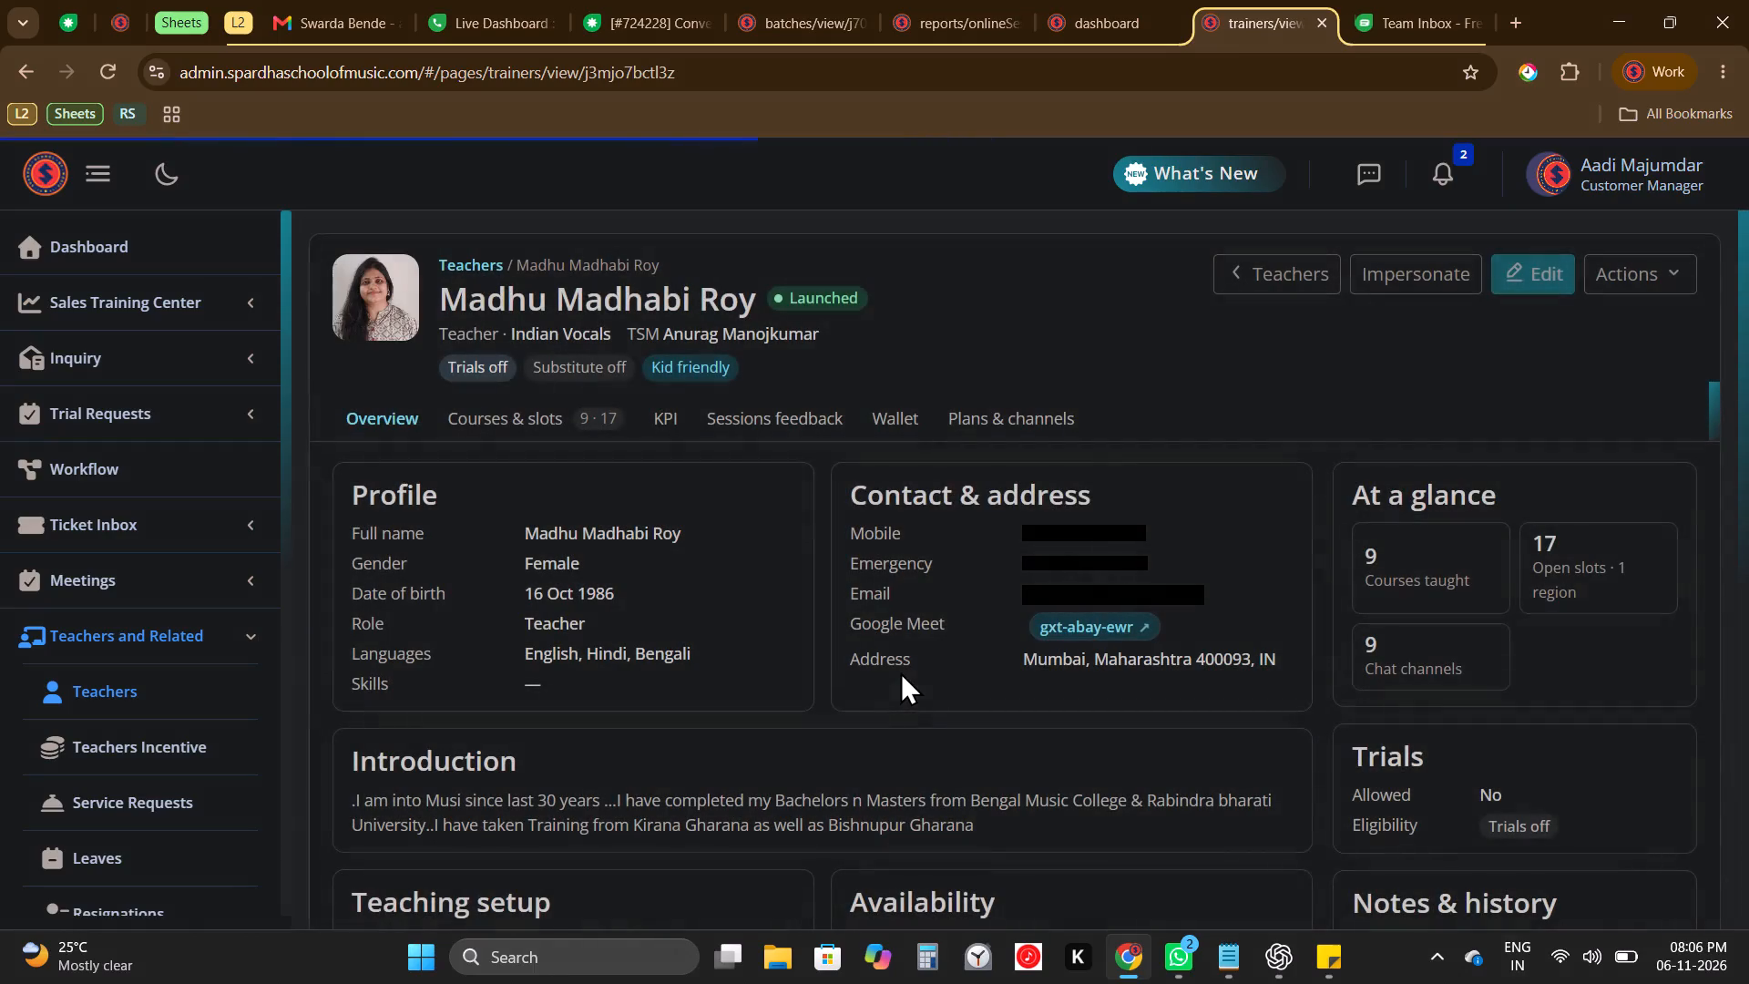
Dismiss the teacher change form on Aavya's batch unsubmitted and copy a screenshot of the batch's schedule table.
click(711, 0)
click(812, 0)
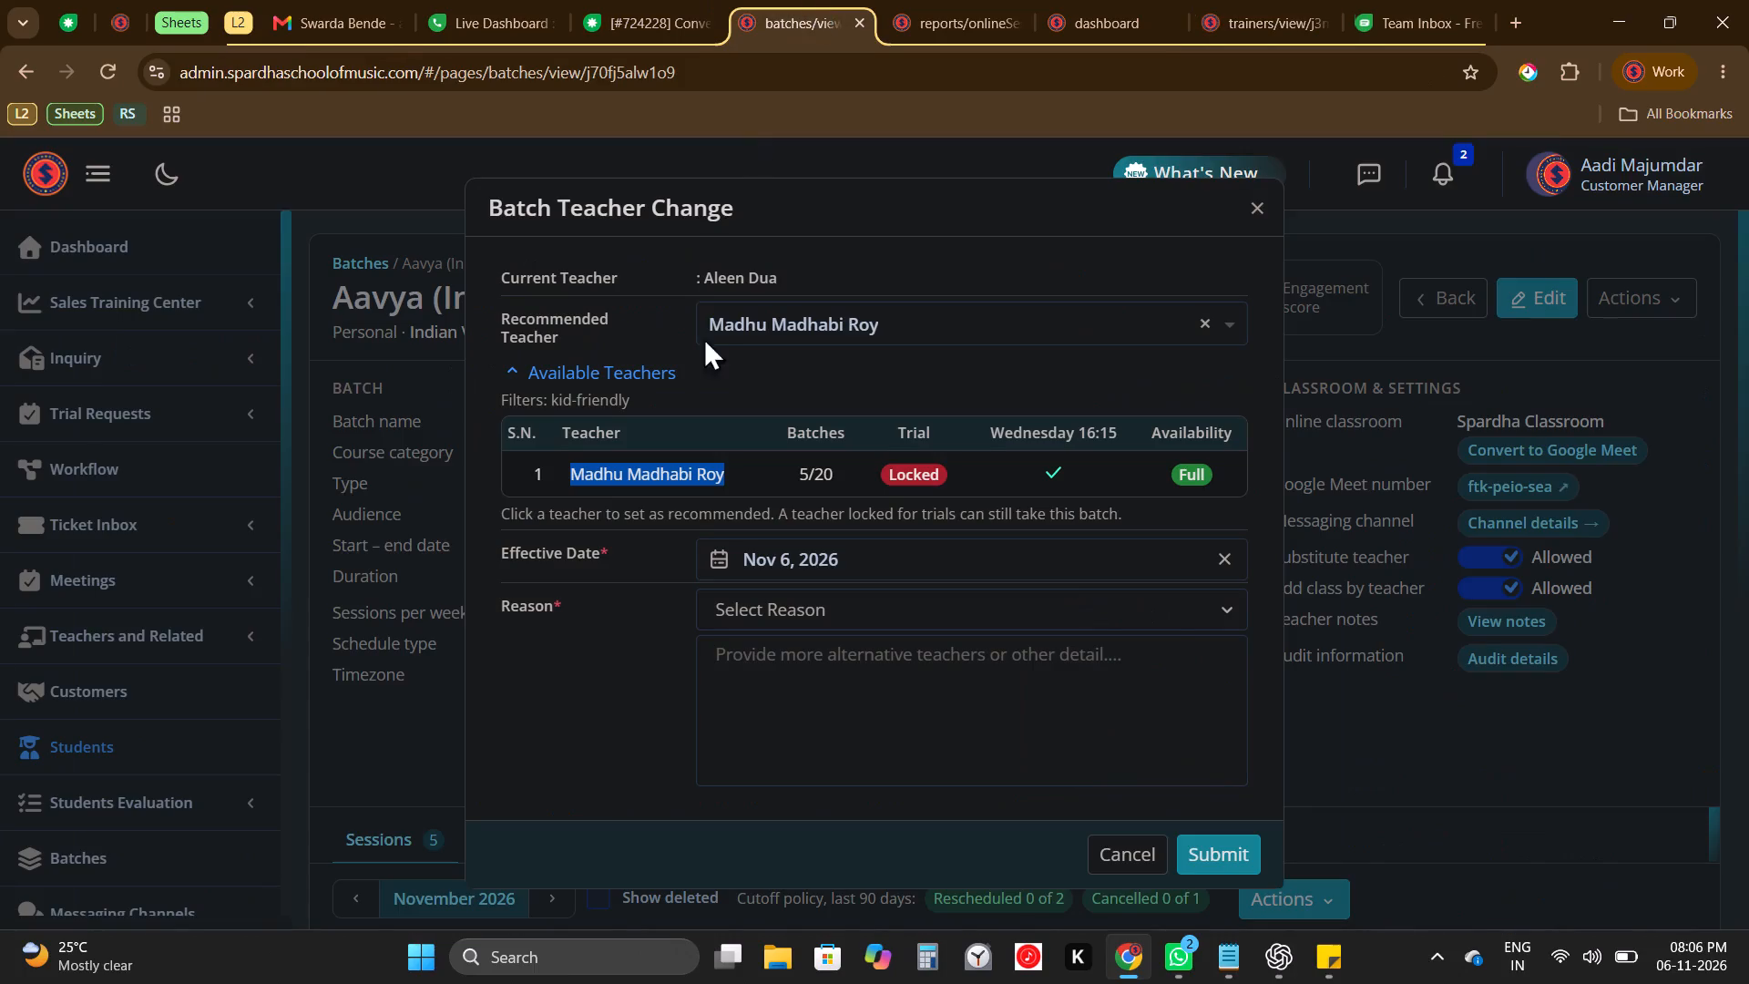
click(1271, 213)
scroll(748, 797, down, 2)
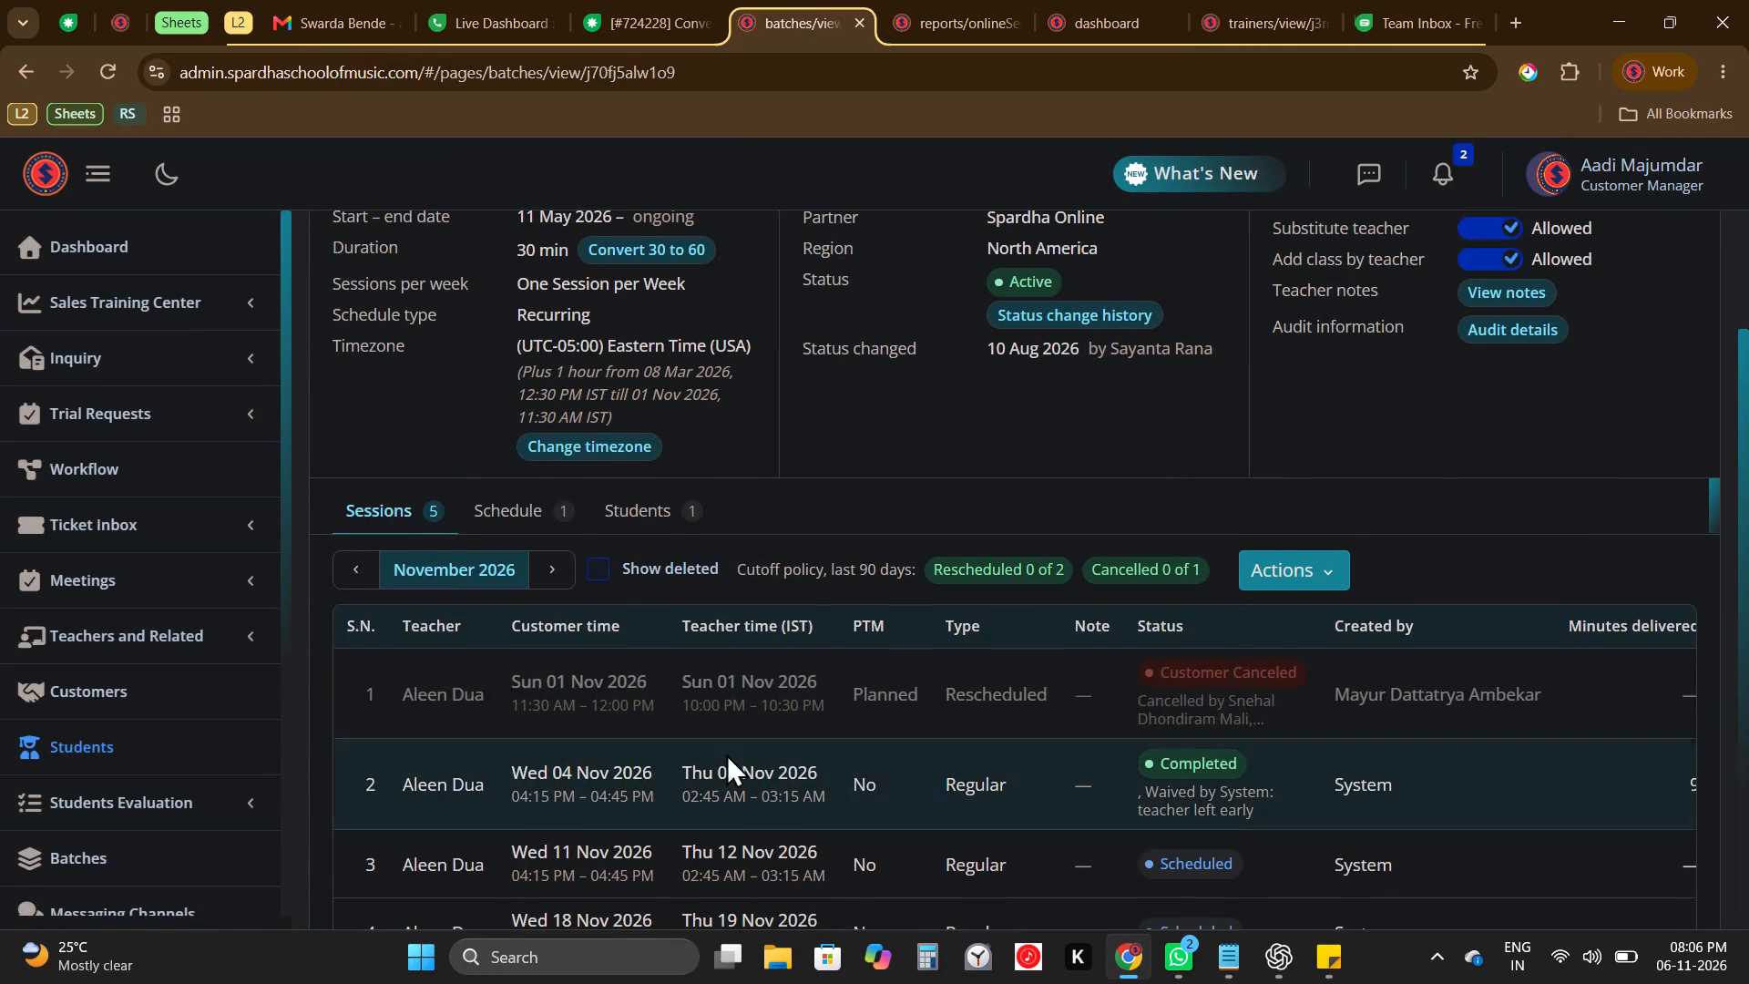
click(486, 499)
scroll(486, 499, down, 3)
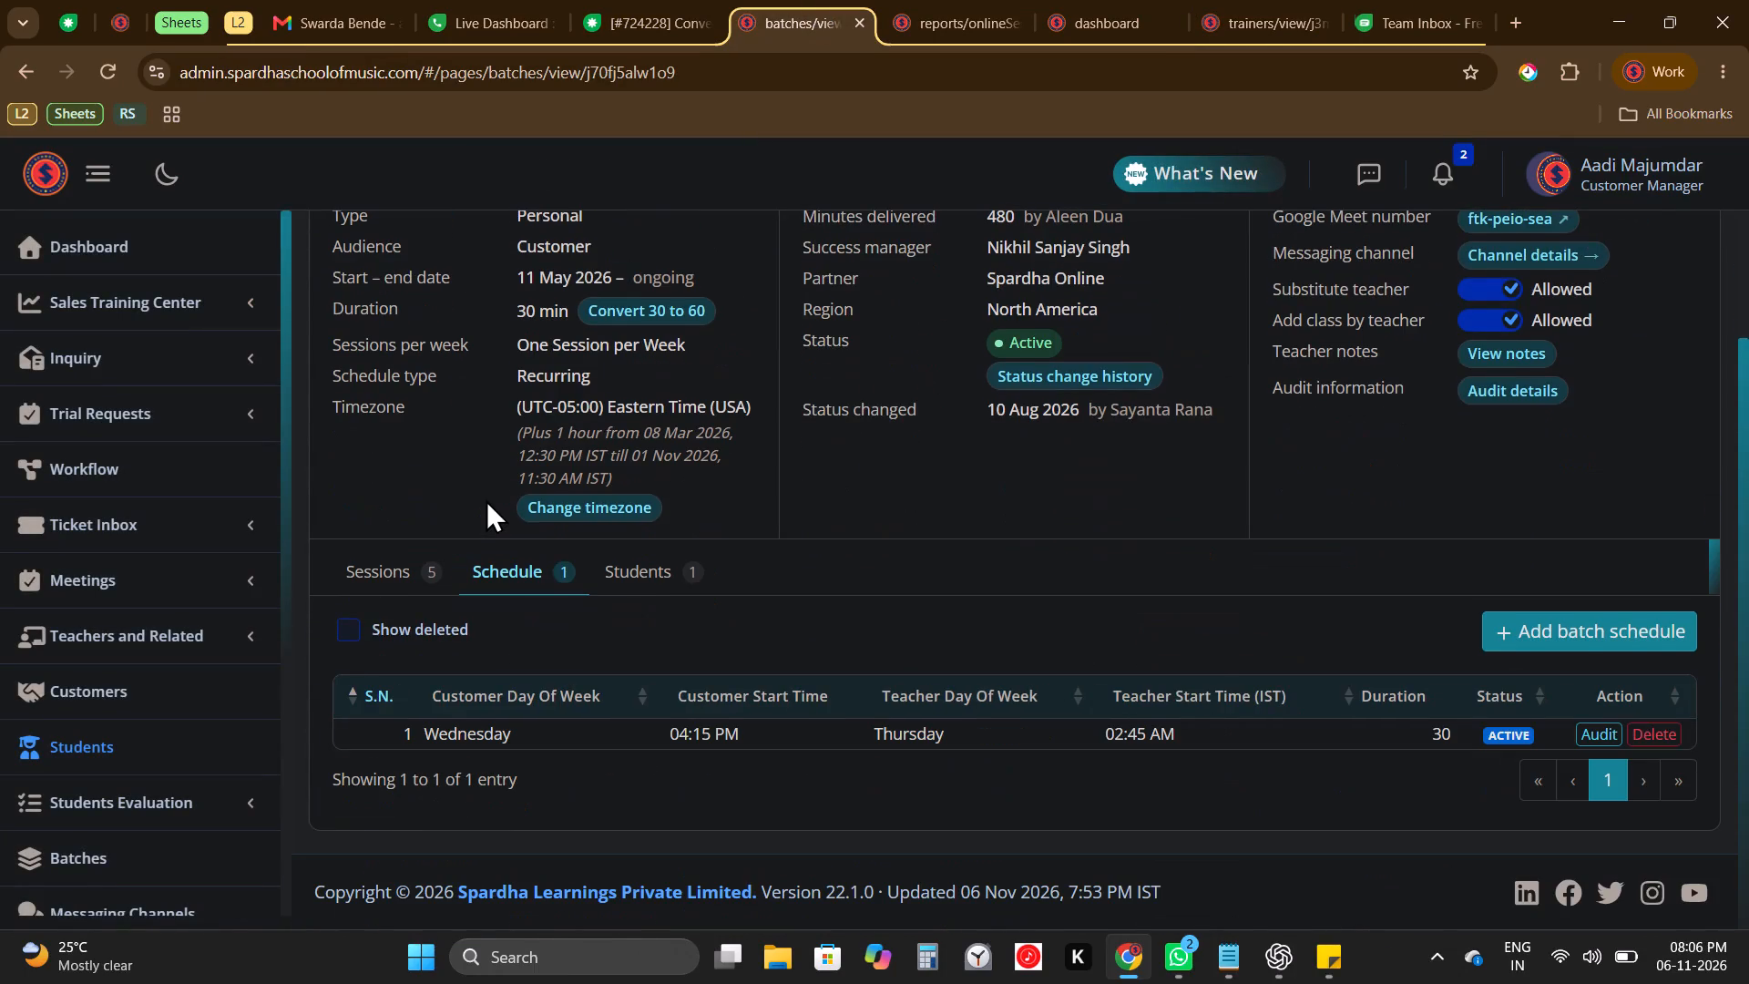
key(Print)
drag(332, 661, 1553, 751)
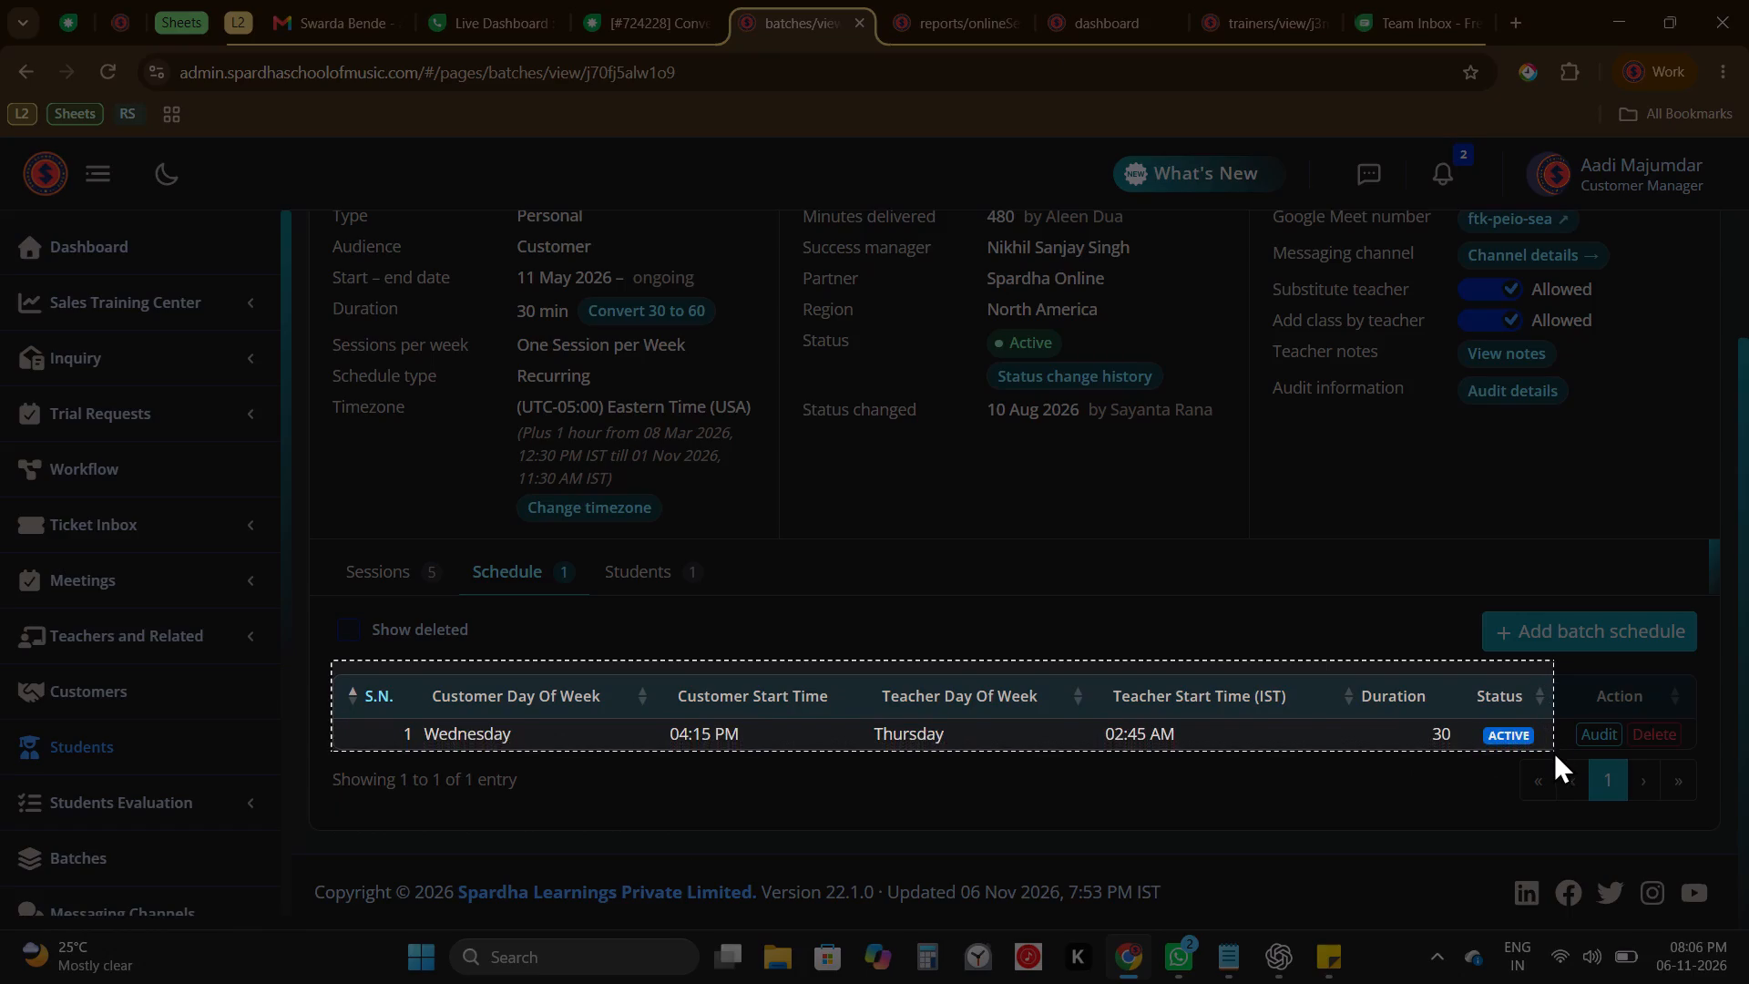
drag(1553, 751, 1570, 763)
key(ctrl+c)
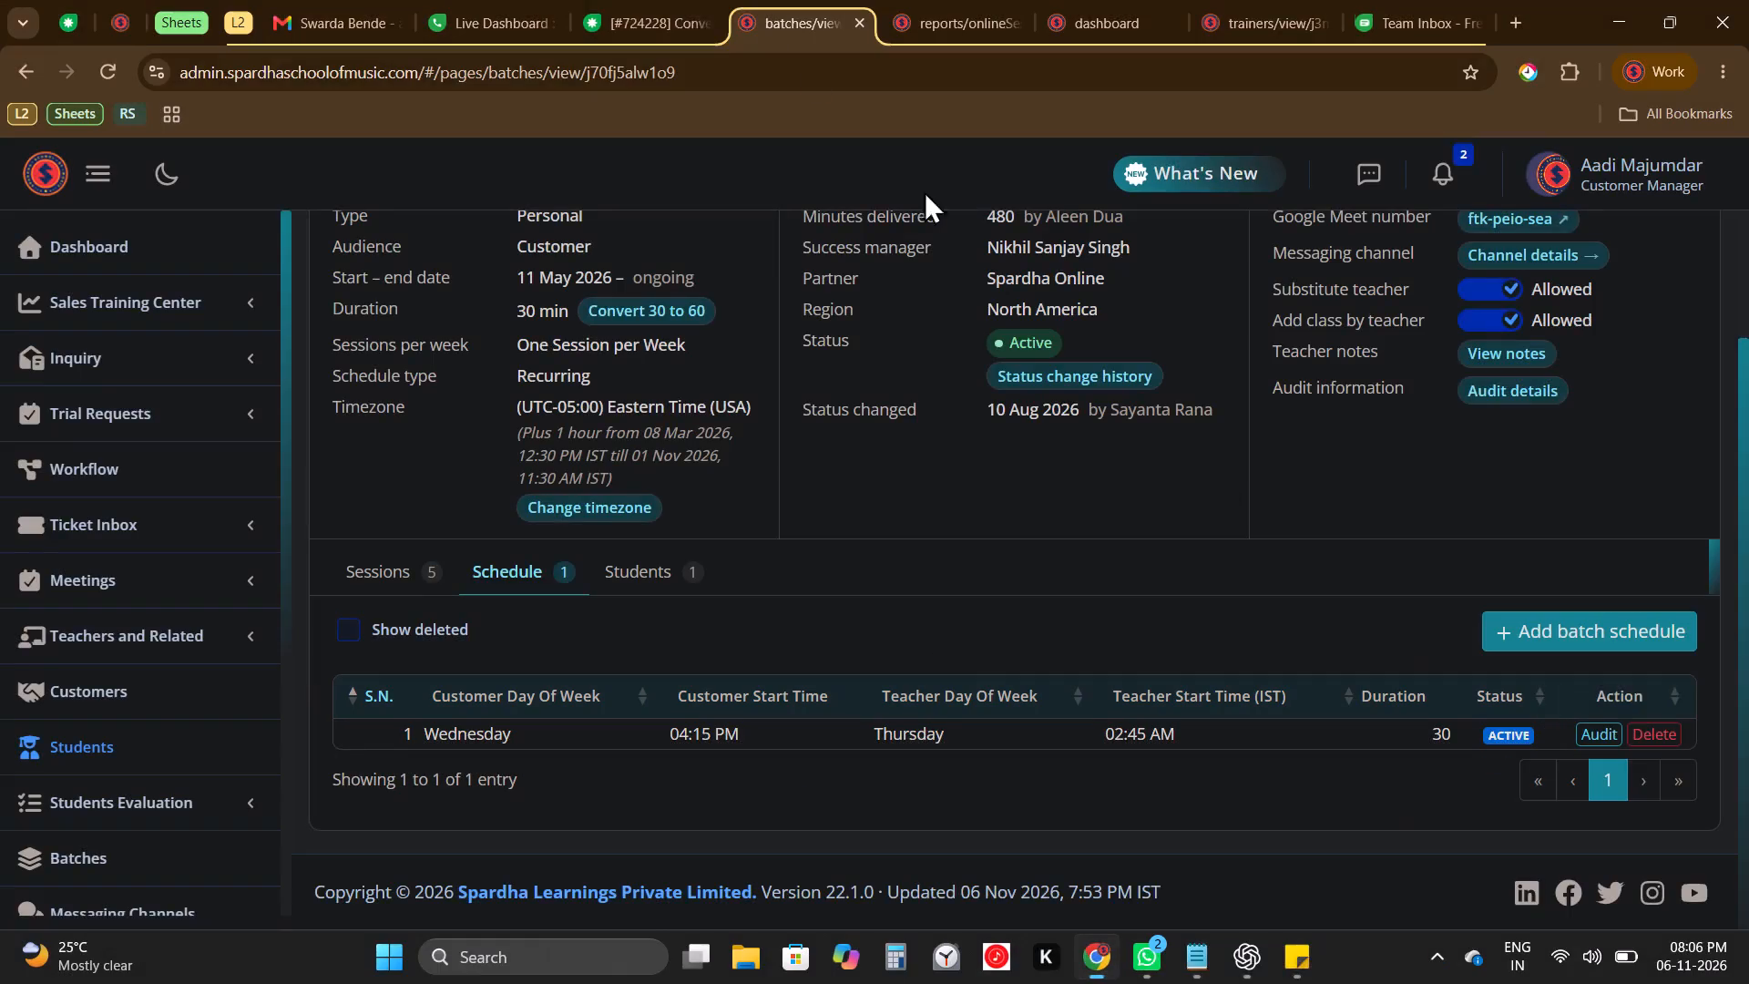
In ticket #724228, bring up the Parent Child options and check the batch linked in the private note, closing the duplicate tab.
click(626, 0)
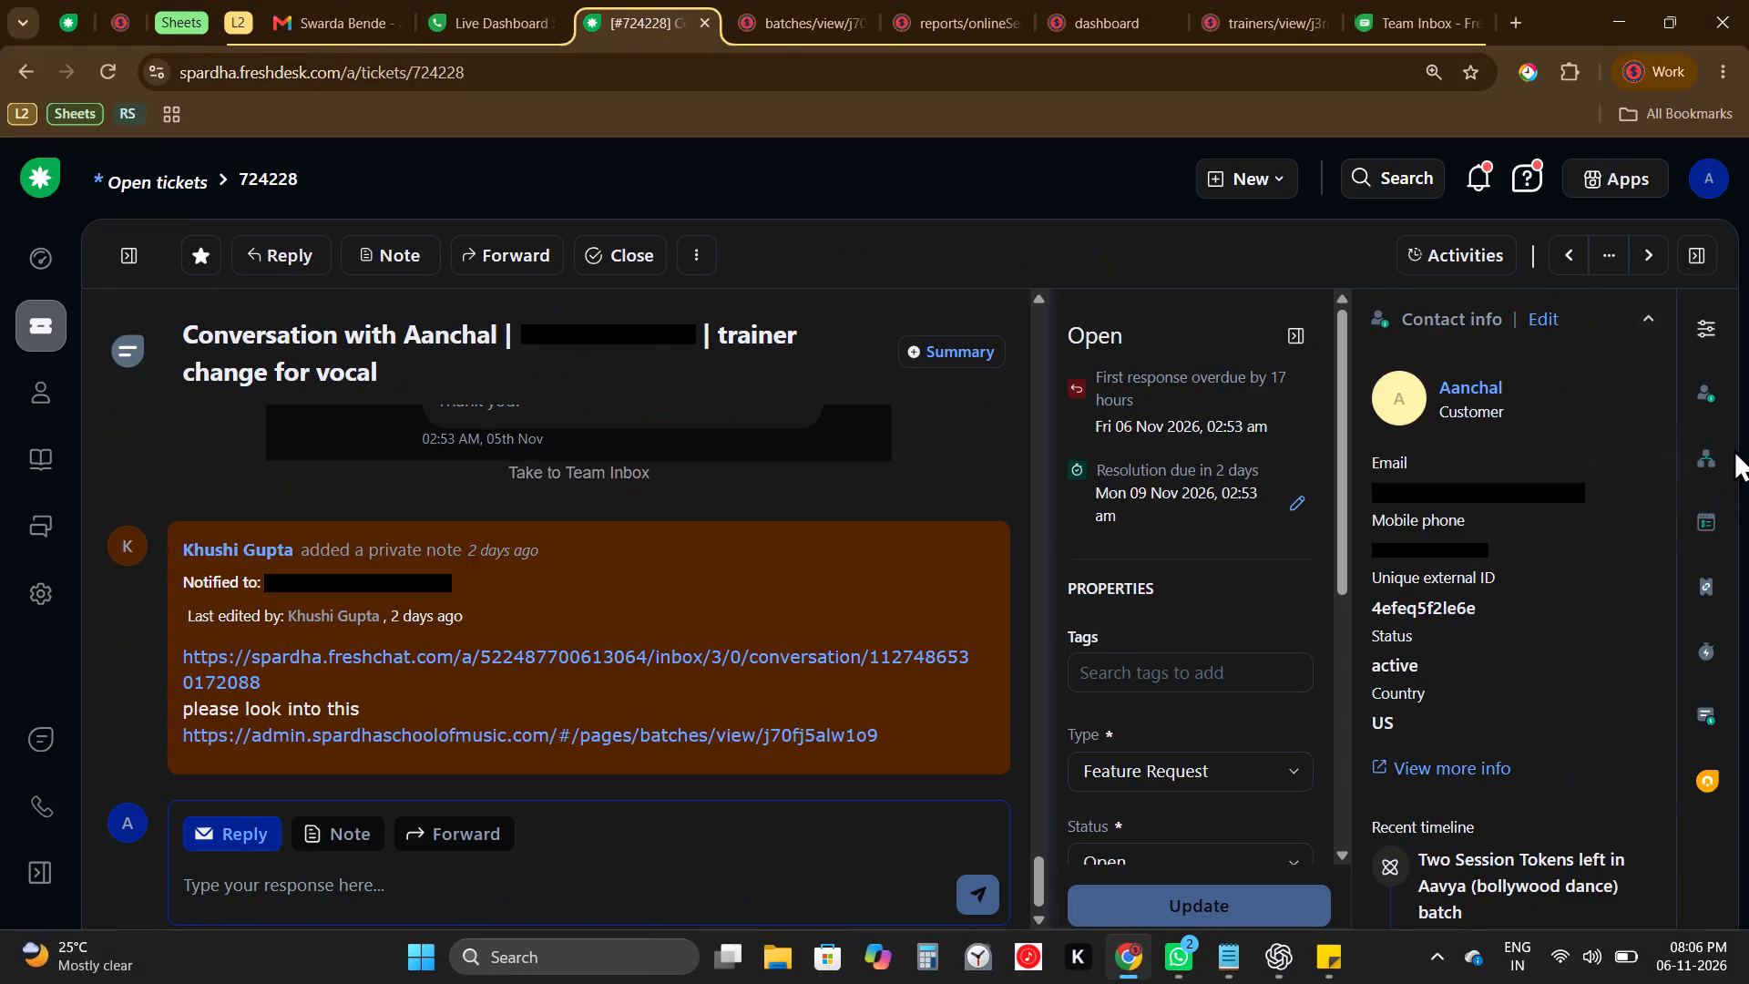
click(1734, 449)
click(1719, 472)
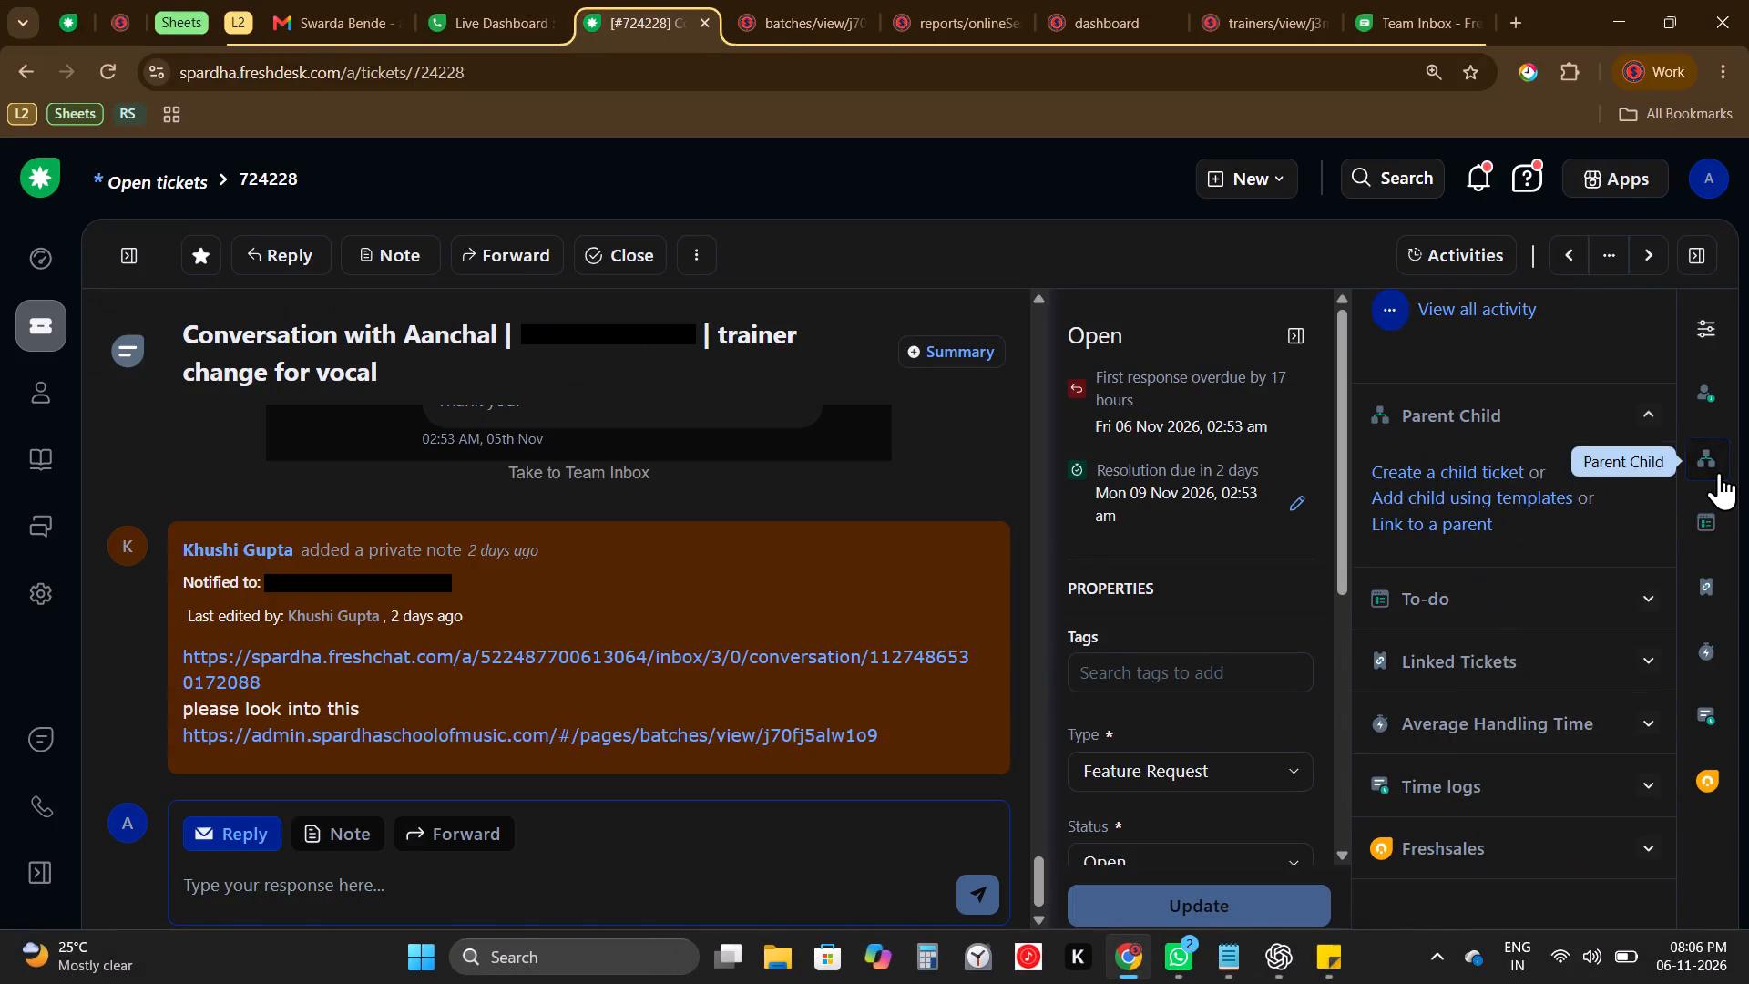
click(854, 733)
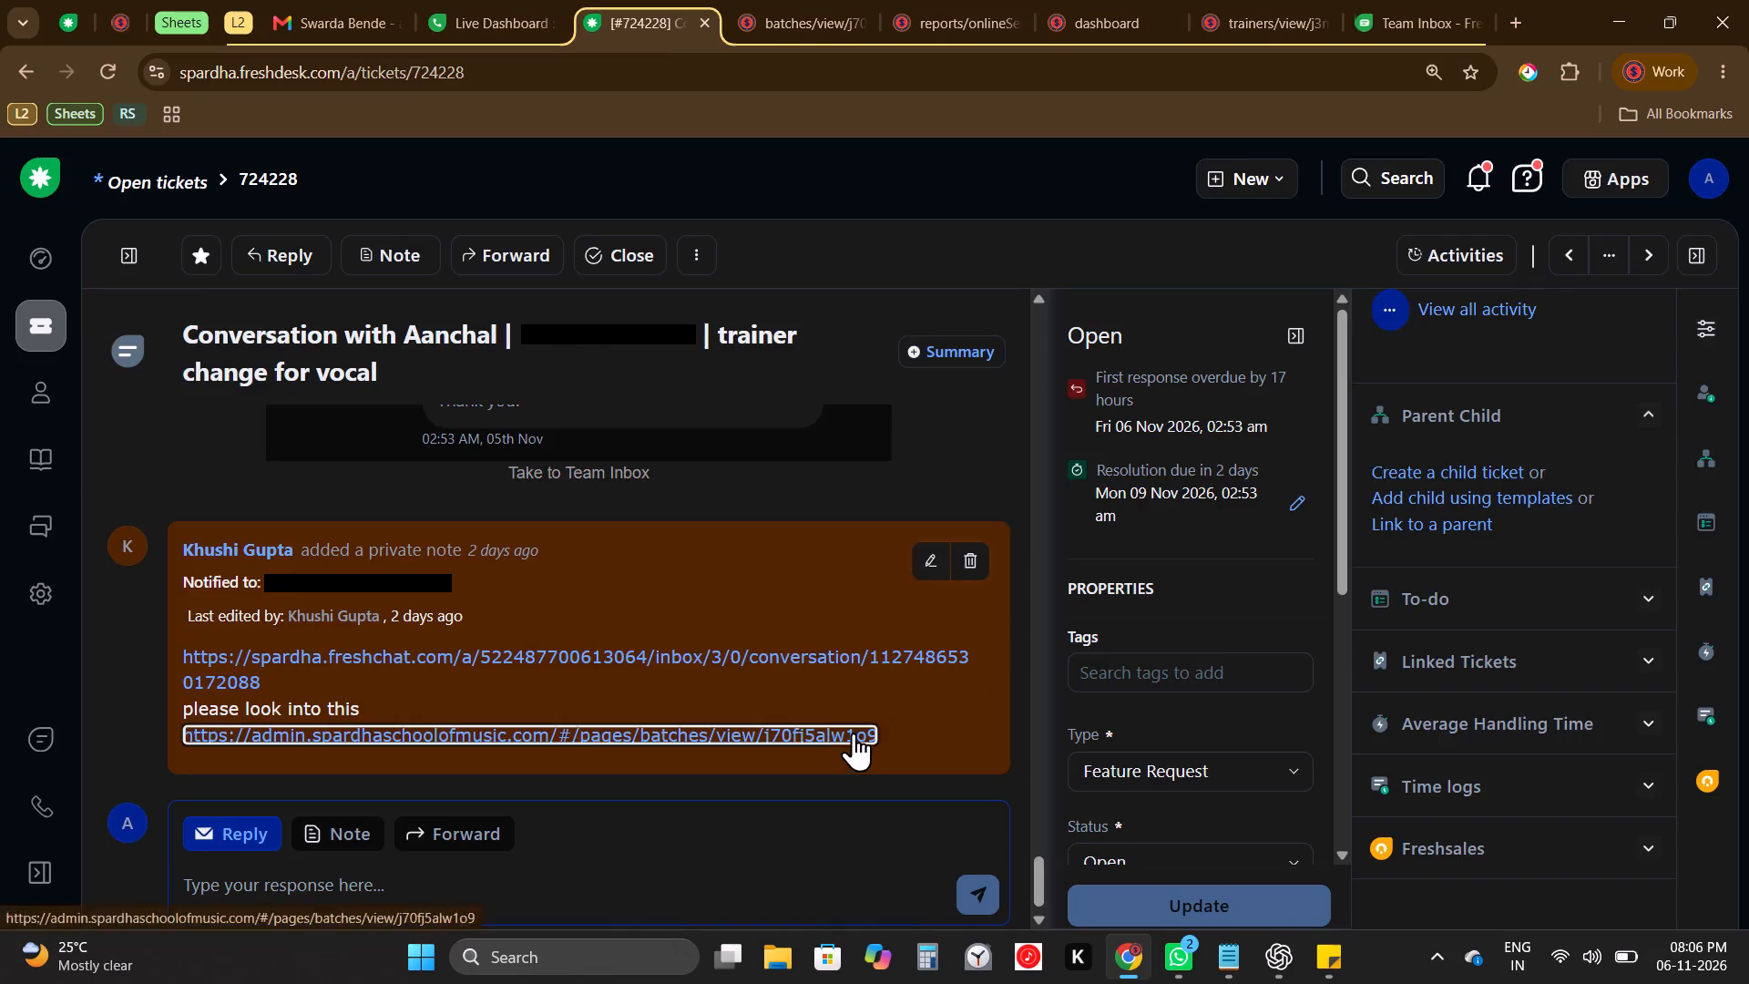
click(877, 0)
scroll(665, 408, up, 6)
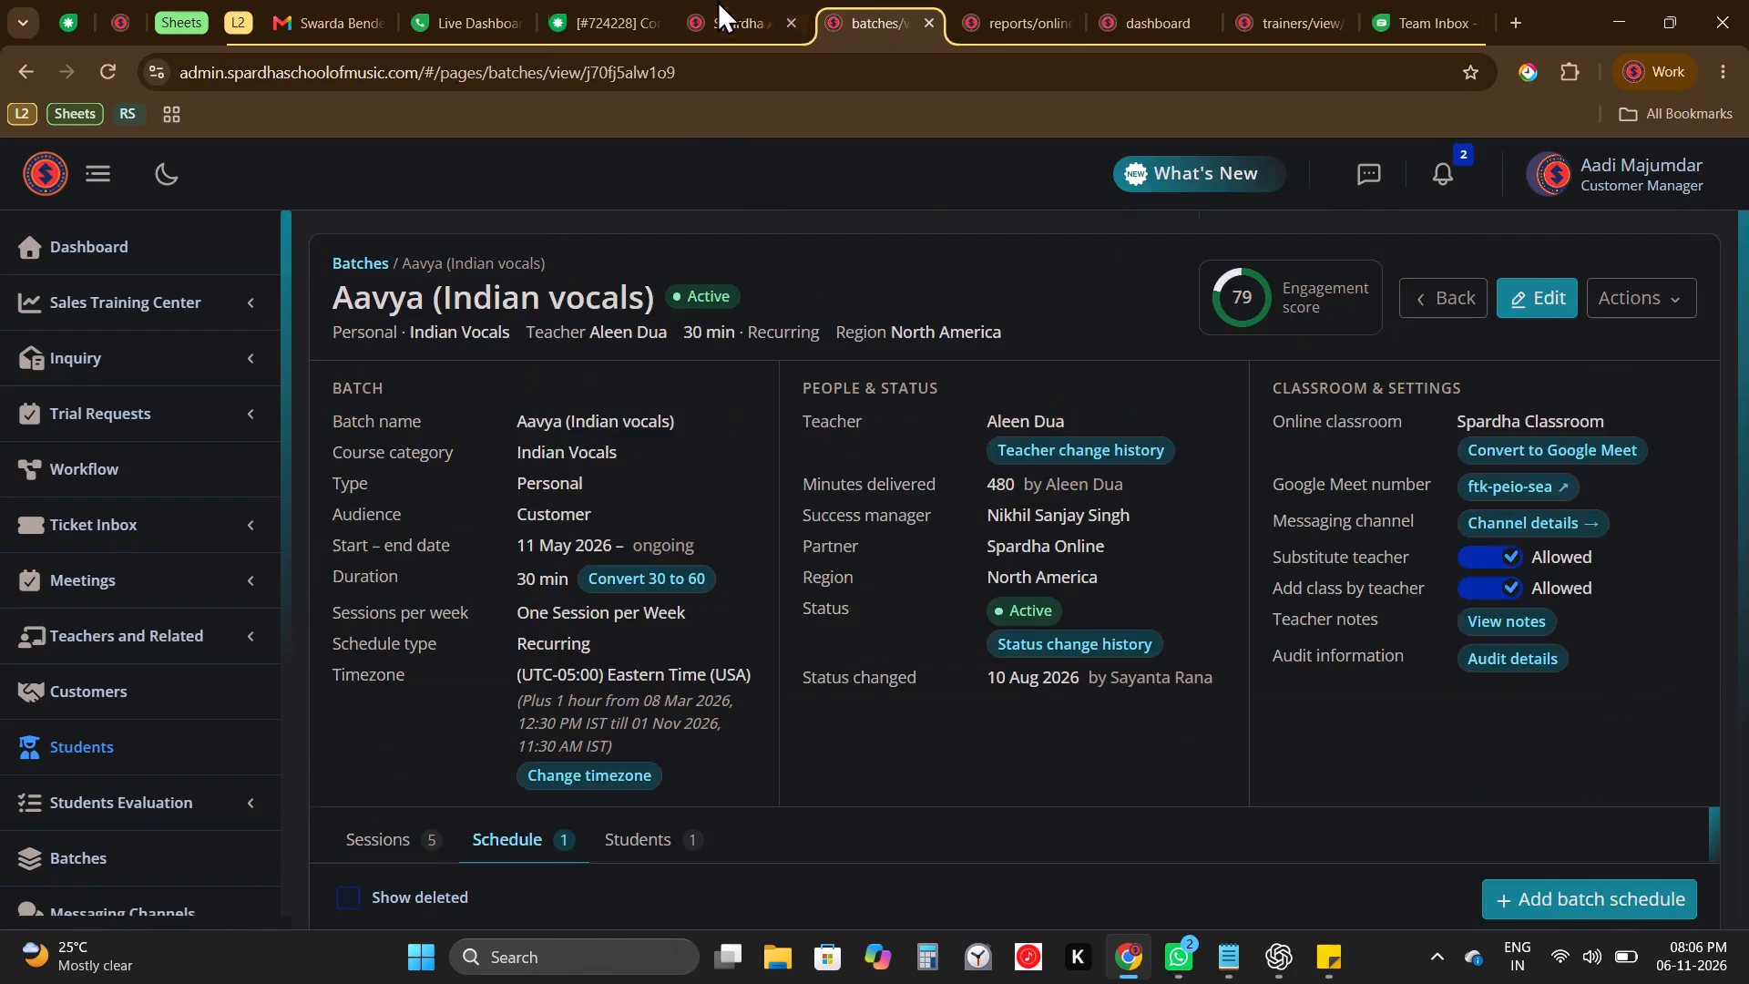
click(713, 0)
click(796, 26)
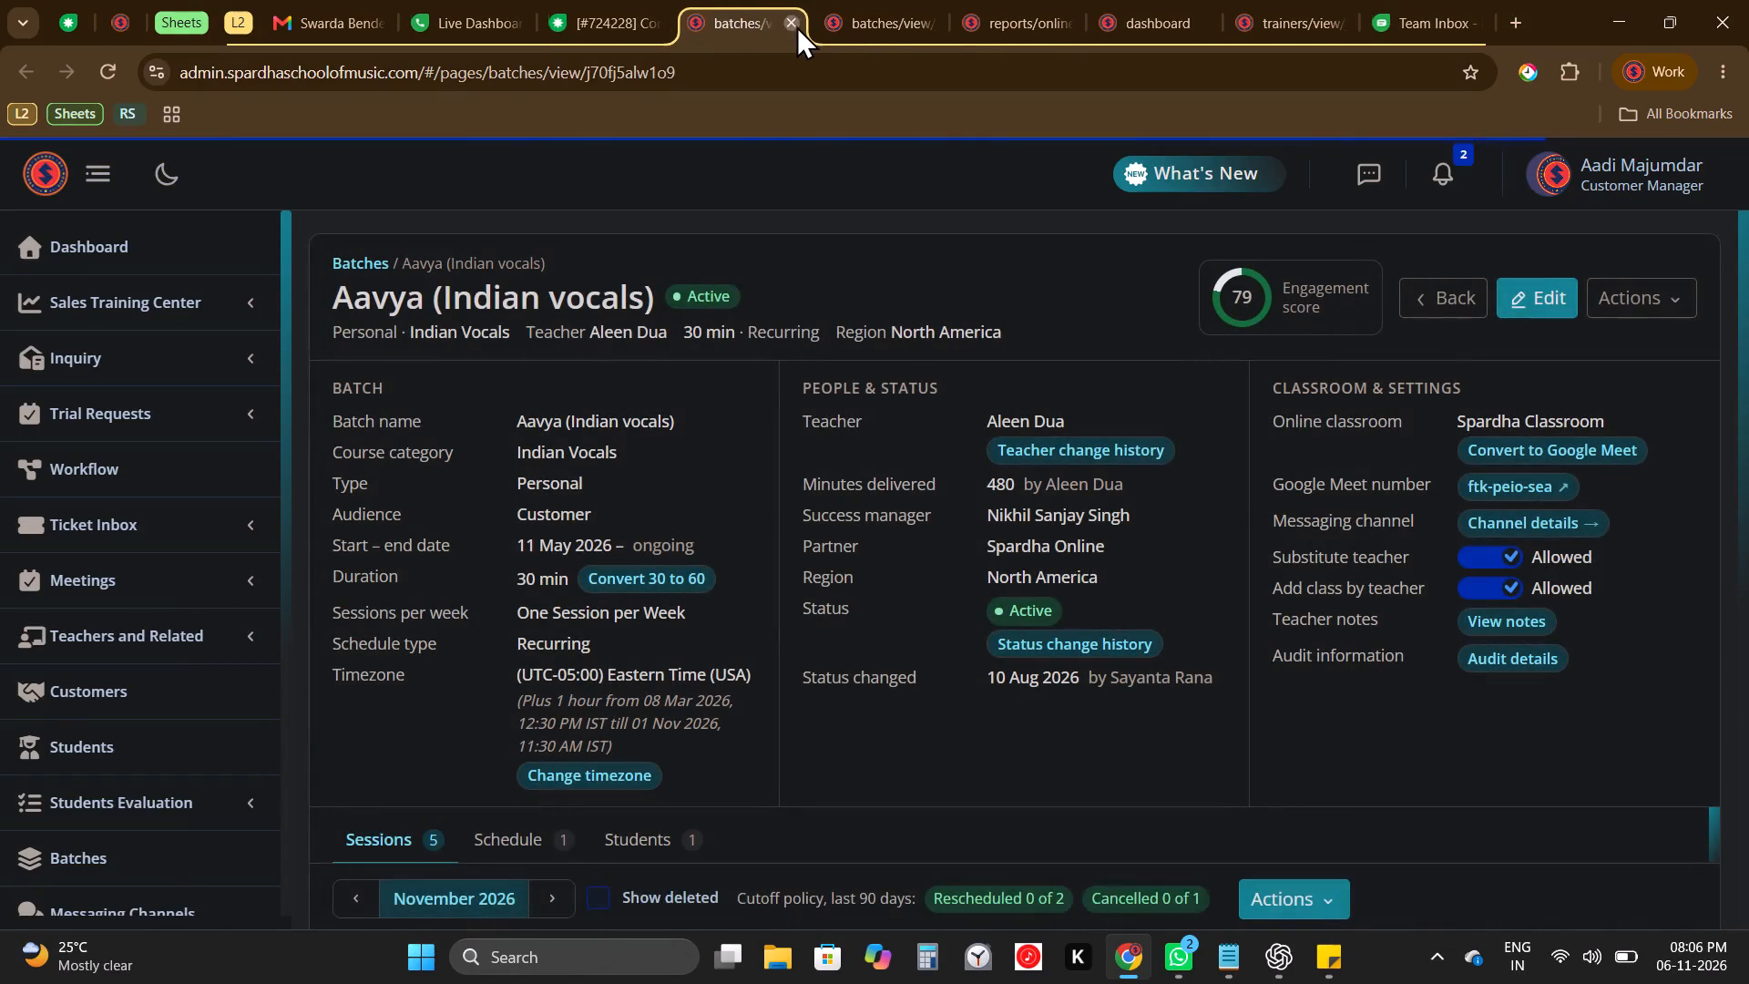
Create a child ticket under #724228 with the group set to TSM Desk.
click(644, 0)
triple_click(1516, 478)
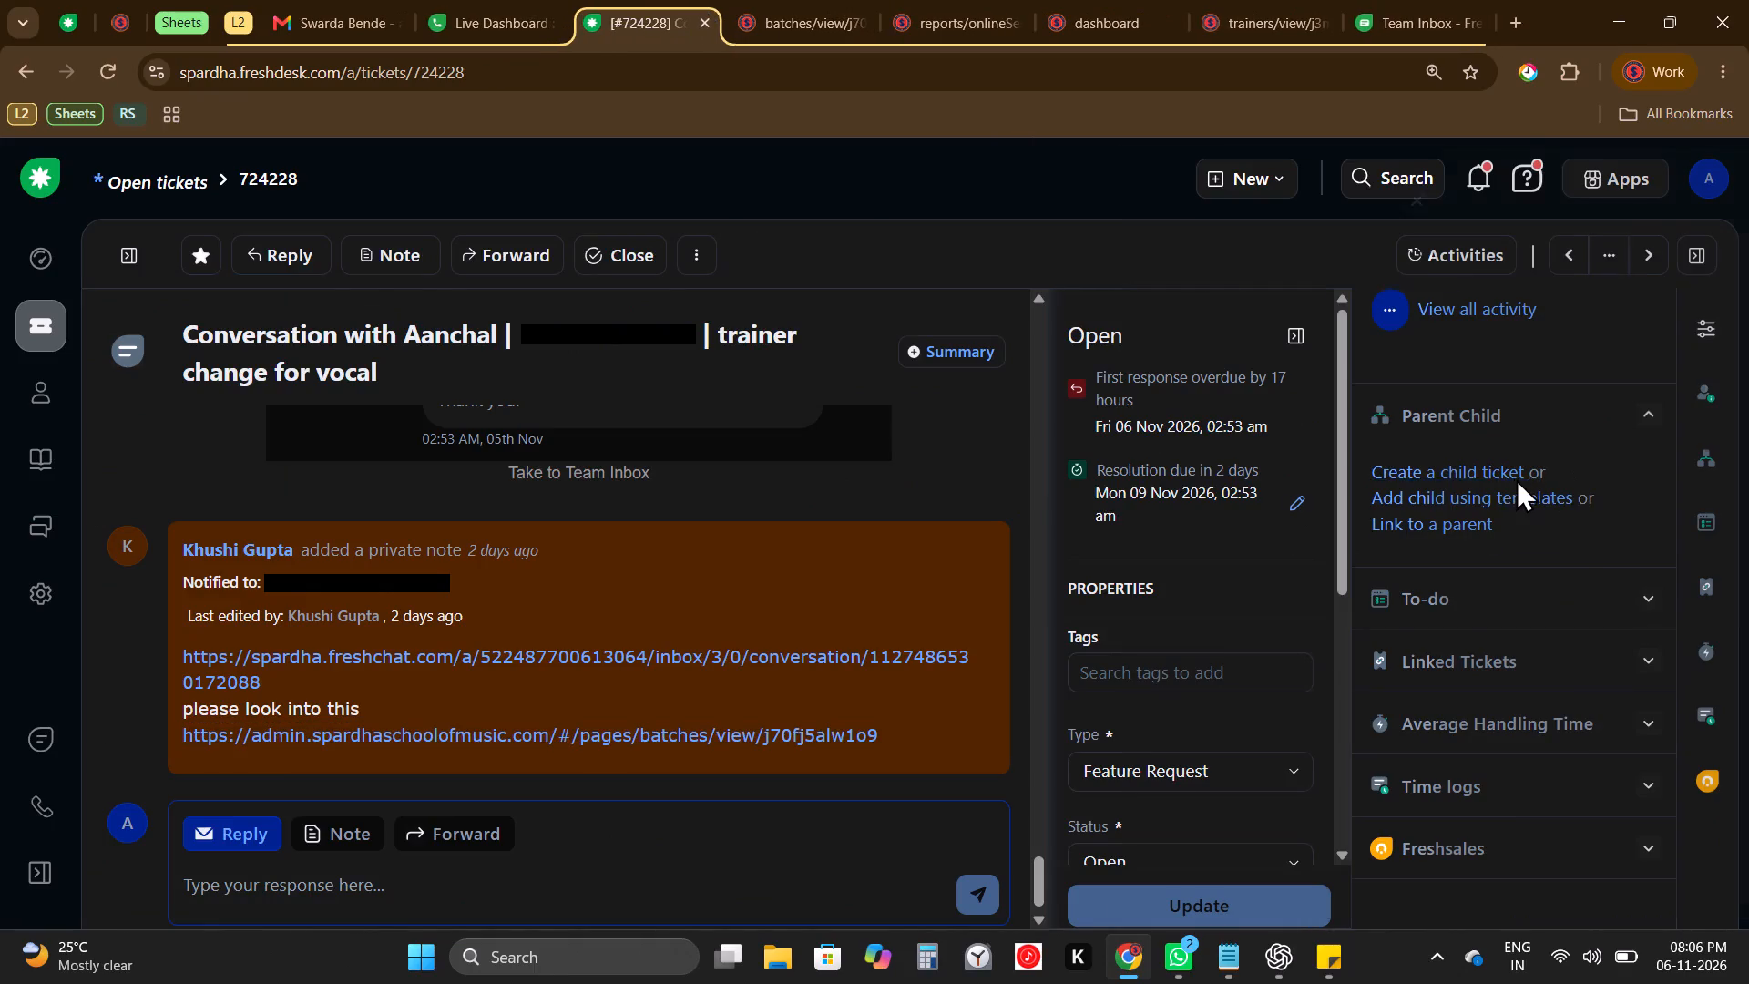
scroll(1242, 748, down, 4)
scroll(1242, 748, up, 2)
click(1455, 379)
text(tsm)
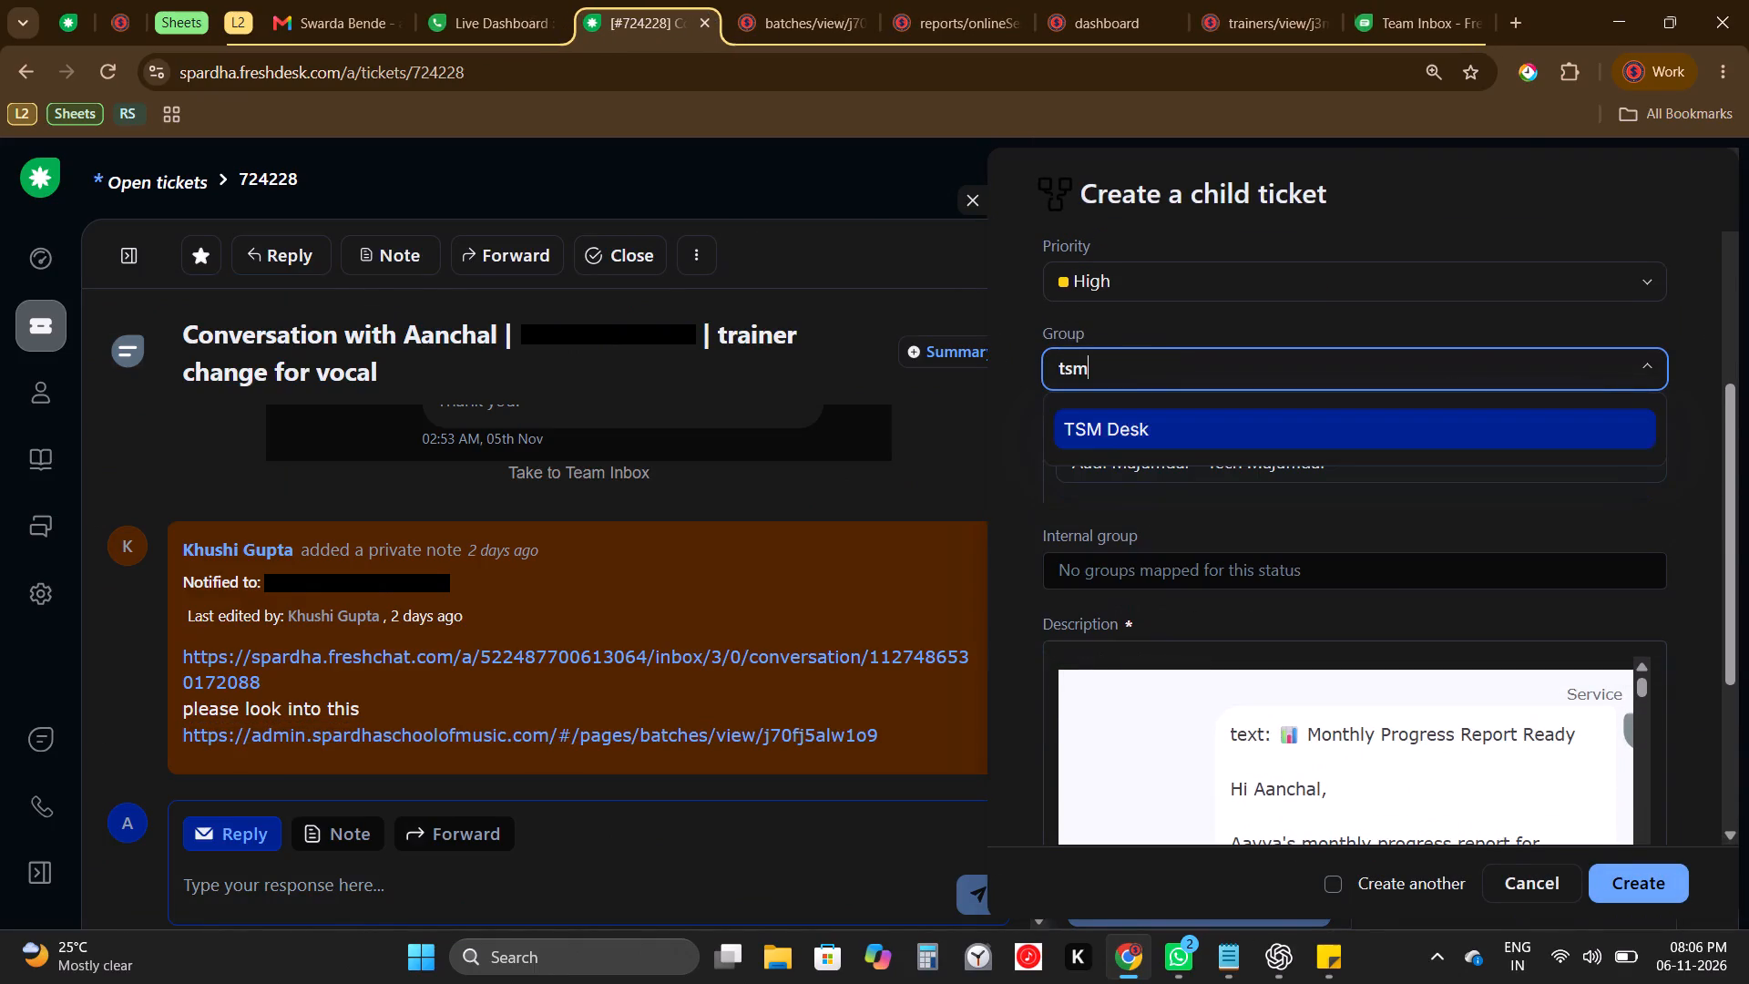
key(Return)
scroll(1356, 639, down, 2)
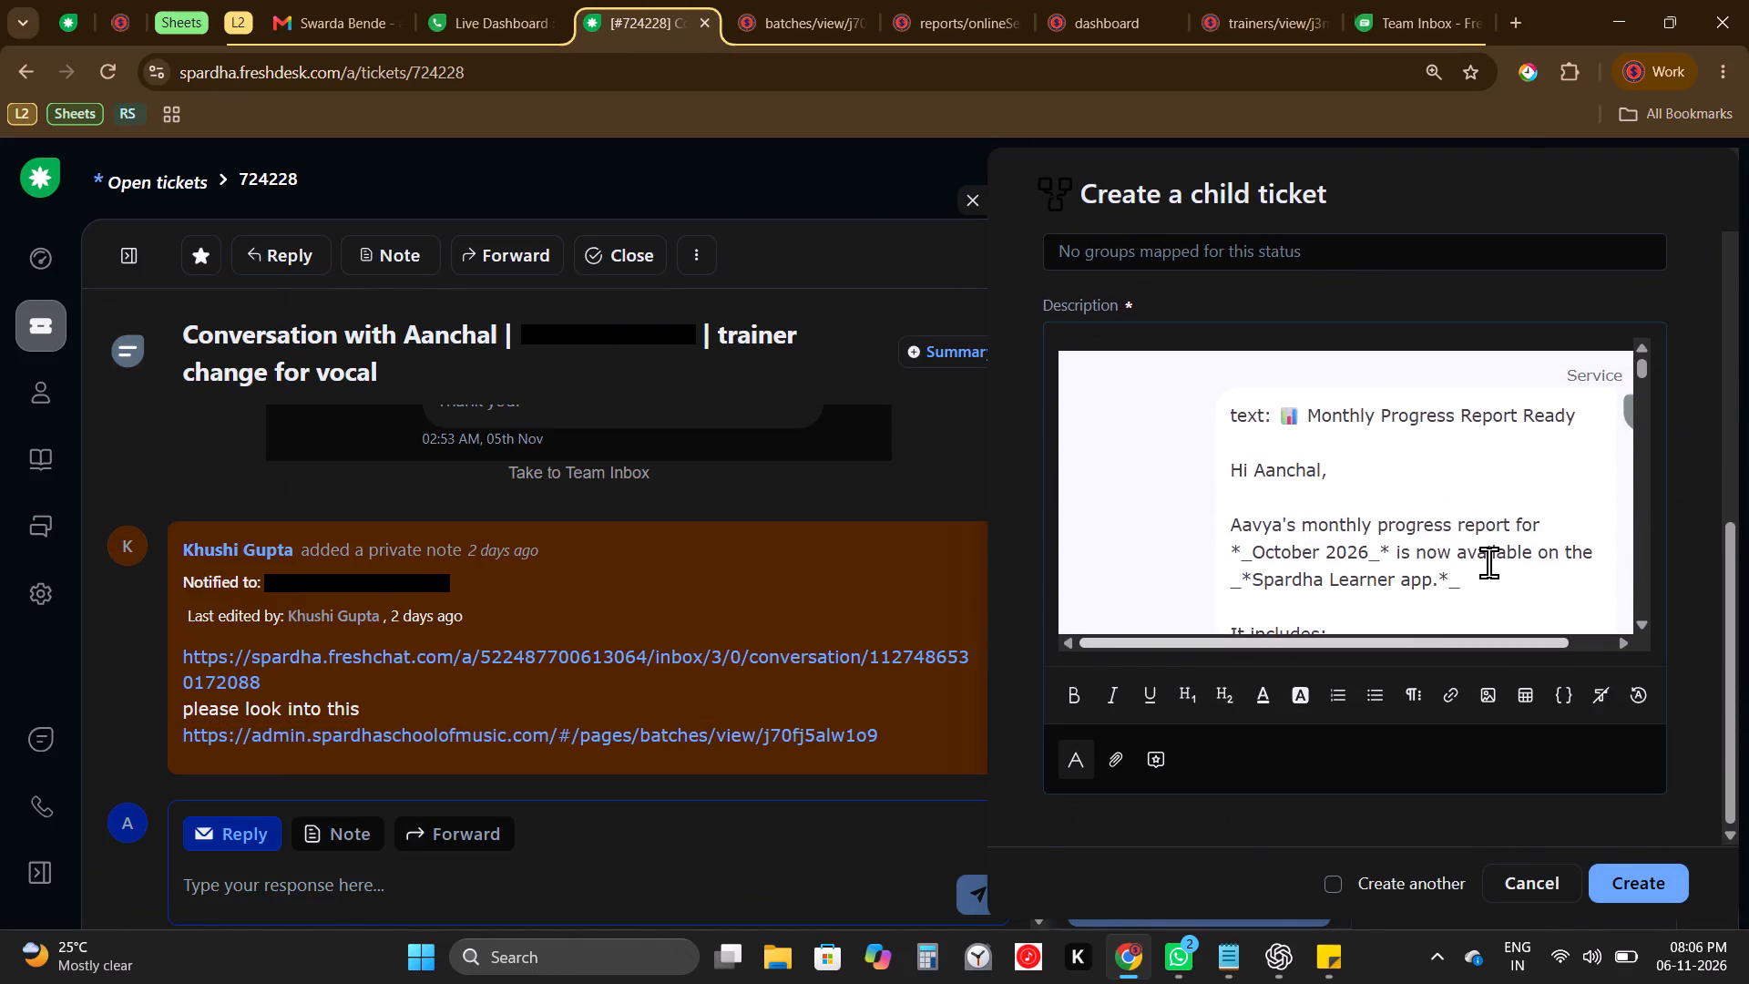
scroll(1488, 562, down, 2)
click(1628, 893)
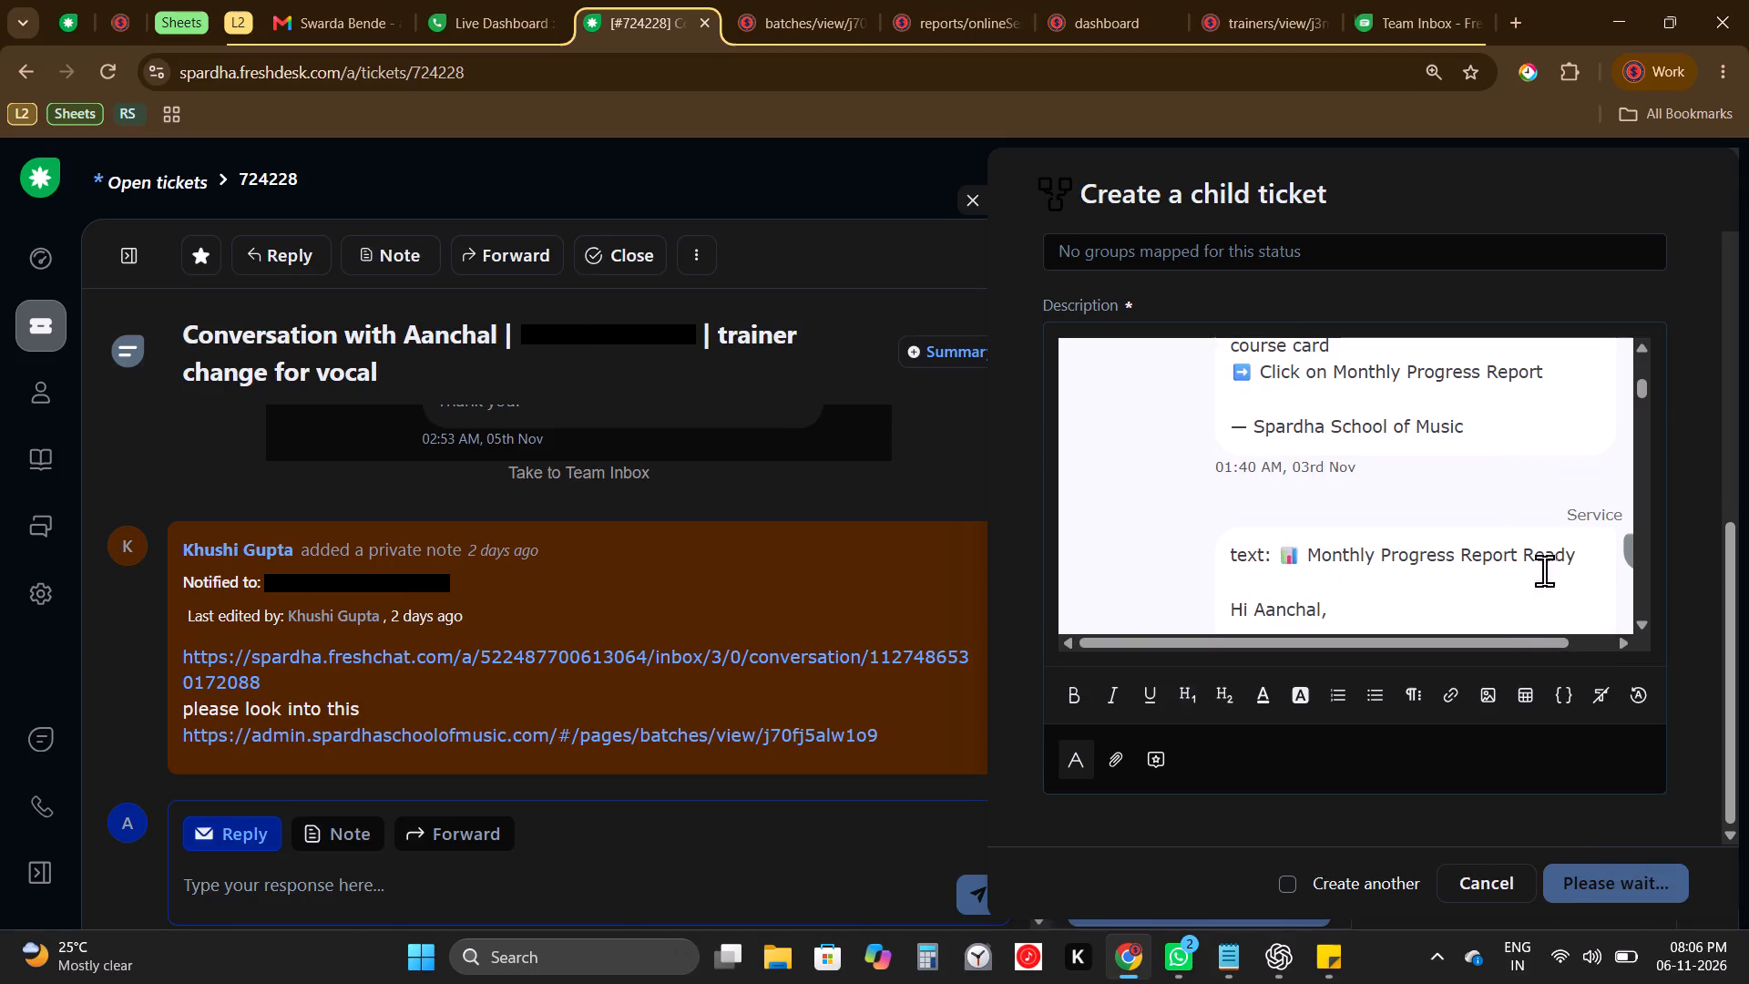
click(1443, 476)
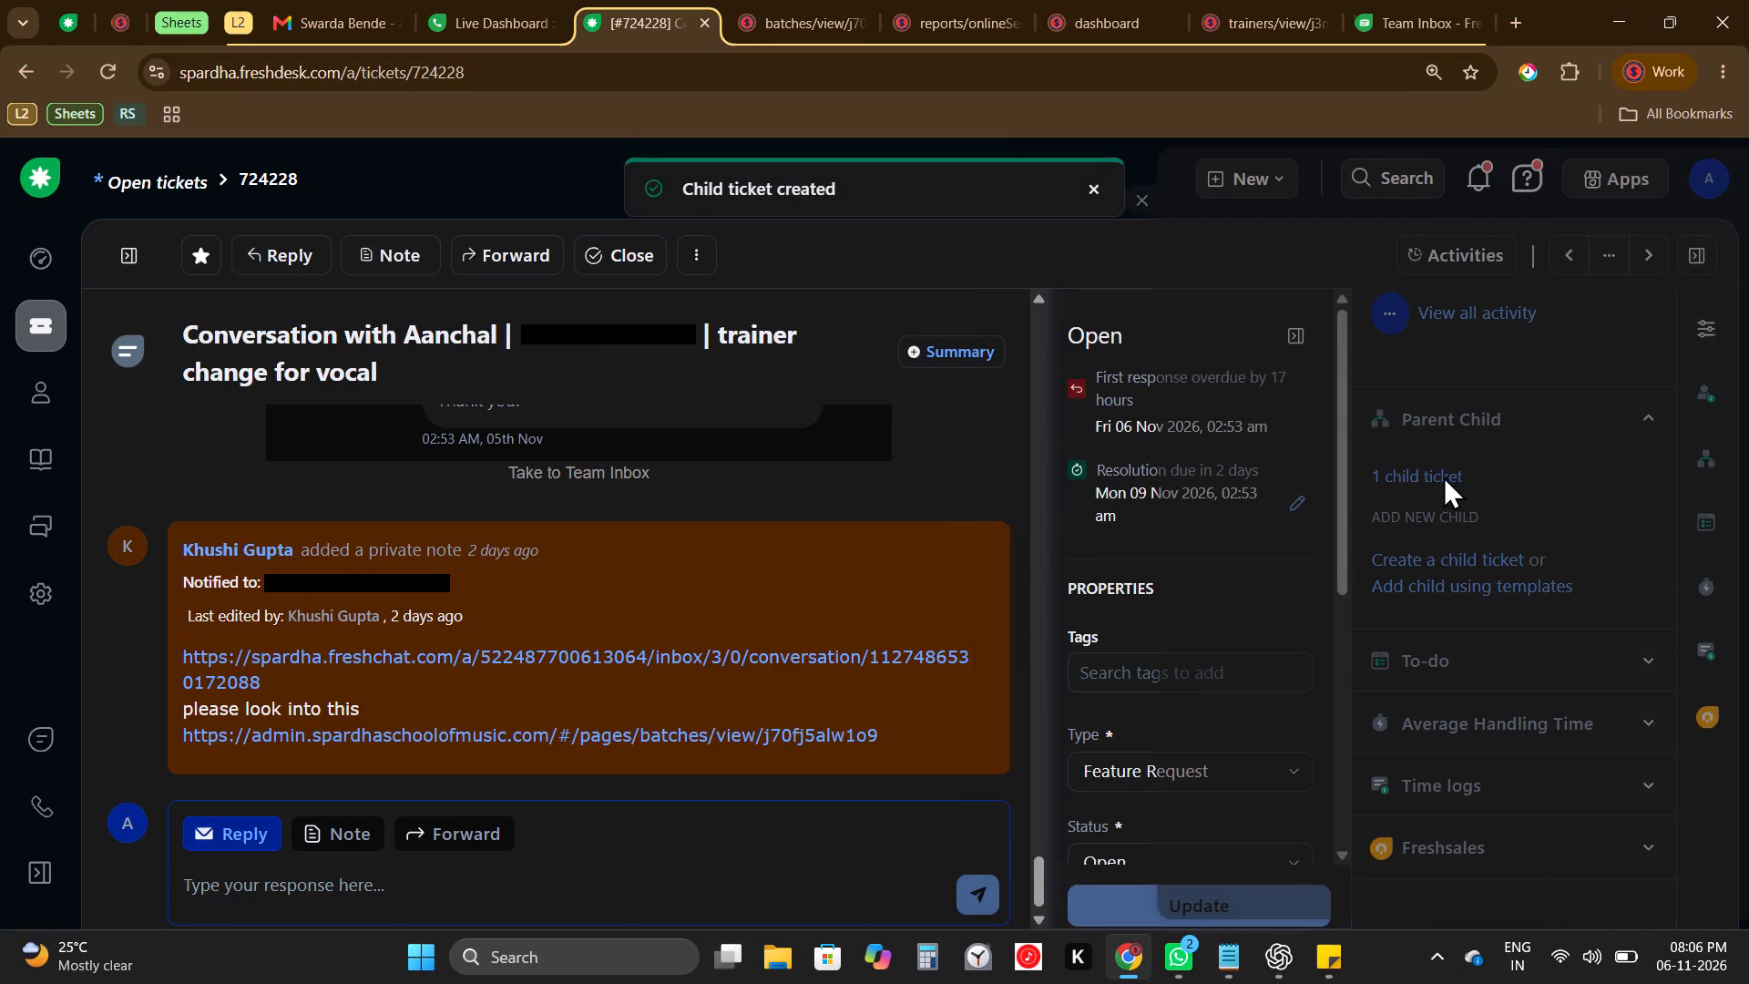
click(1312, 329)
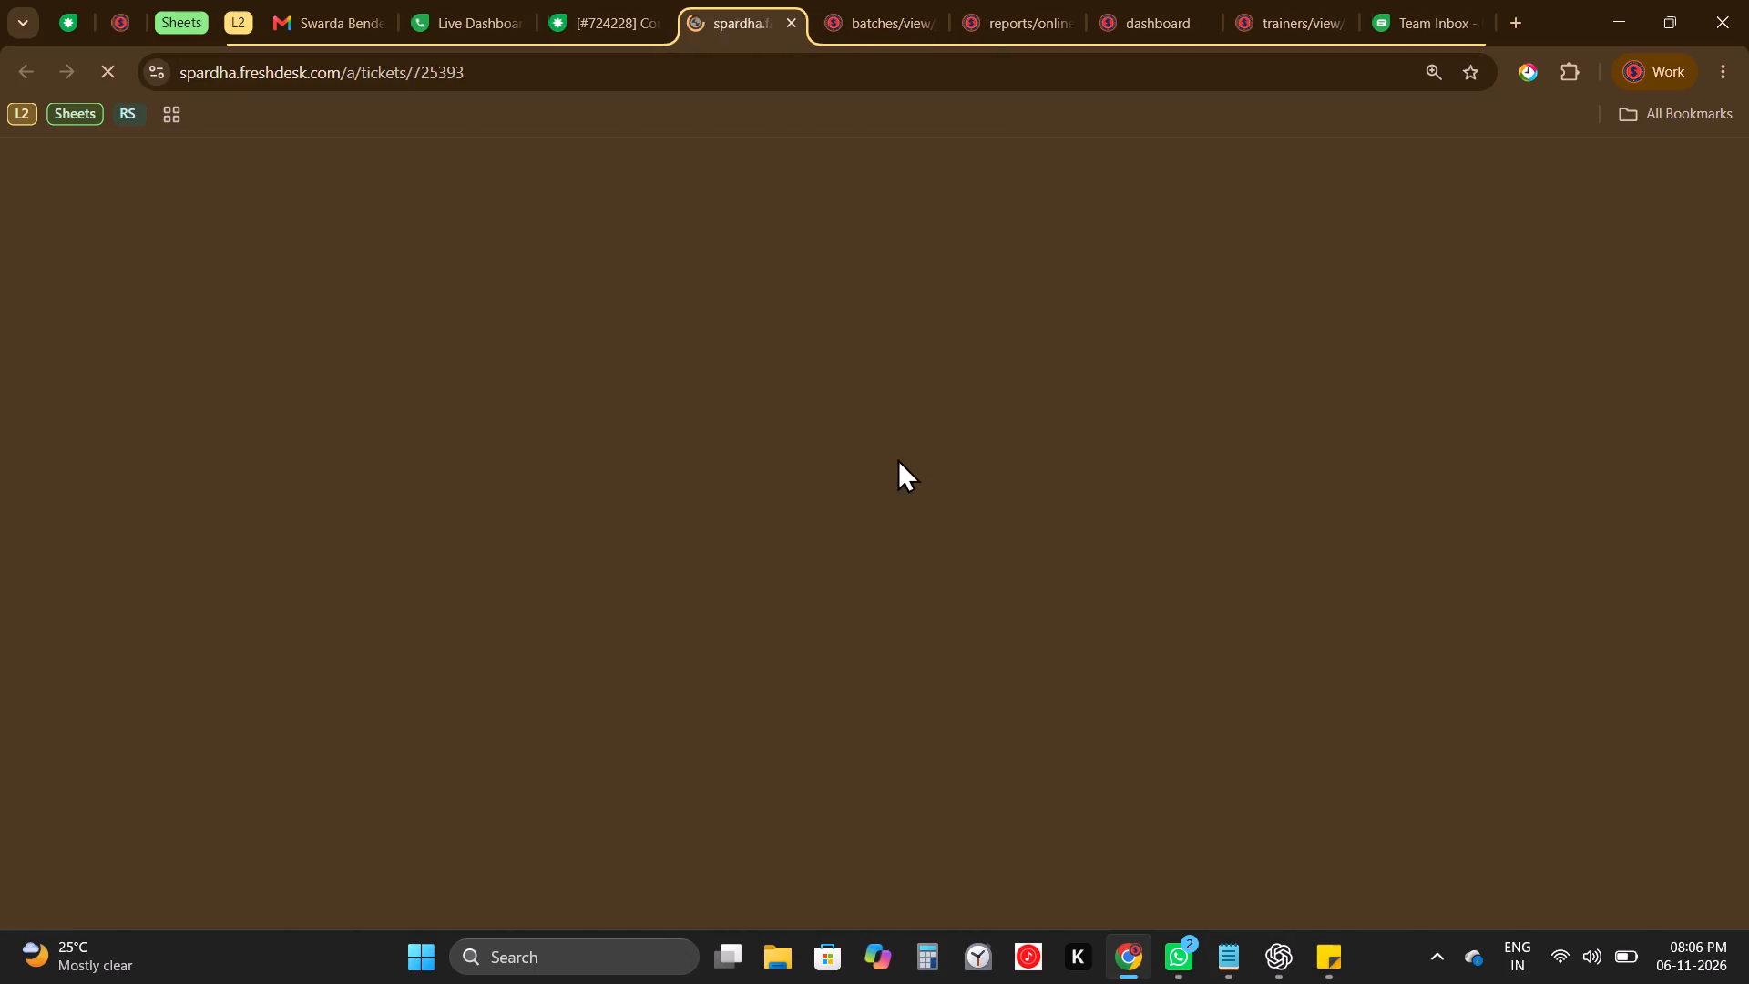
scroll(897, 458, down, 7)
scroll(688, 548, down, 11)
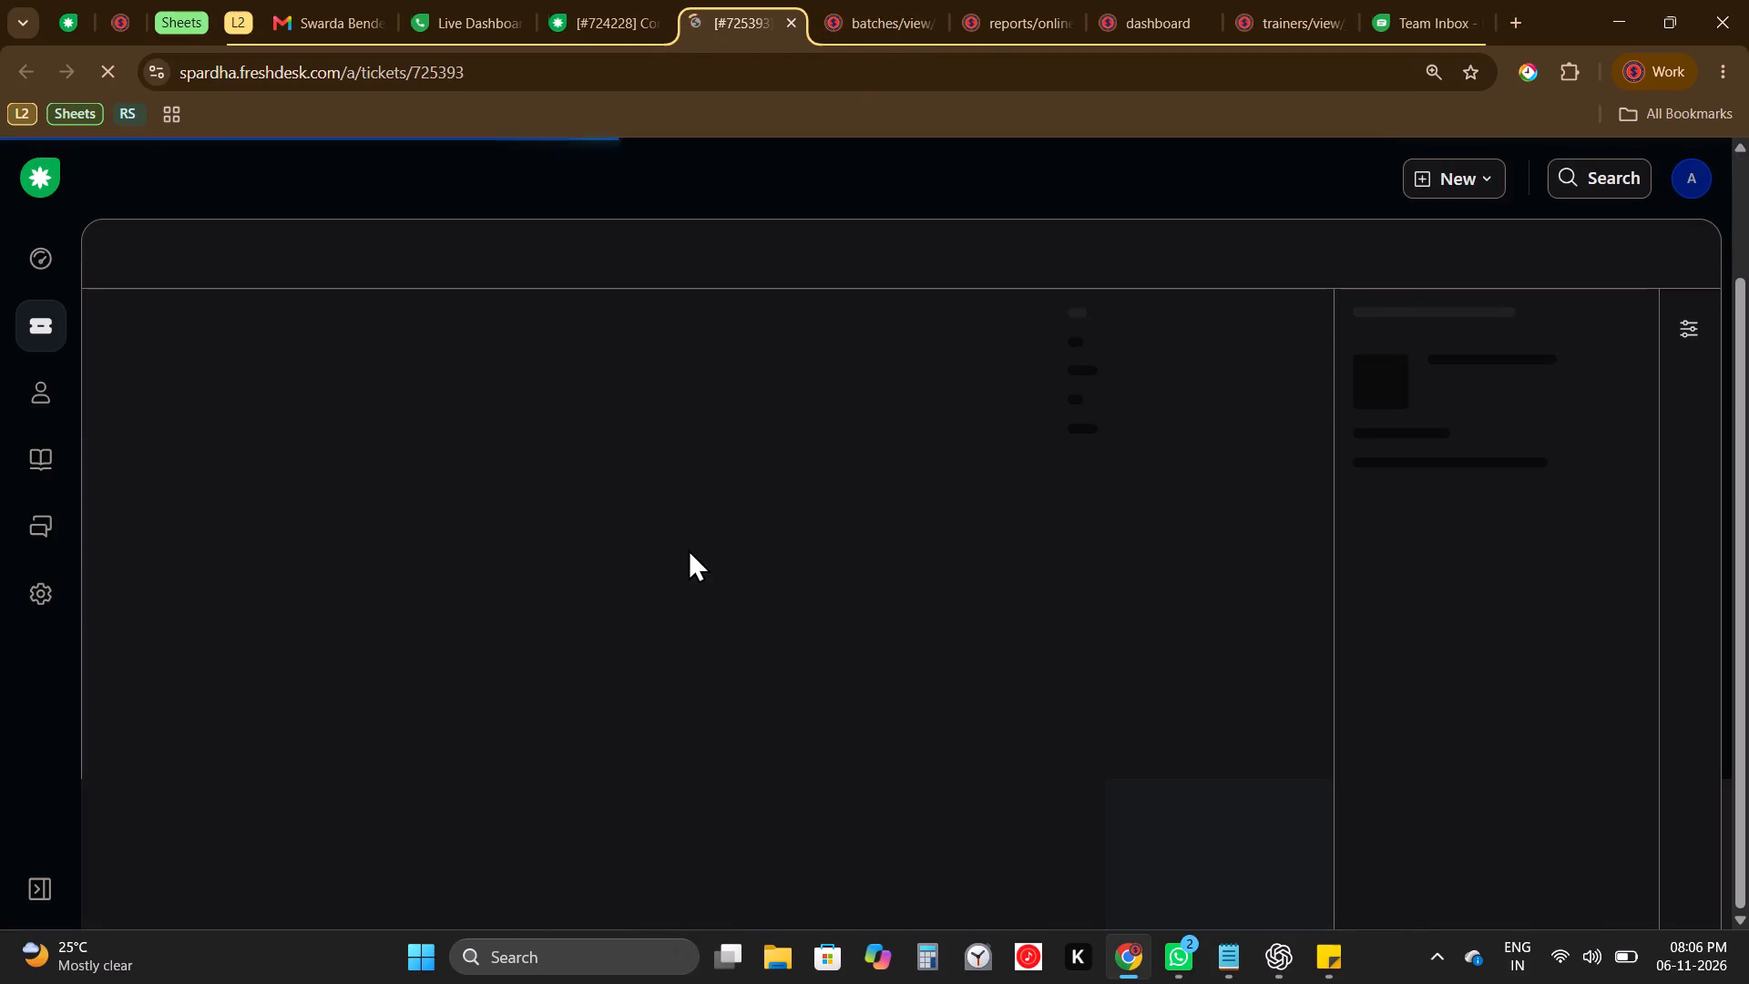
scroll(688, 548, down, 20)
scroll(688, 548, down, 9)
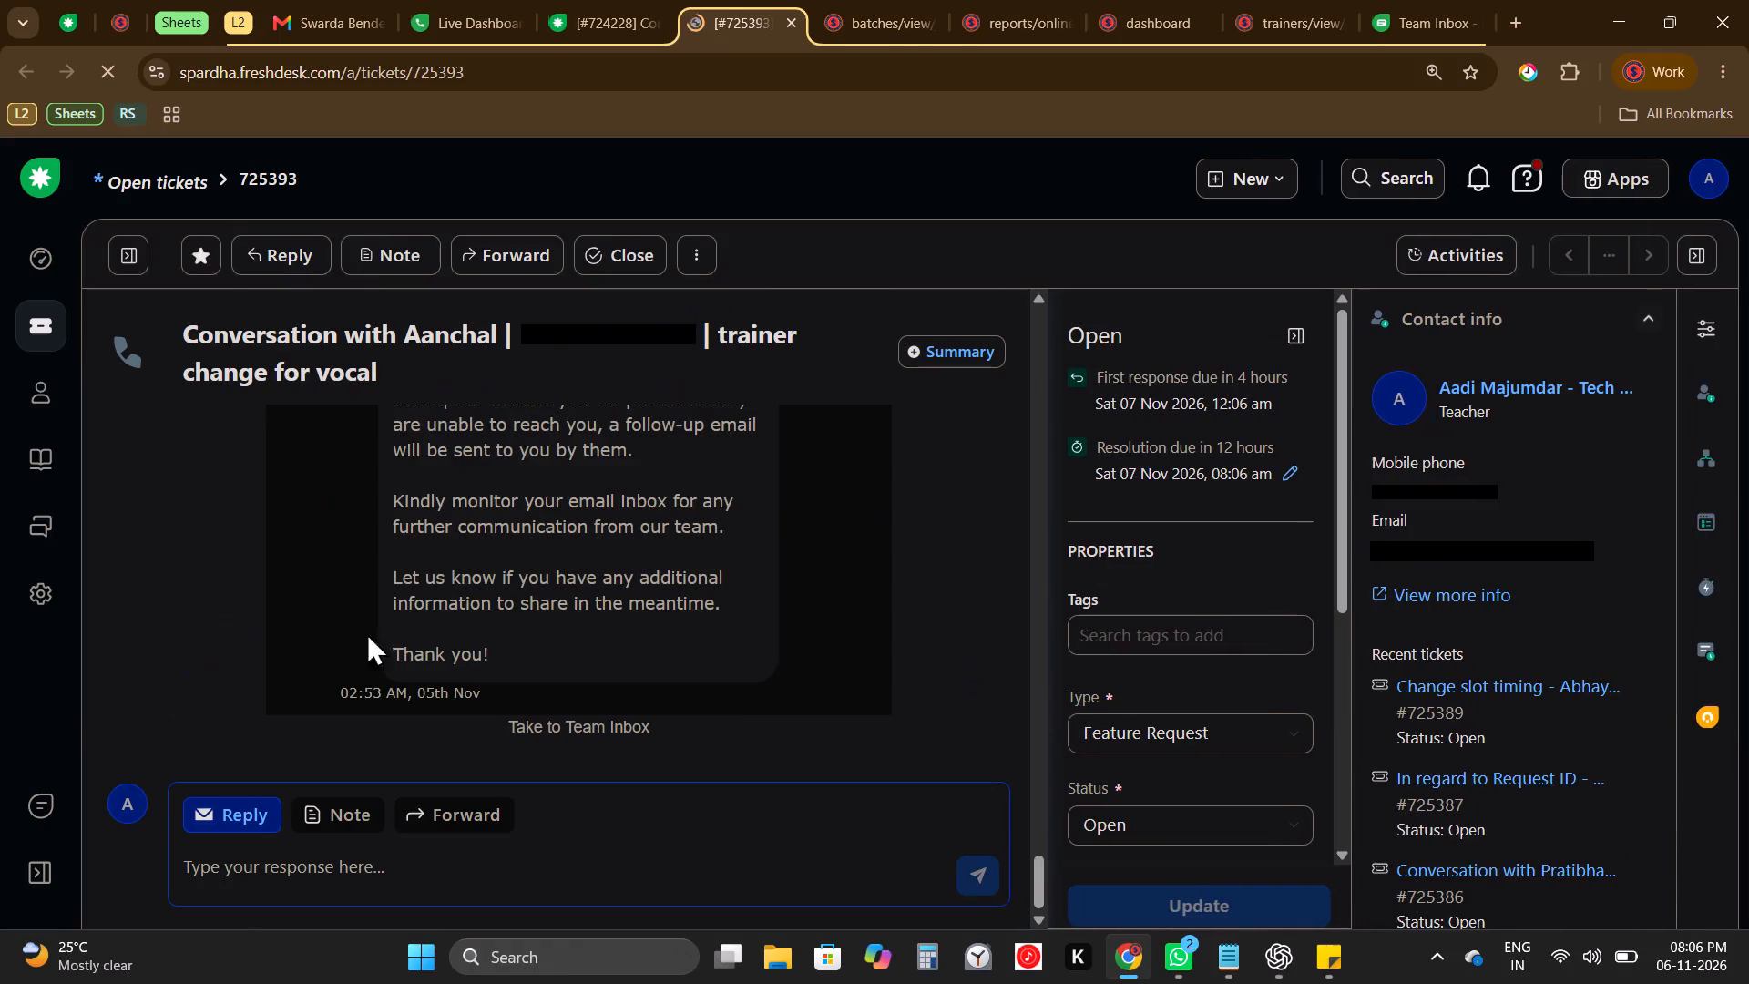
Draft a private note on the child ticket with a "BATCH:" line, "CONCERN: Please suggest a trainer." and the copied schedule screenshot.
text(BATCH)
scroll(353, 804, up, 2)
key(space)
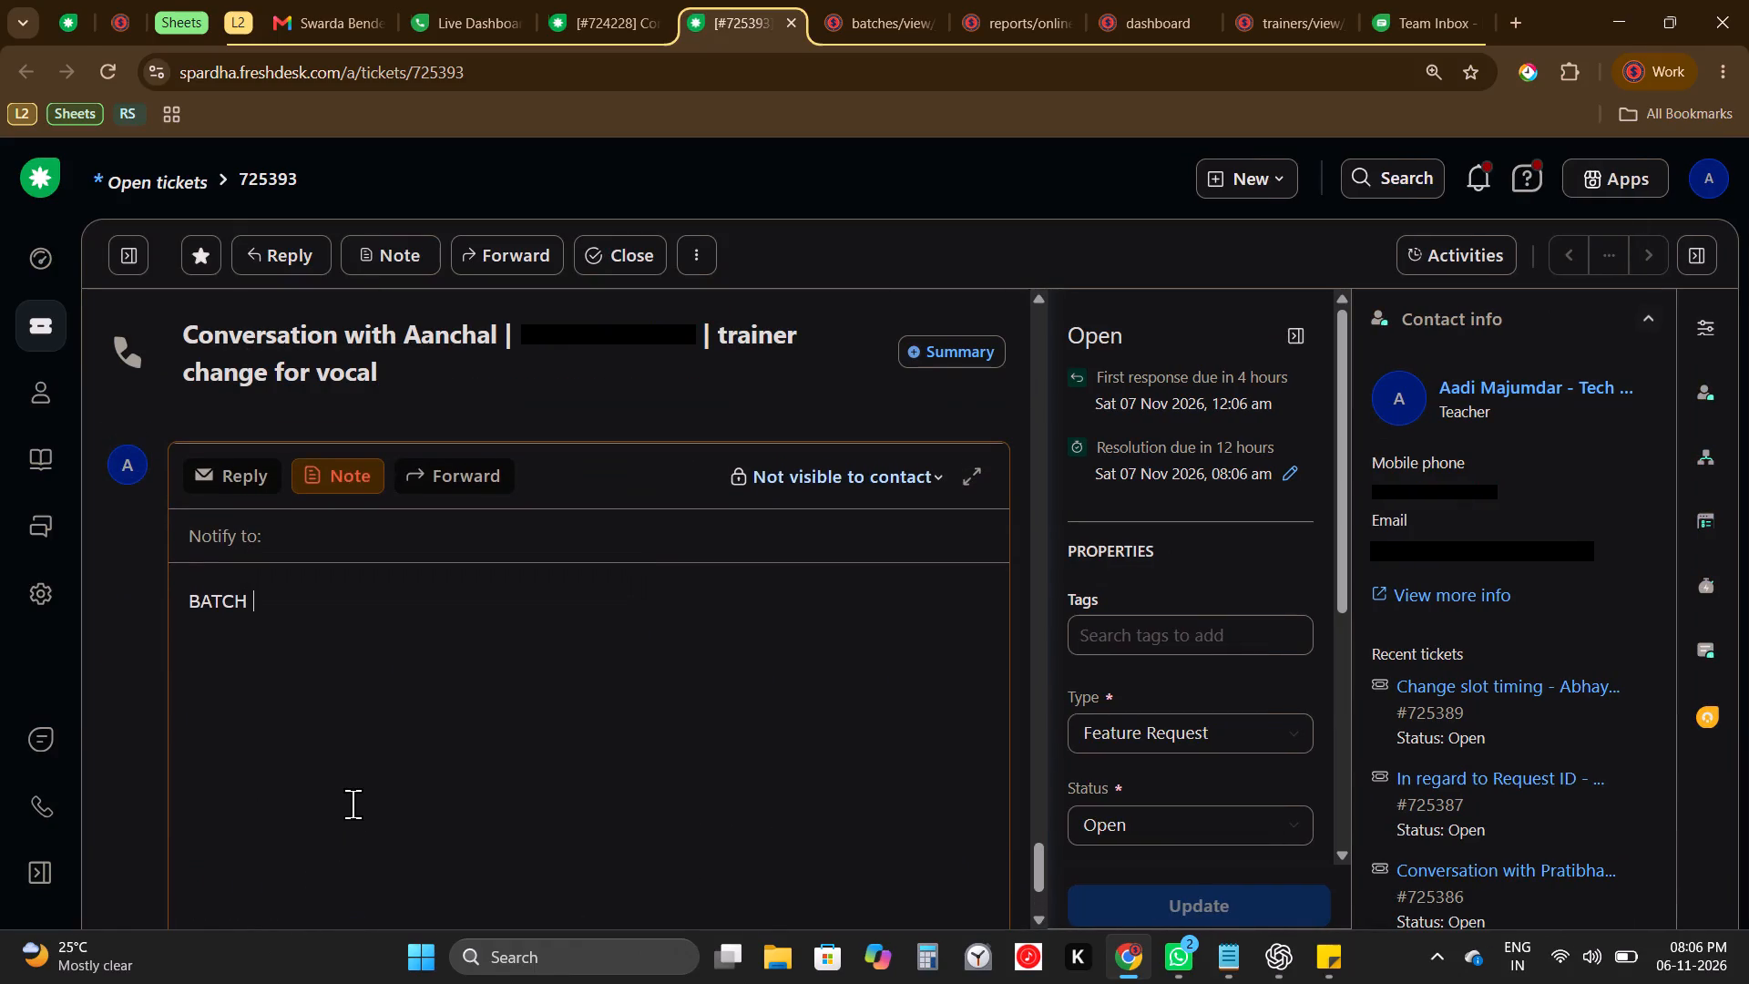
key(BackSpace)
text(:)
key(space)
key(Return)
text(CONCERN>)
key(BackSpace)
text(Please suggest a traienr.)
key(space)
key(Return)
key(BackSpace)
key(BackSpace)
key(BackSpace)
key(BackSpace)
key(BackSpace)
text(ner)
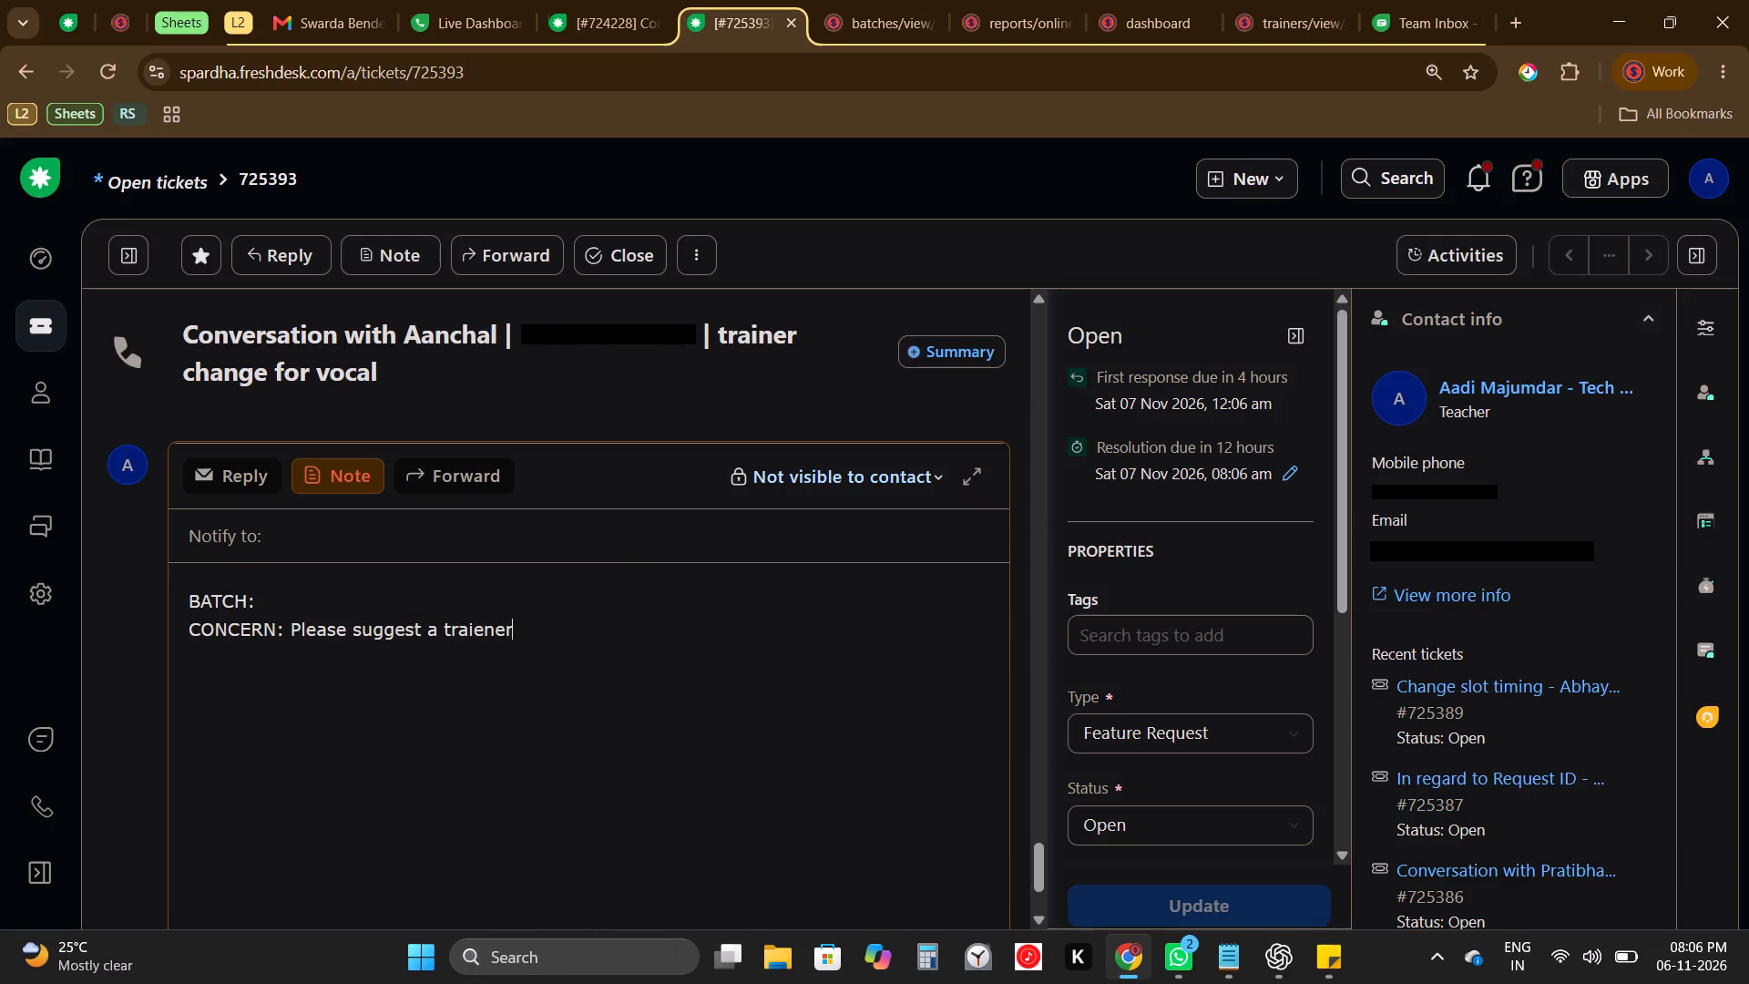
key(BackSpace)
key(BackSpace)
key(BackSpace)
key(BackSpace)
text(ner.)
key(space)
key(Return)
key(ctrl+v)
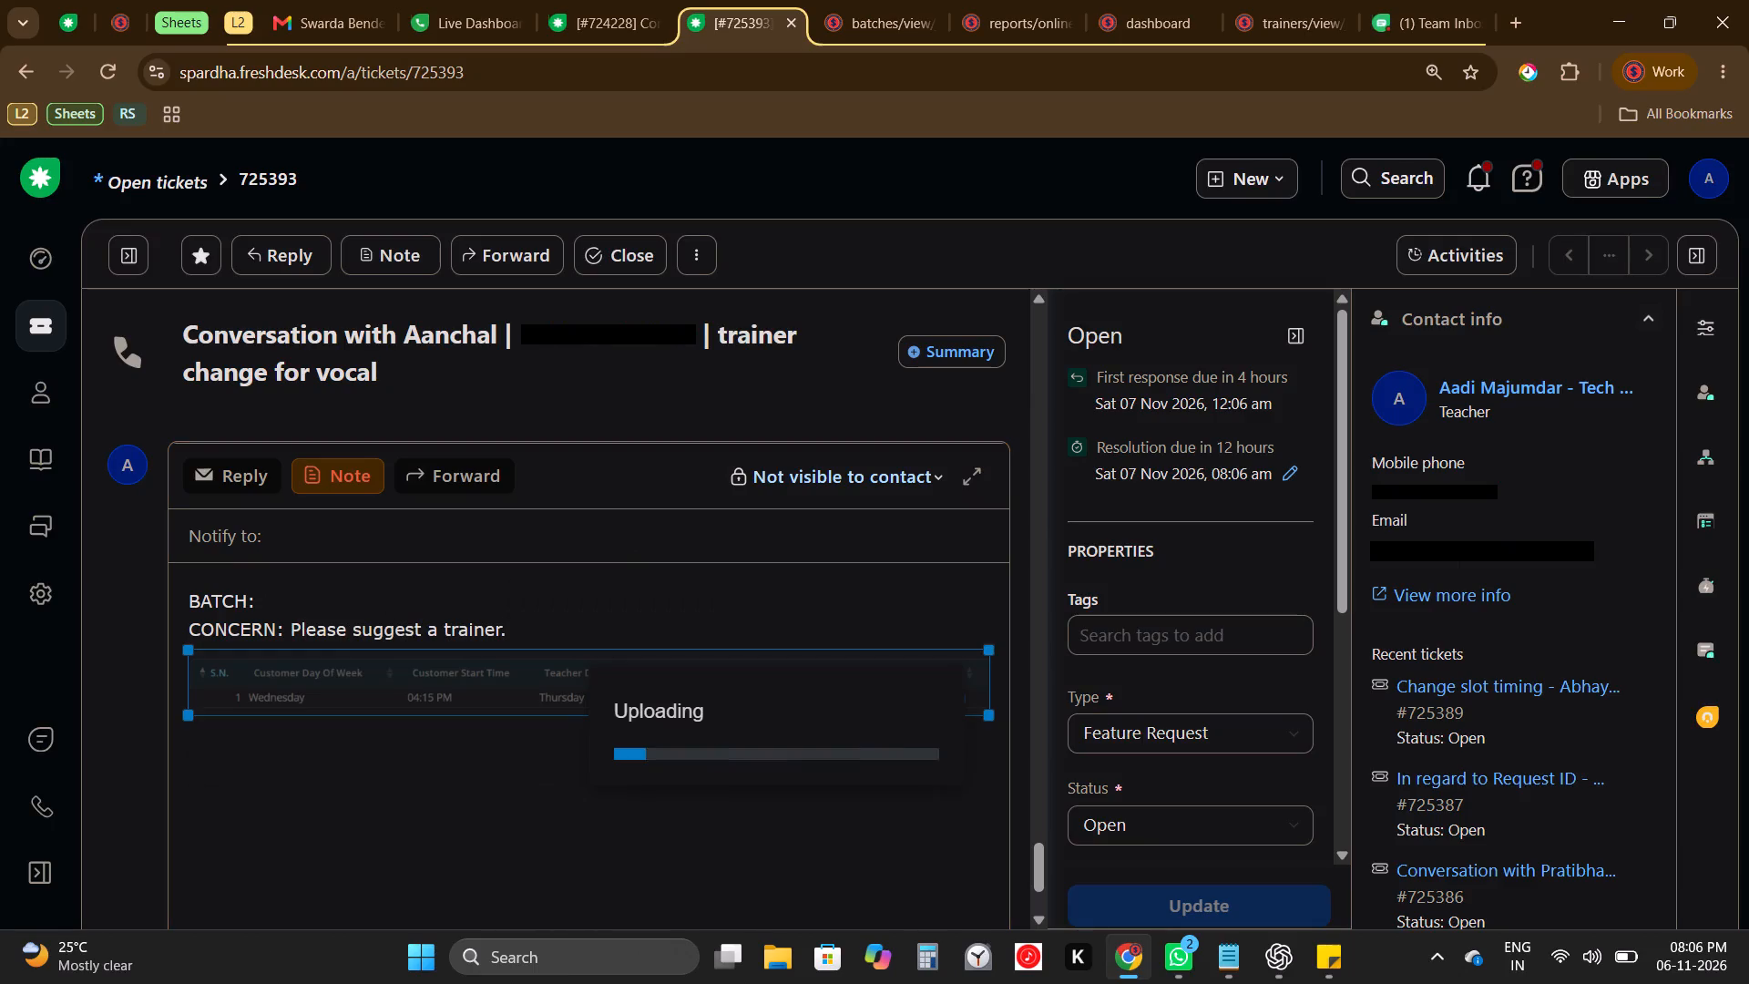
Complete the note's BATCH line with the name Aavya (Indian vocals) copied from the batch page, add the note and close the child ticket.
click(920, 1)
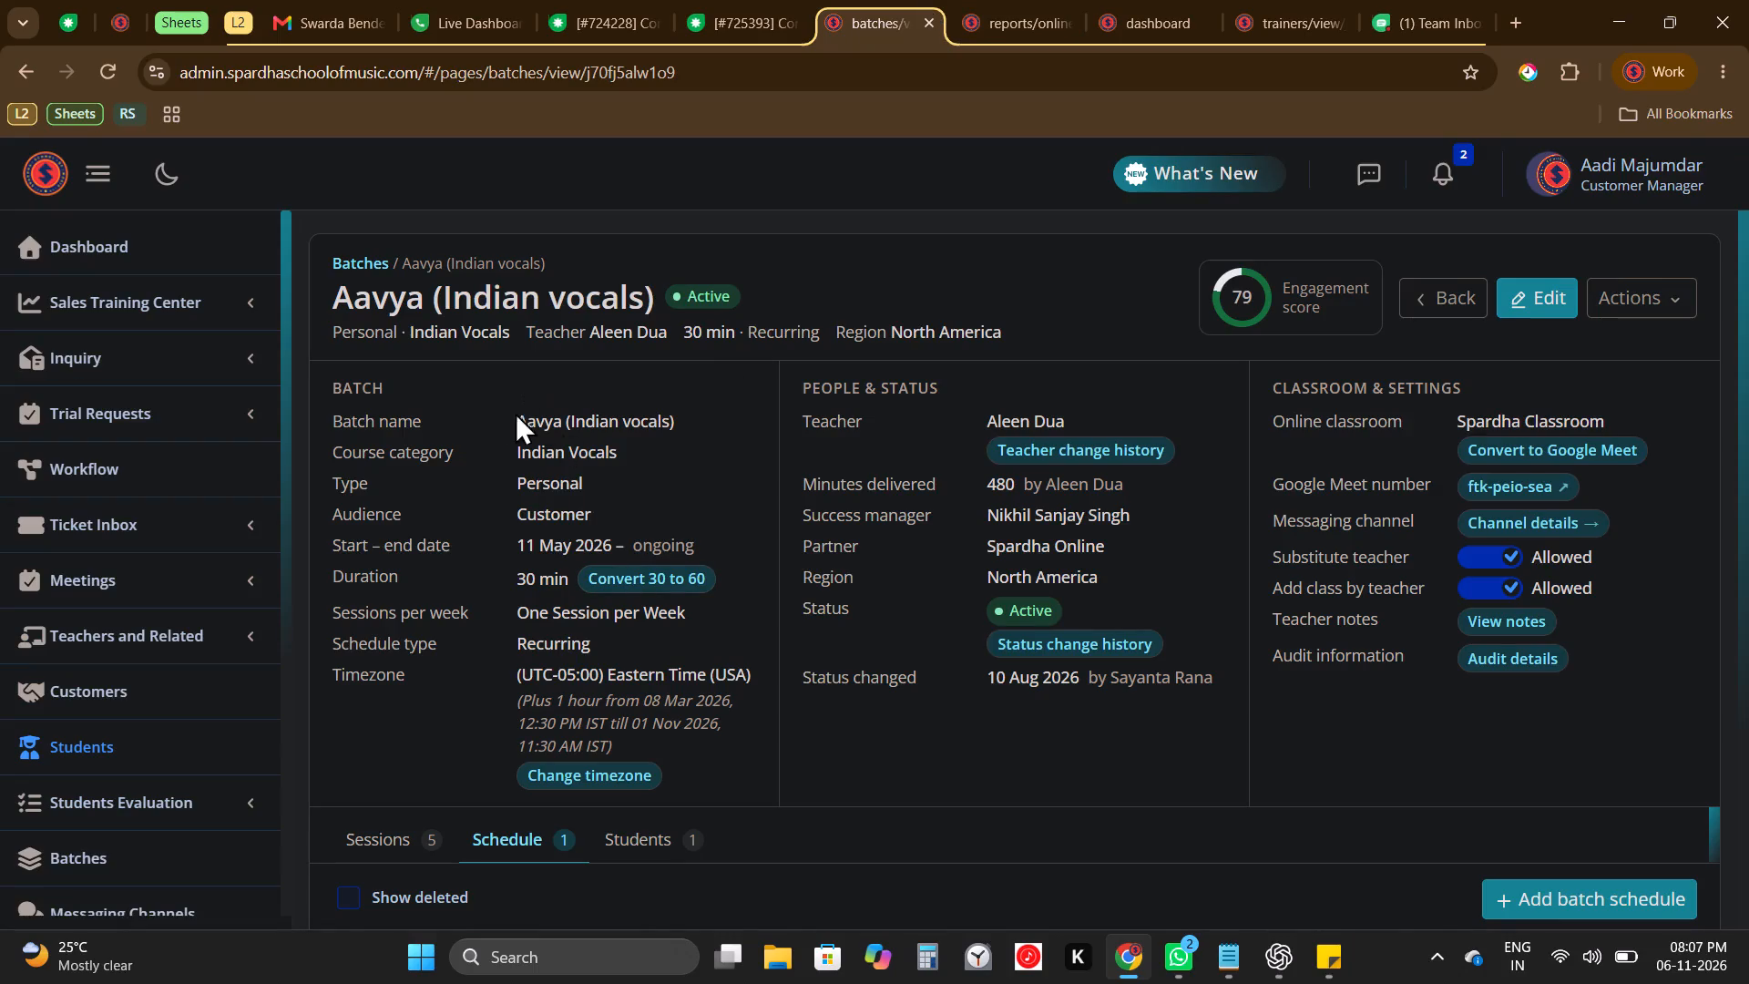
drag(506, 417, 697, 424)
key(ctrl+c)
click(711, 27)
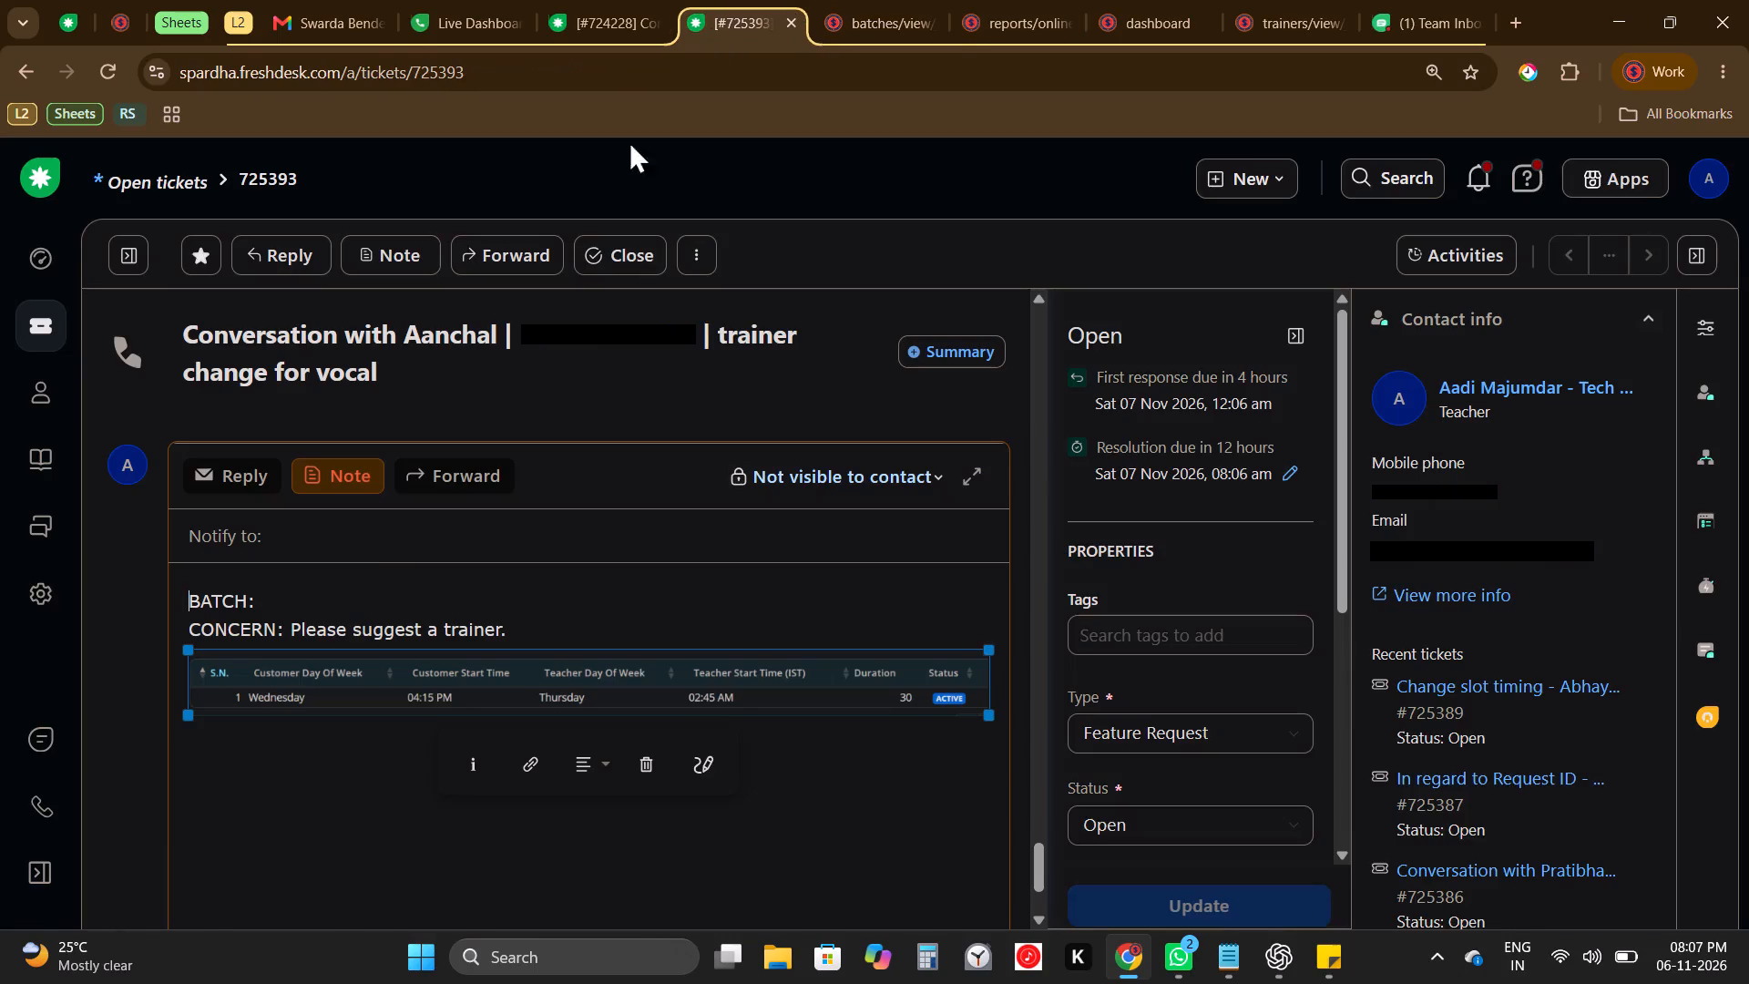
click(374, 610)
key(ctrl+v)
click(753, 578)
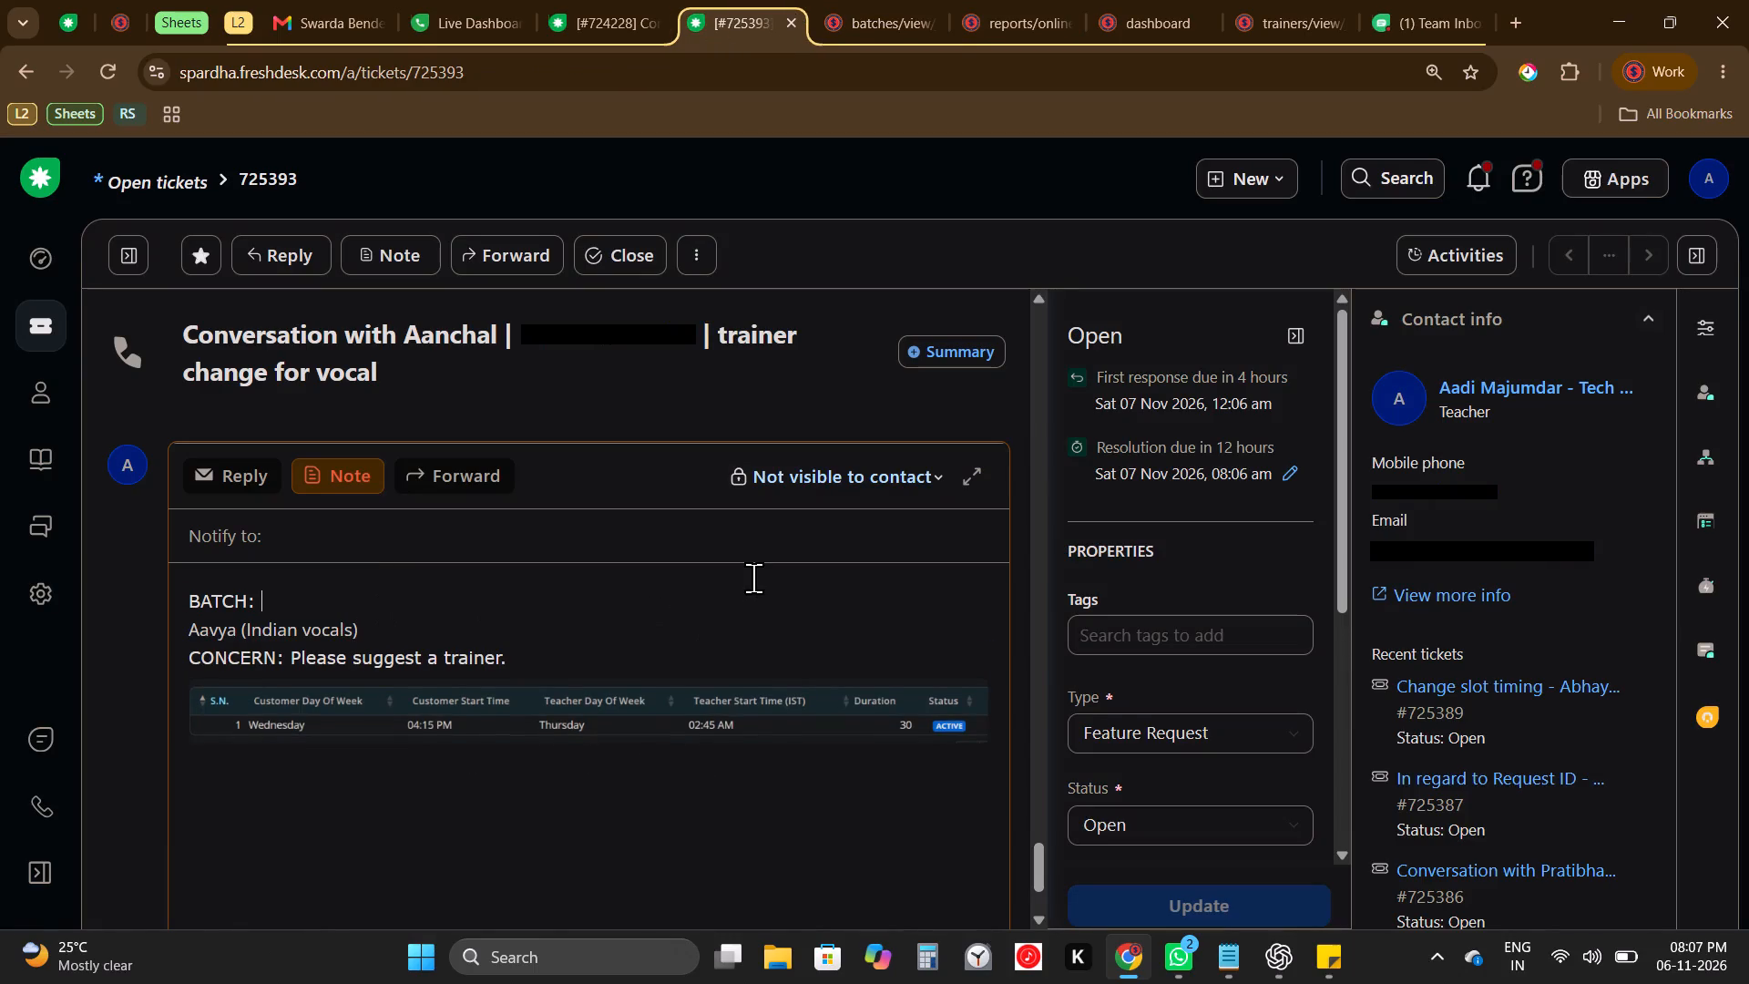
key(Delete)
scroll(699, 864, down, 2)
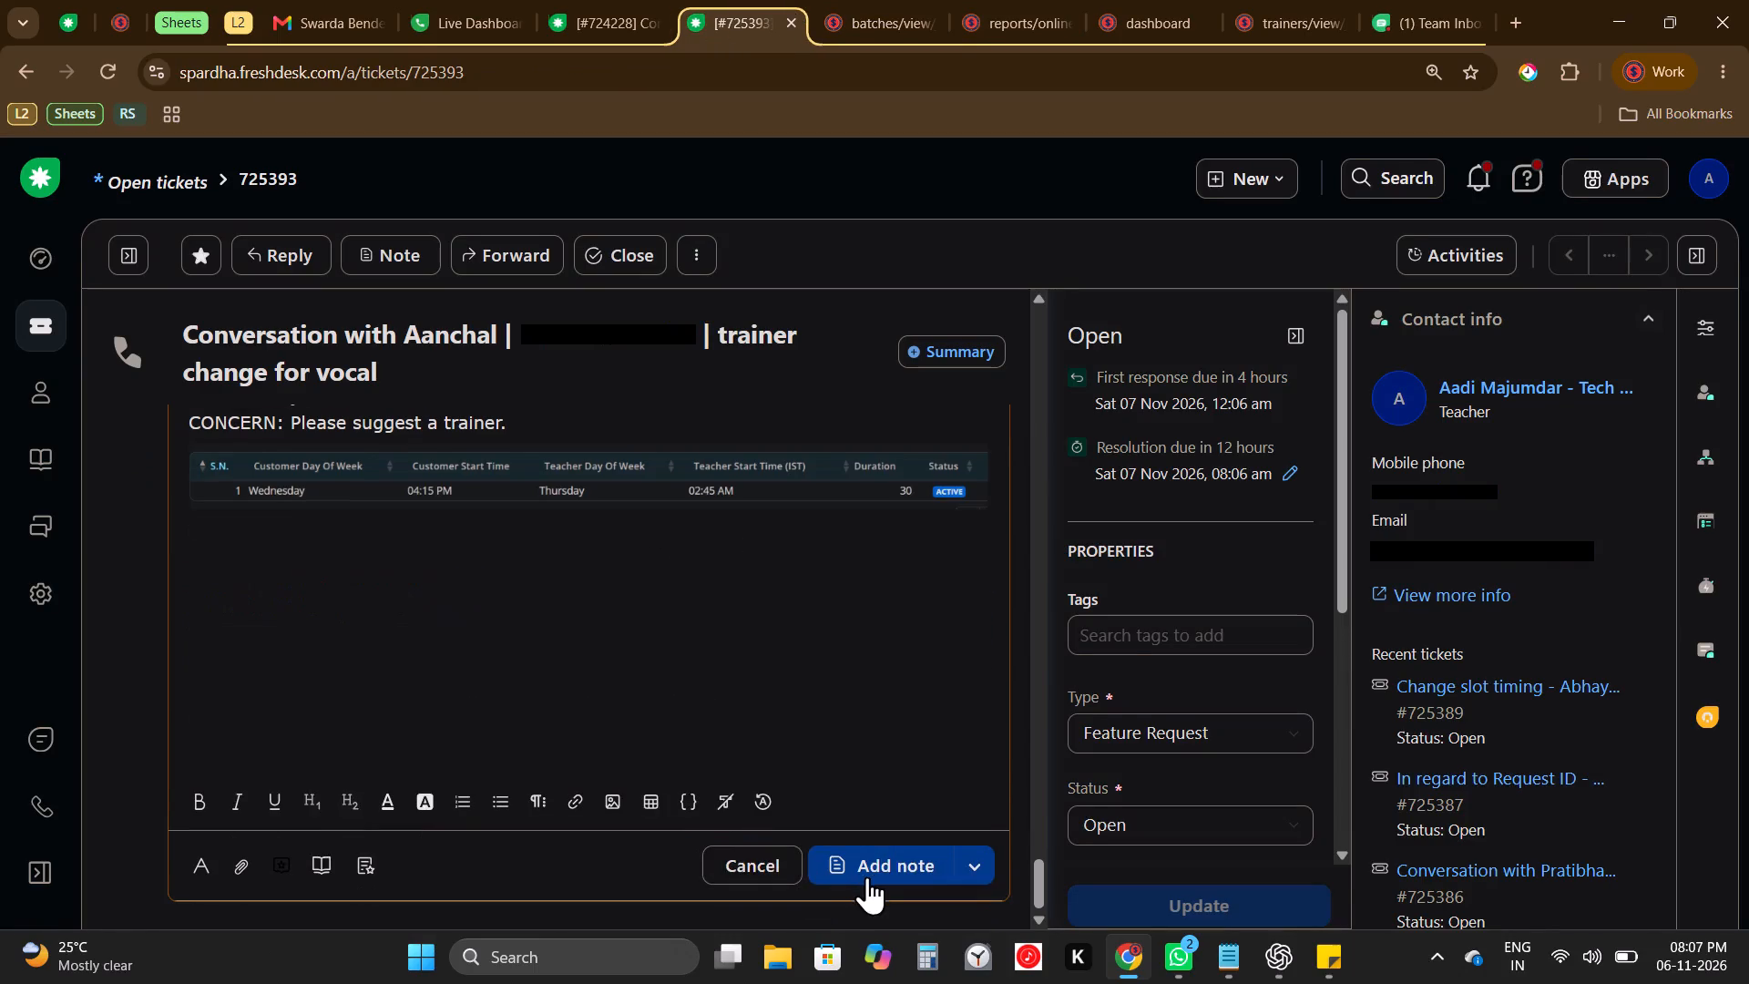
click(867, 876)
click(797, 19)
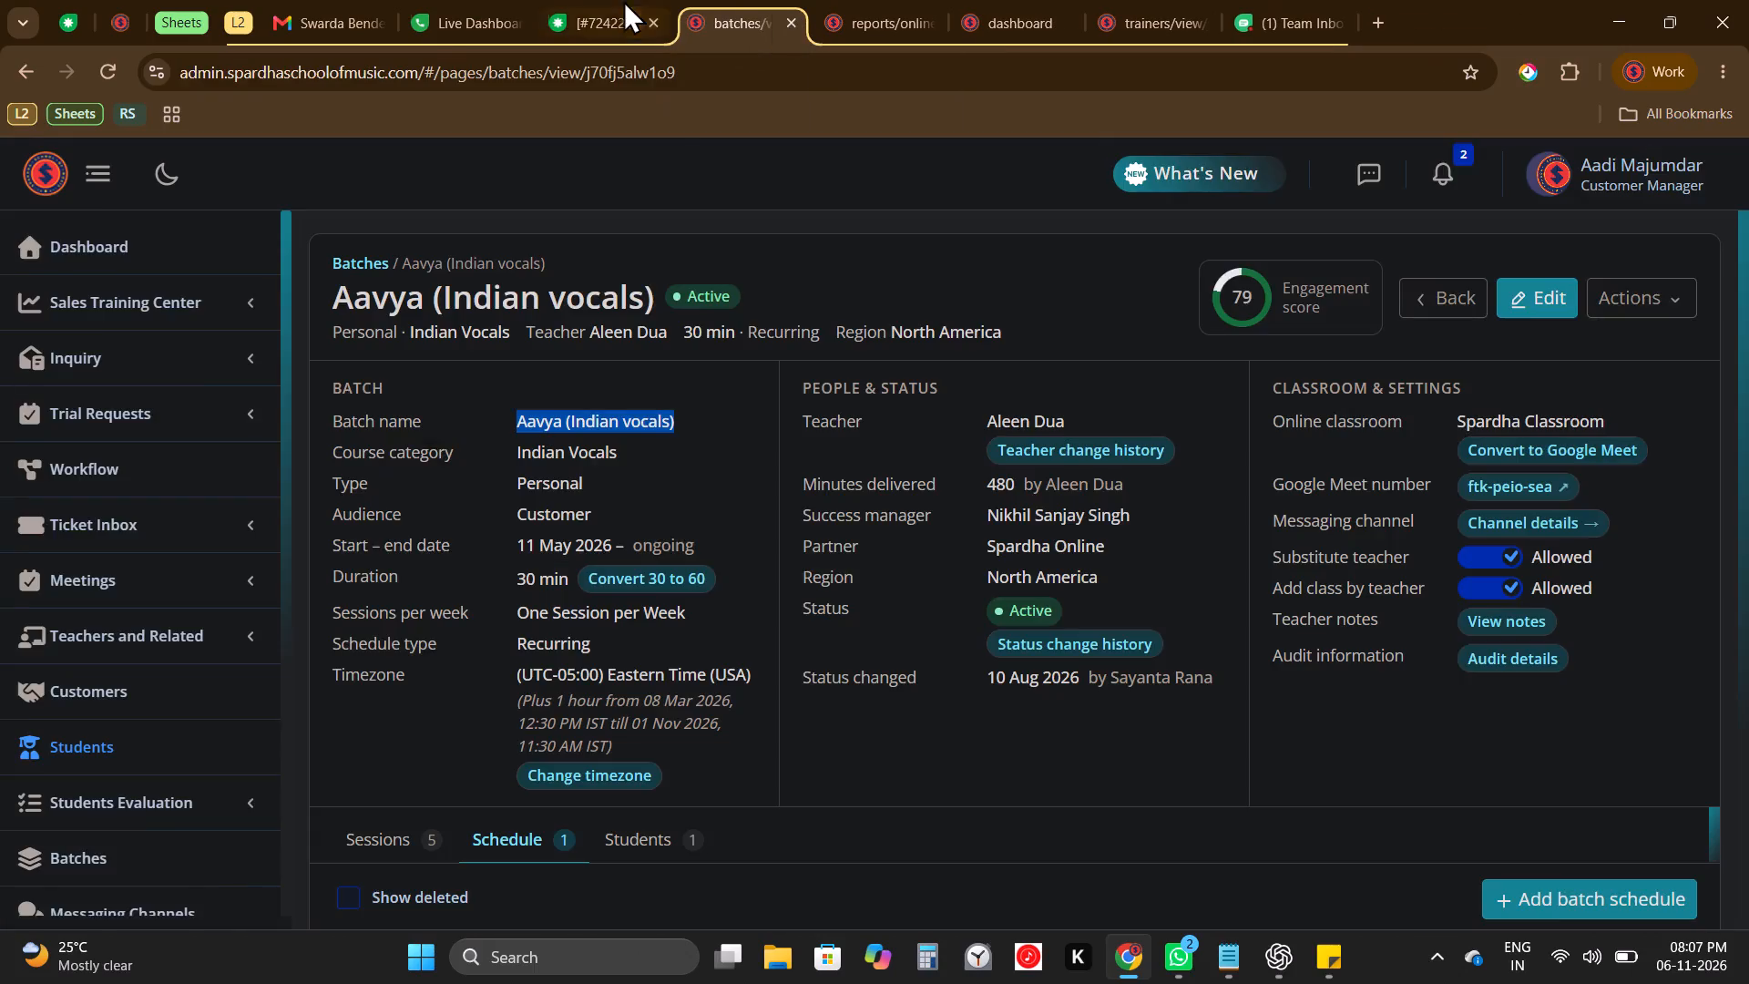
click(618, 0)
click(981, 198)
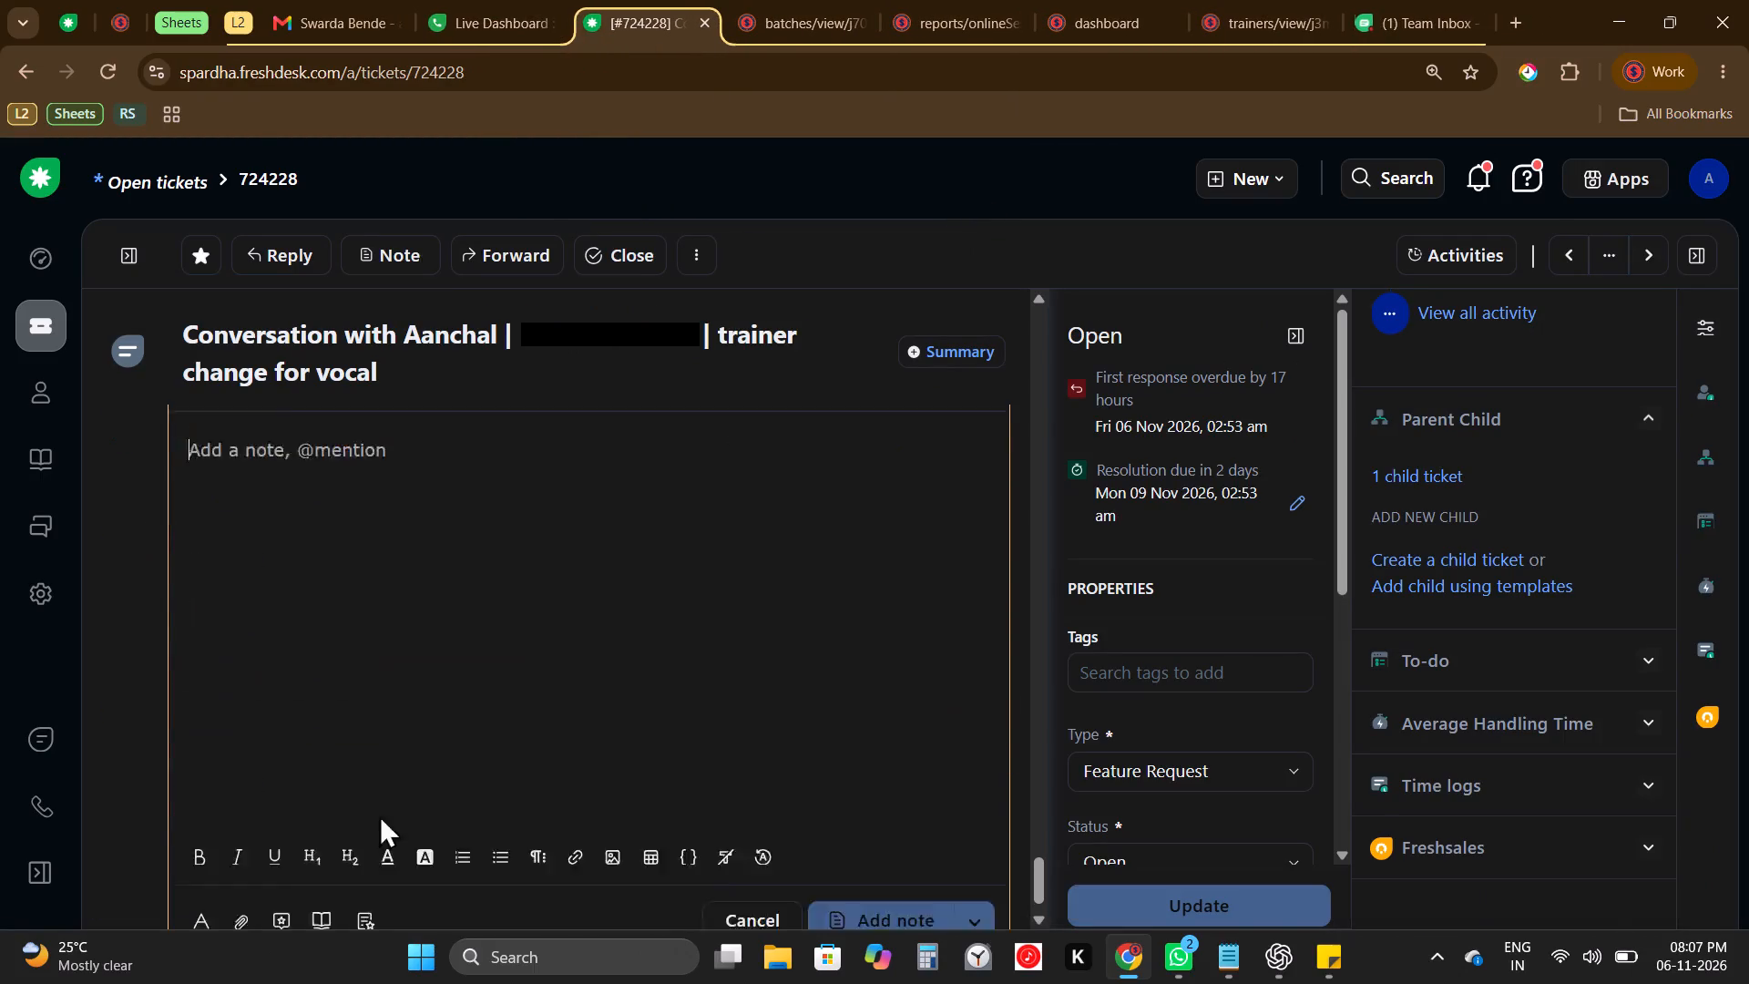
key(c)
scroll(585, 692, up, 1)
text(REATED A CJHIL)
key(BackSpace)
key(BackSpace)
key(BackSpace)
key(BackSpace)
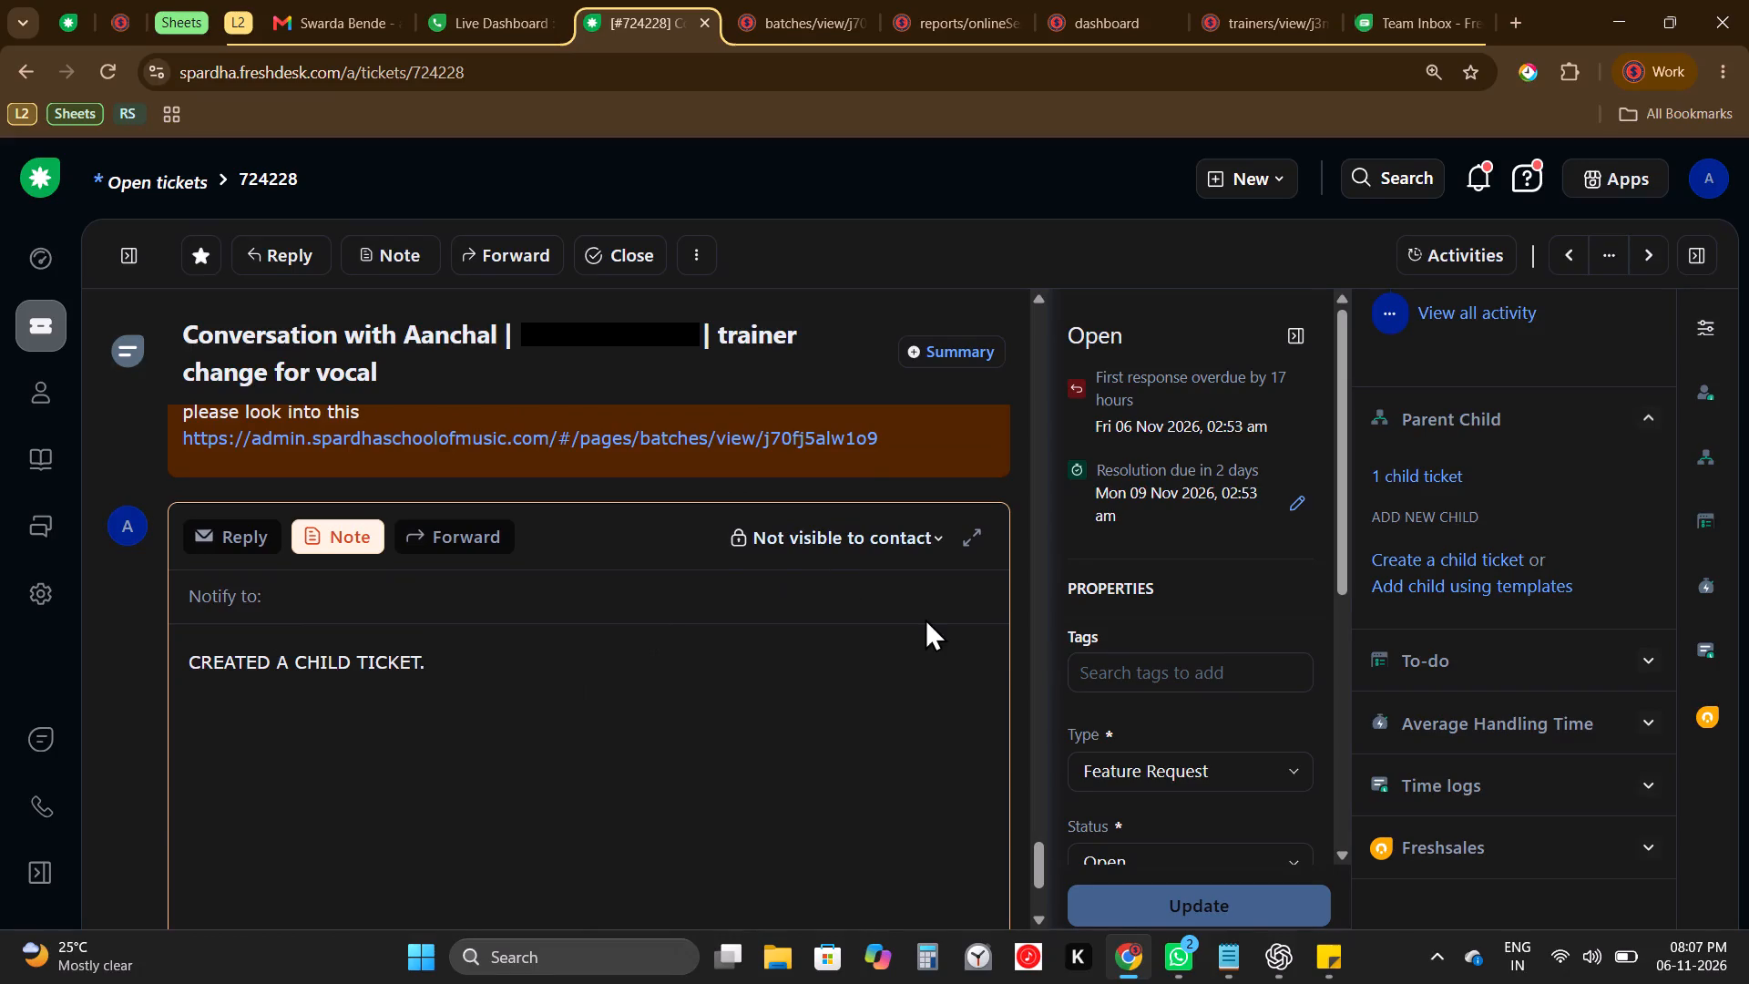
Update ticket #724228 to status Waiting on Customer and add the drafted note.
scroll(925, 618, down, 1)
drag(918, 866, 1118, 863)
click(1141, 856)
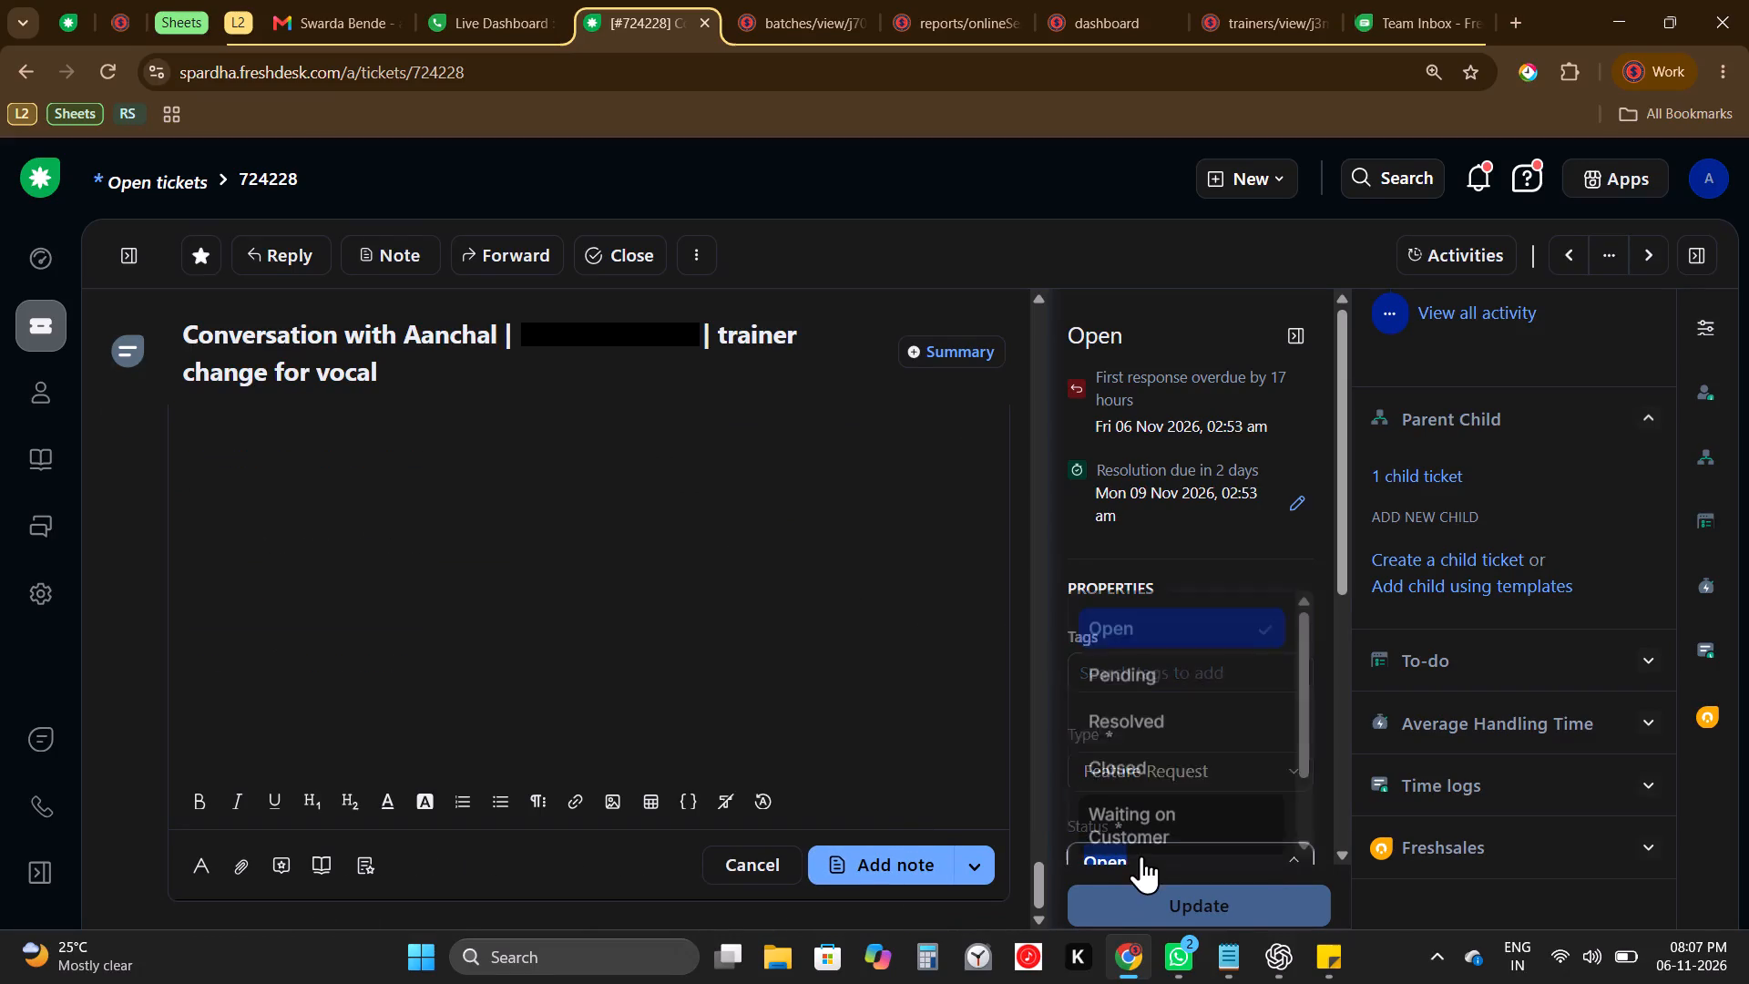
click(1208, 811)
click(1215, 895)
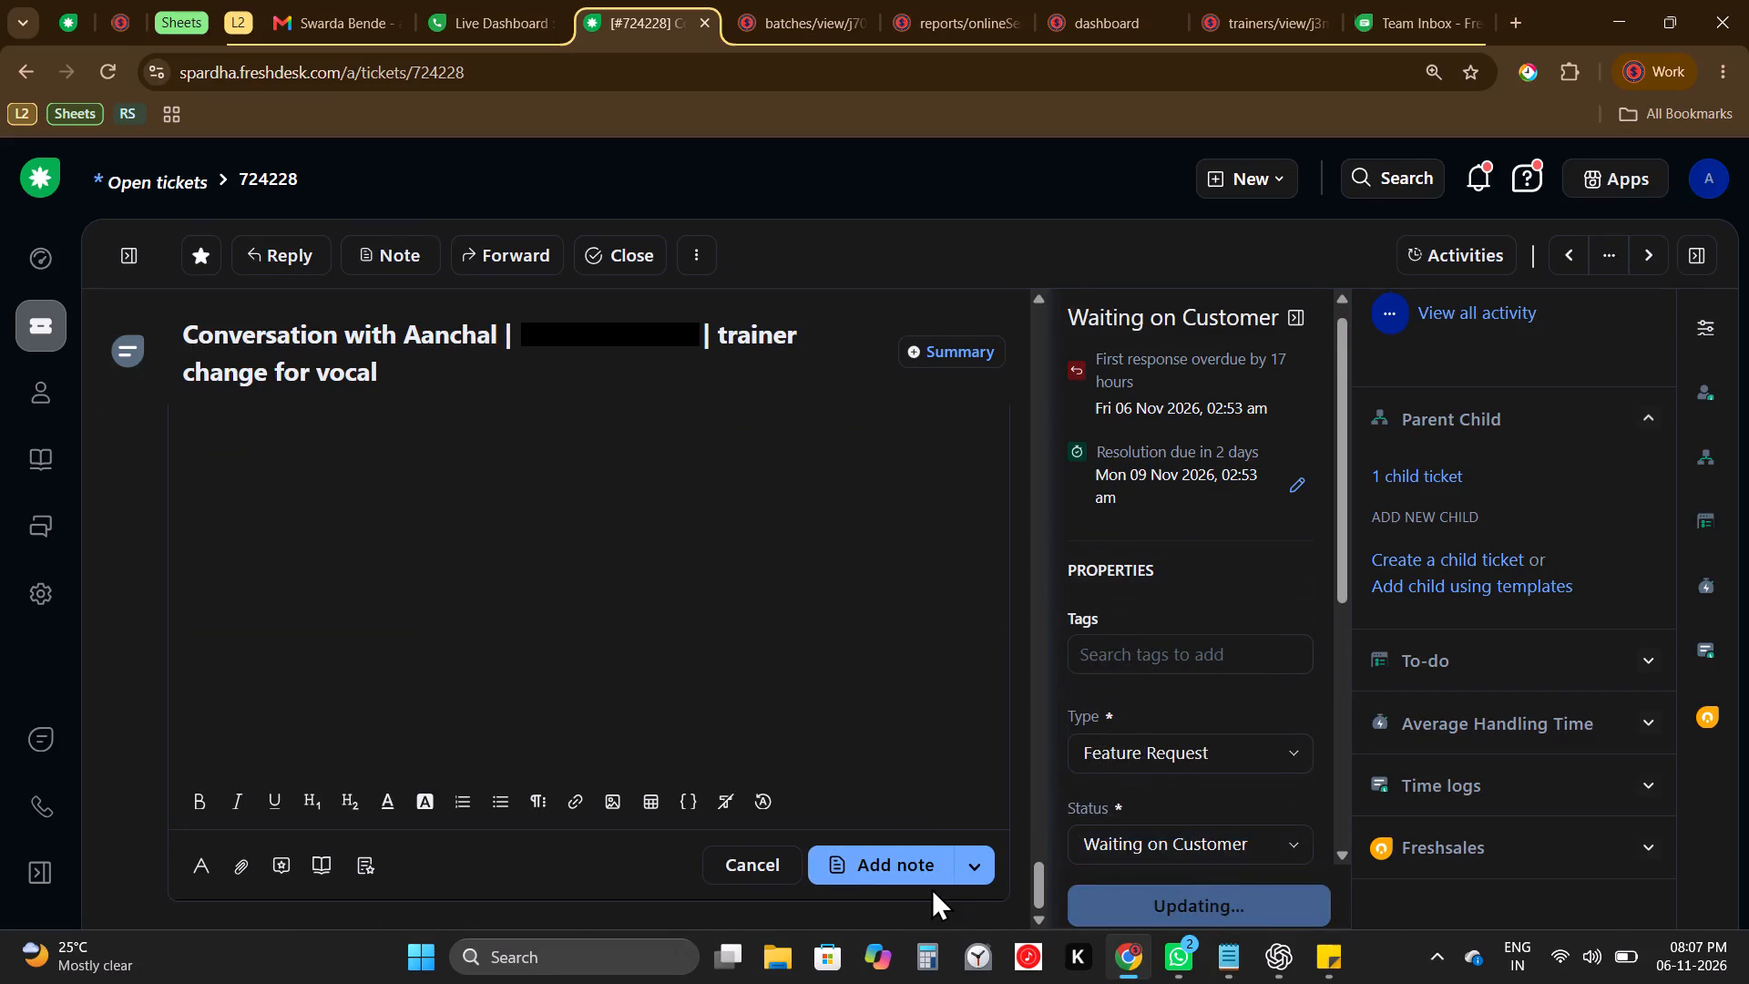
click(914, 871)
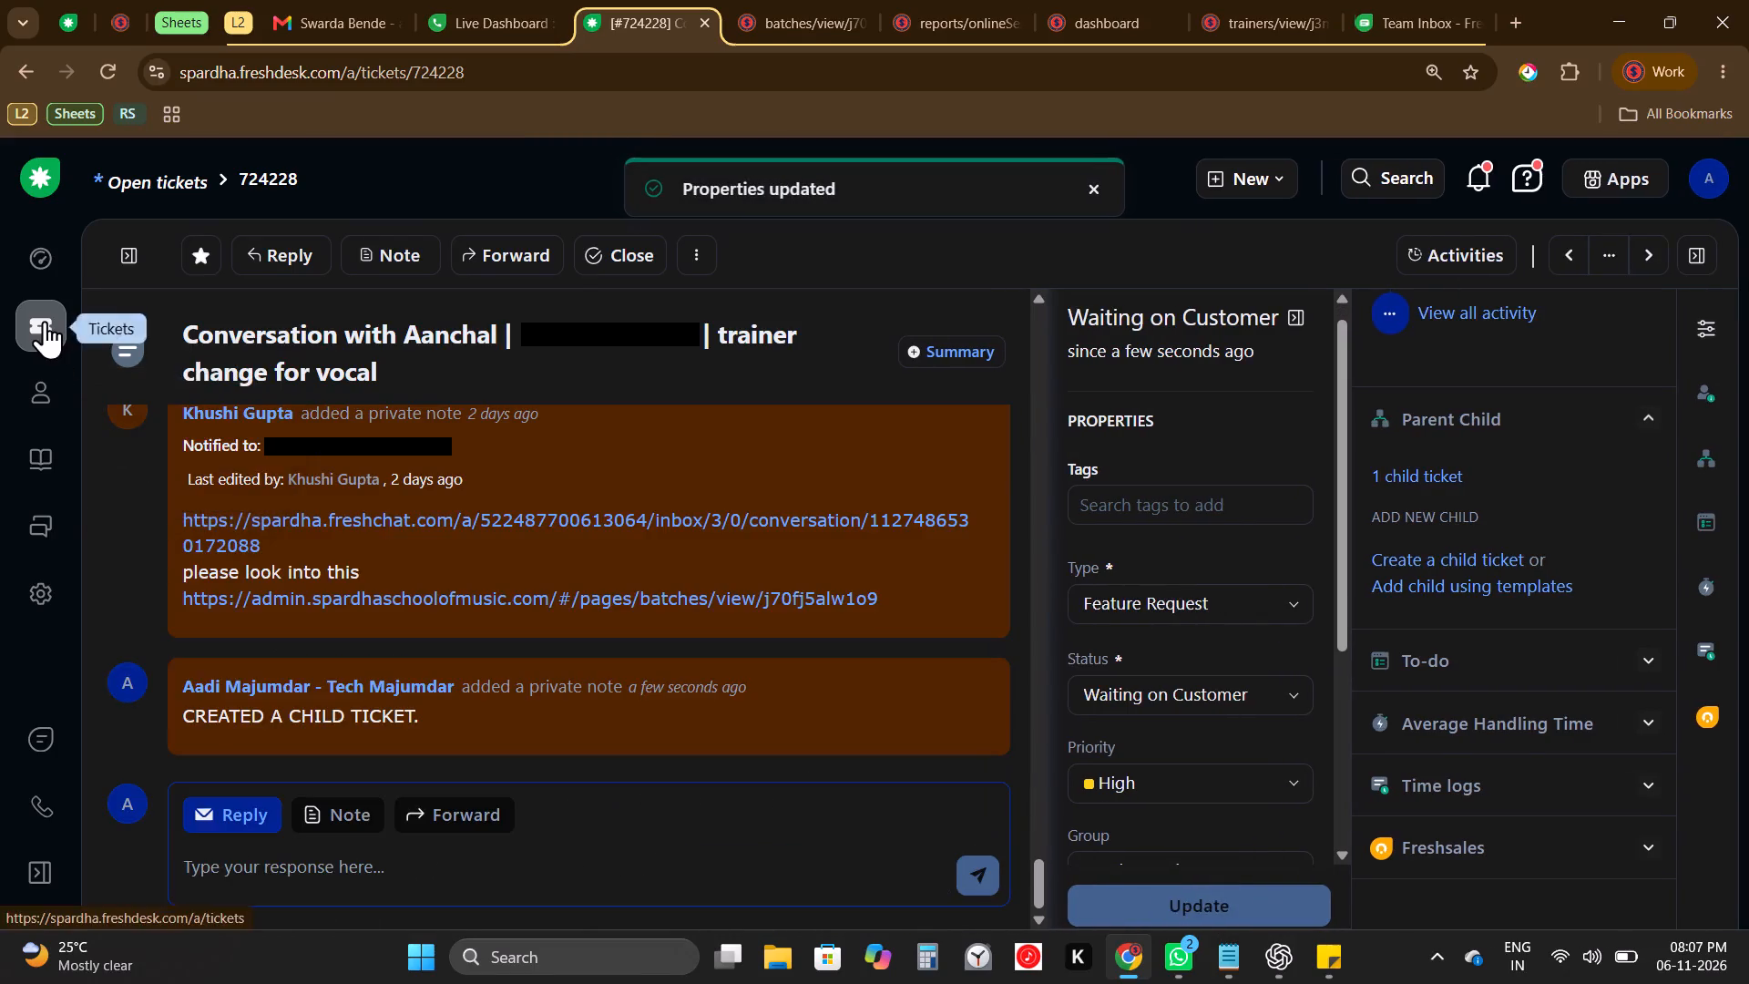
Open teacher change ticket #722239 for the Bharatanatyam Dance batch and its linked batch page, closing the previous batch tab.
click(45, 321)
scroll(1291, 489, down, 9)
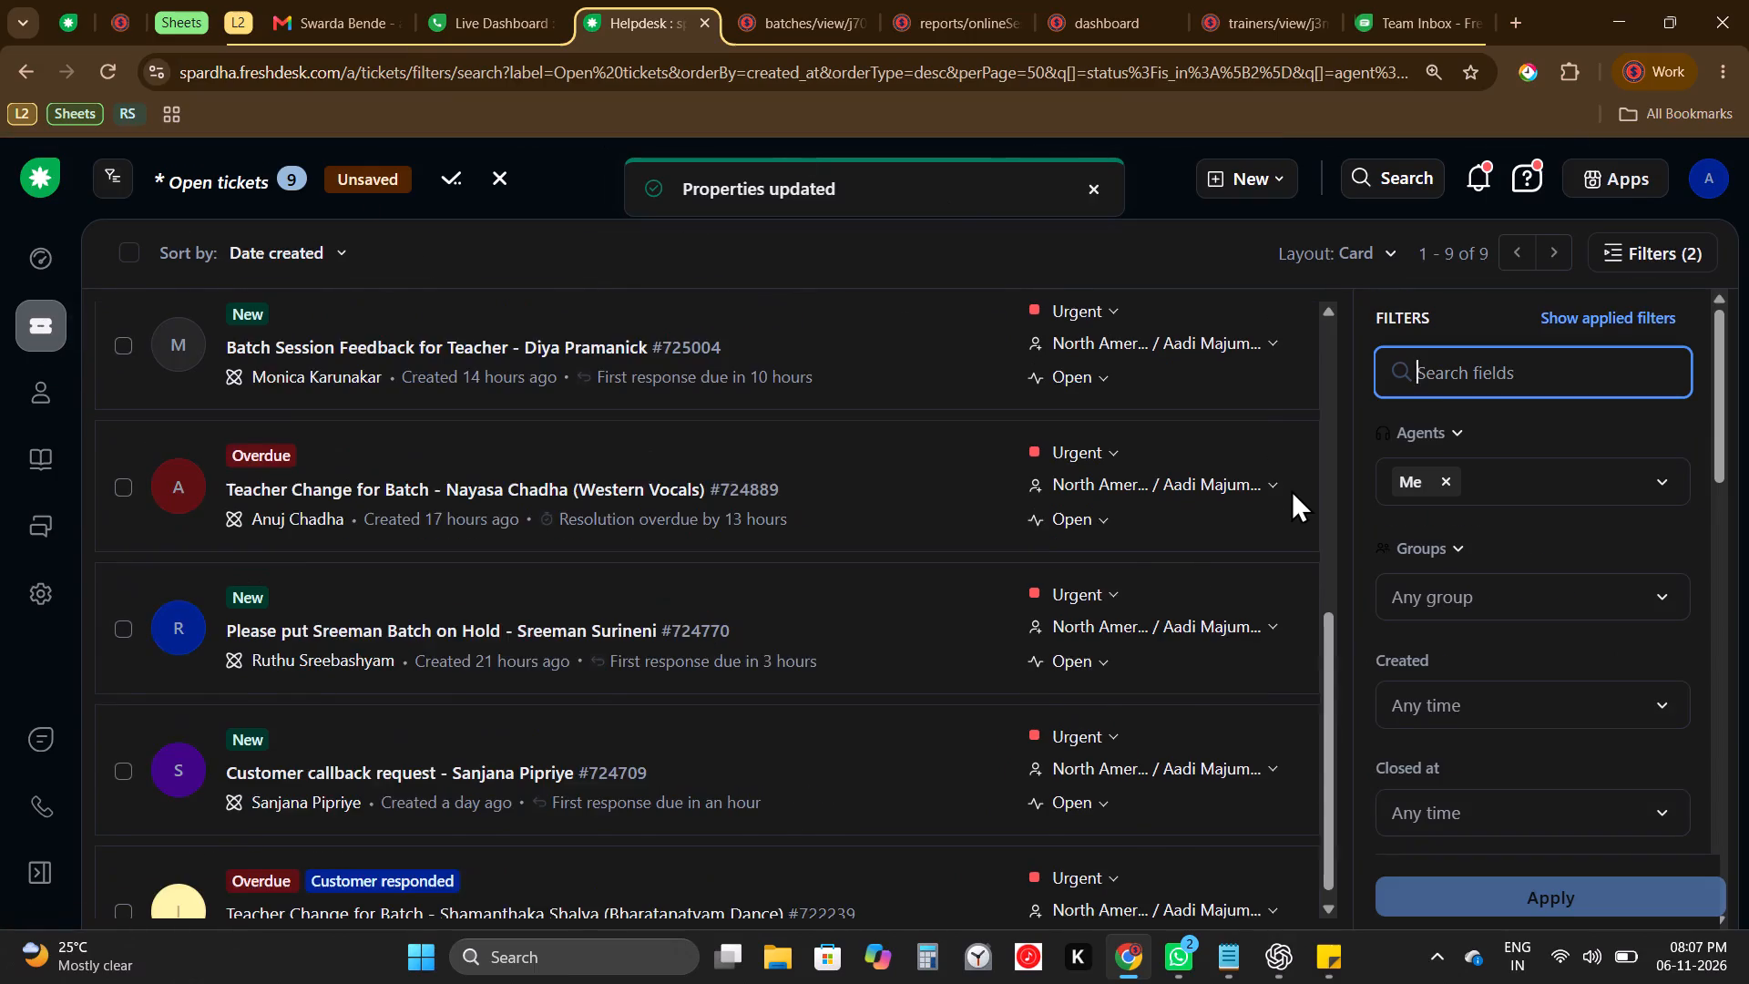
click(739, 833)
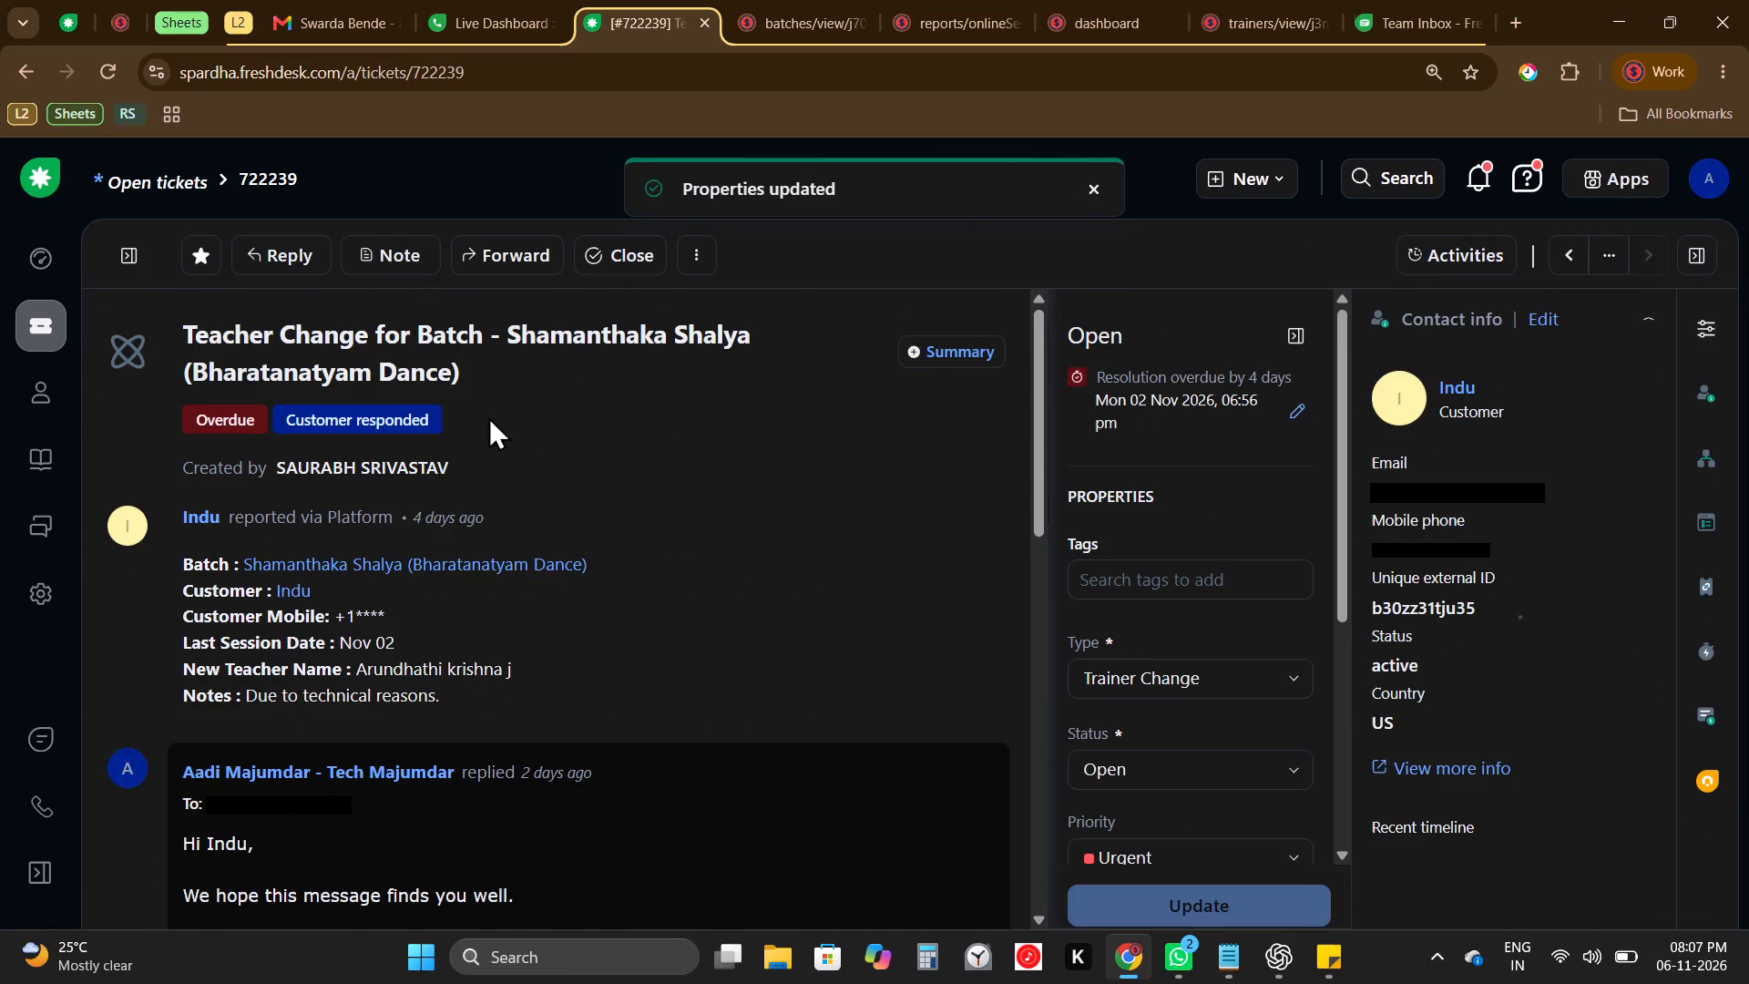
click(476, 558)
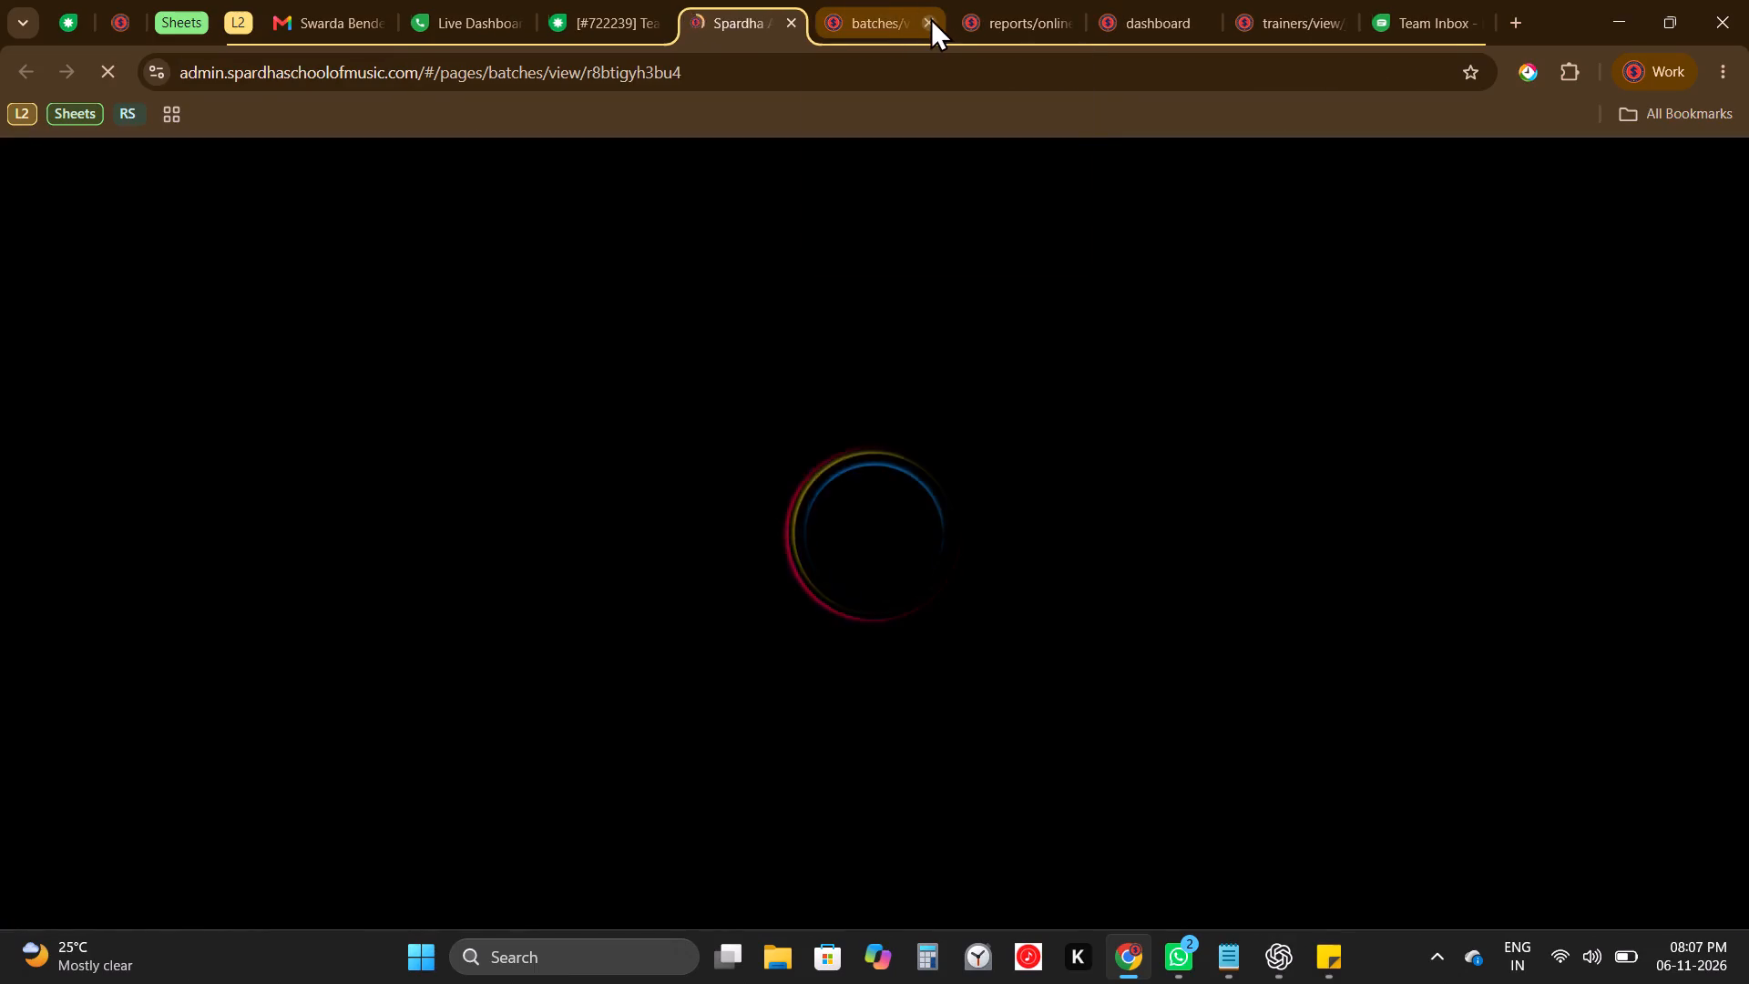
click(930, 17)
scroll(768, 476, down, 18)
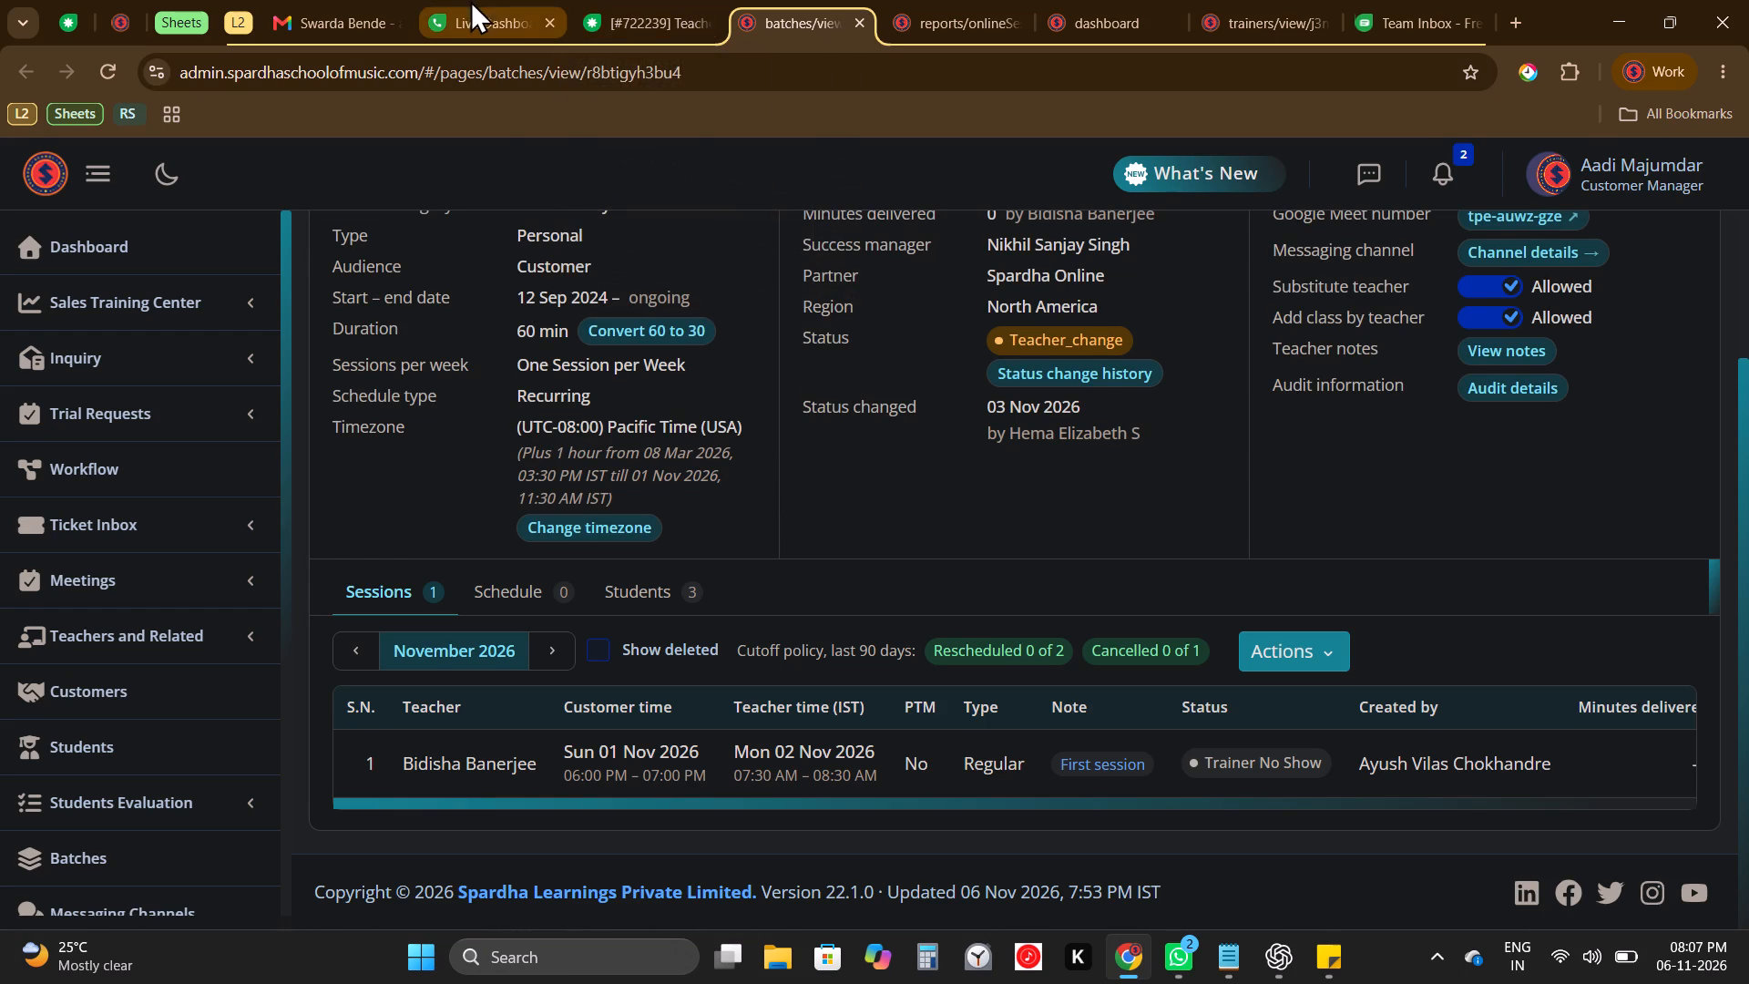
click(612, 0)
scroll(509, 850, down, 5)
scroll(710, 641, down, 2)
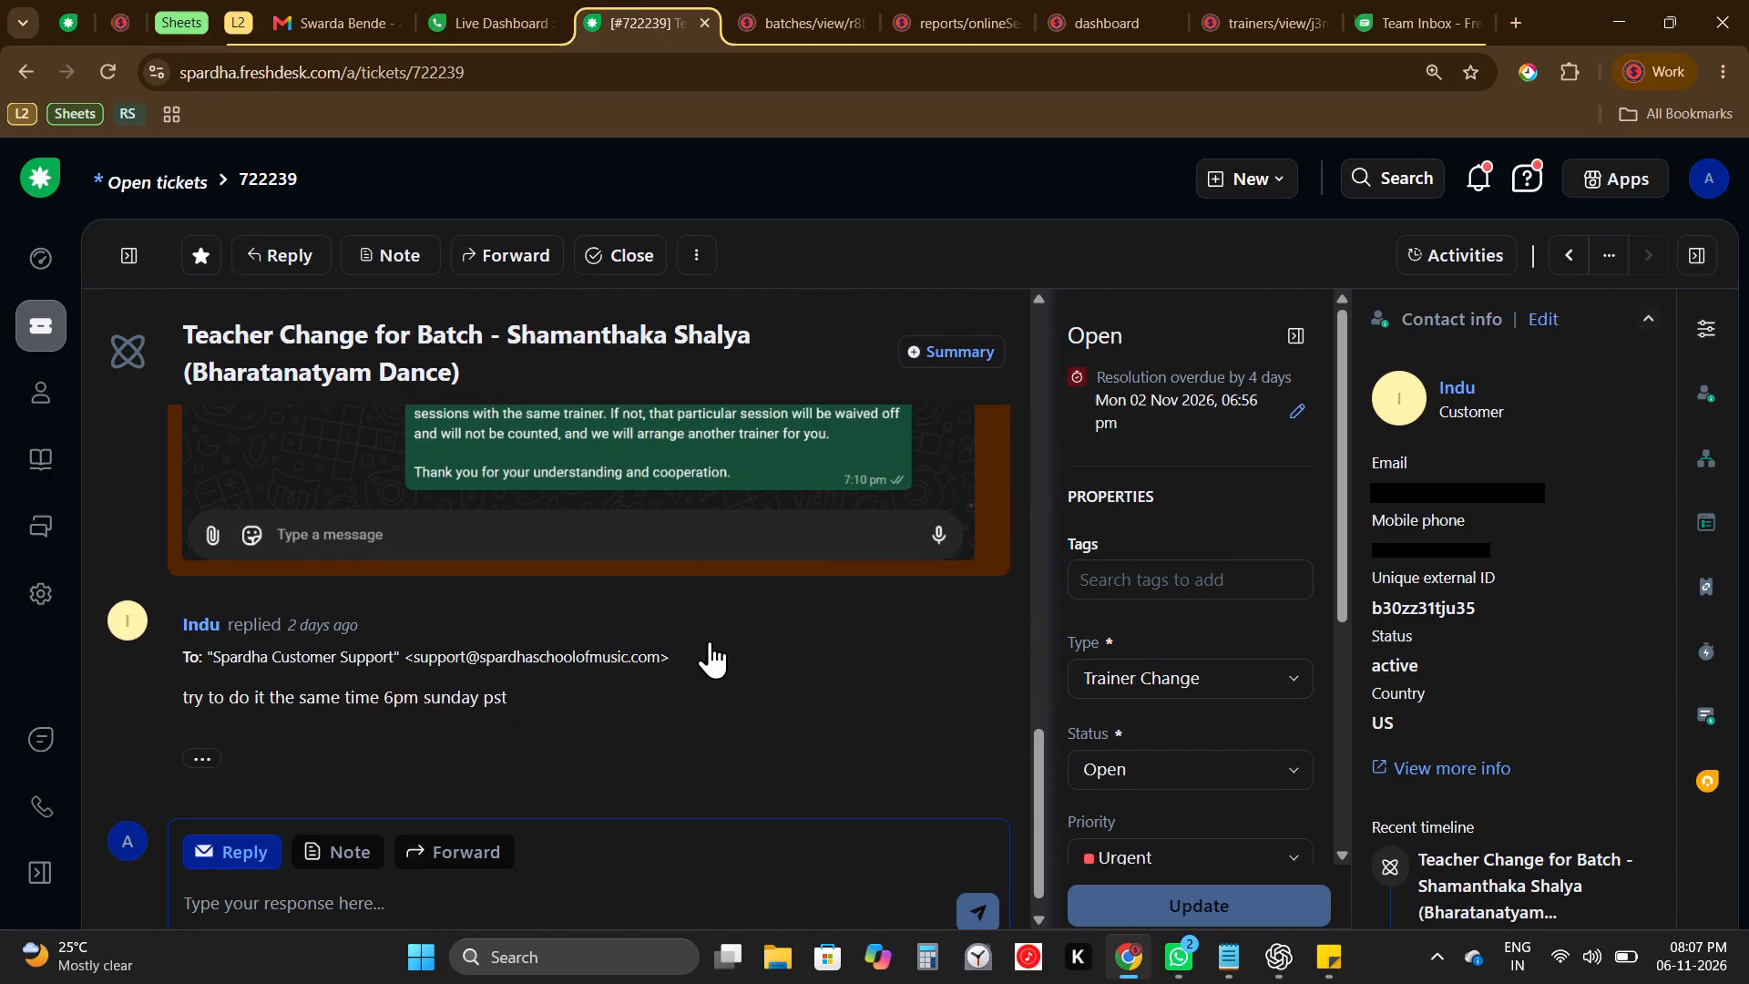
scroll(710, 641, up, 7)
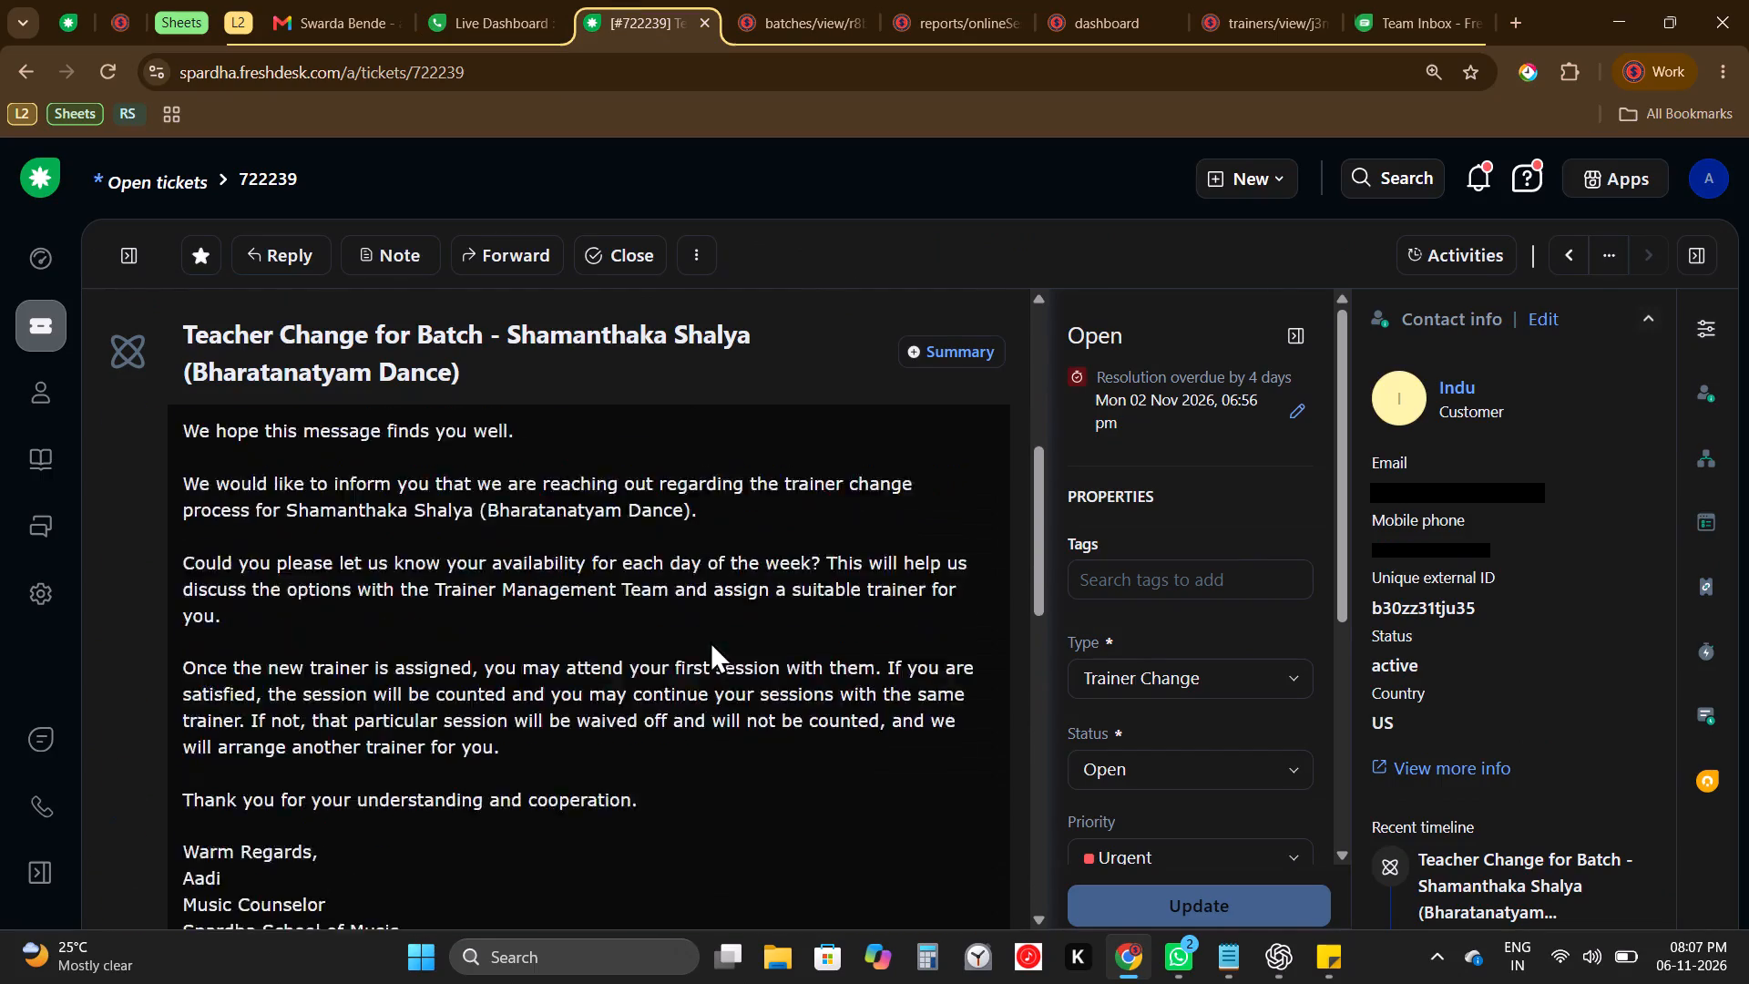
Copy the timezone from the Bharatanatyam Dance batch's details.
click(822, 0)
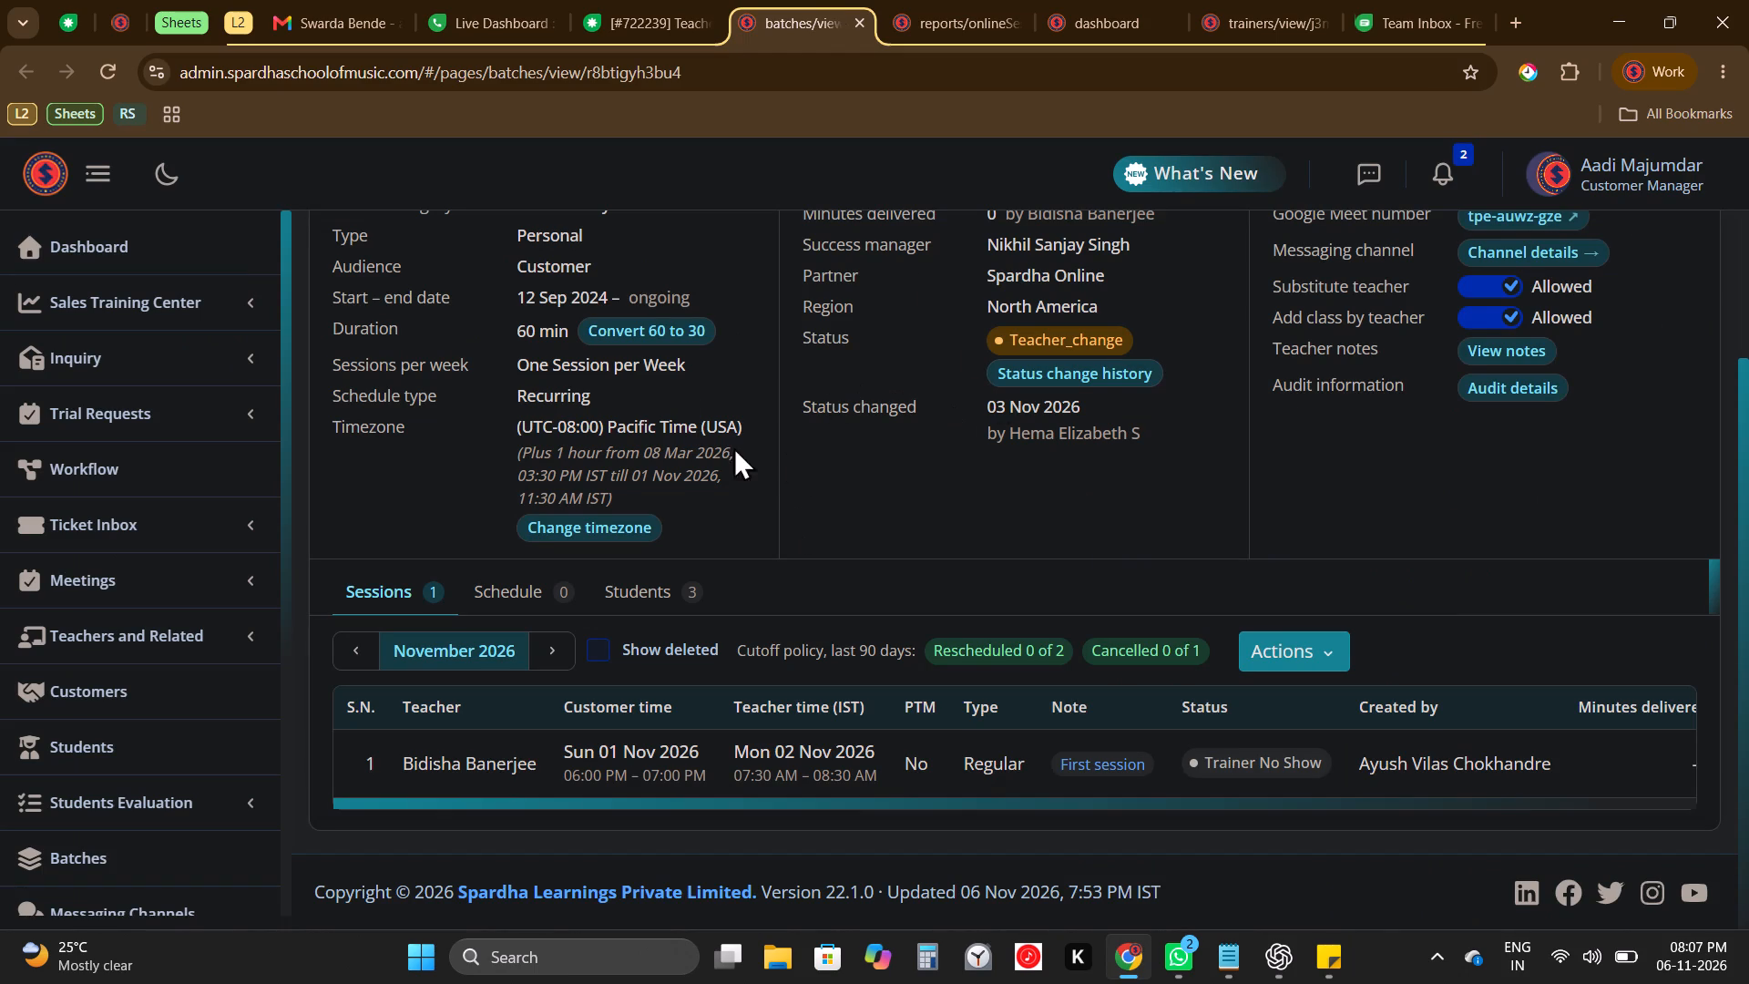
triple_click(688, 421)
key(ctrl+c)
key(ctrl+c)
Switch to the Freshcaller live dashboard and set the agent's own call status to Available.
click(1019, 0)
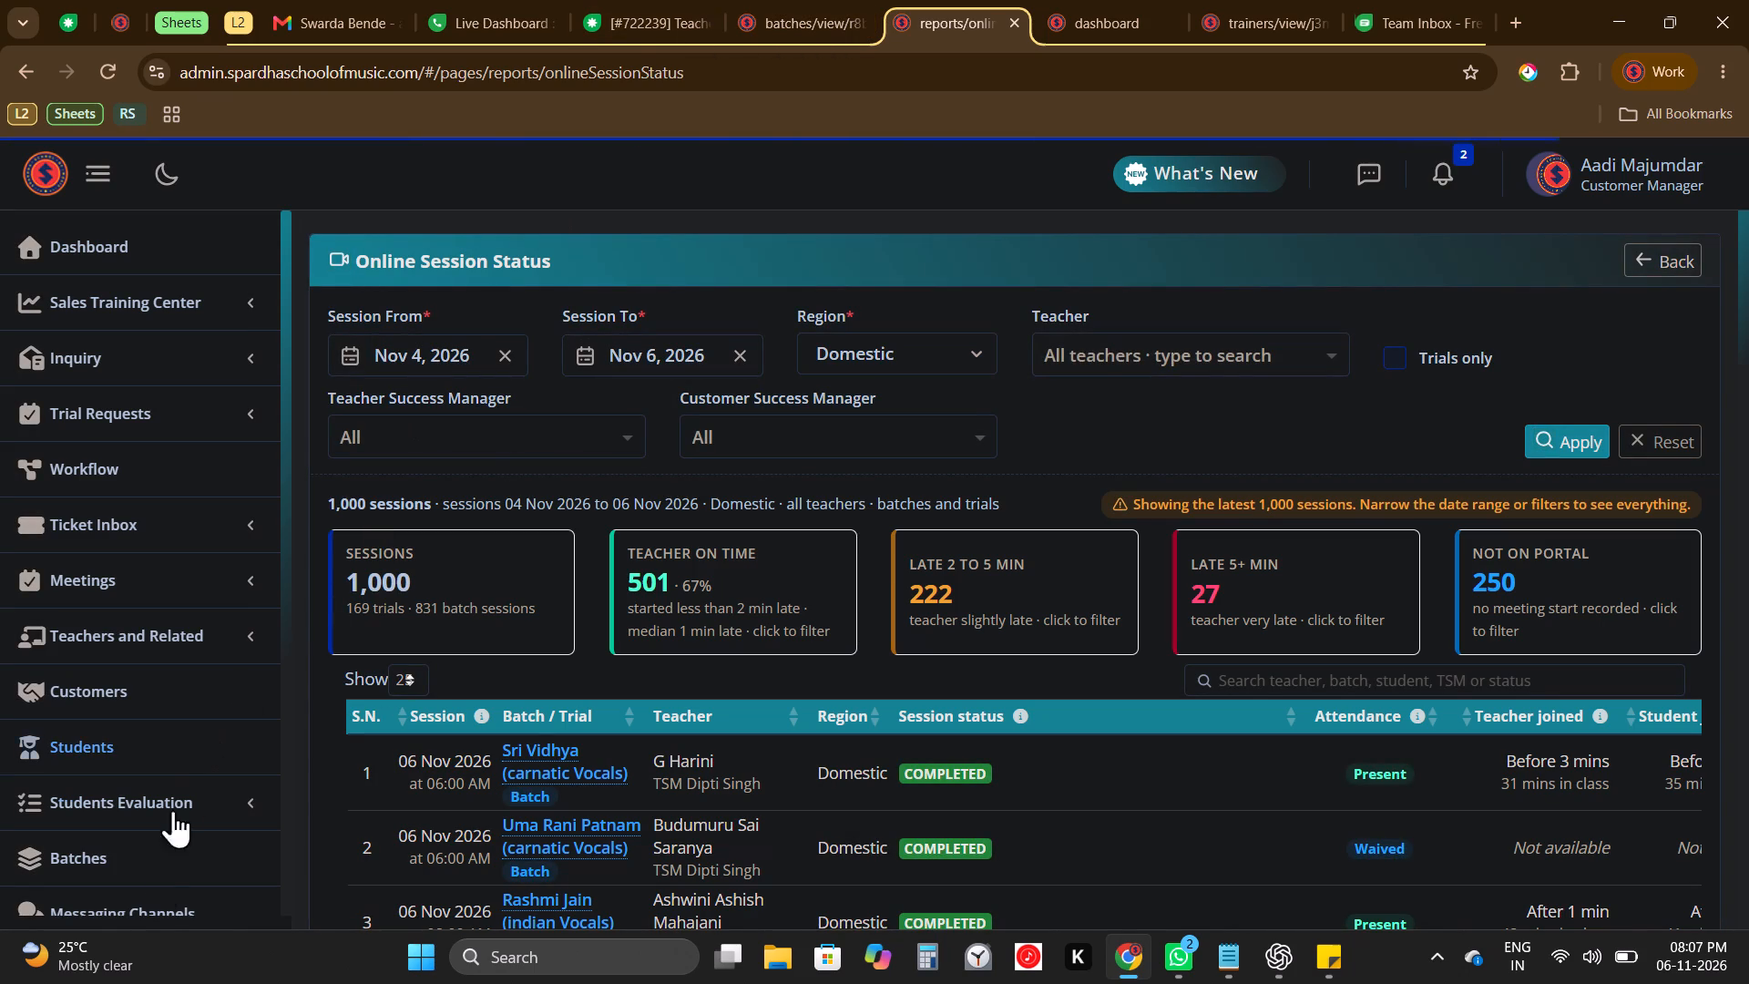
click(504, 0)
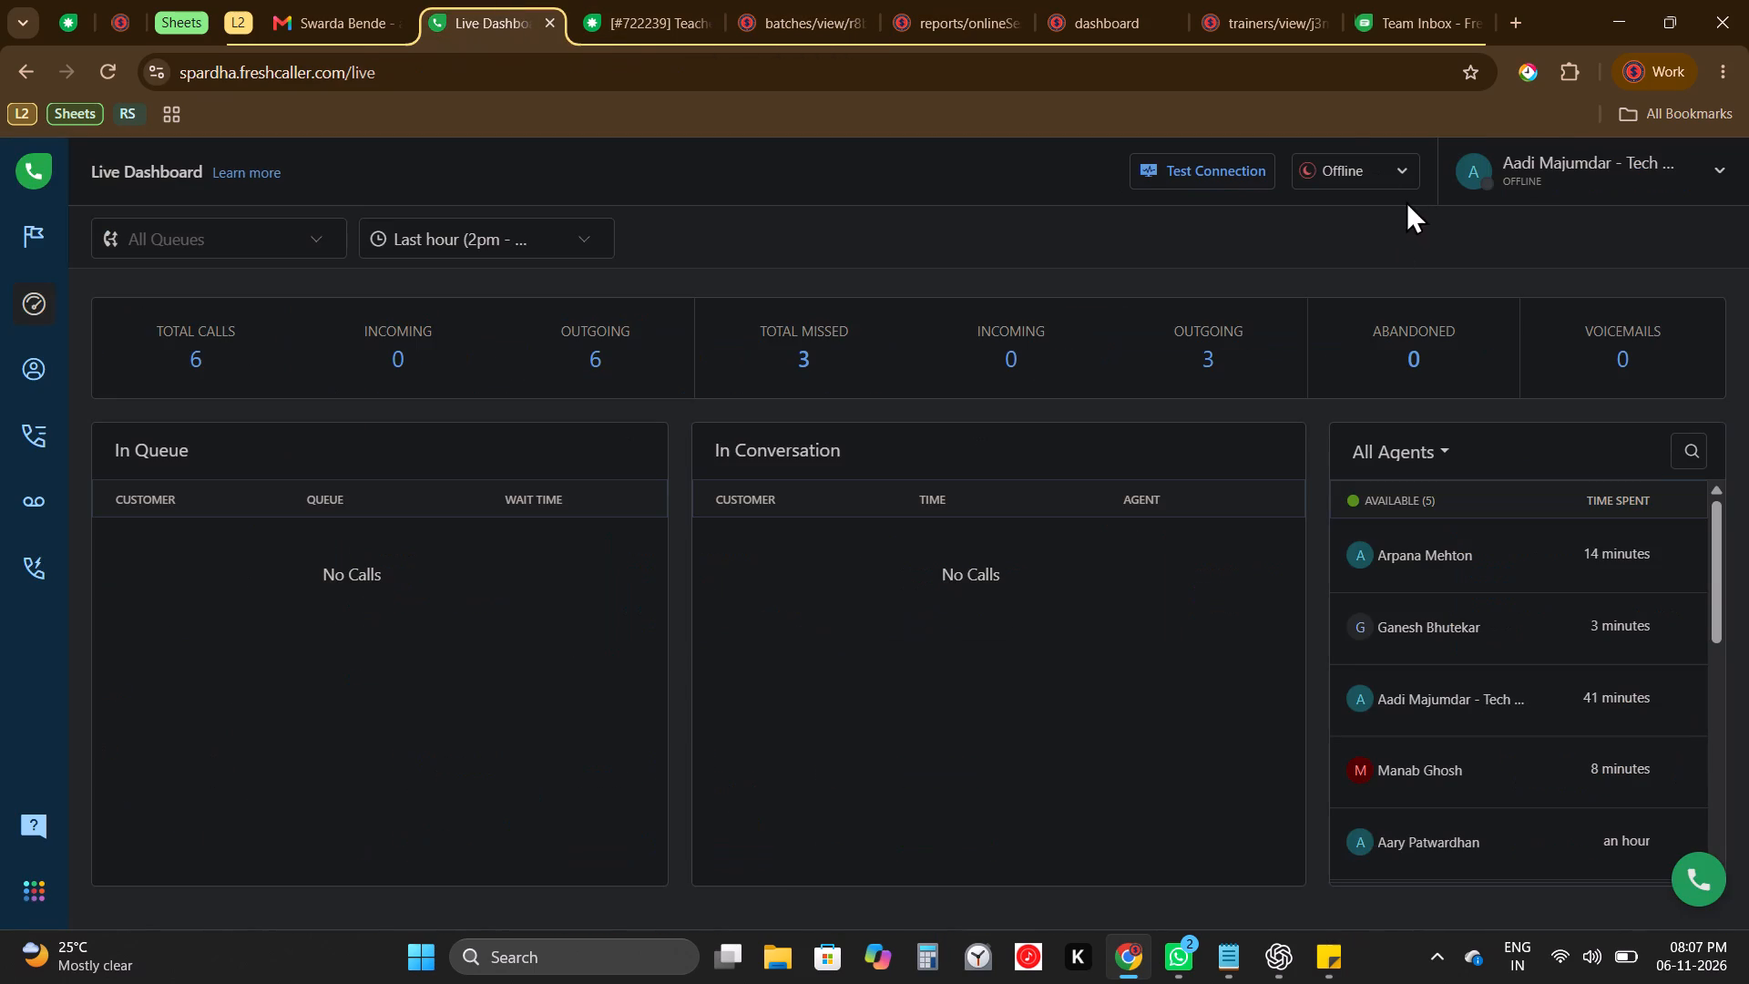
click(1356, 171)
click(1335, 219)
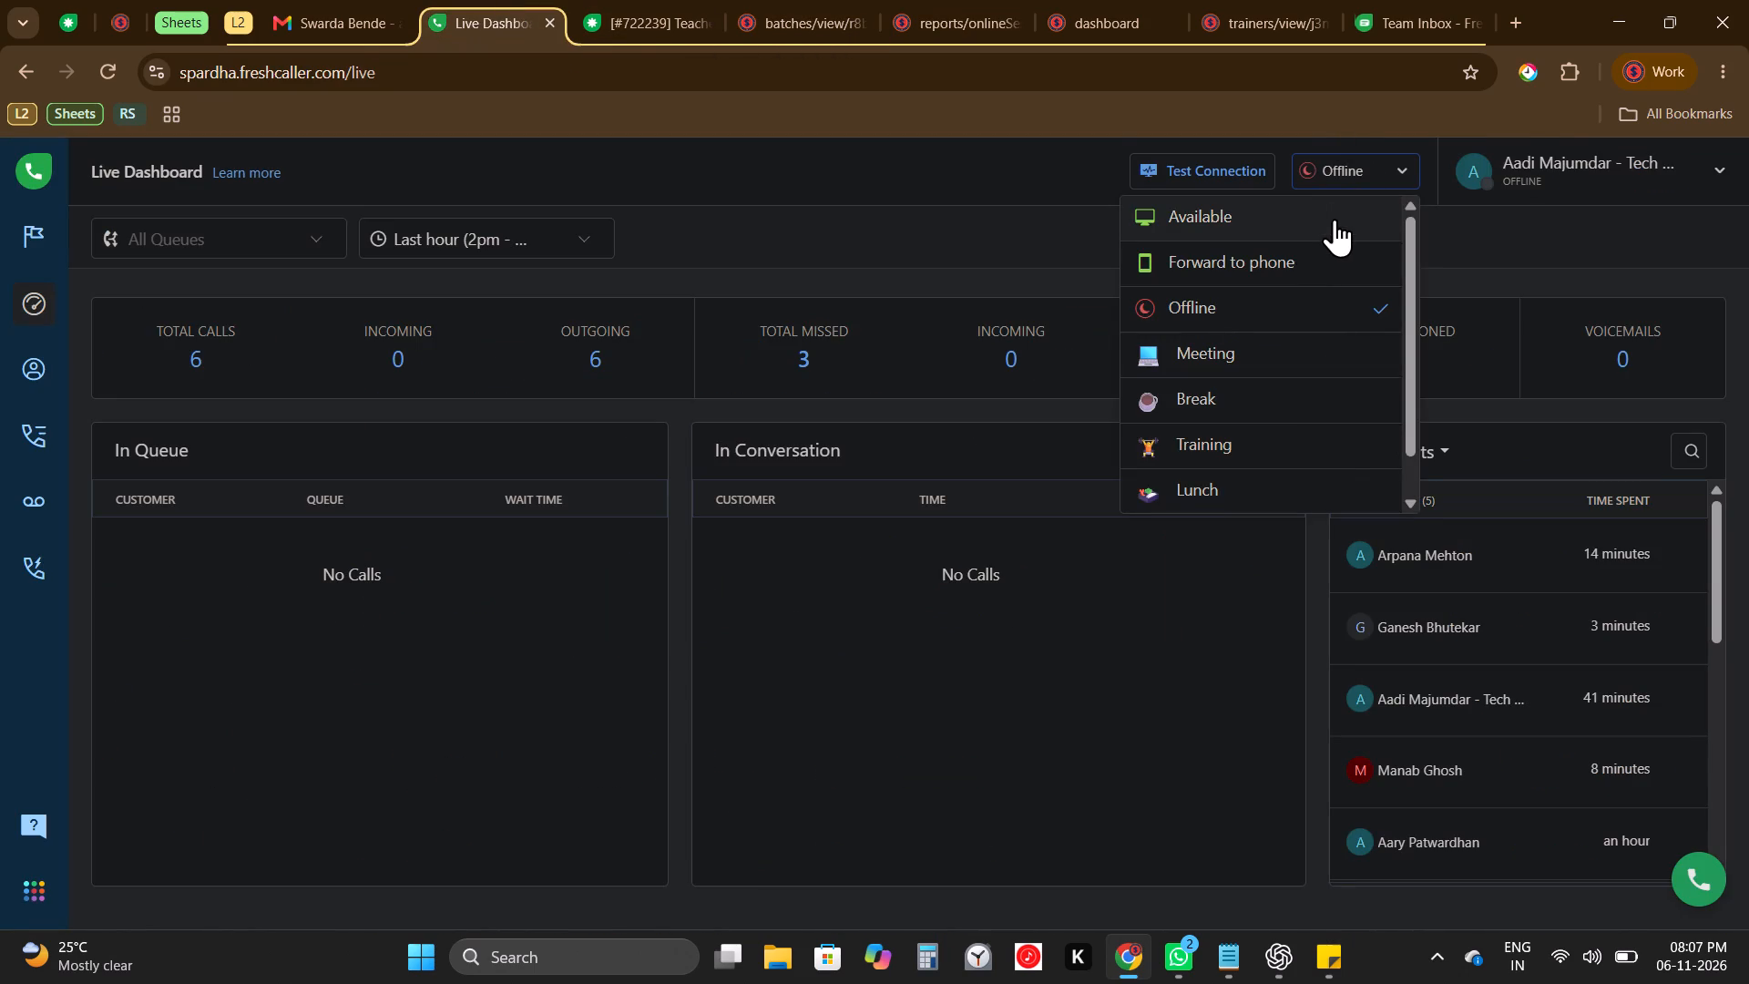
double_click(1617, 706)
click(1617, 706)
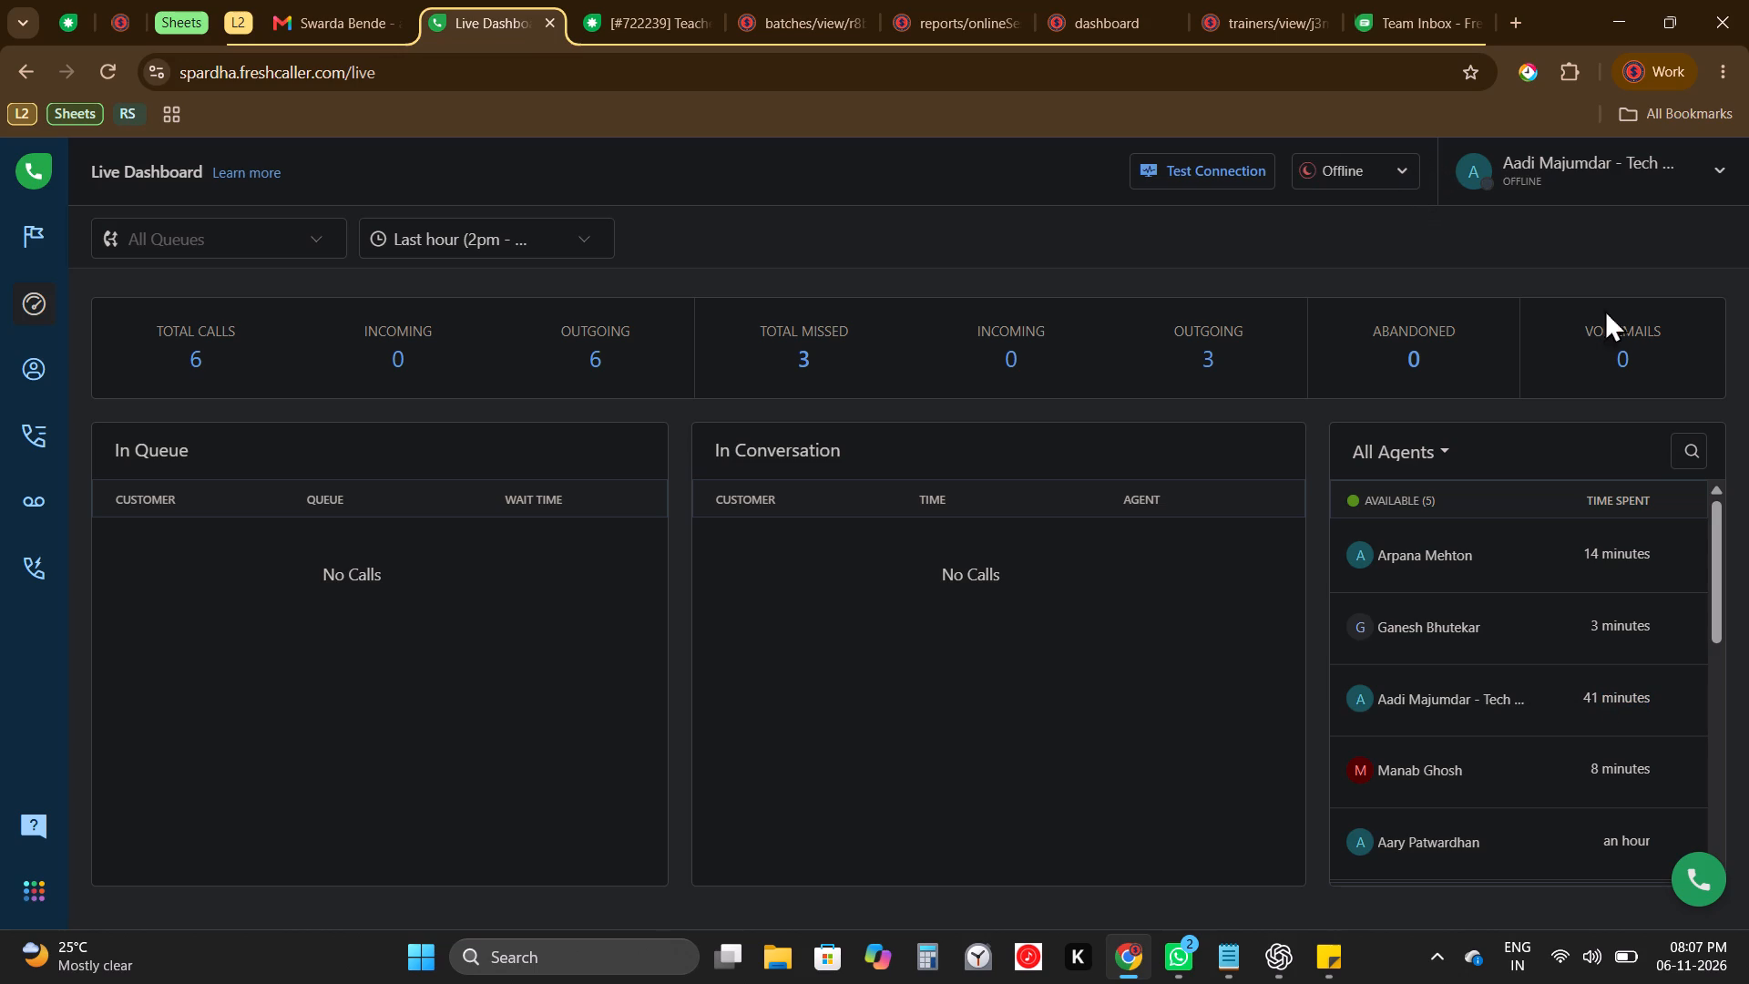
click(1410, 187)
click(1342, 220)
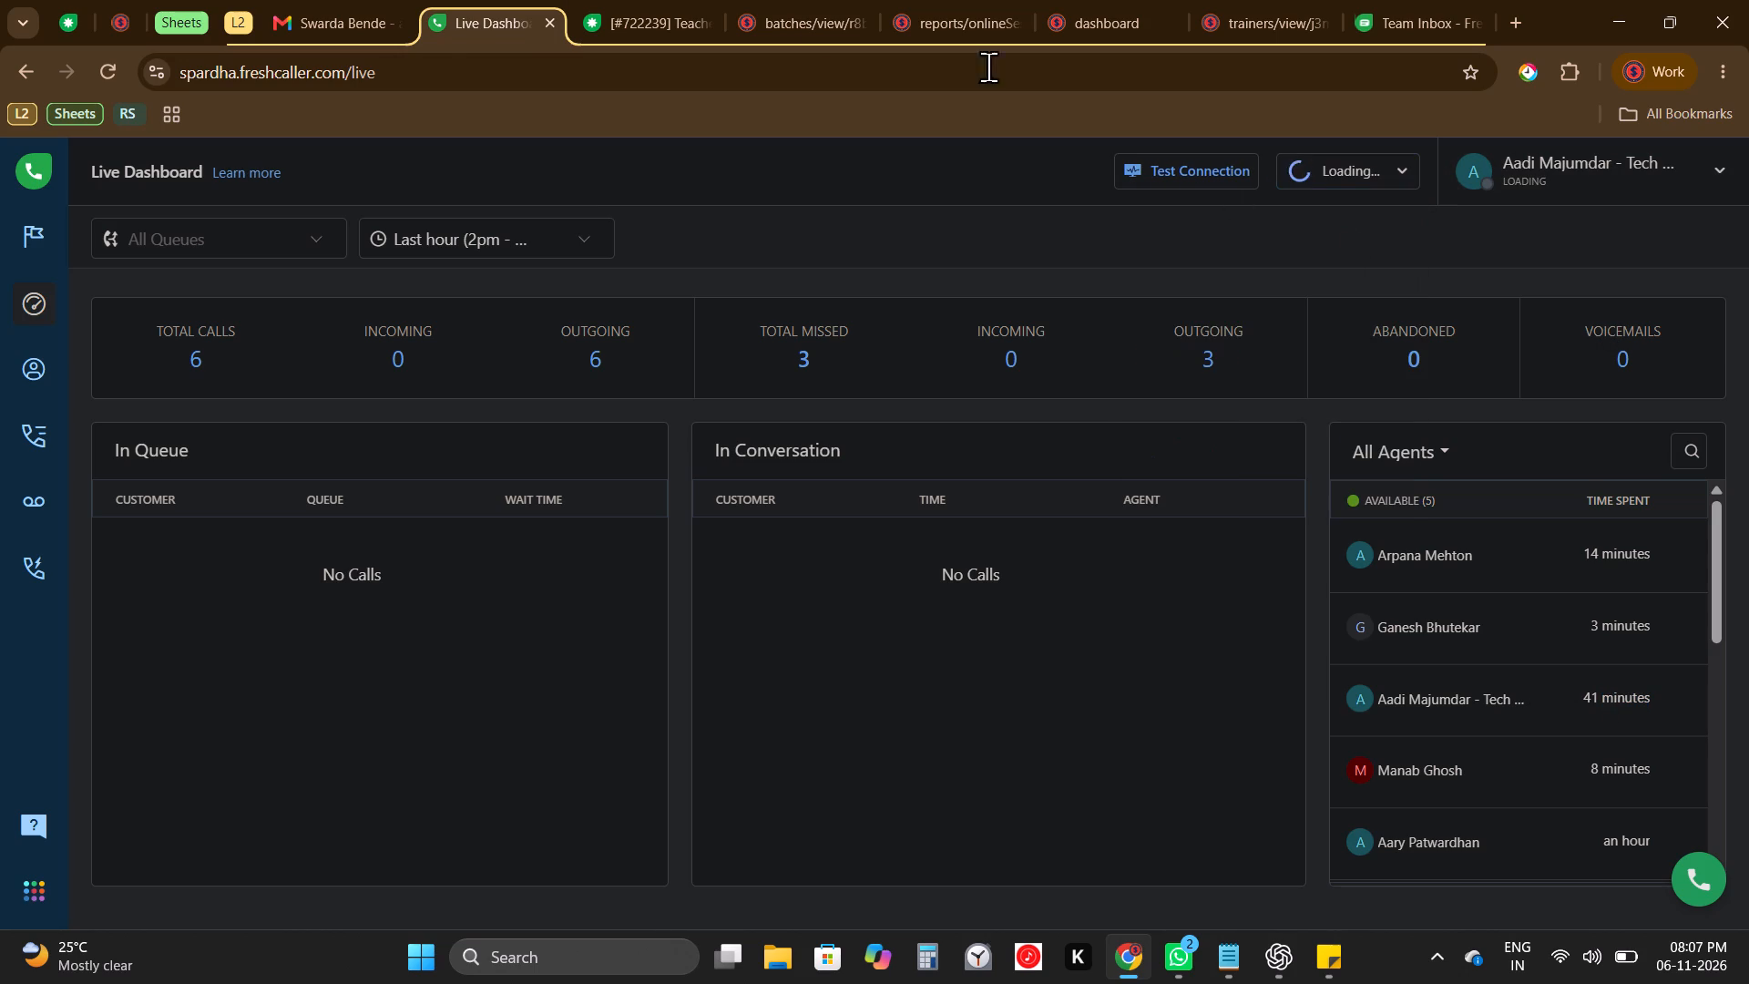
click(92, 68)
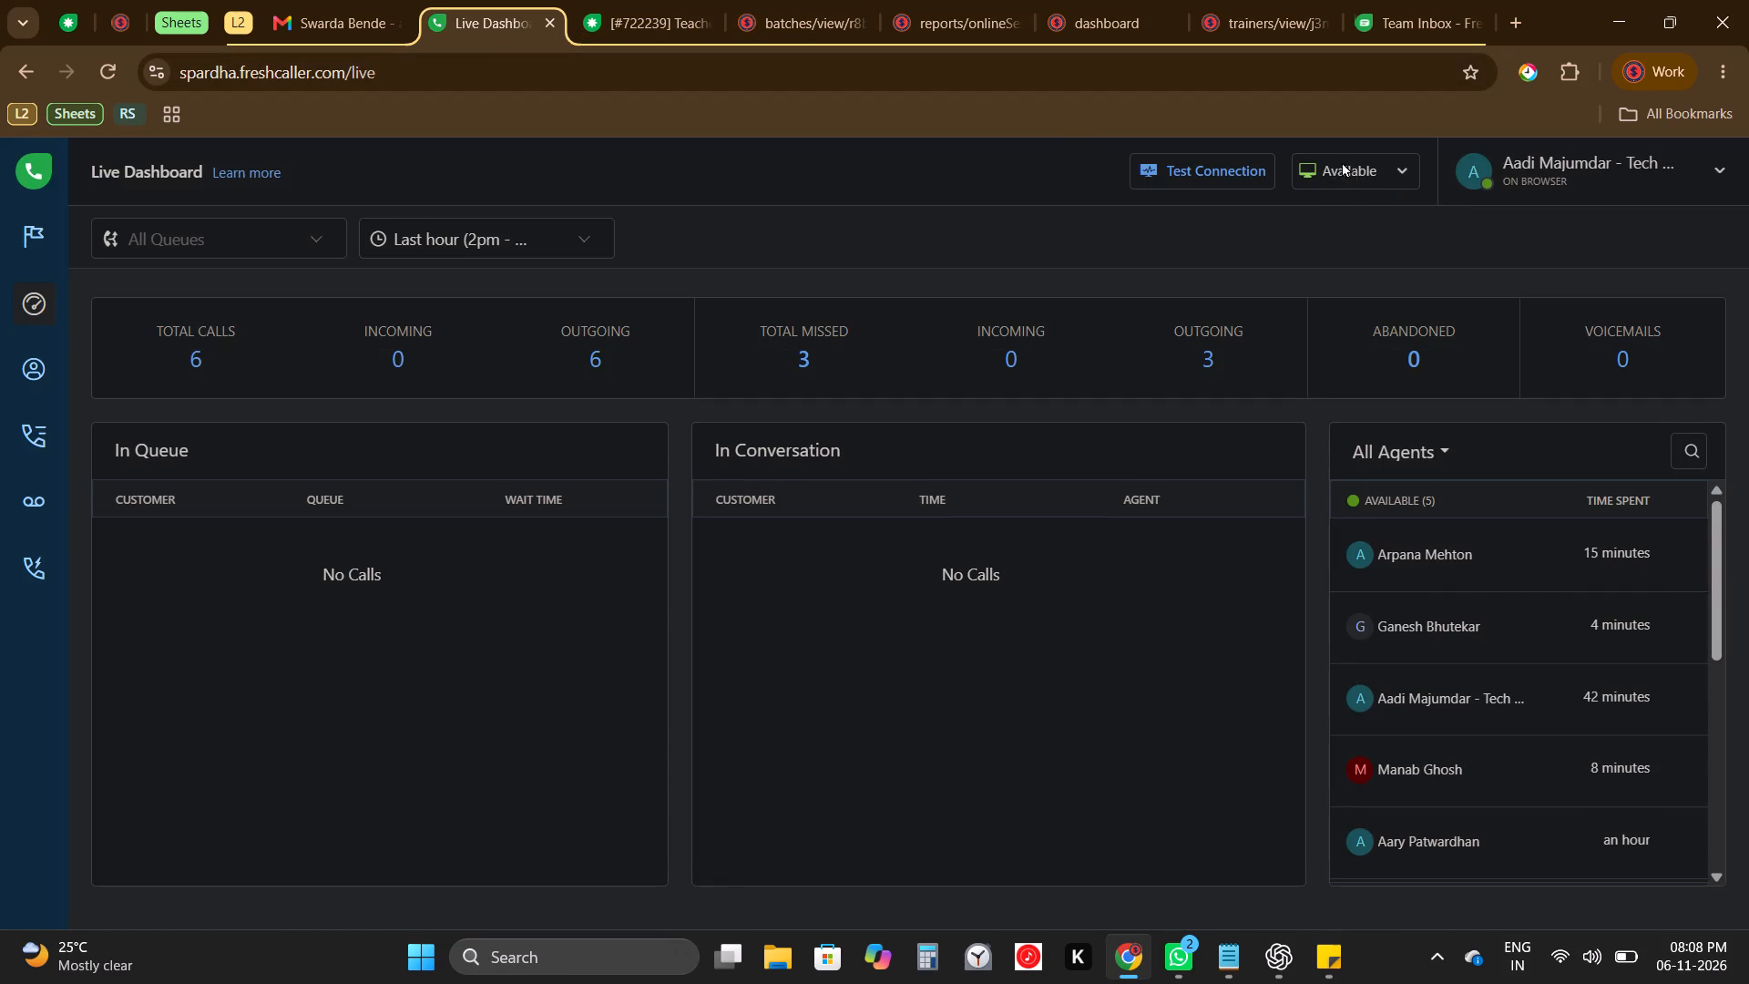
click(1306, 179)
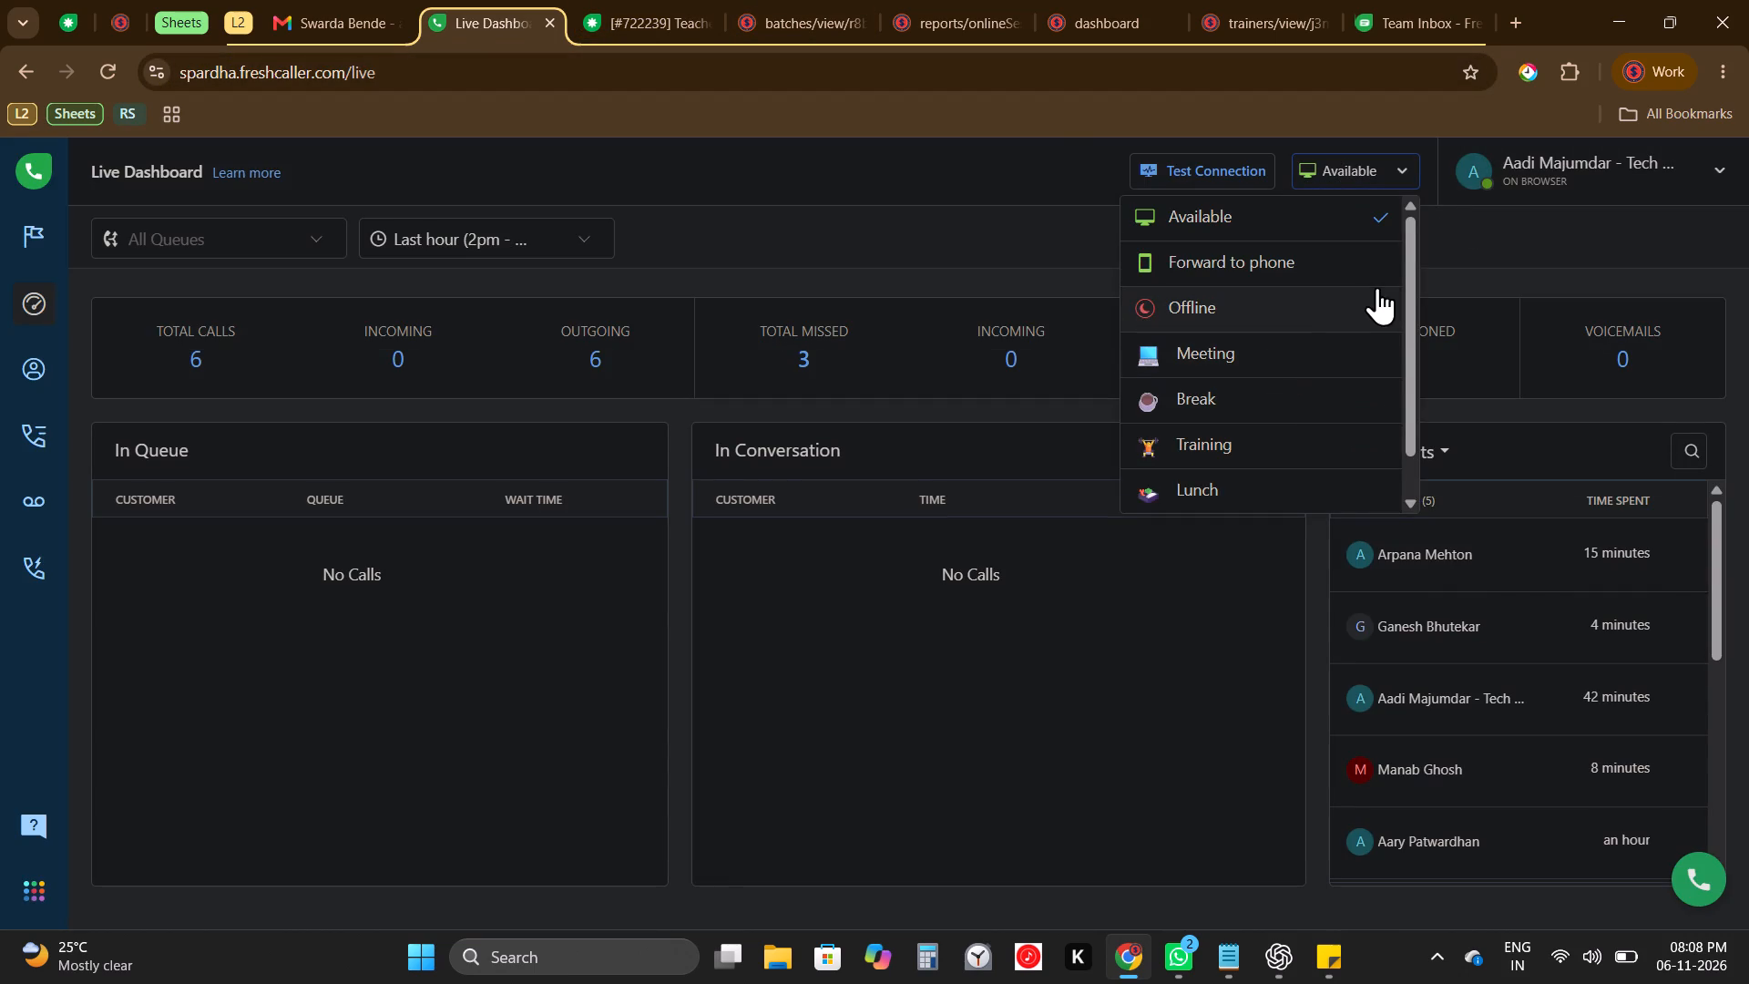
click(1377, 287)
click(1397, 168)
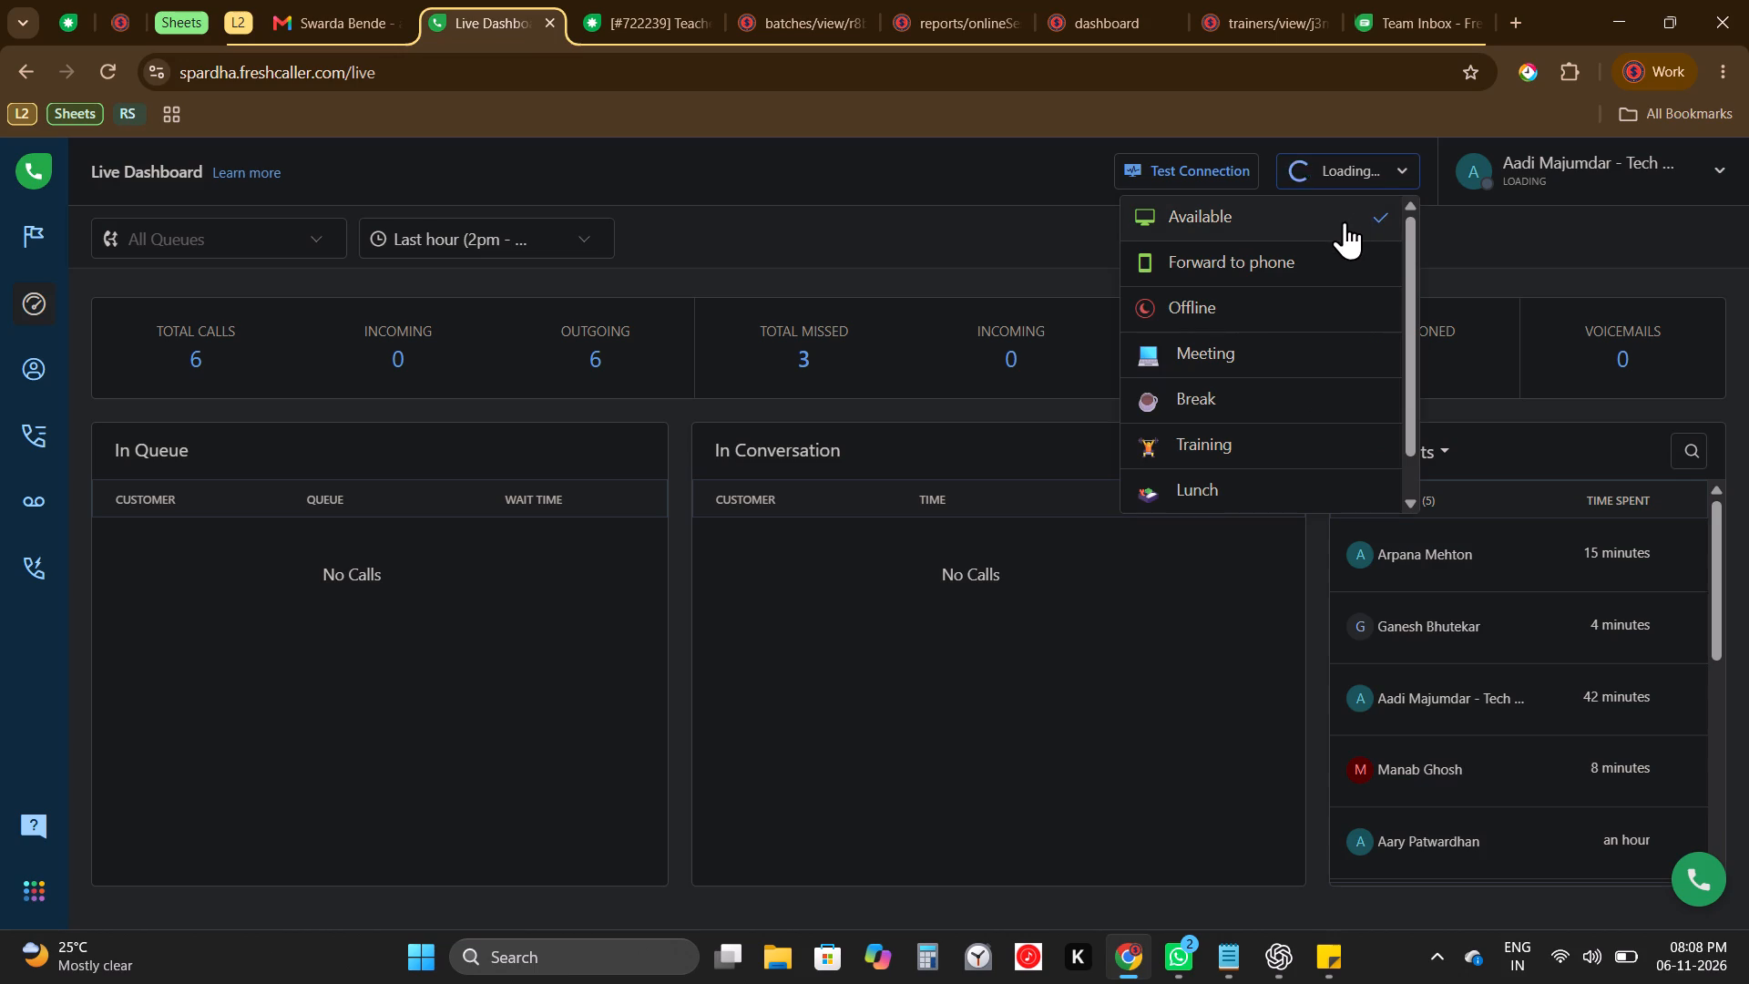
click(1345, 221)
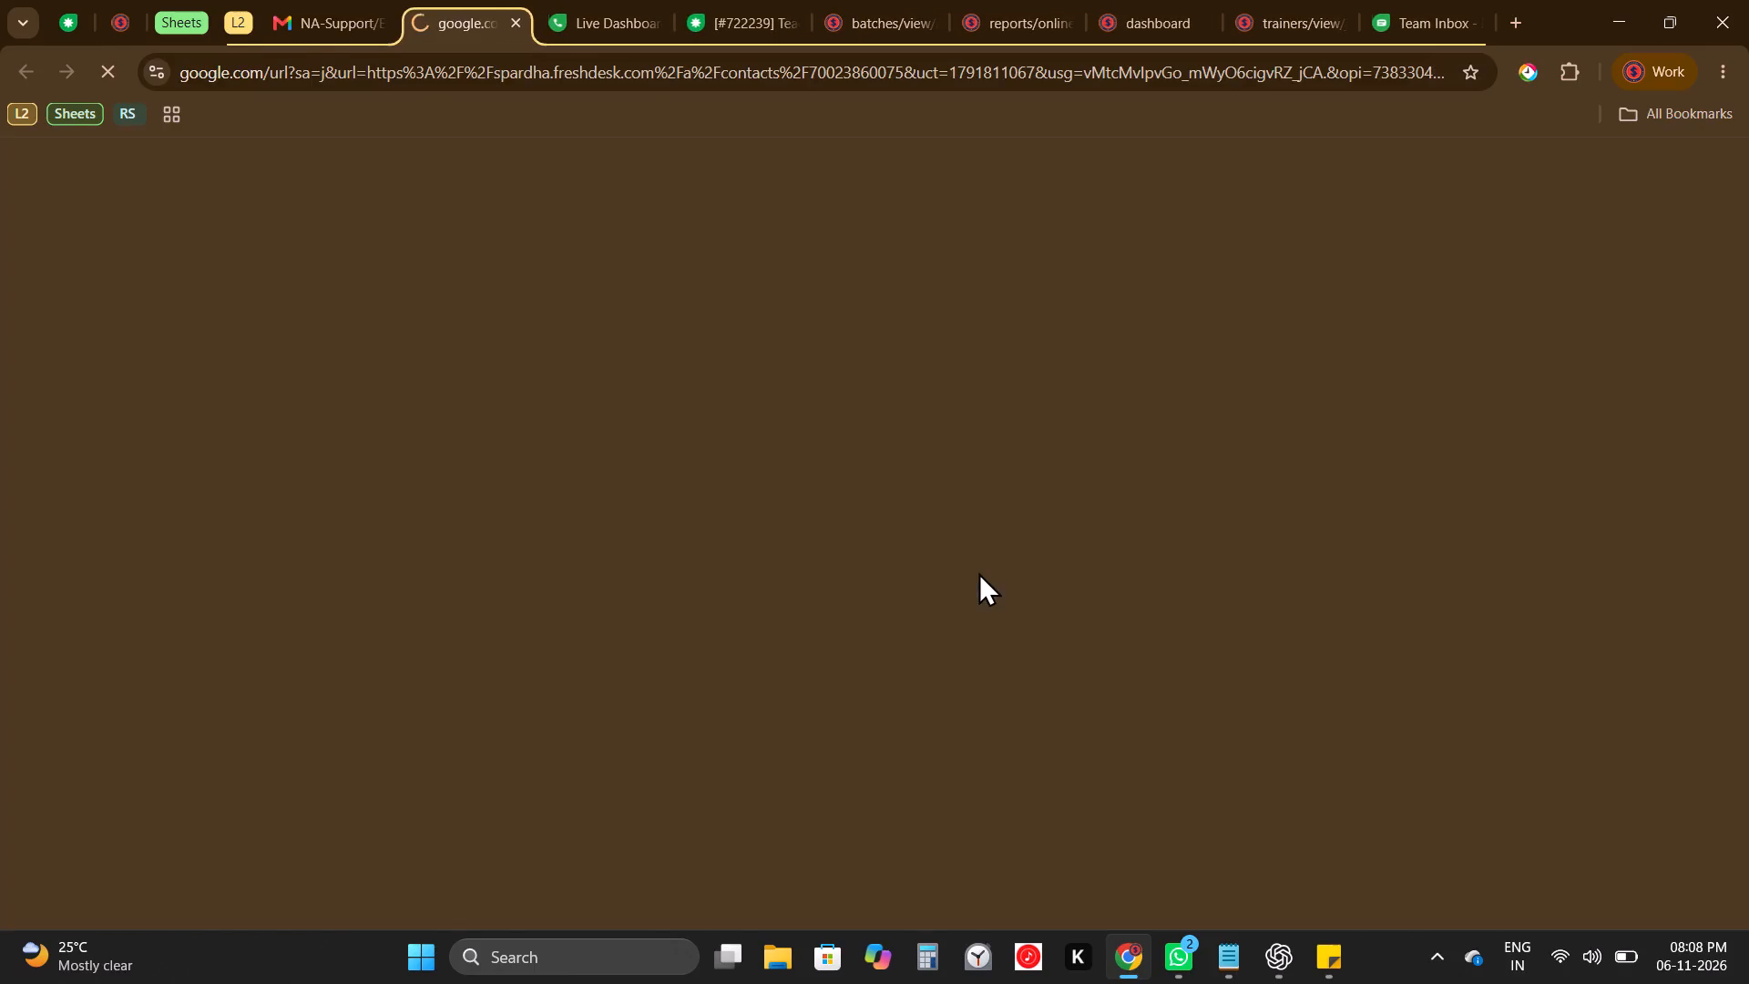
click(978, 572)
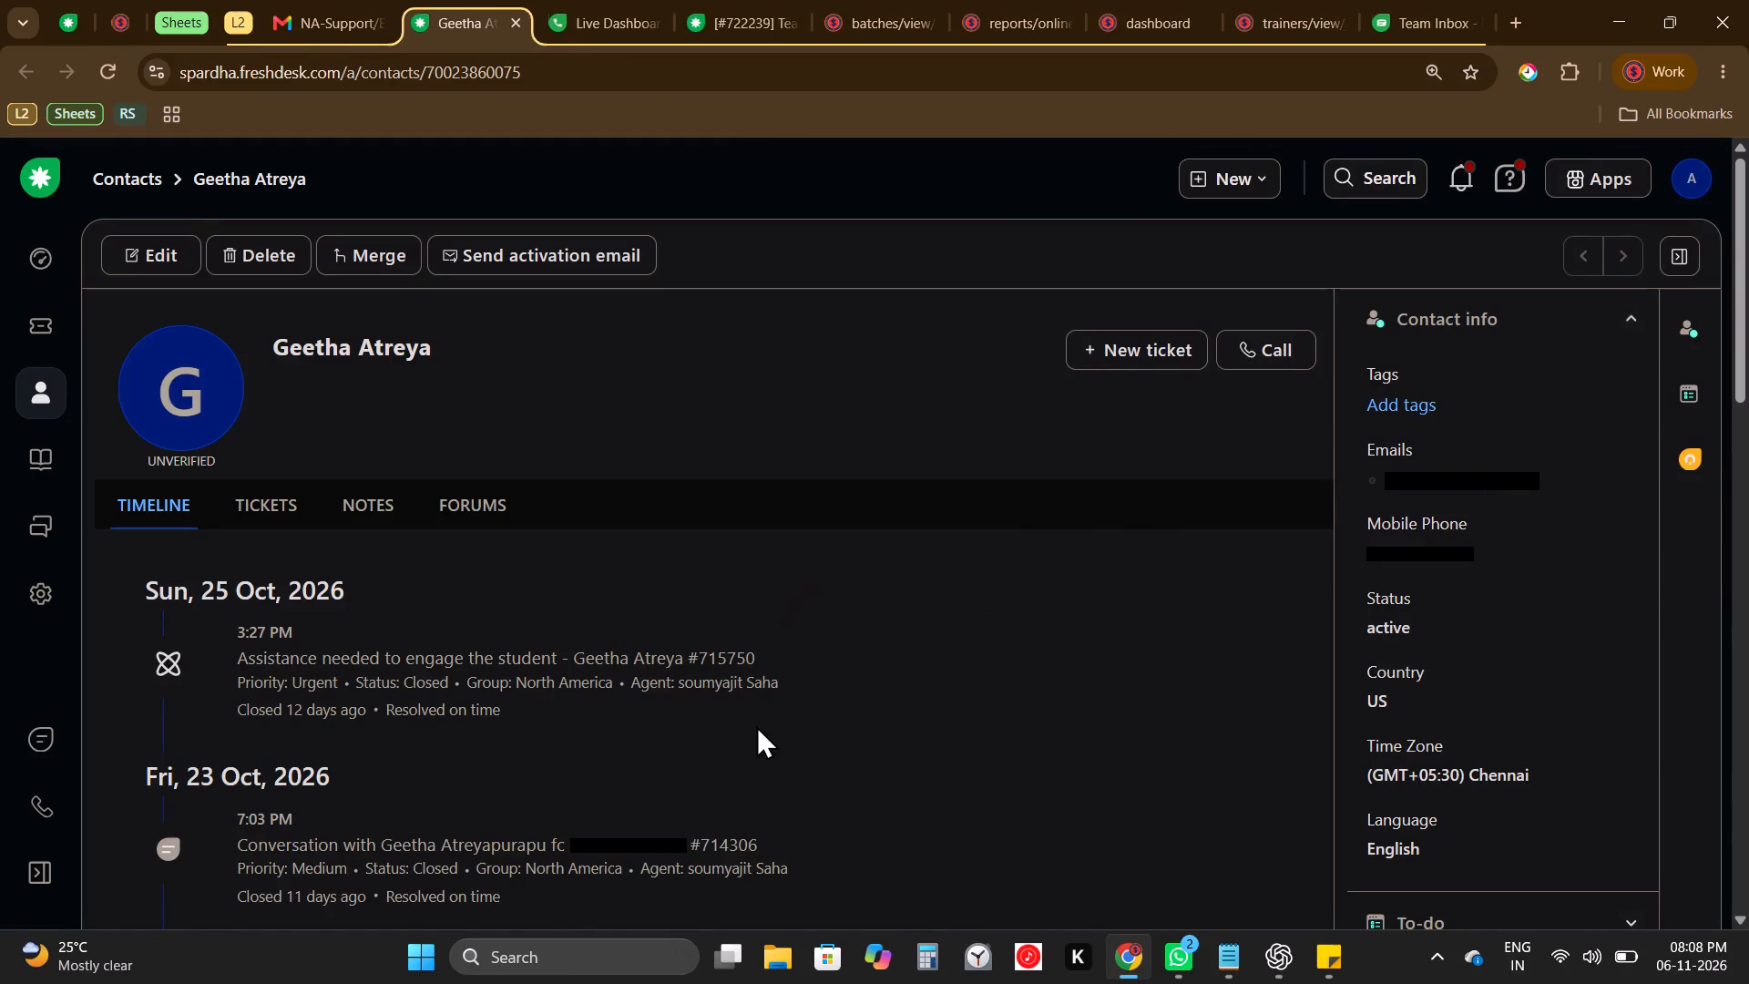
scroll(756, 725, down, 4)
scroll(756, 725, up, 6)
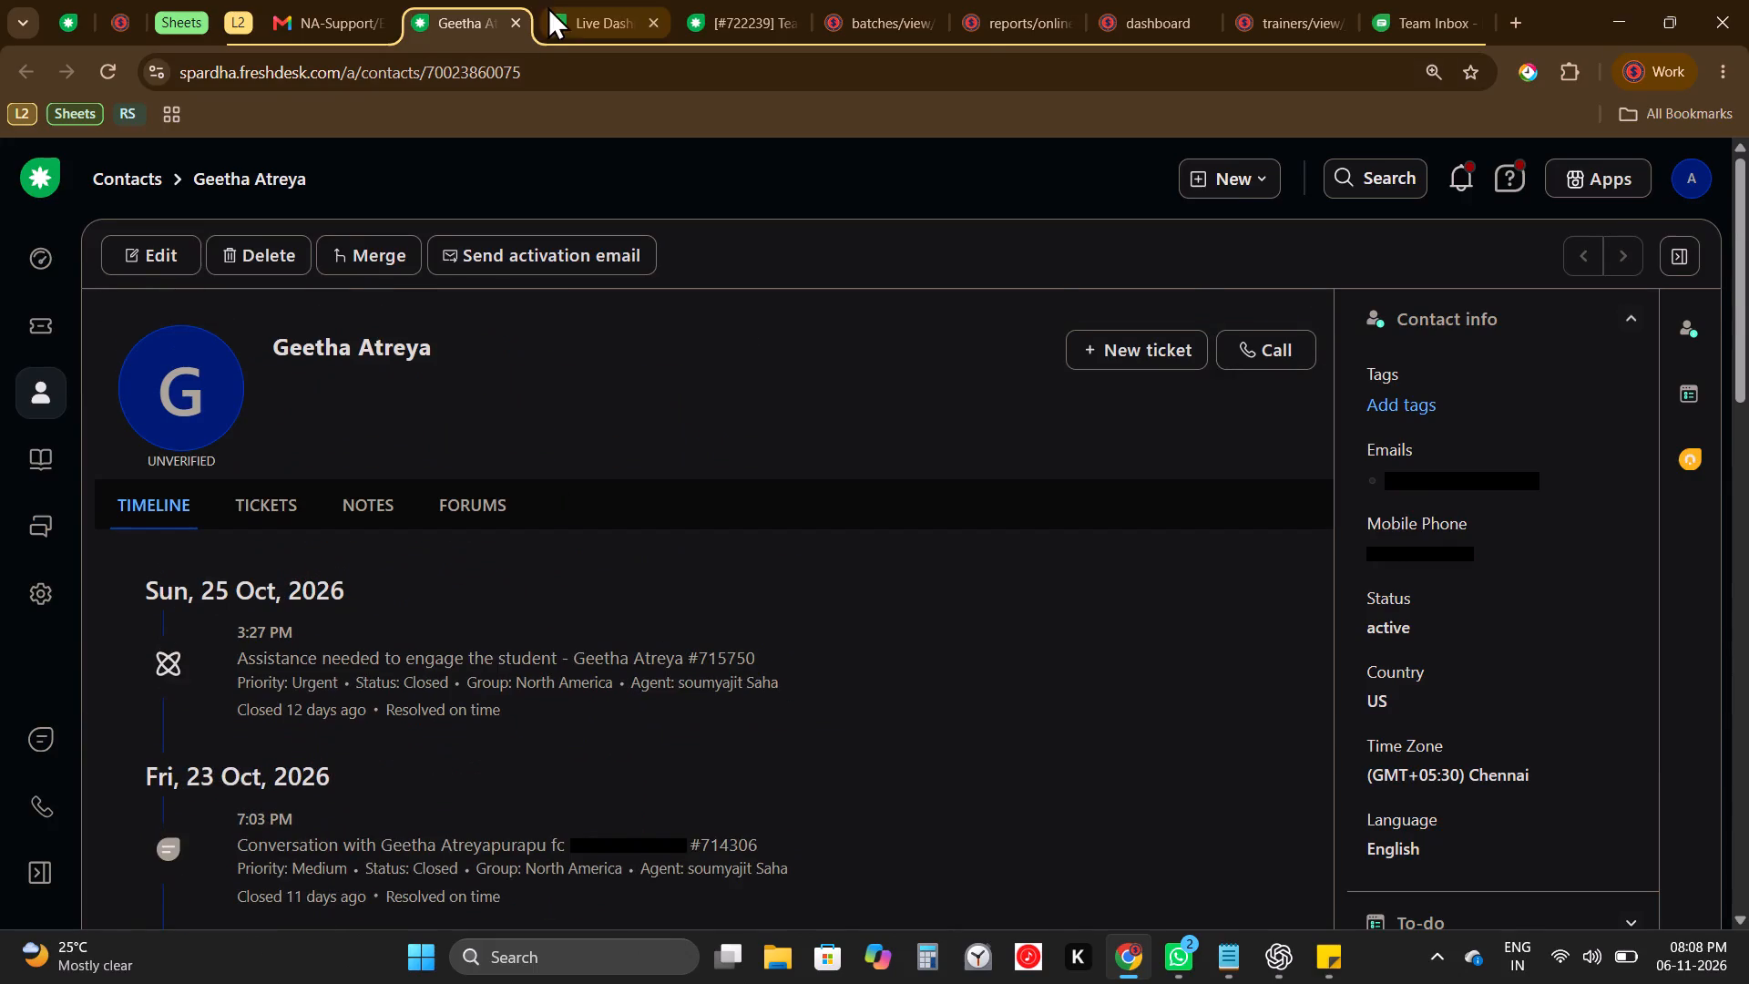
click(519, 25)
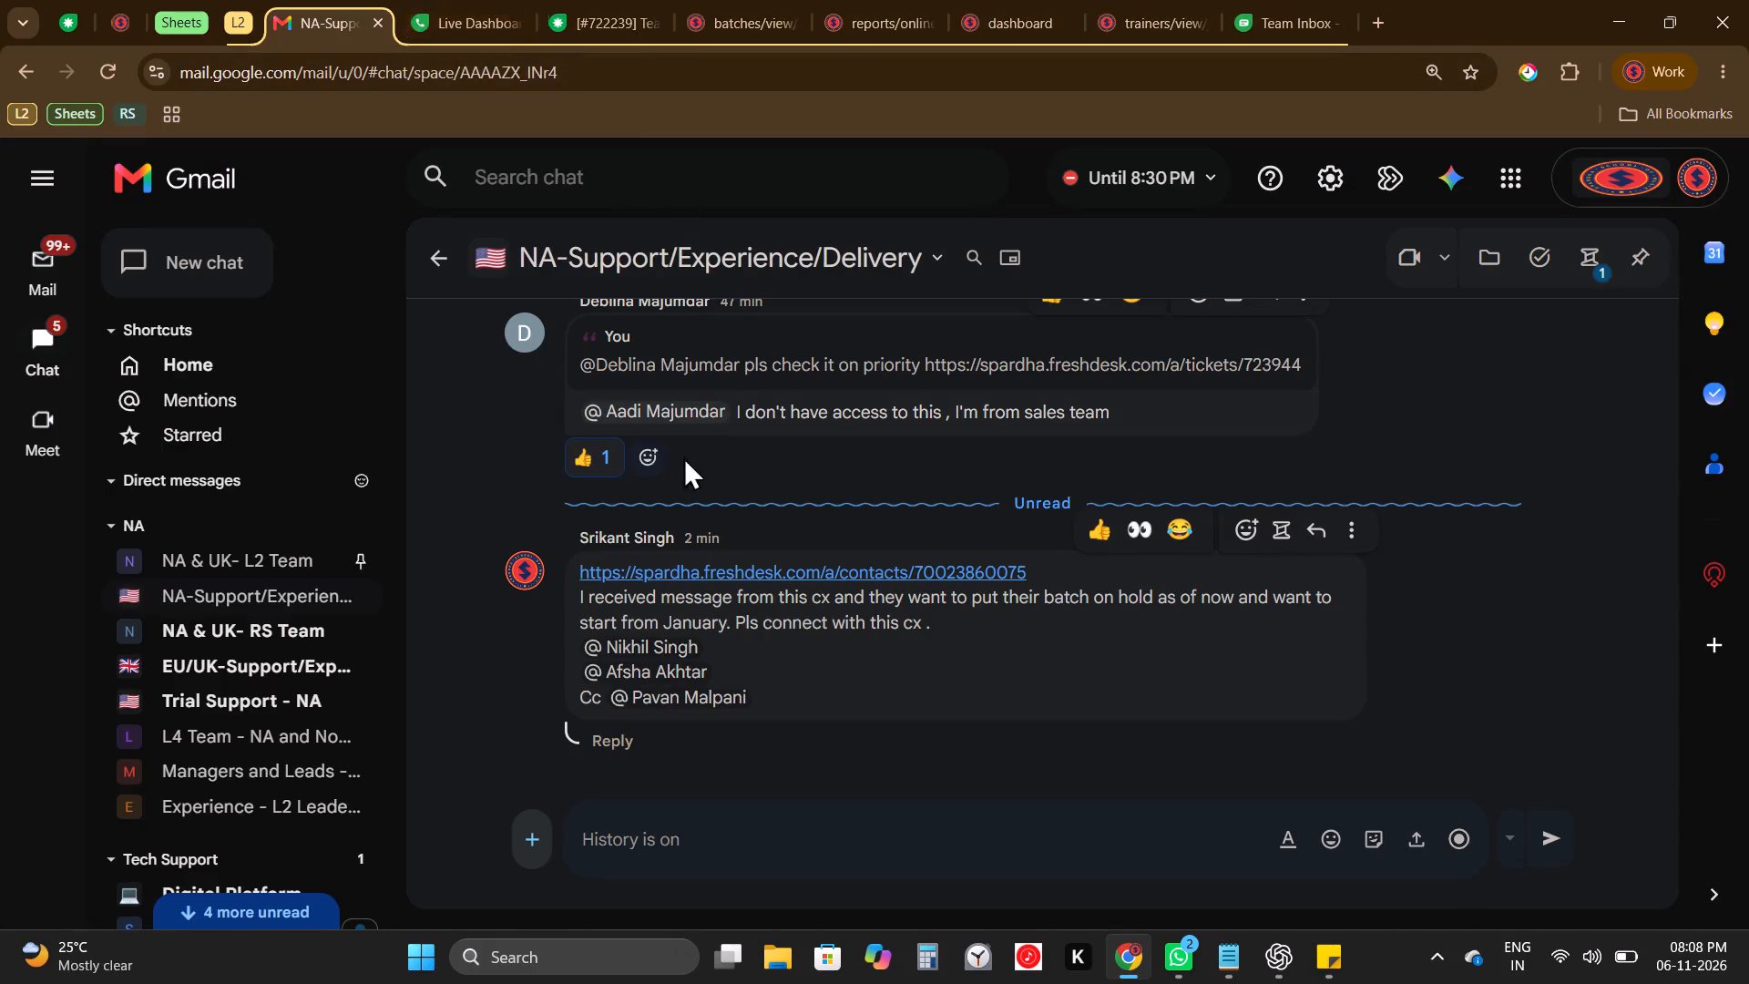
Check the unread messages in the EU/UK-Support/Experience/Delivery chat space.
click(250, 667)
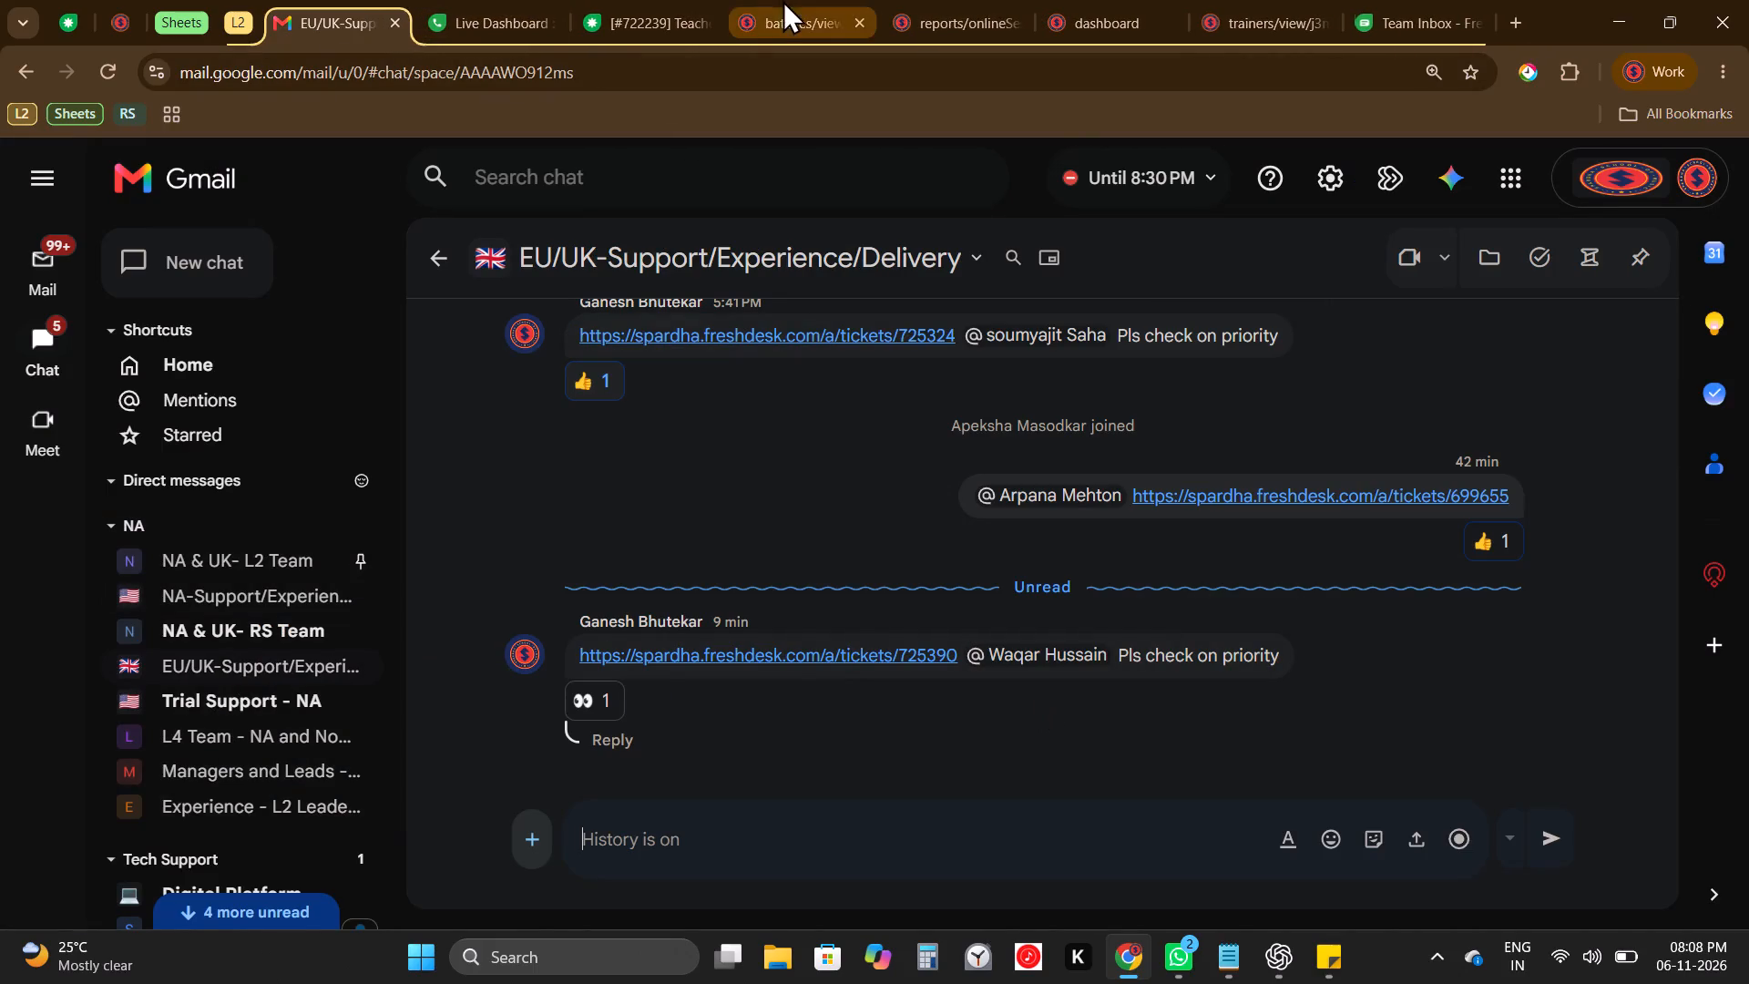
Return to the Freshdesk tab holding ticket #722239 and open the helpdesk dashboard there.
click(683, 0)
scroll(390, 590, down, 7)
click(42, 192)
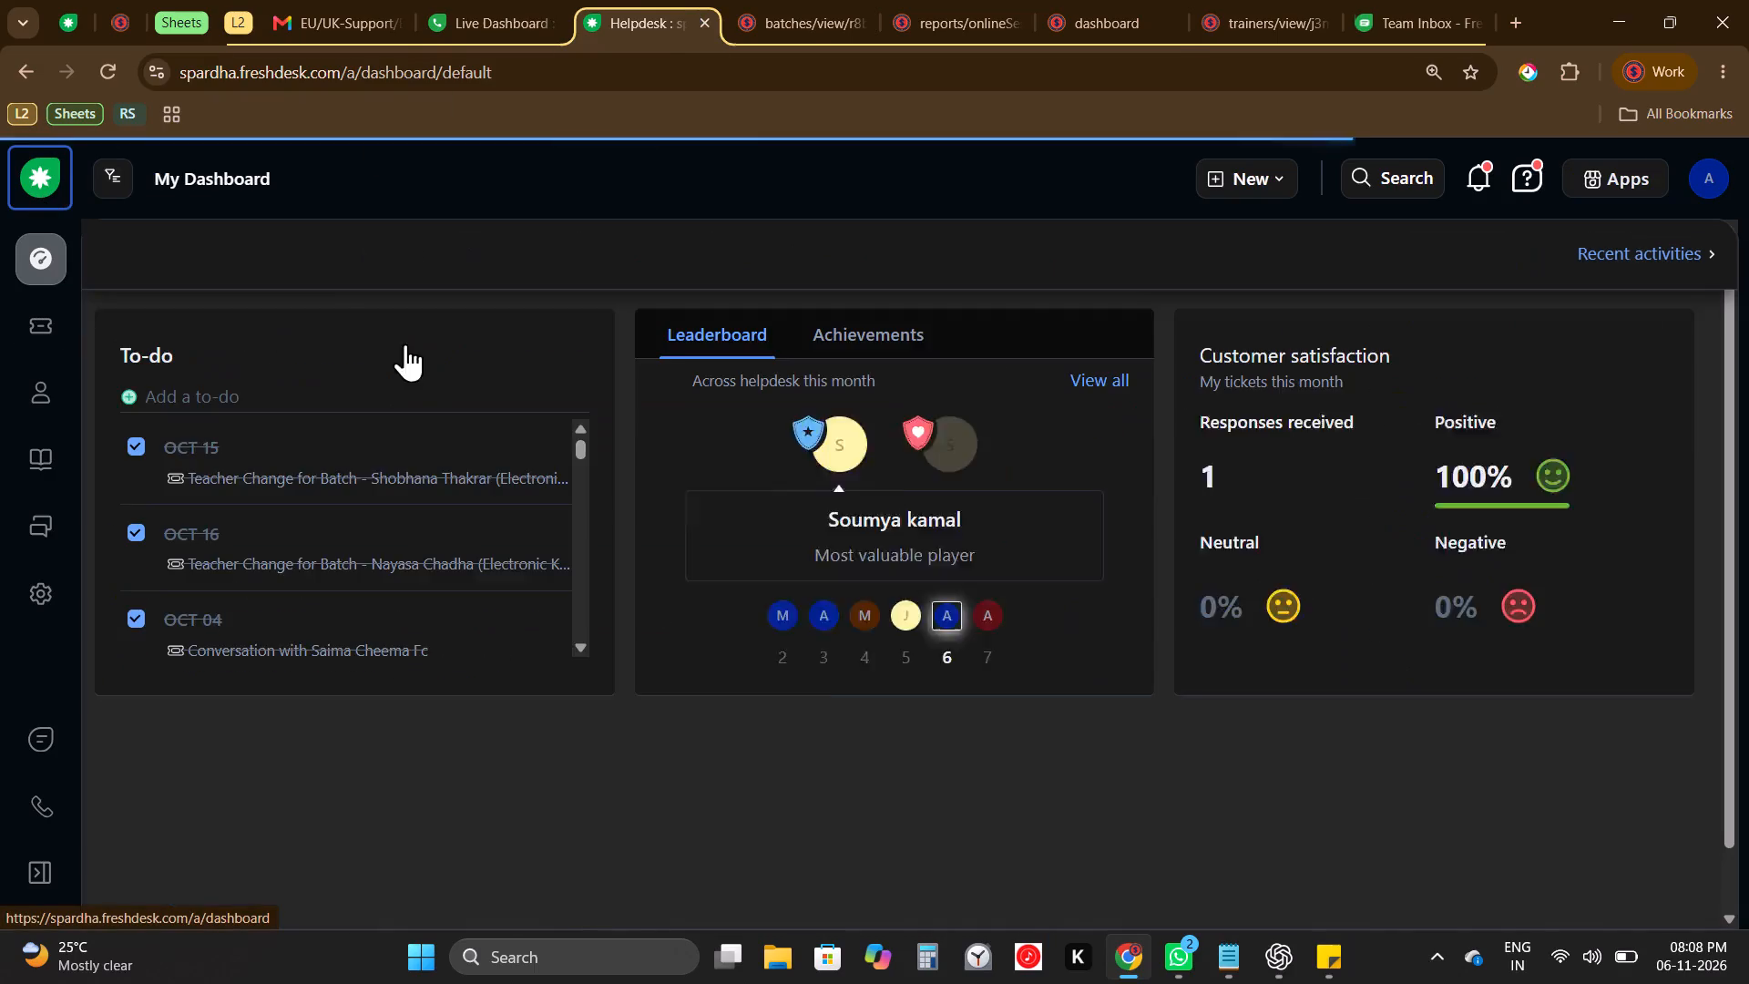
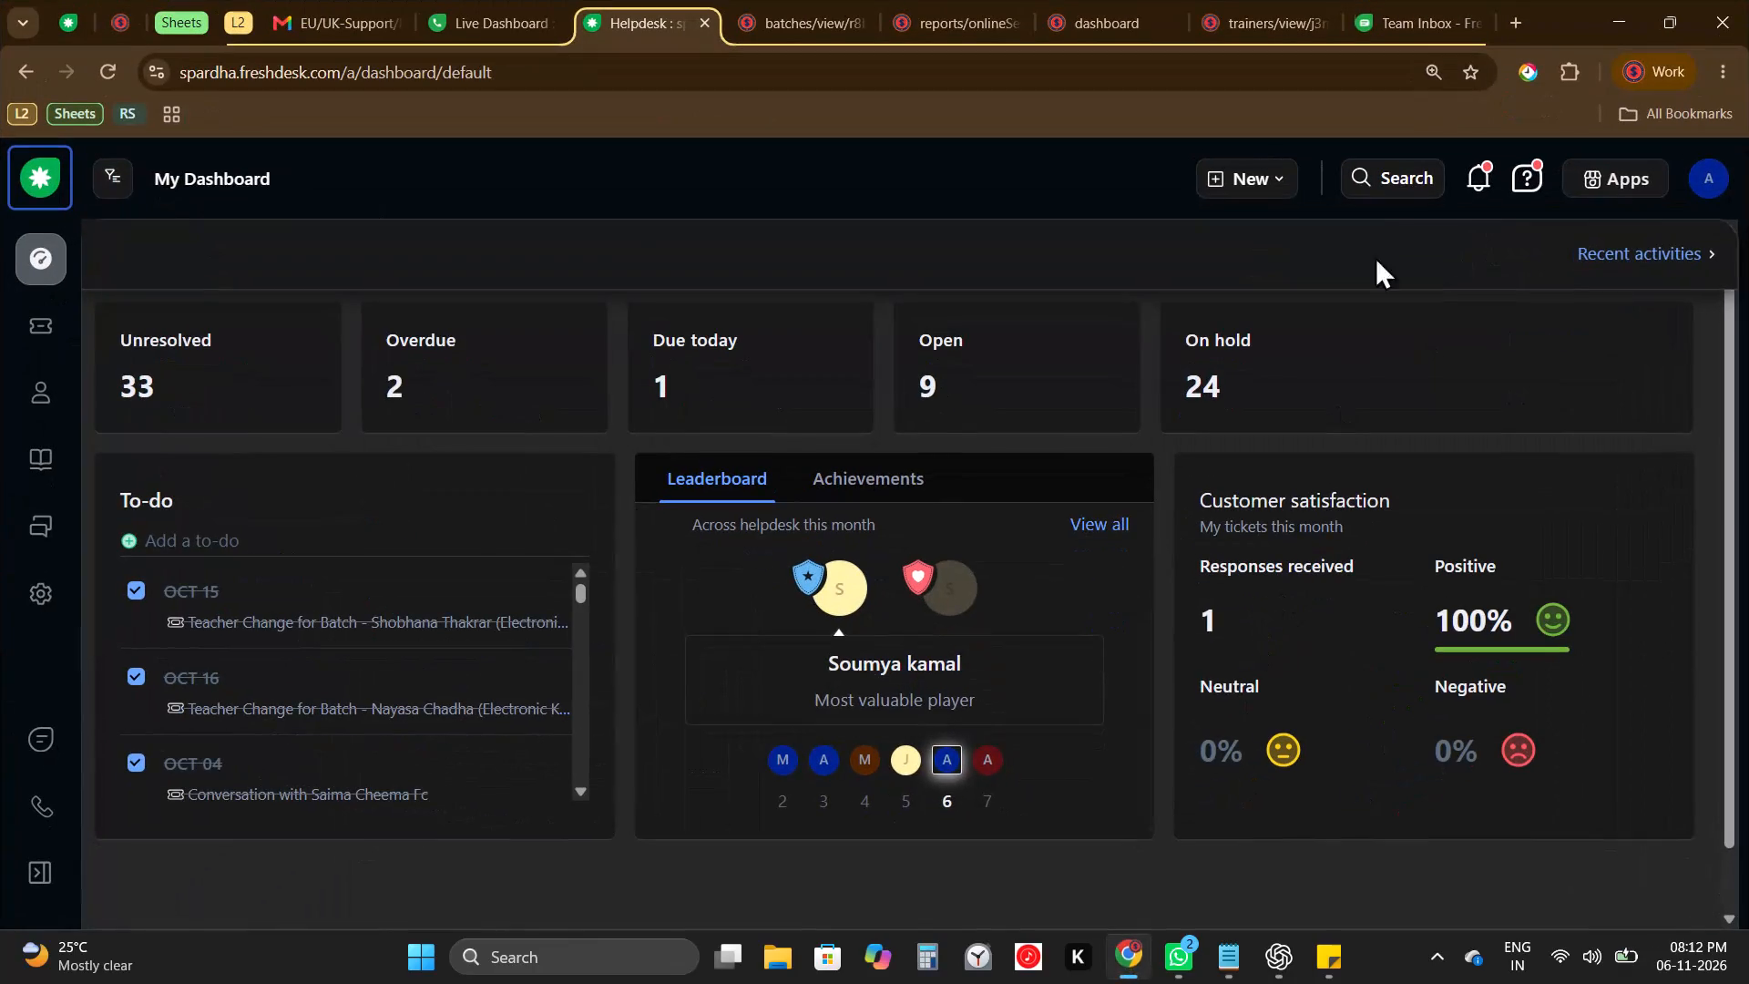
Check the Freshcaller live dashboard, and open the unresolved tickets from the Freshdesk dashboard.
click(474, 0)
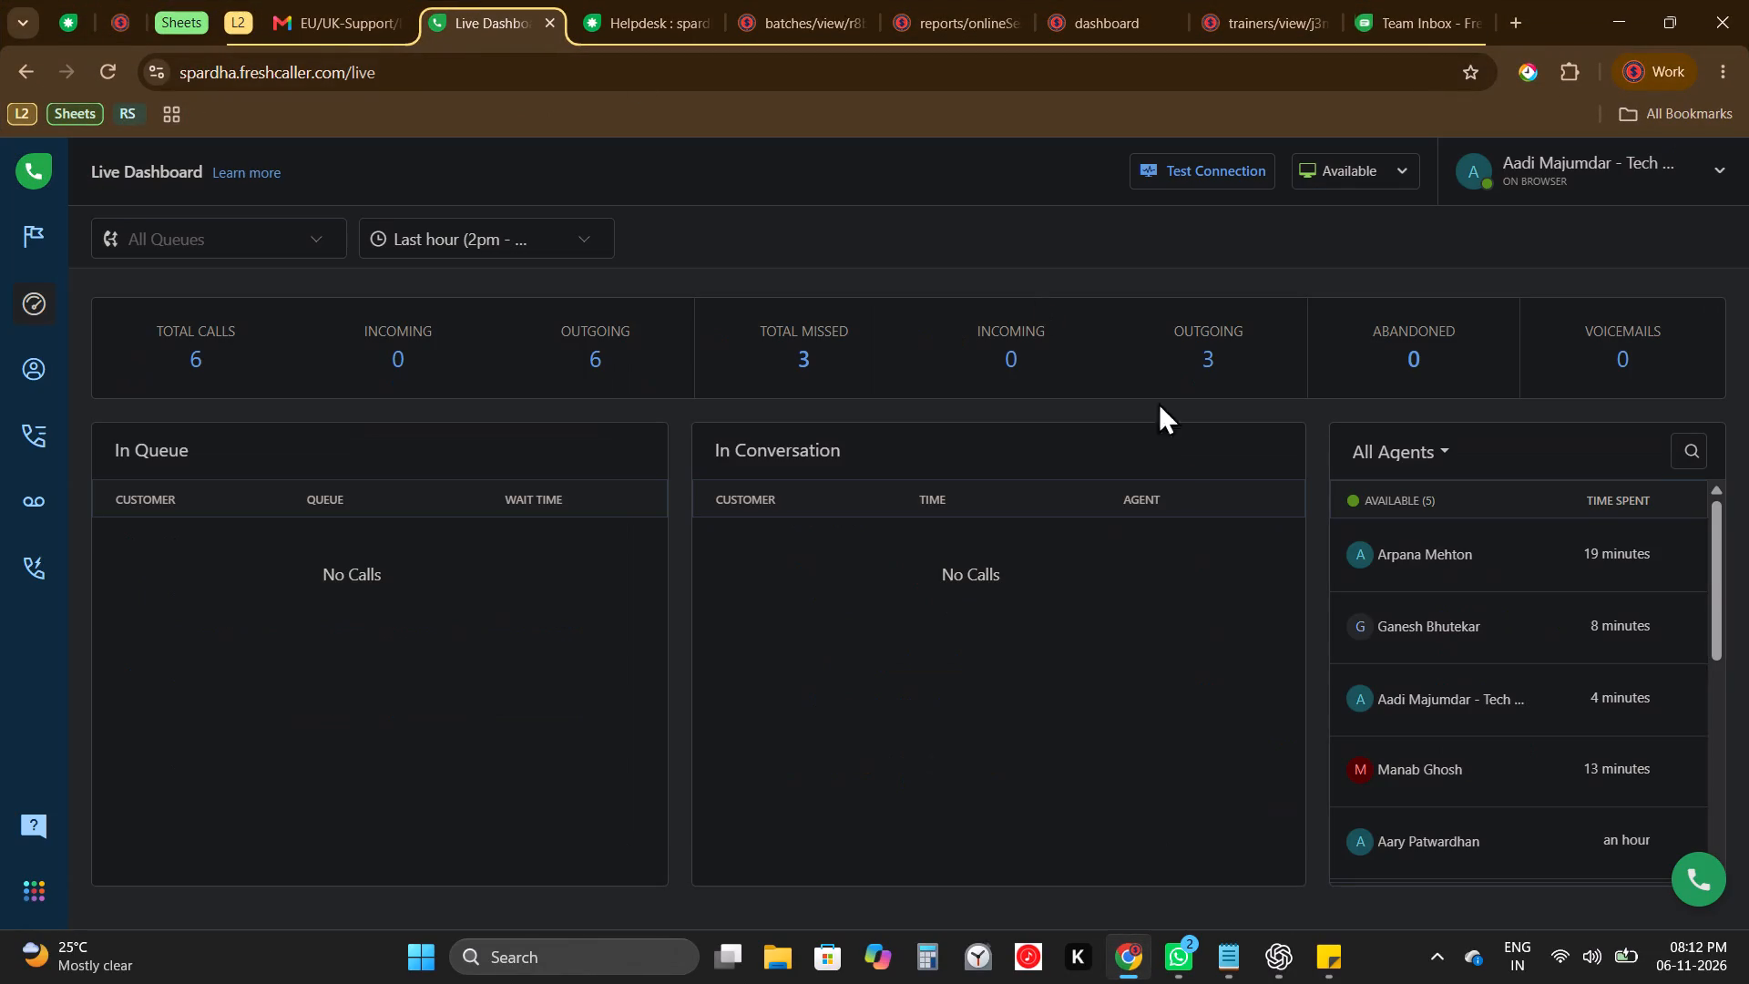
click(689, 0)
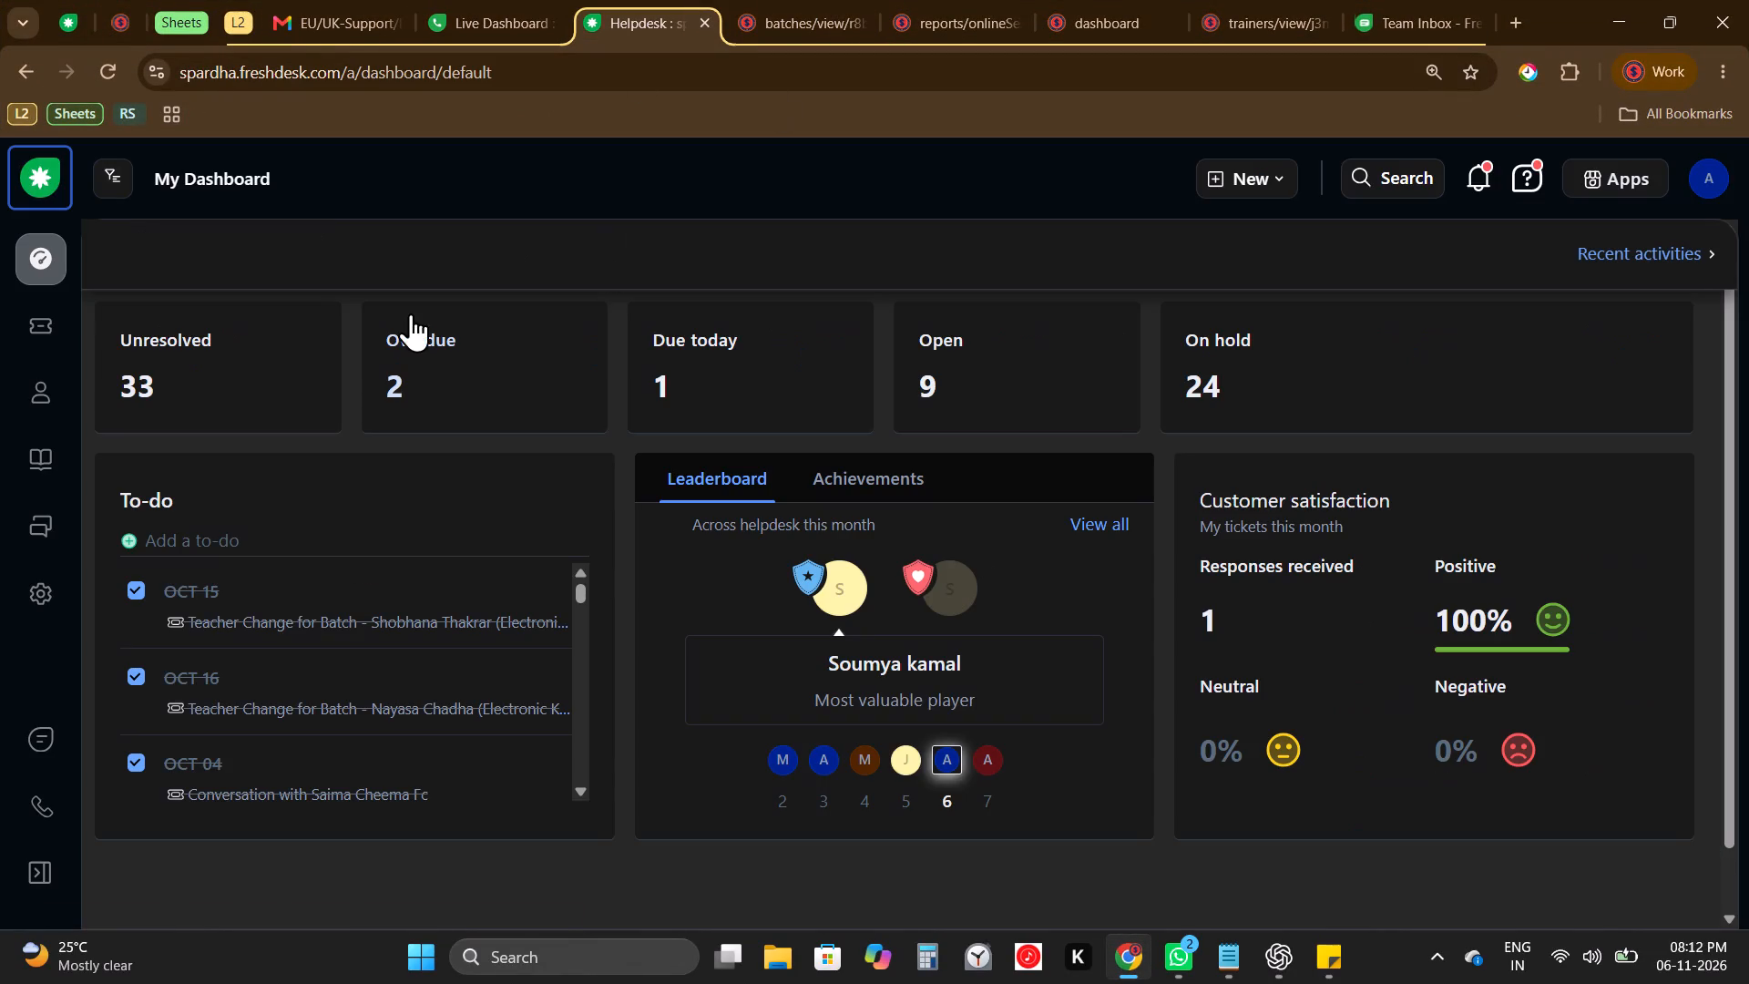
click(317, 374)
Switch to Gmail chat and review the recent messages in the NA & UK- L2 Team space.
click(368, 0)
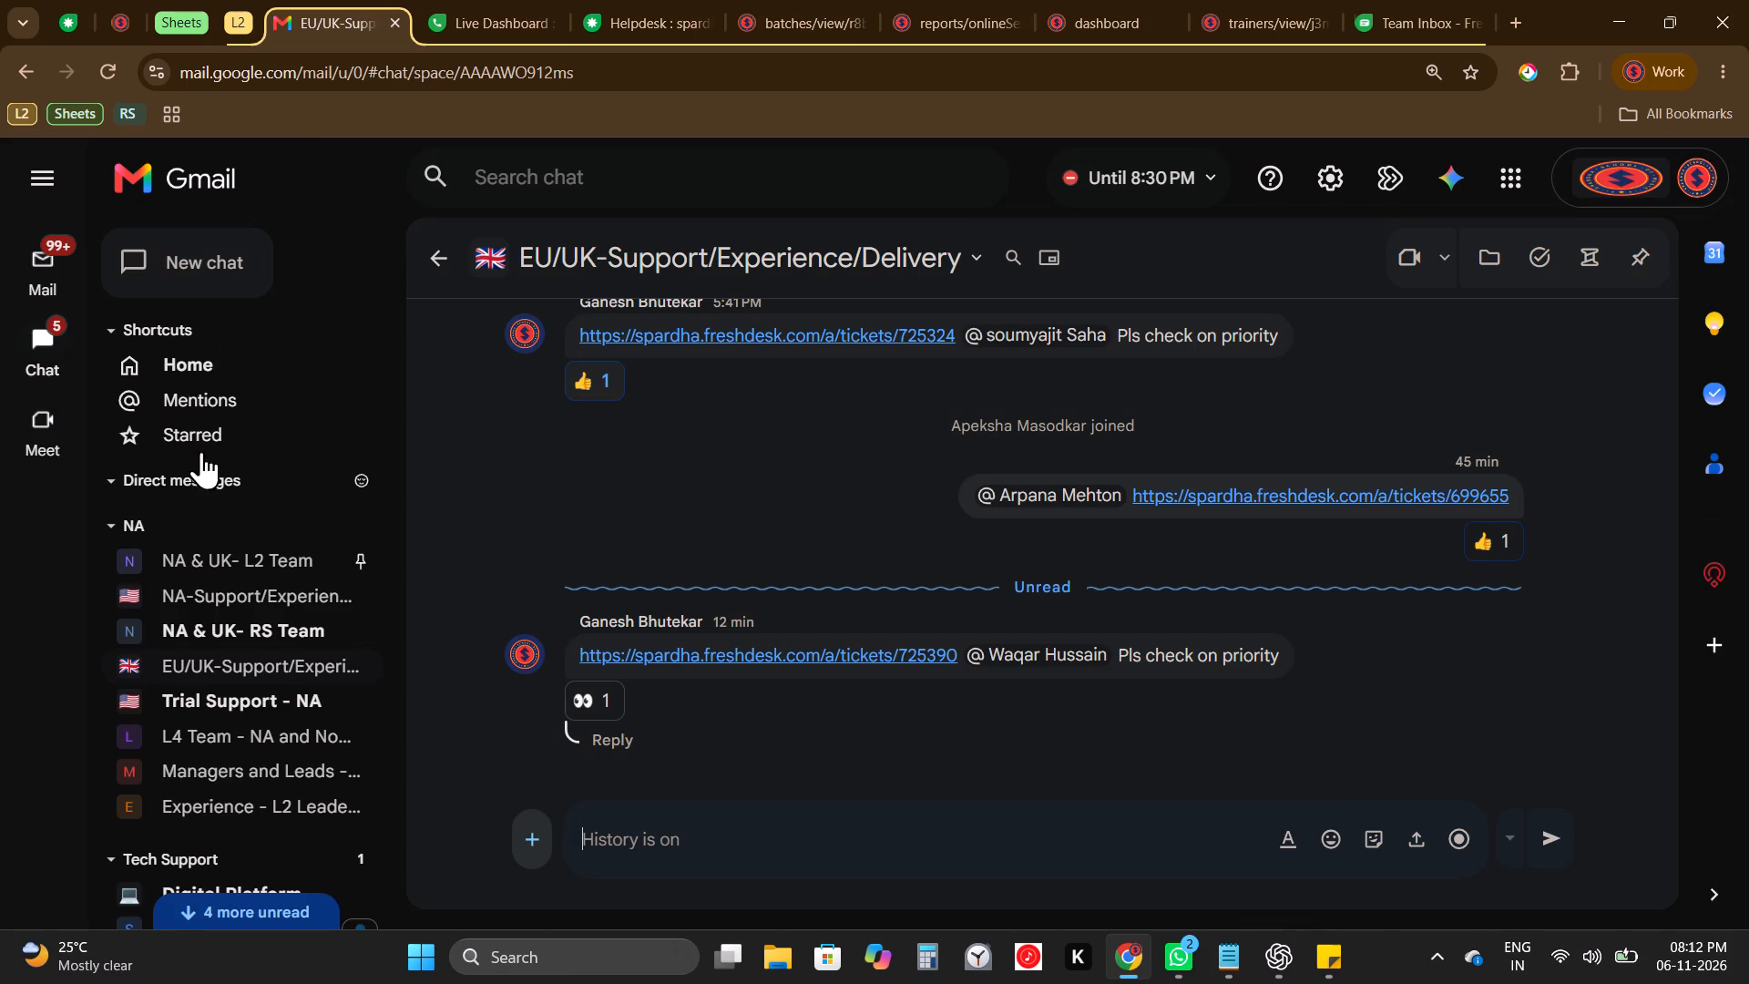
click(231, 550)
scroll(782, 520, up, 1)
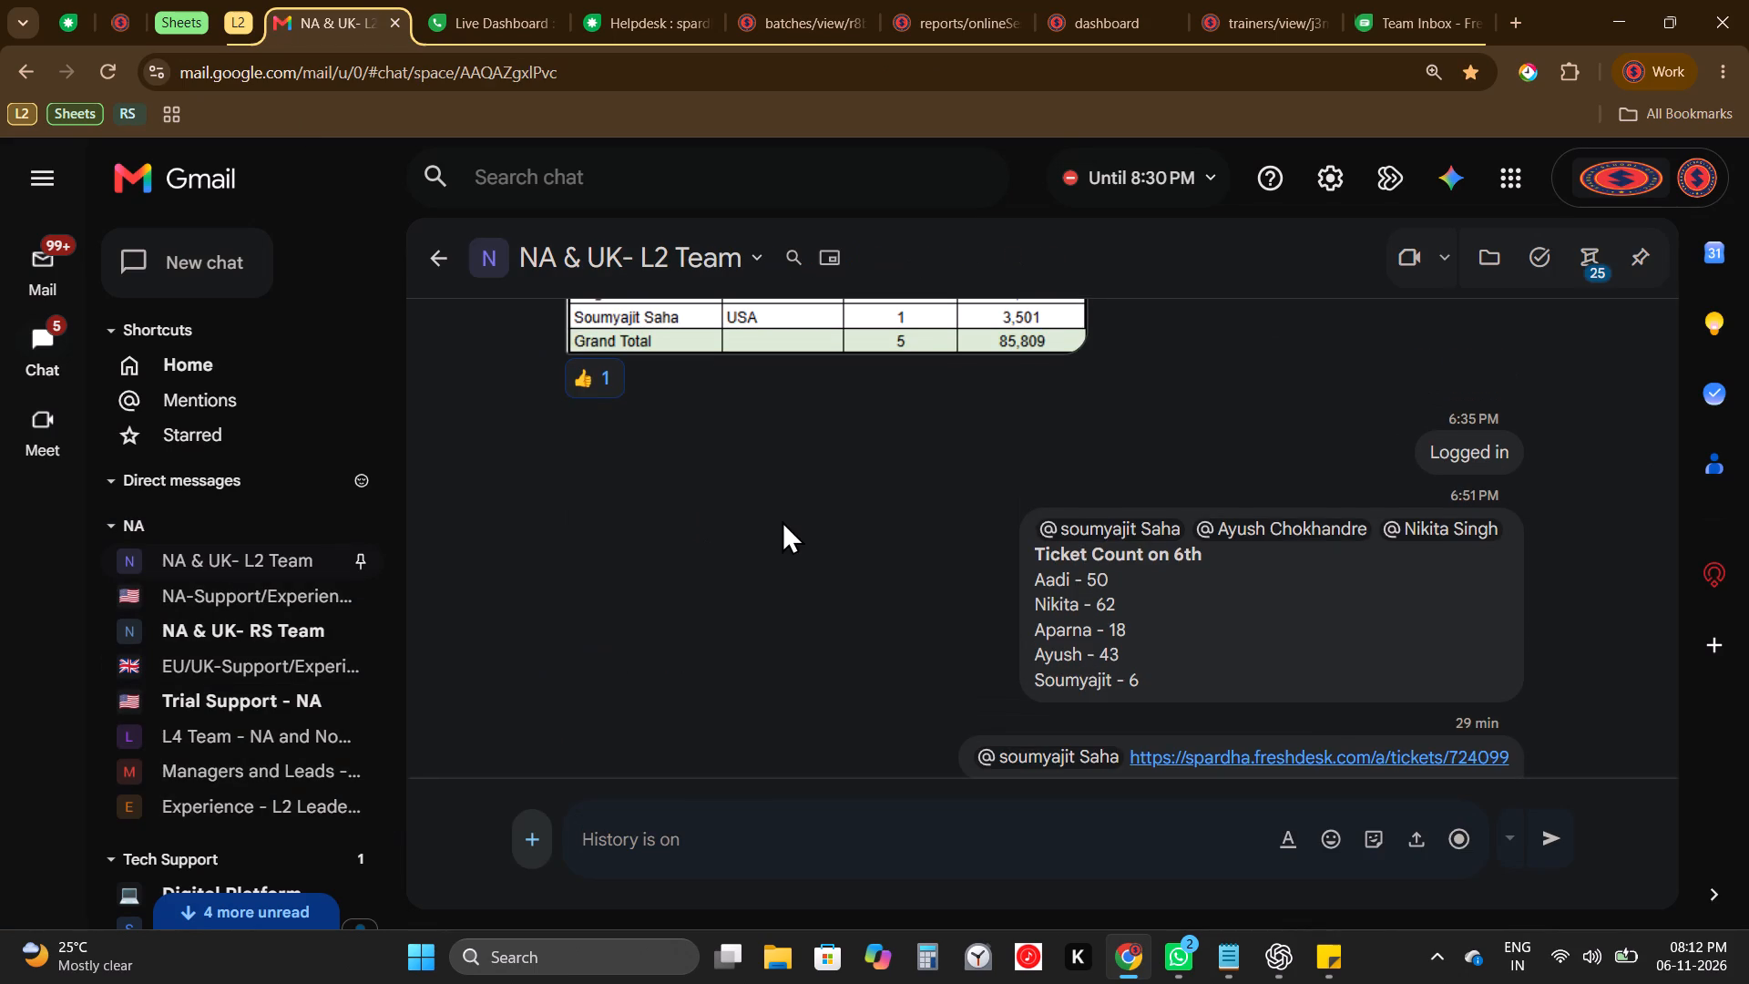